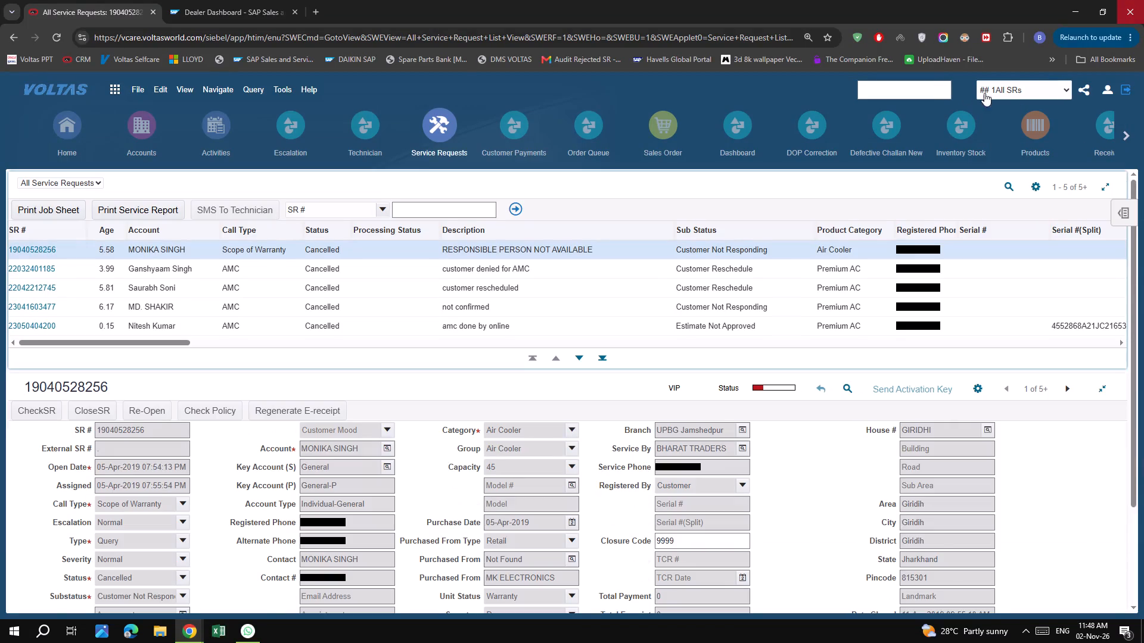
# Filter the service request list to Open SRs, sort it by SR # in descending order, and expand the list.
pyautogui.click(1009, 83)
pyautogui.click(1012, 286)
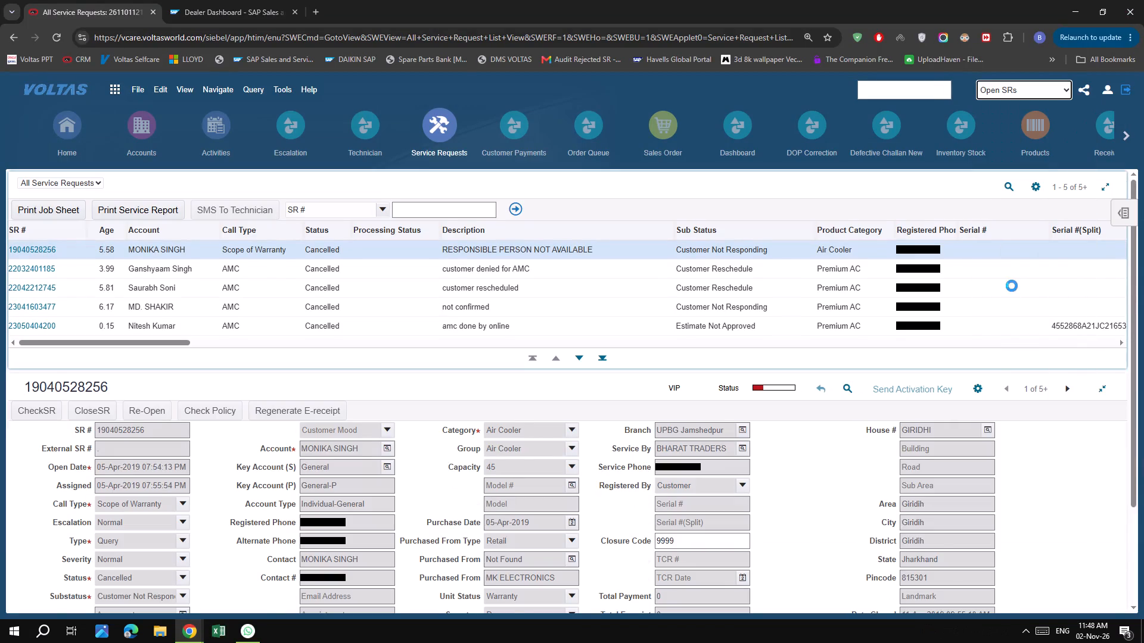
pyautogui.click(40, 228)
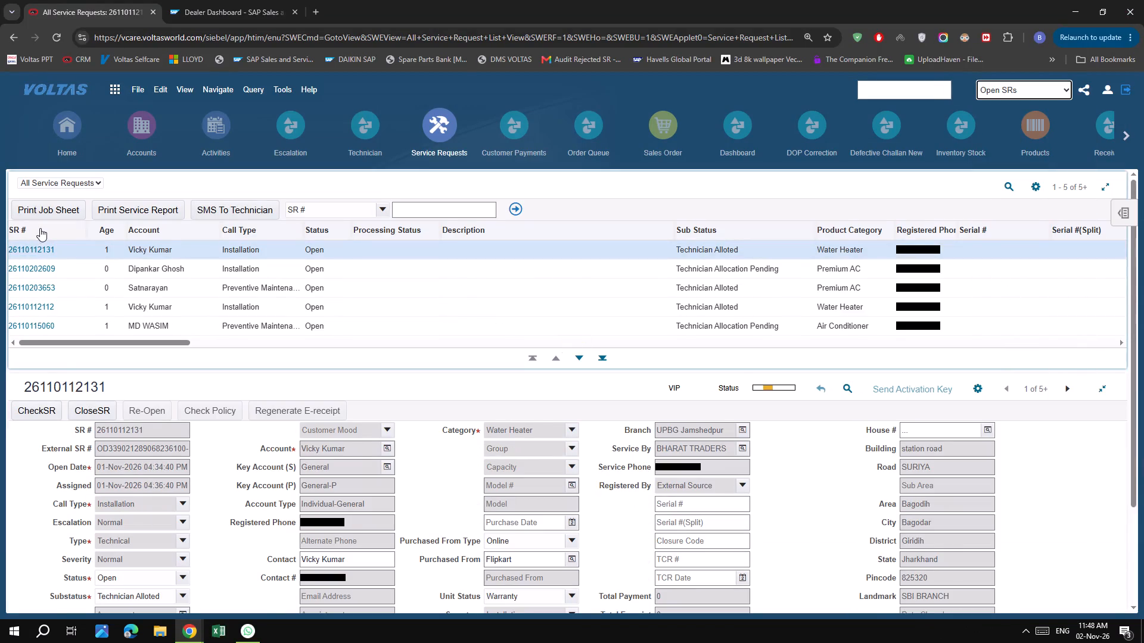
pyautogui.click(63, 238)
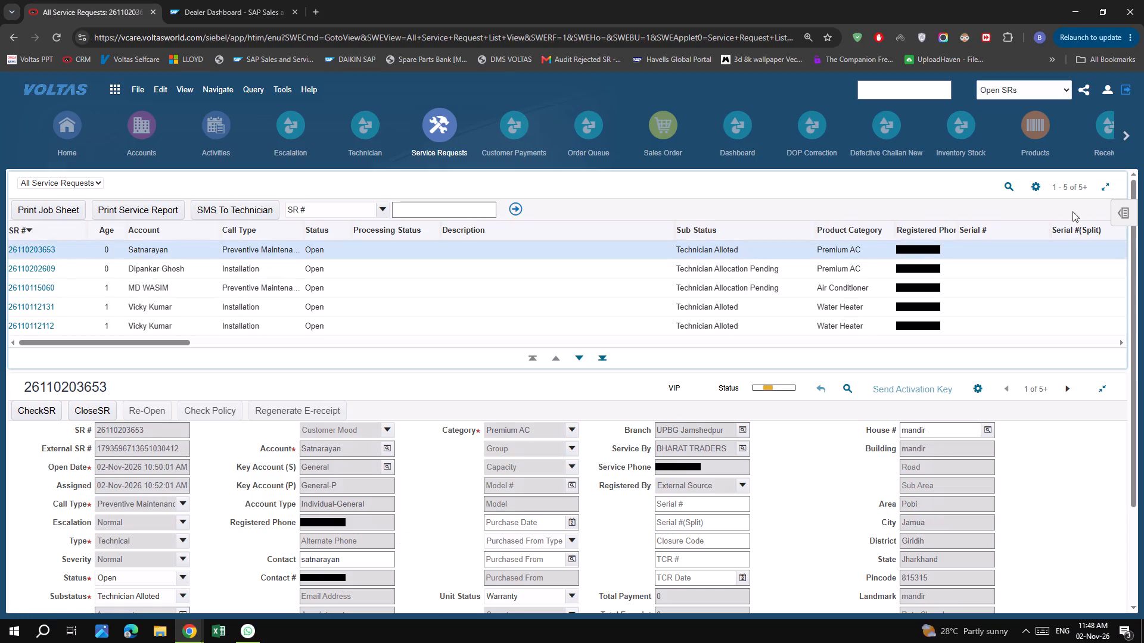
pyautogui.click(1109, 188)
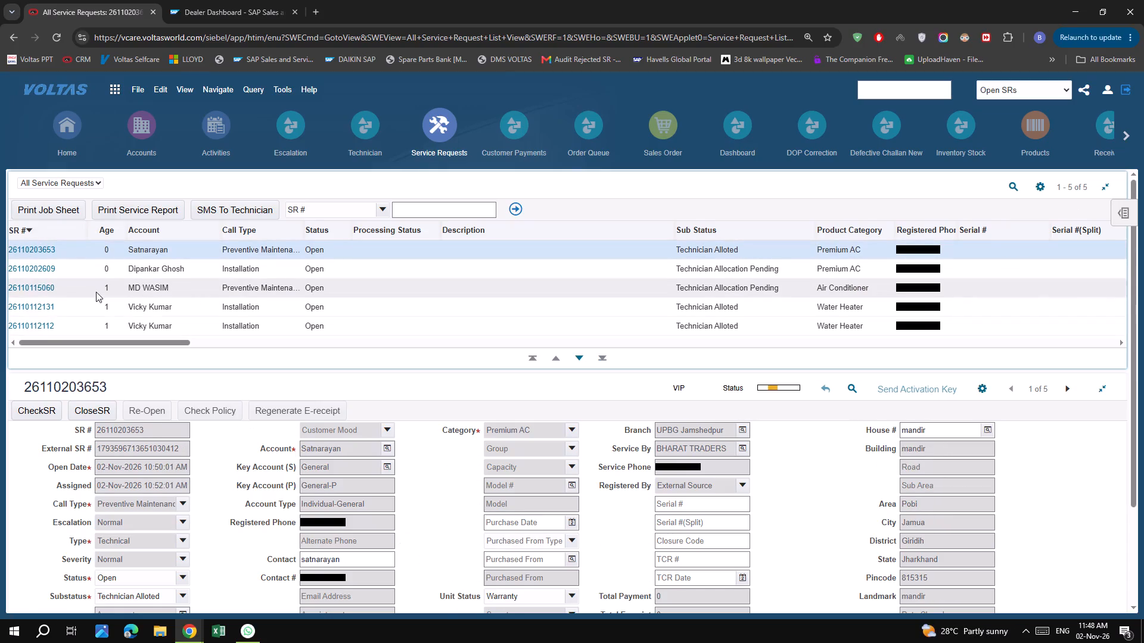
pyautogui.click(20, 267)
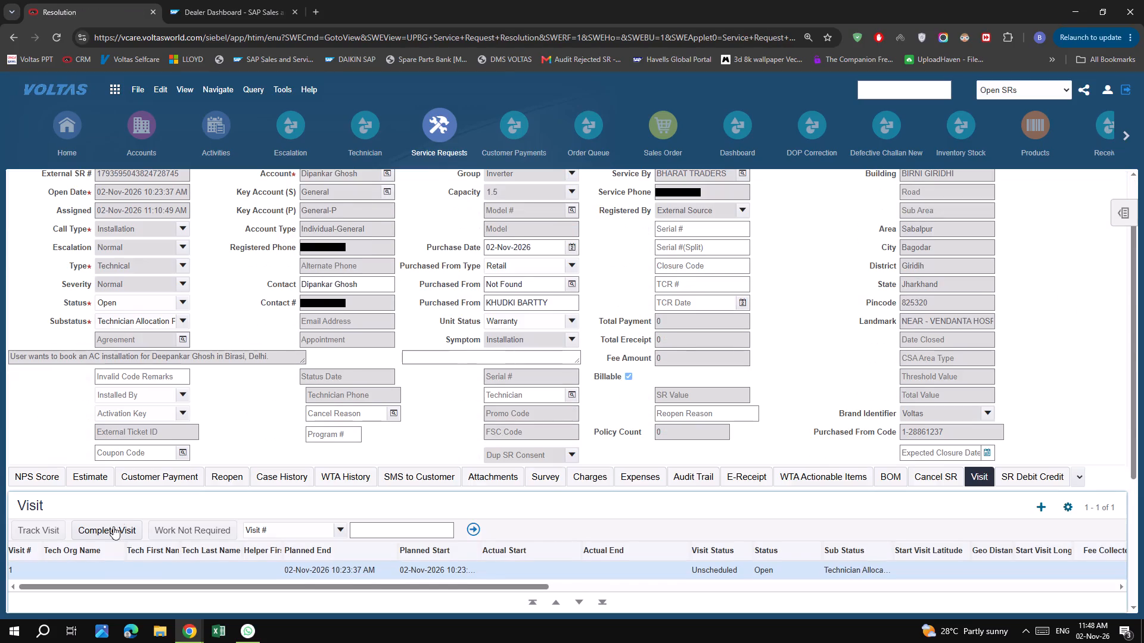
pyautogui.click(113, 523)
pyautogui.click(667, 118)
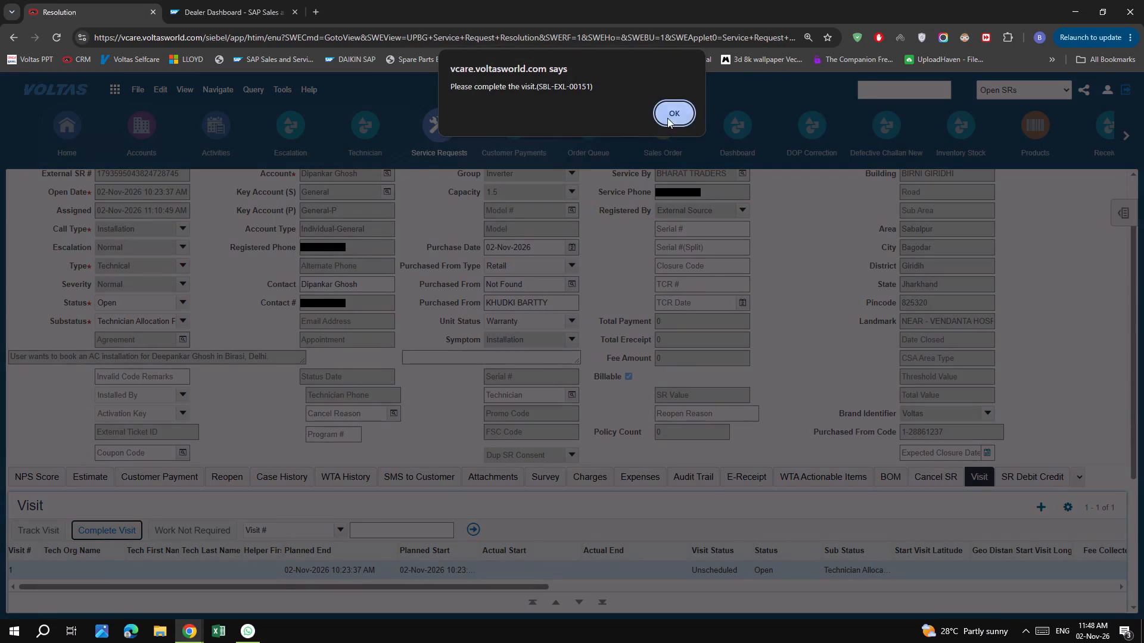
pyautogui.scroll(6, 320, 344)
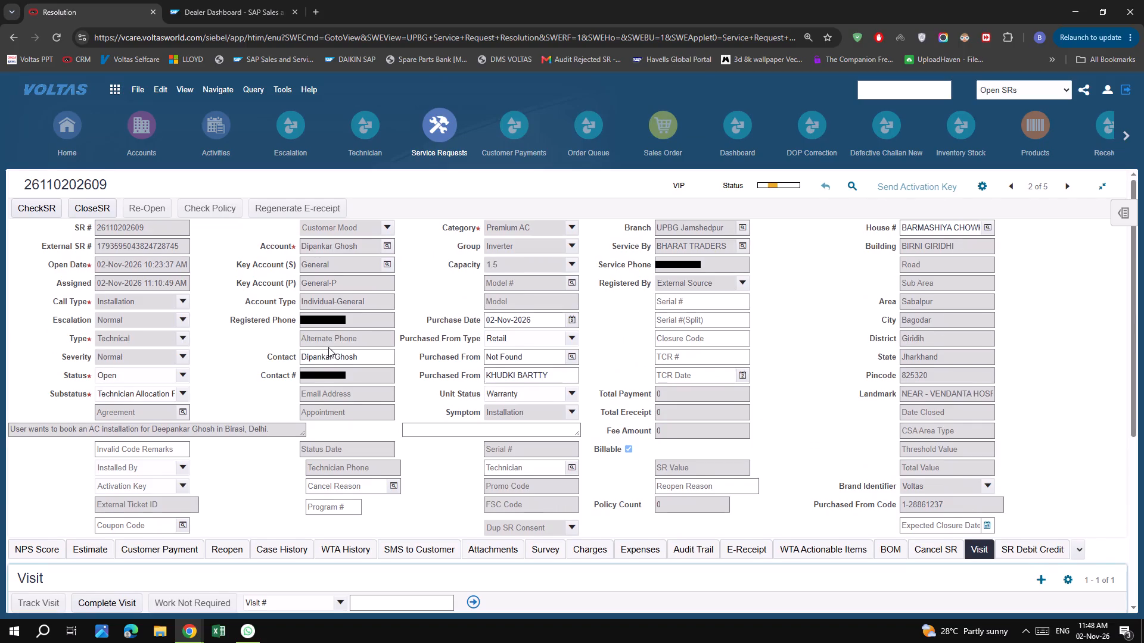
pyautogui.scroll(-5, 299, 413)
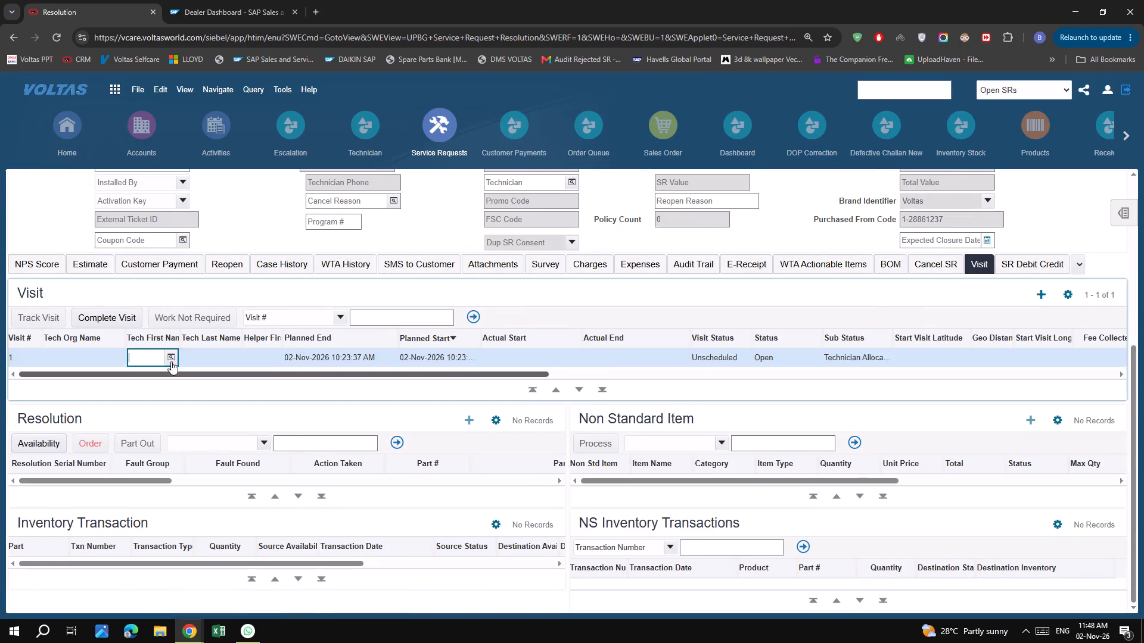
pyautogui.scroll(2, 173, 358)
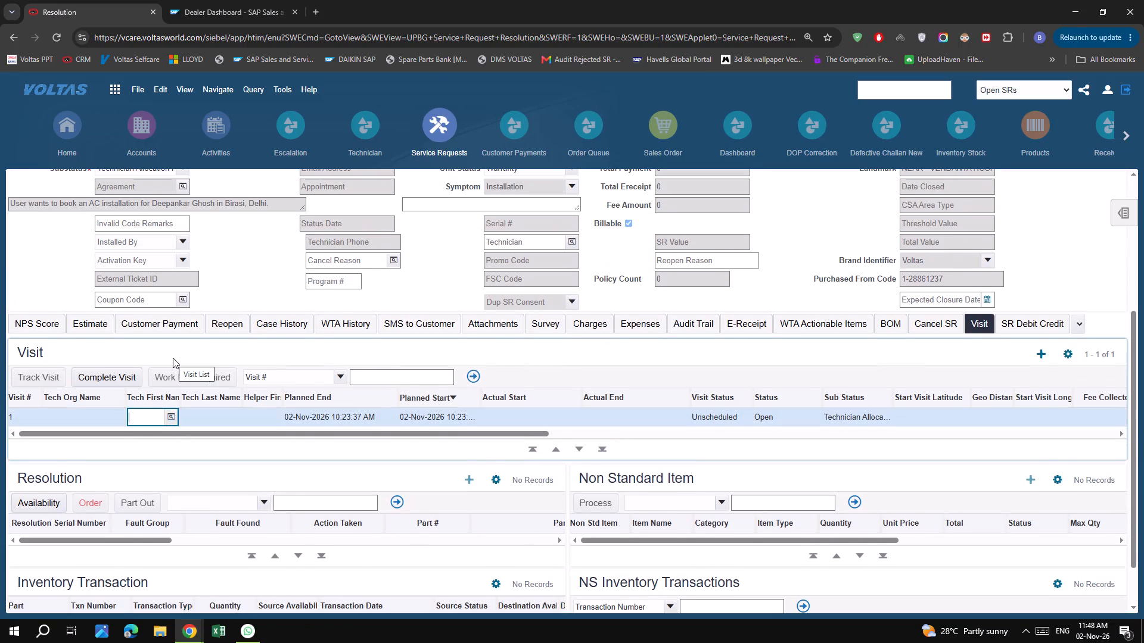
pyautogui.scroll(1, 247, 291)
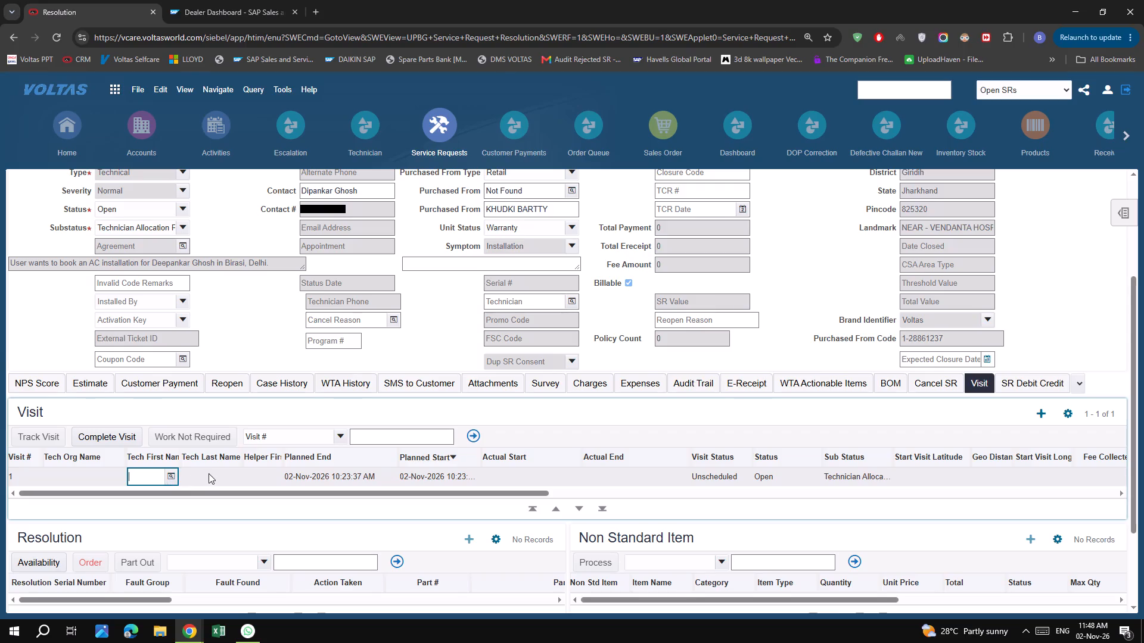
pyautogui.scroll(8, 328, 432)
pyautogui.scroll(-4, 297, 413)
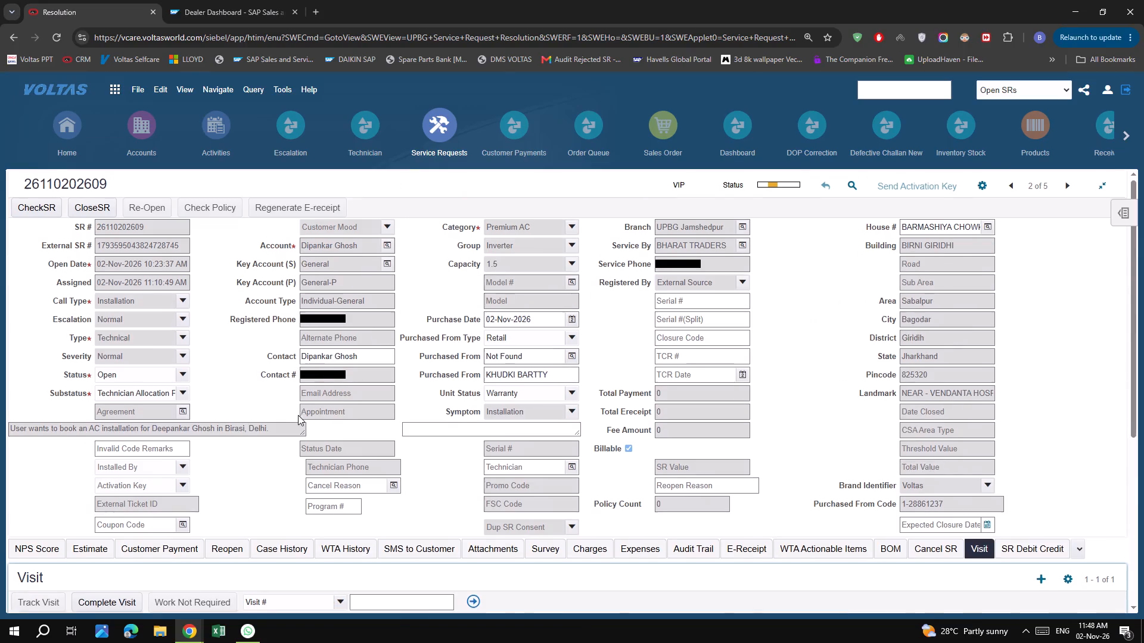
pyautogui.scroll(-1, 298, 415)
pyautogui.scroll(3, 298, 415)
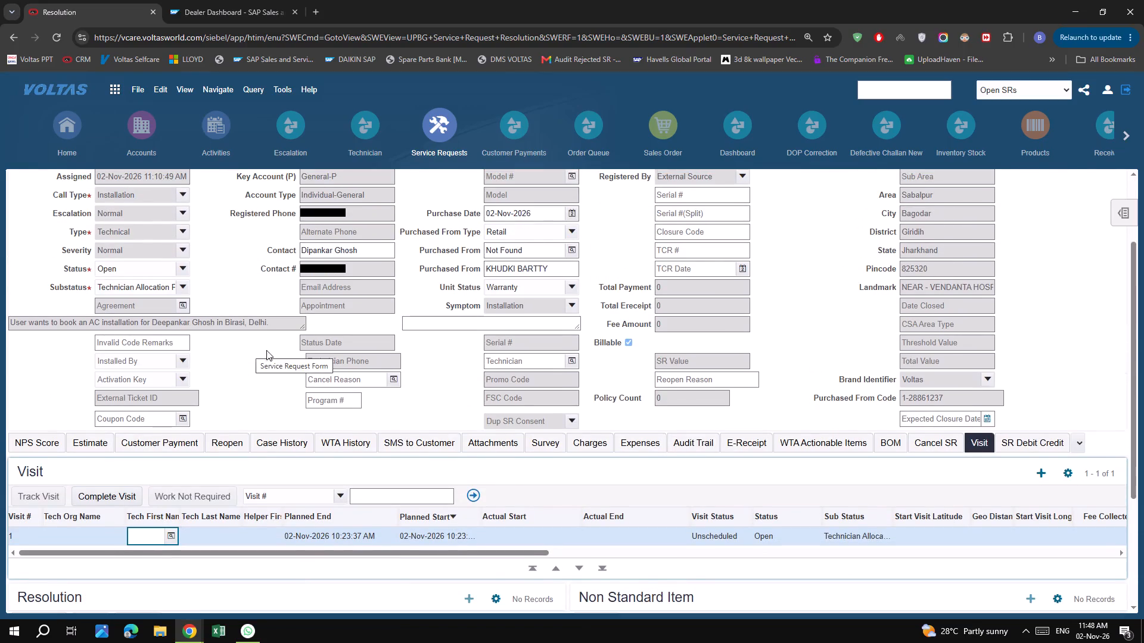
pyautogui.moveTo(937, 287); pyautogui.dragTo(1098, 288)
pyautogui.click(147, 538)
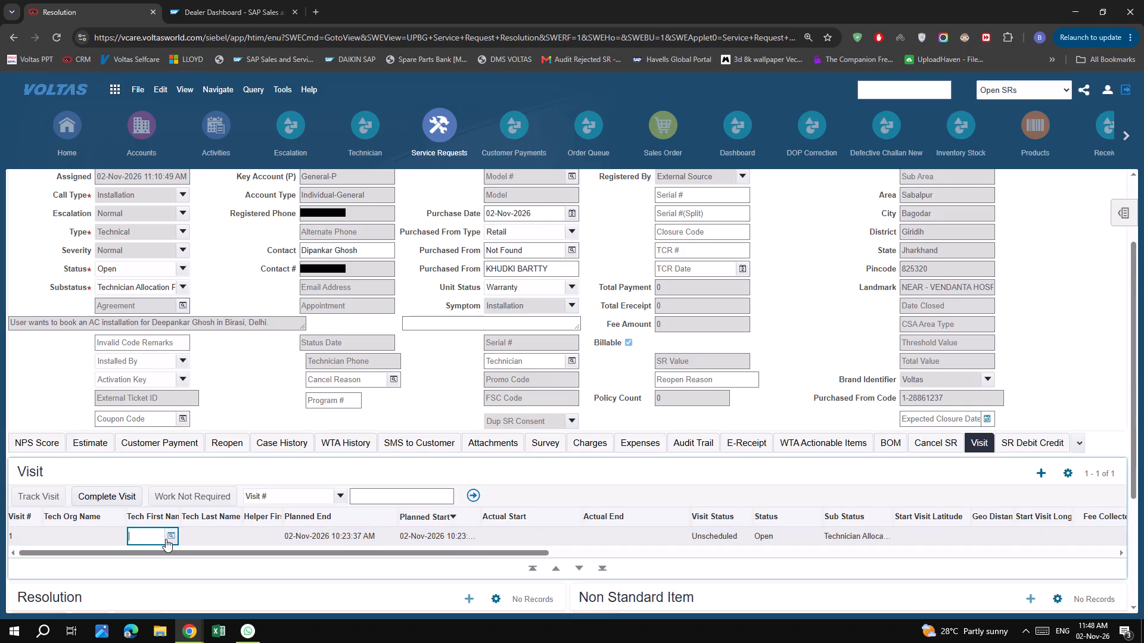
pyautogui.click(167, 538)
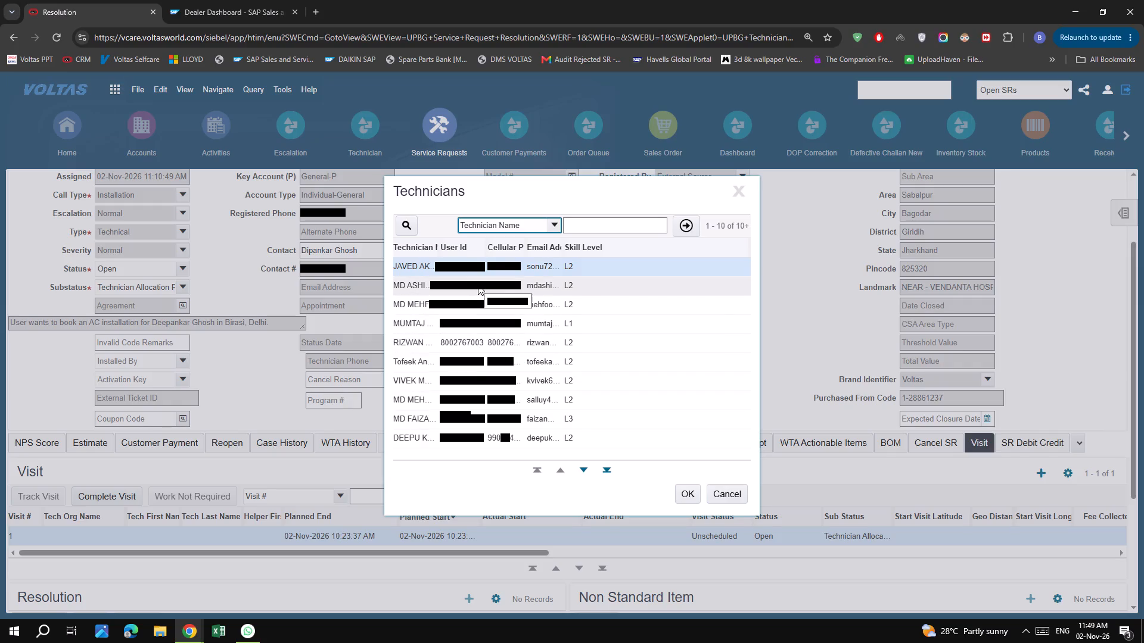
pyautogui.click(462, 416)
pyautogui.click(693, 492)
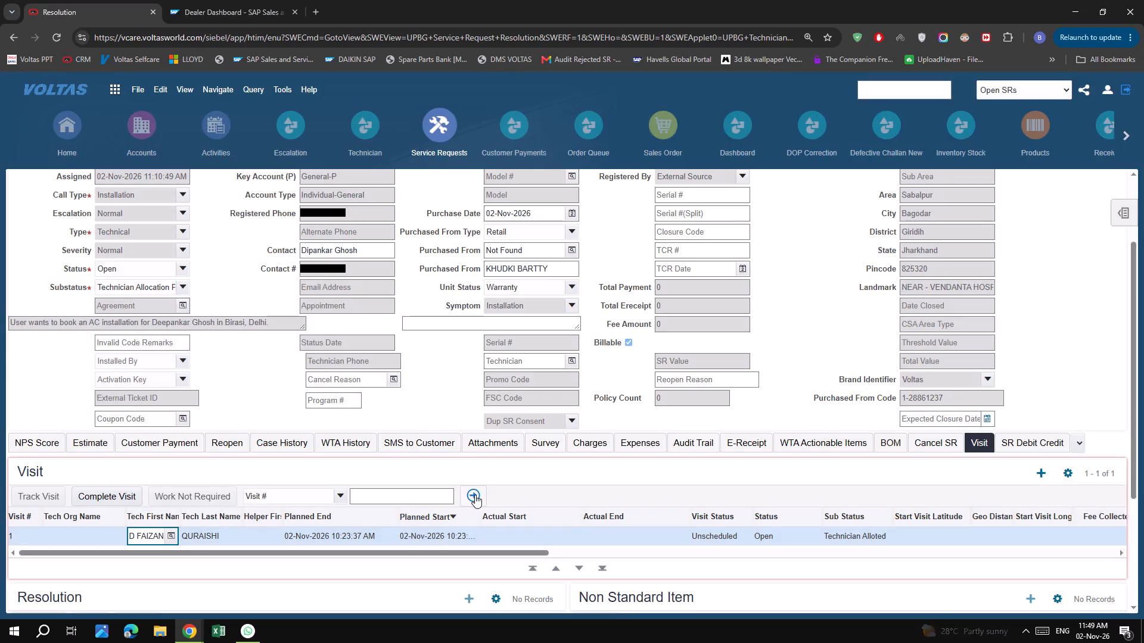
pyautogui.click(175, 534)
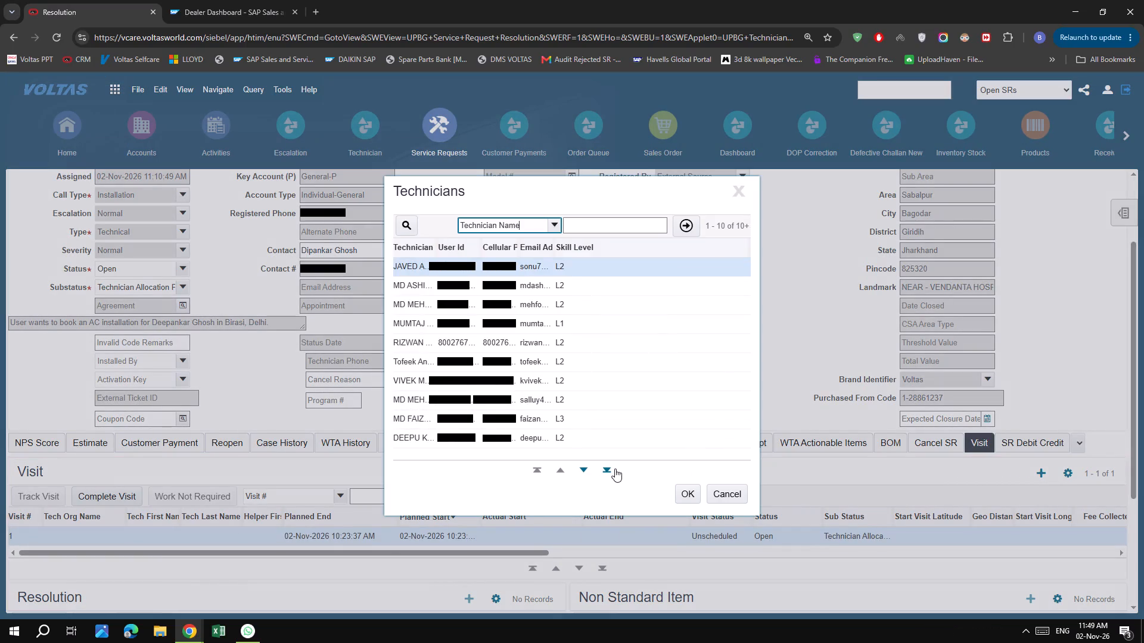
pyautogui.click(615, 469)
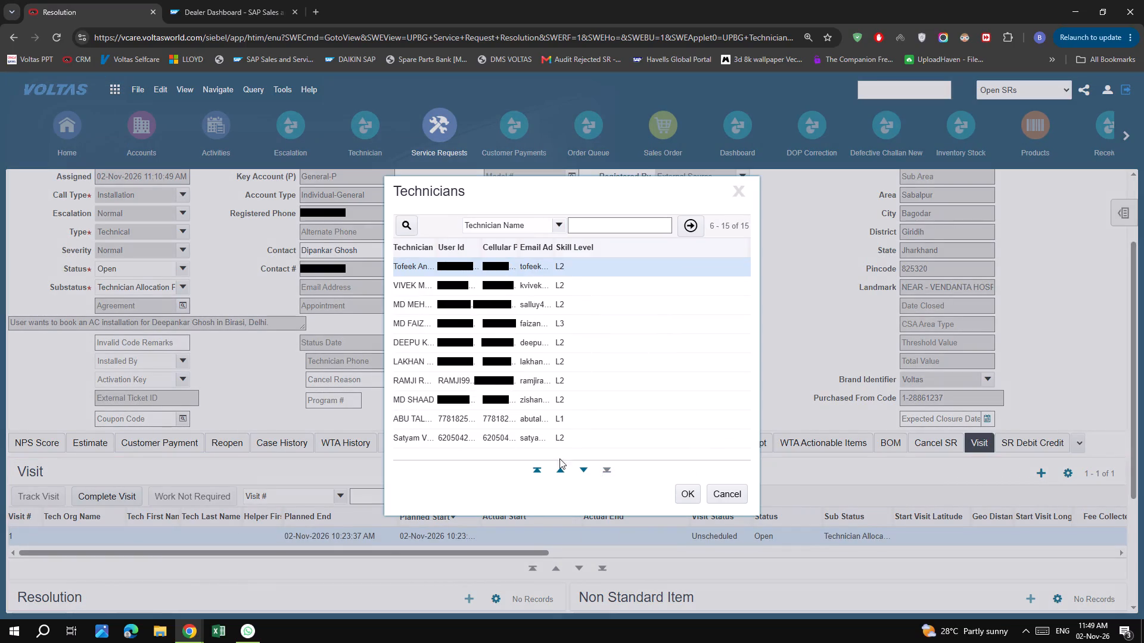
pyautogui.click(424, 358)
pyautogui.click(684, 497)
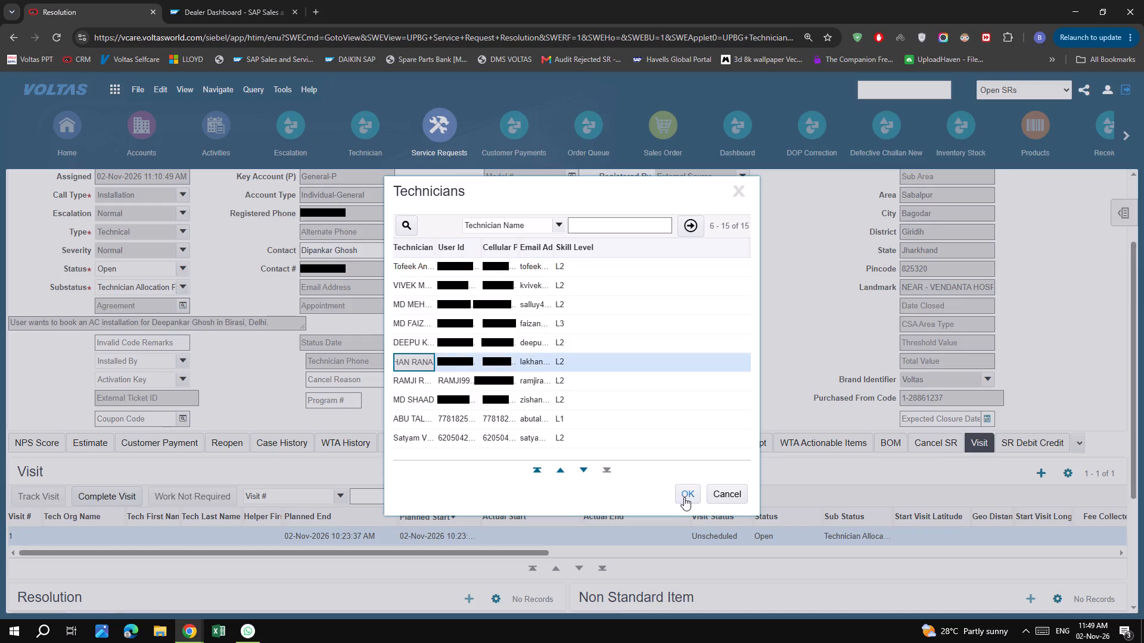
pyautogui.click(471, 493)
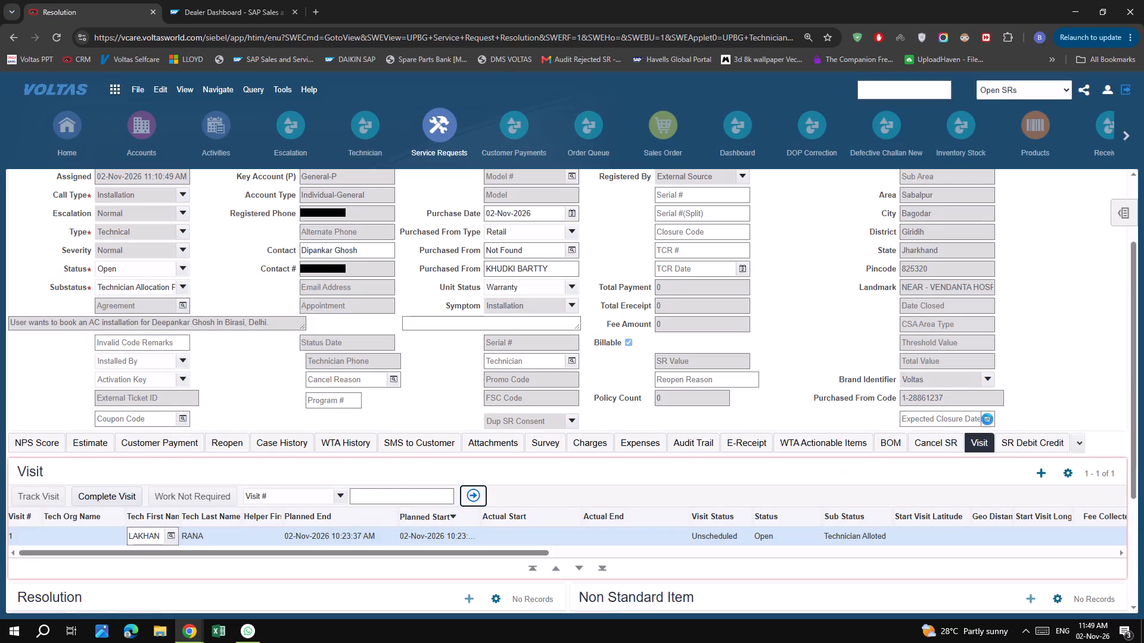
pyautogui.click(847, 321)
pyautogui.scroll(6, 852, 327)
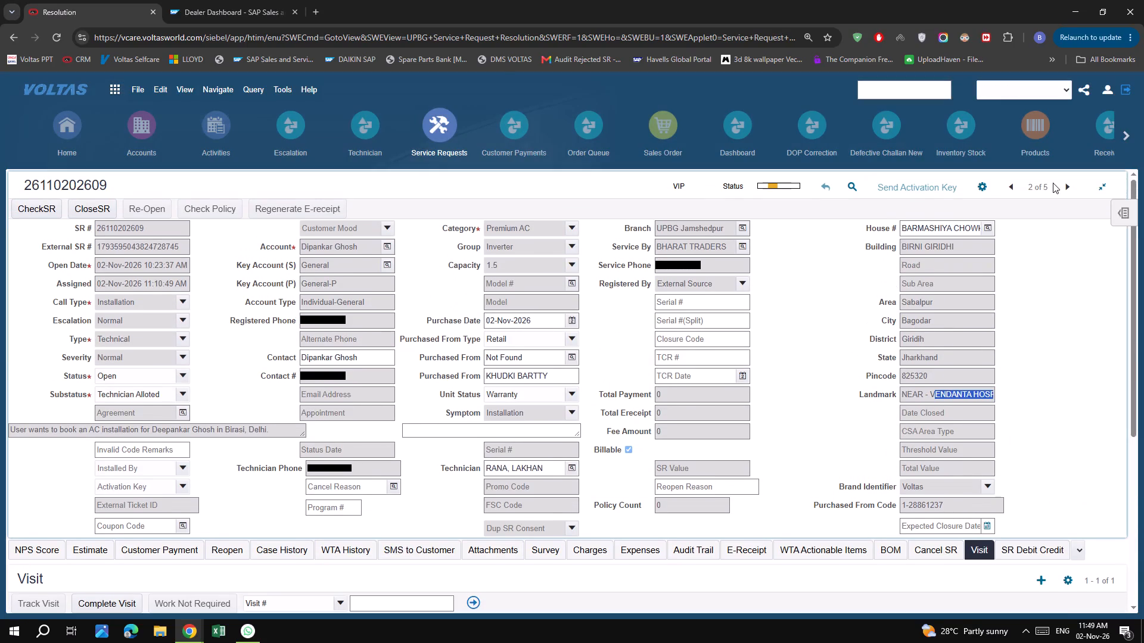
pyautogui.click(1063, 186)
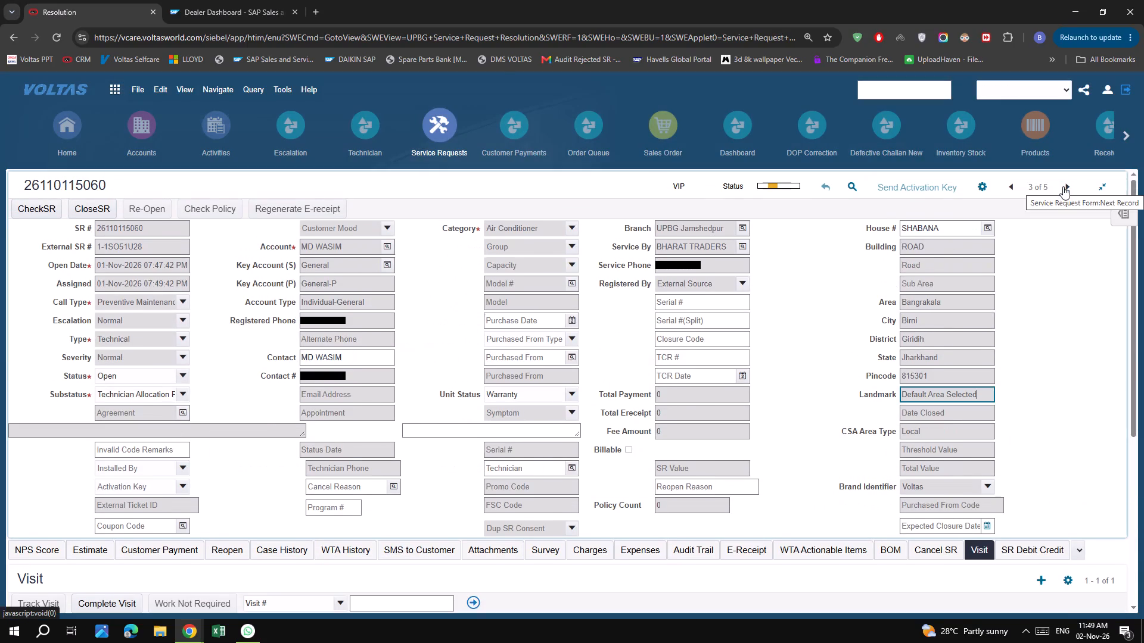
pyautogui.click(833, 389)
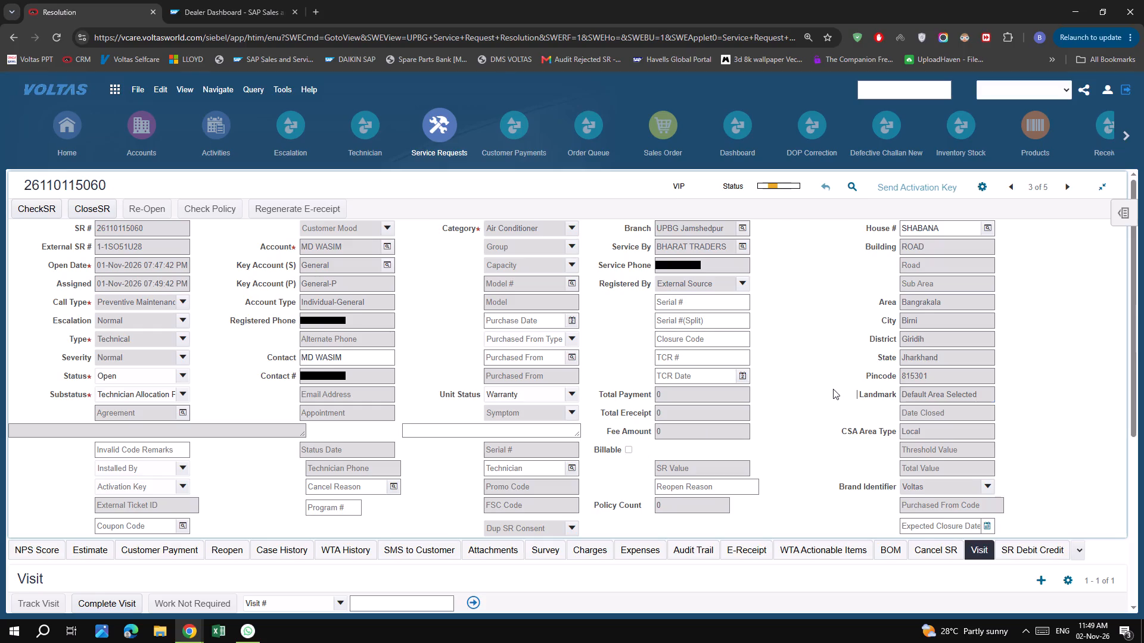
pyautogui.scroll(-5, 834, 432)
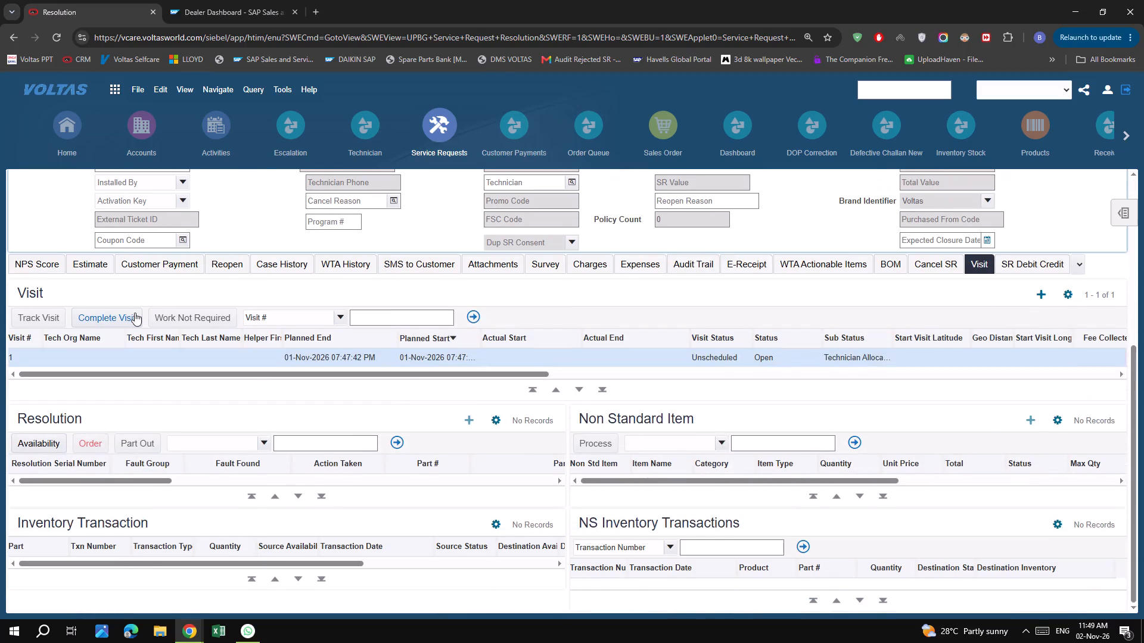
pyautogui.click(135, 313)
pyautogui.click(677, 113)
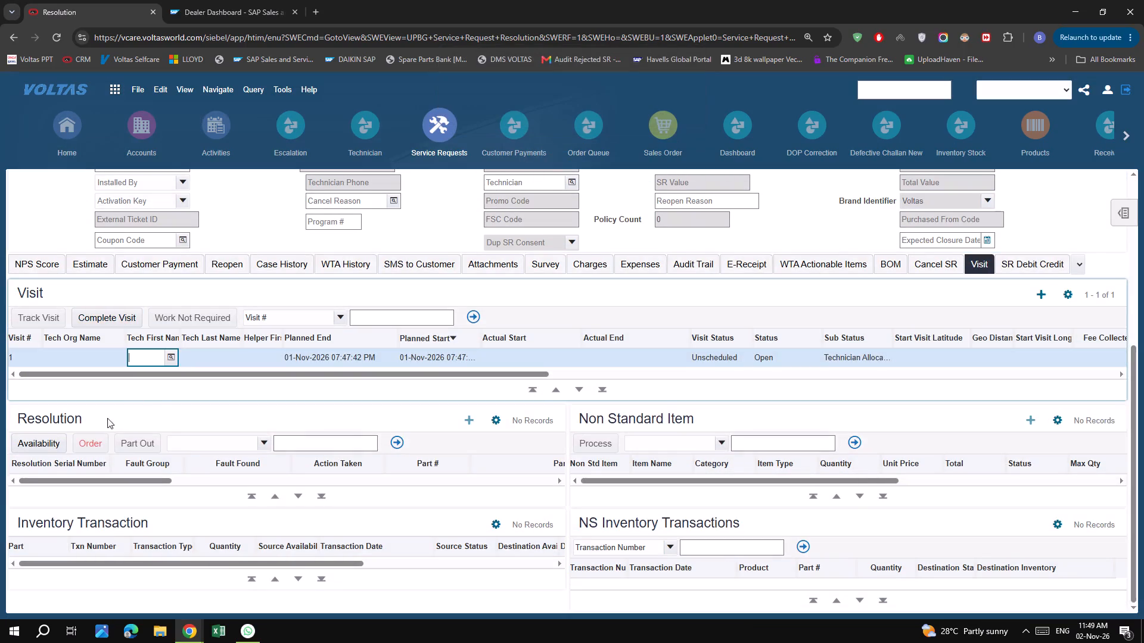
pyautogui.click(170, 360)
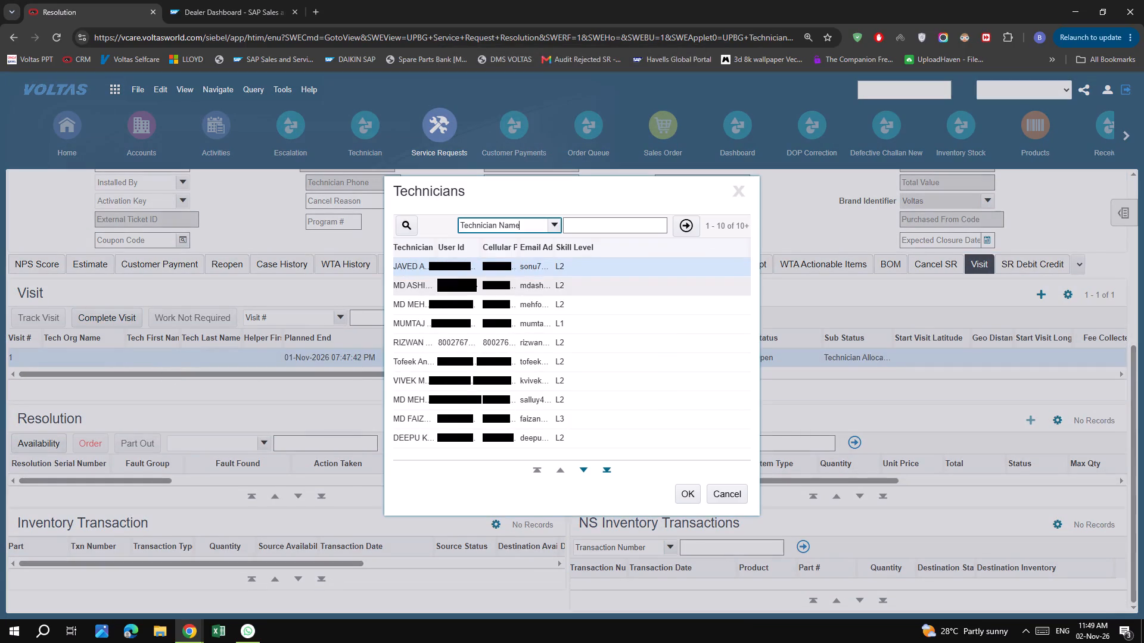
pyautogui.click(474, 405)
pyautogui.click(680, 490)
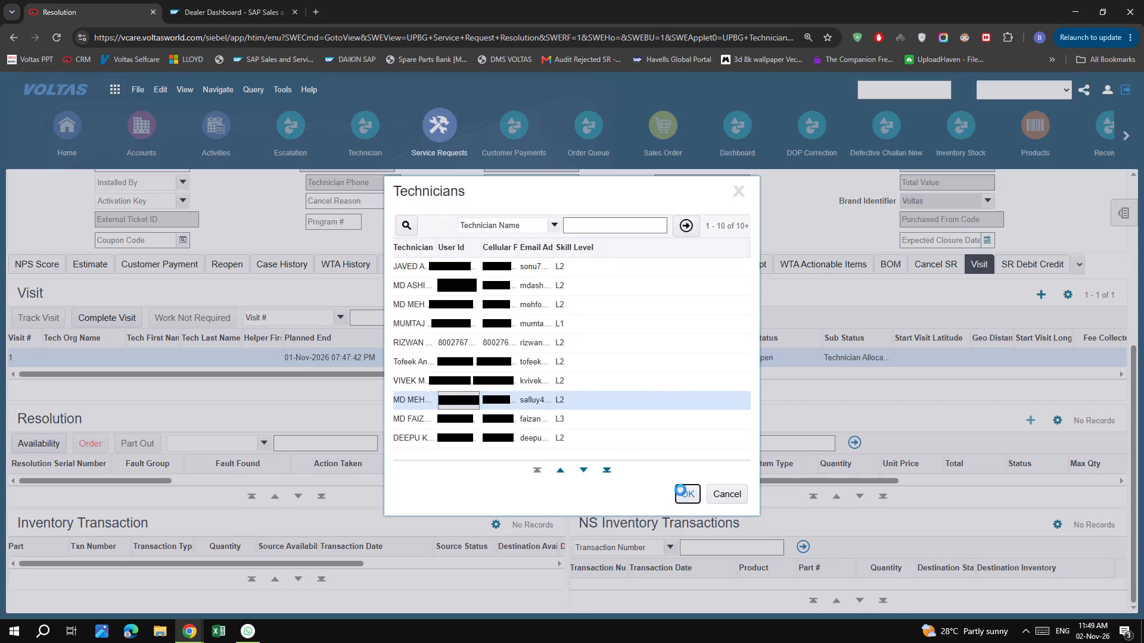
pyautogui.click(478, 317)
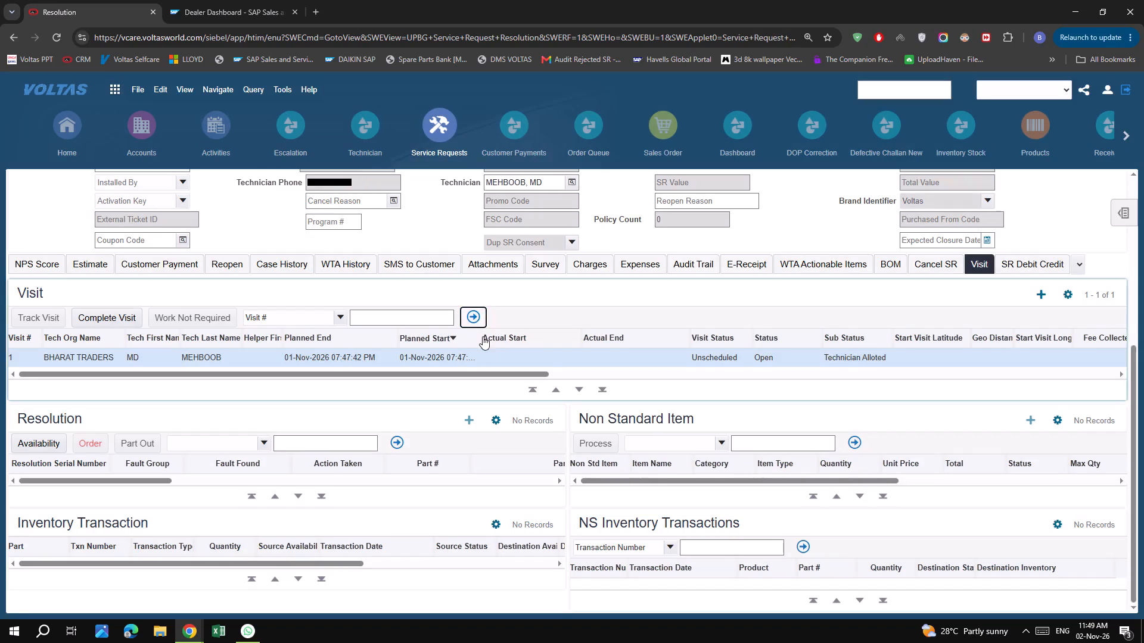
pyautogui.scroll(10, 758, 247)
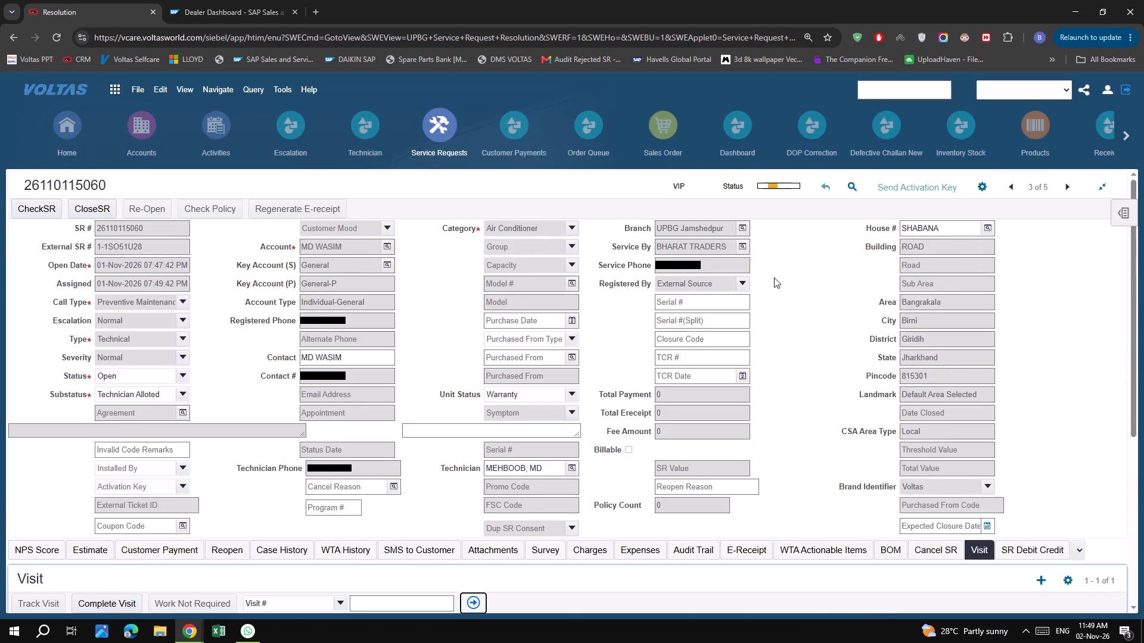
pyautogui.click(1067, 188)
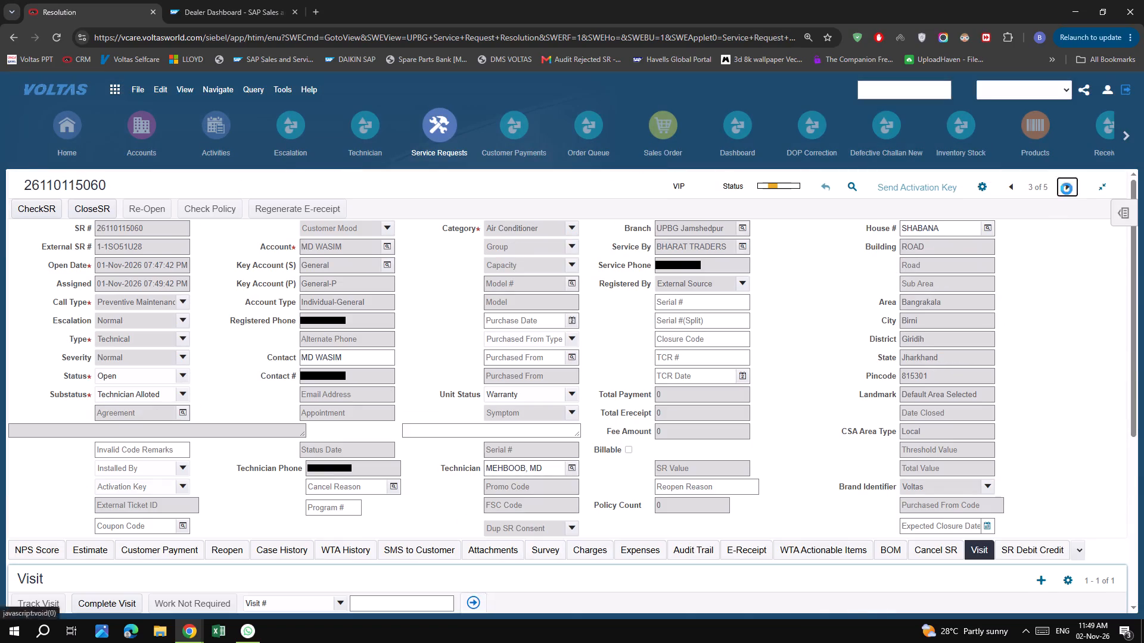
pyautogui.click(1067, 189)
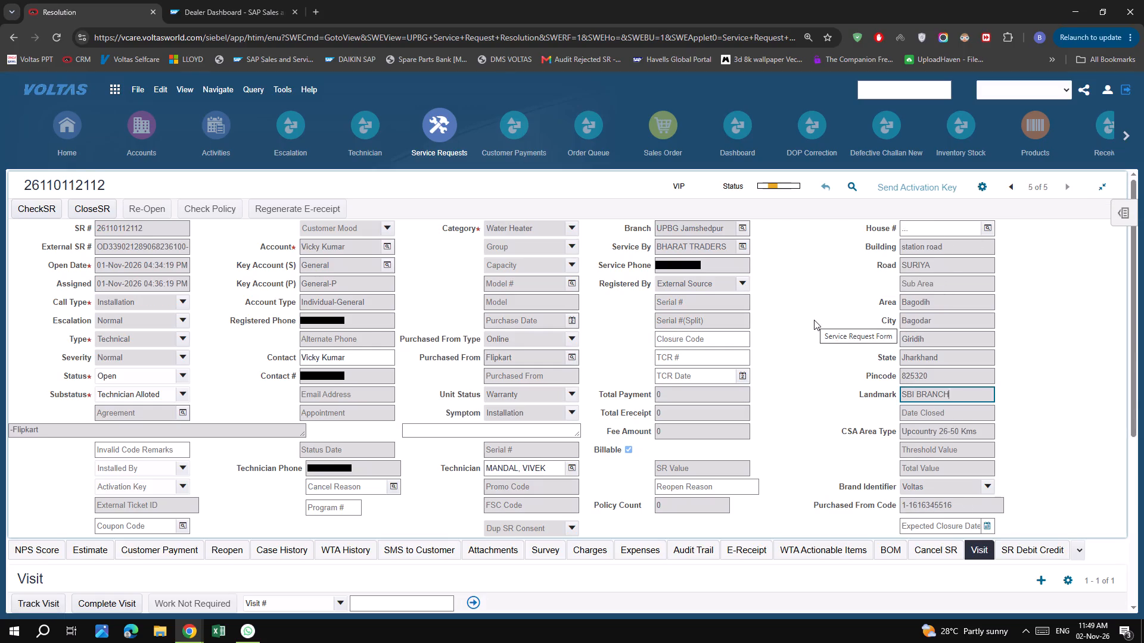
pyautogui.scroll(-4, 822, 315)
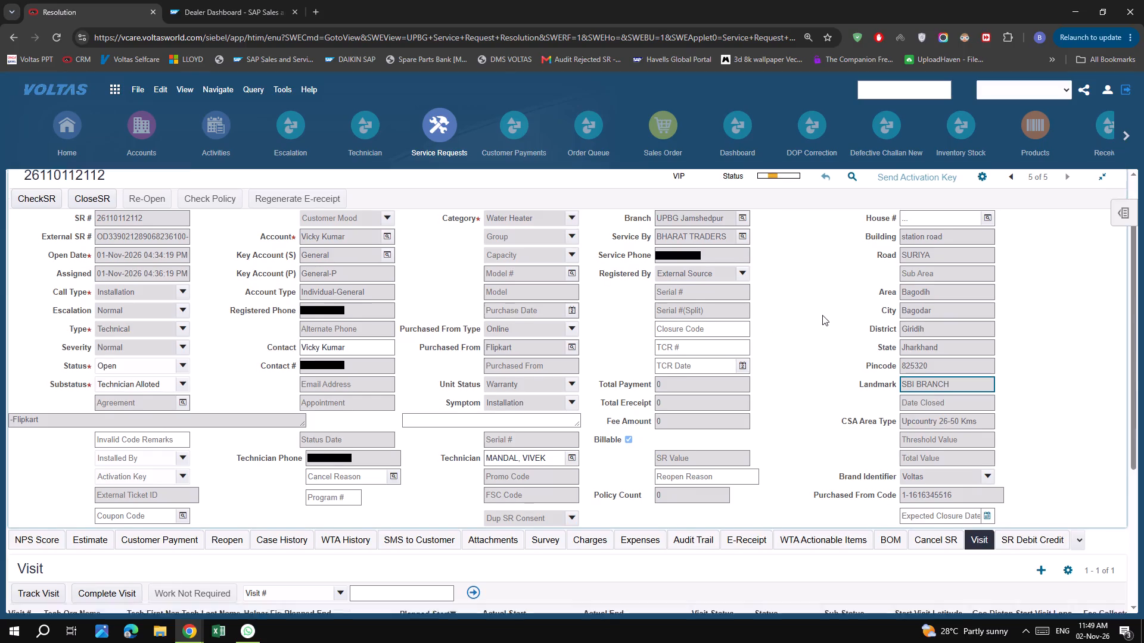
pyautogui.scroll(-2, 822, 315)
pyautogui.scroll(8, 822, 315)
pyautogui.click(819, 308)
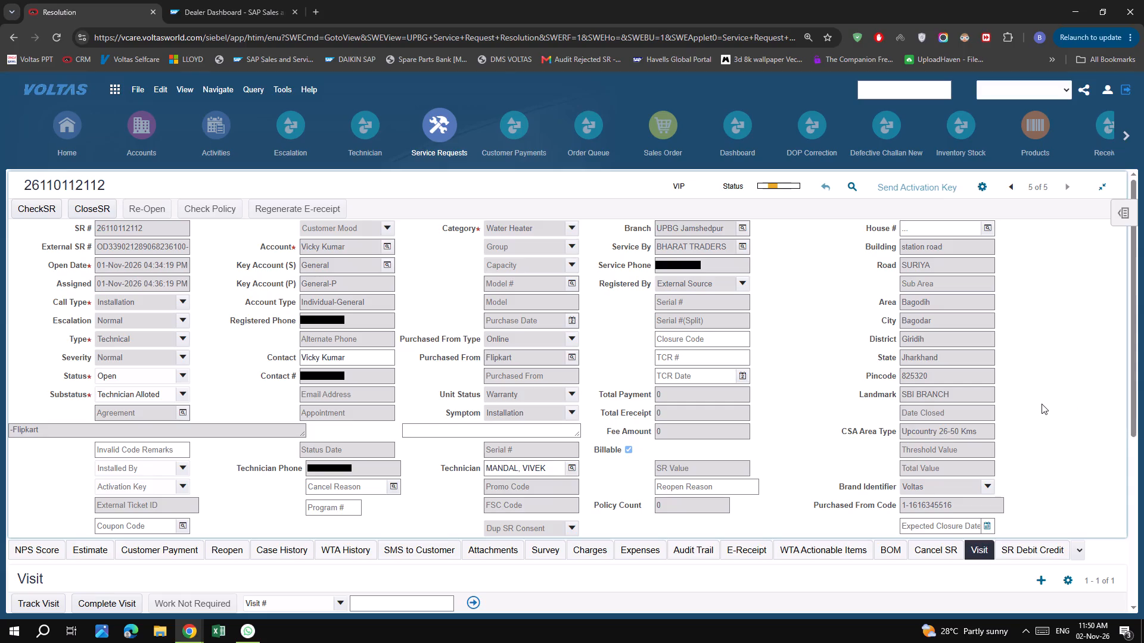
pyautogui.scroll(-7, 847, 369)
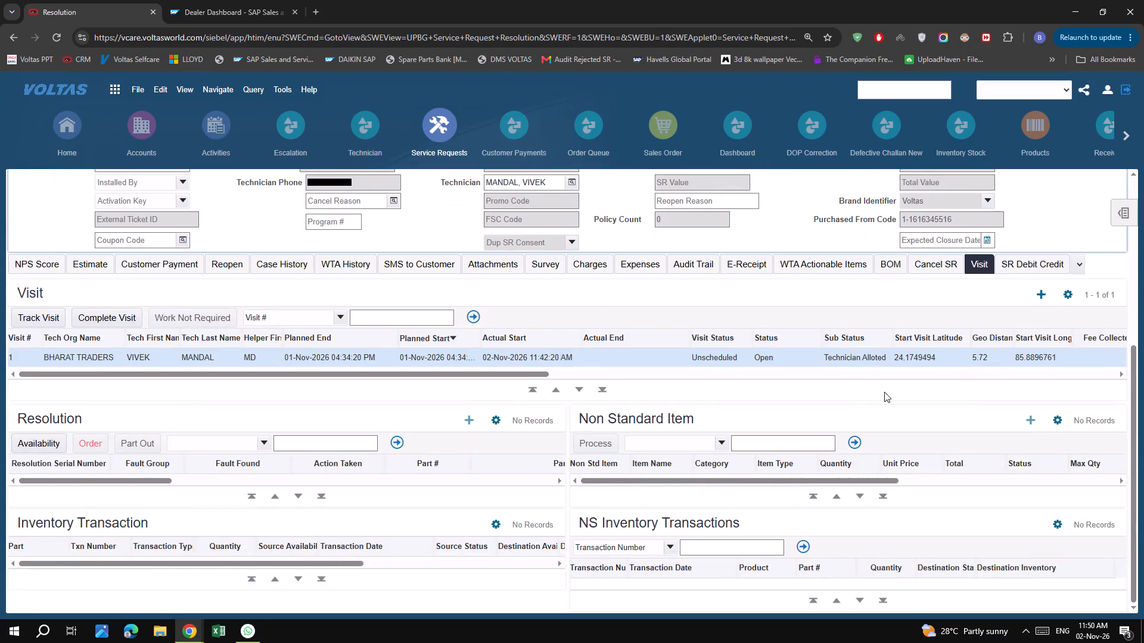
pyautogui.scroll(6, 884, 392)
pyautogui.click(1013, 189)
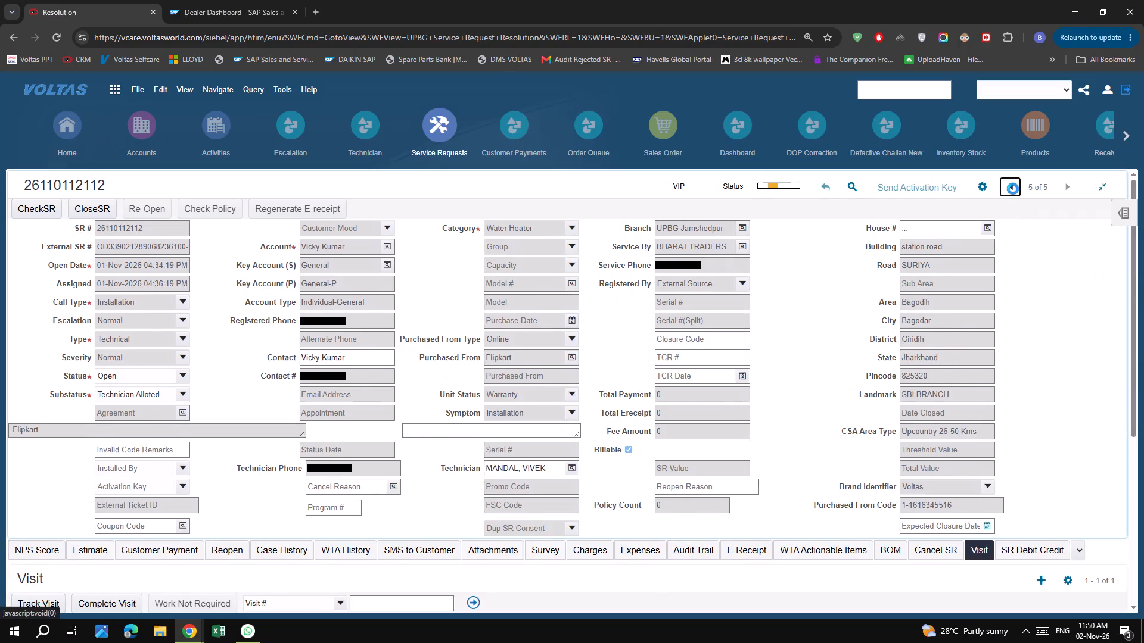
pyautogui.scroll(-6, 843, 372)
pyautogui.scroll(3, 843, 372)
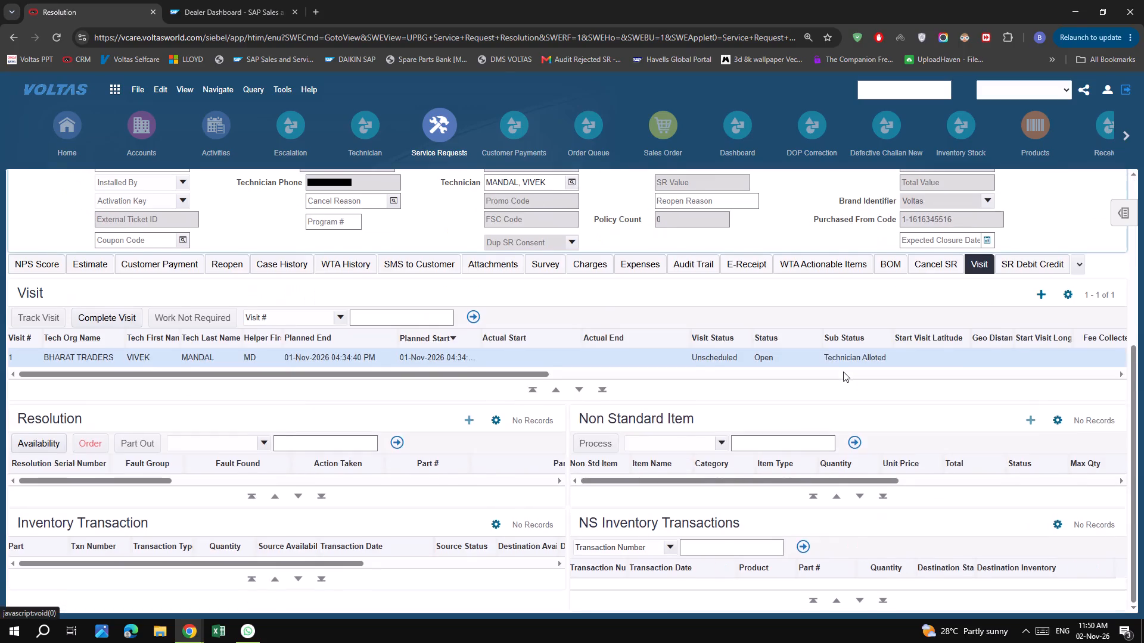
pyautogui.scroll(3, 843, 372)
pyautogui.click(1014, 185)
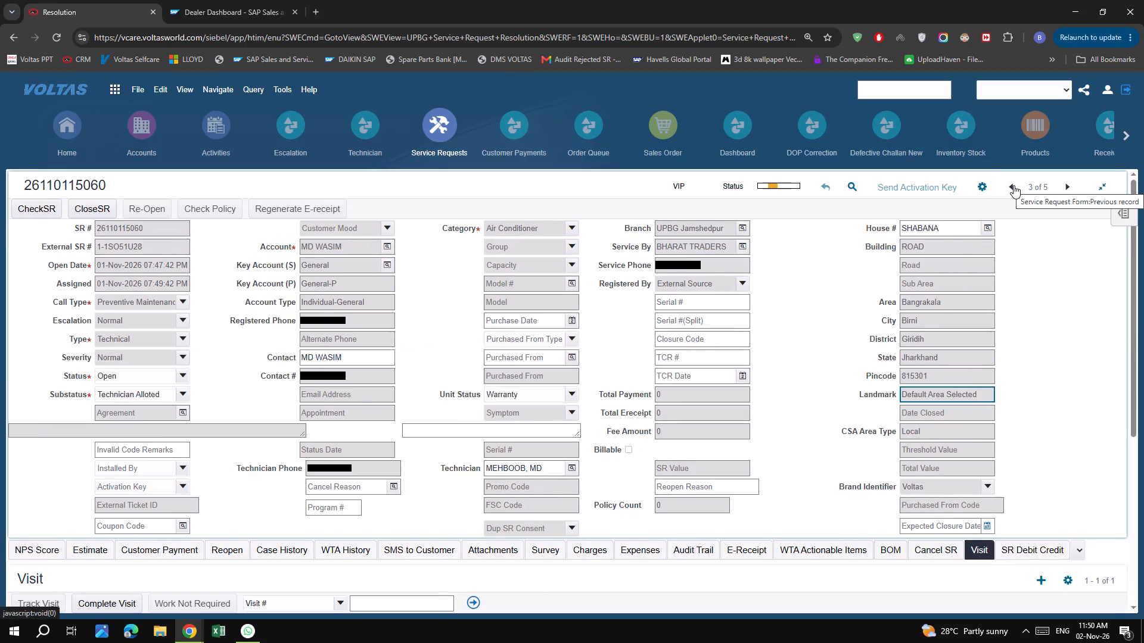
pyautogui.scroll(-3, 789, 352)
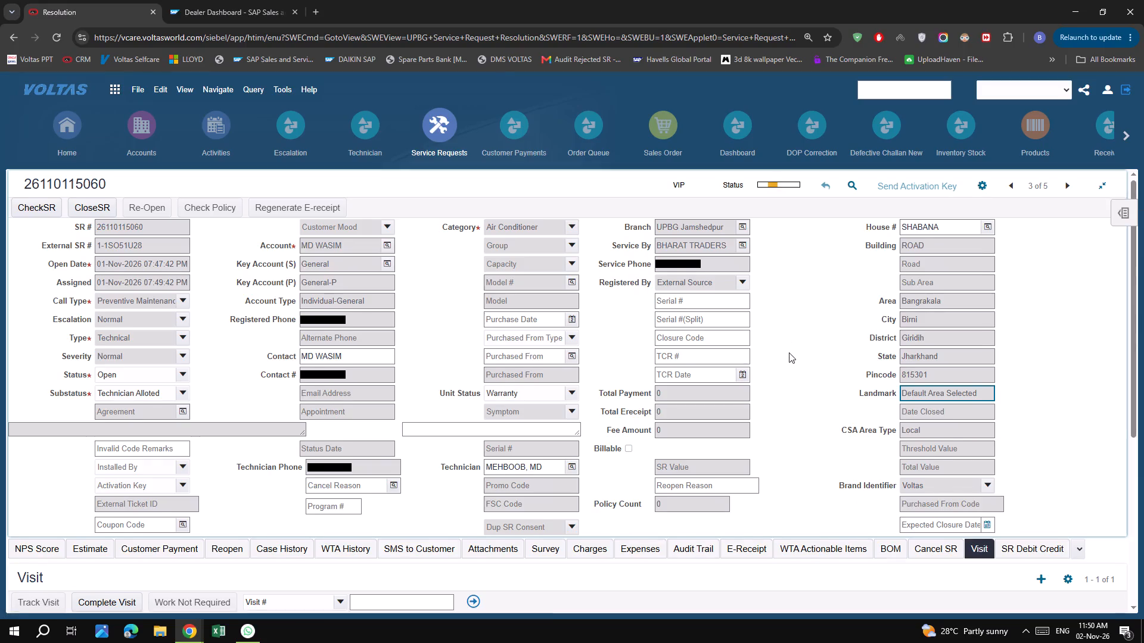
pyautogui.scroll(-2, 789, 352)
pyautogui.scroll(7, 789, 352)
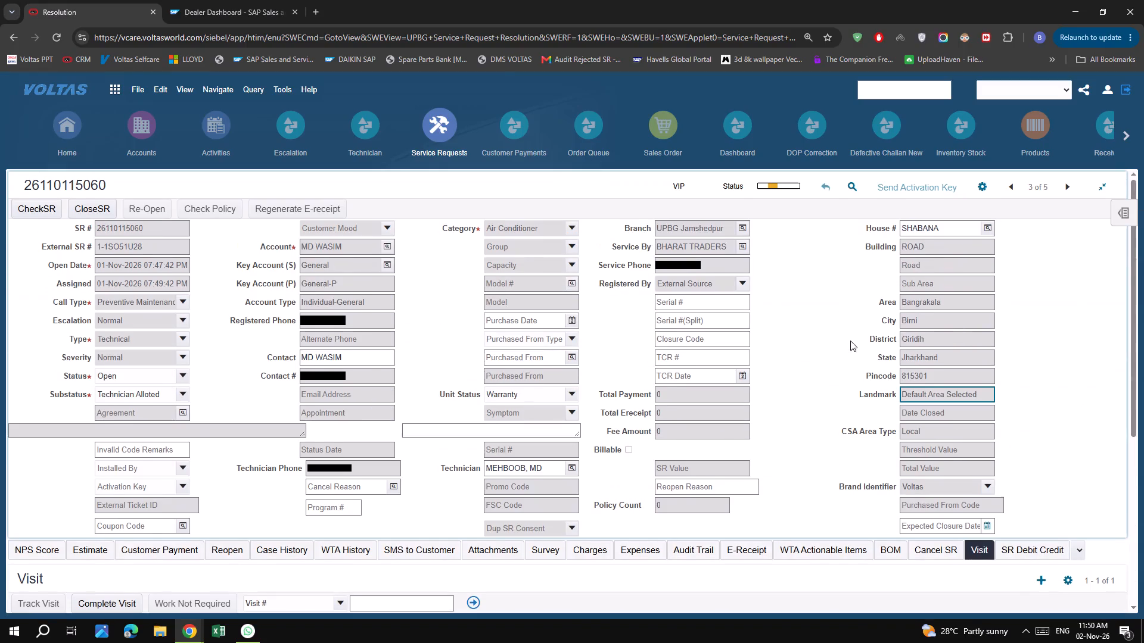
pyautogui.click(1008, 182)
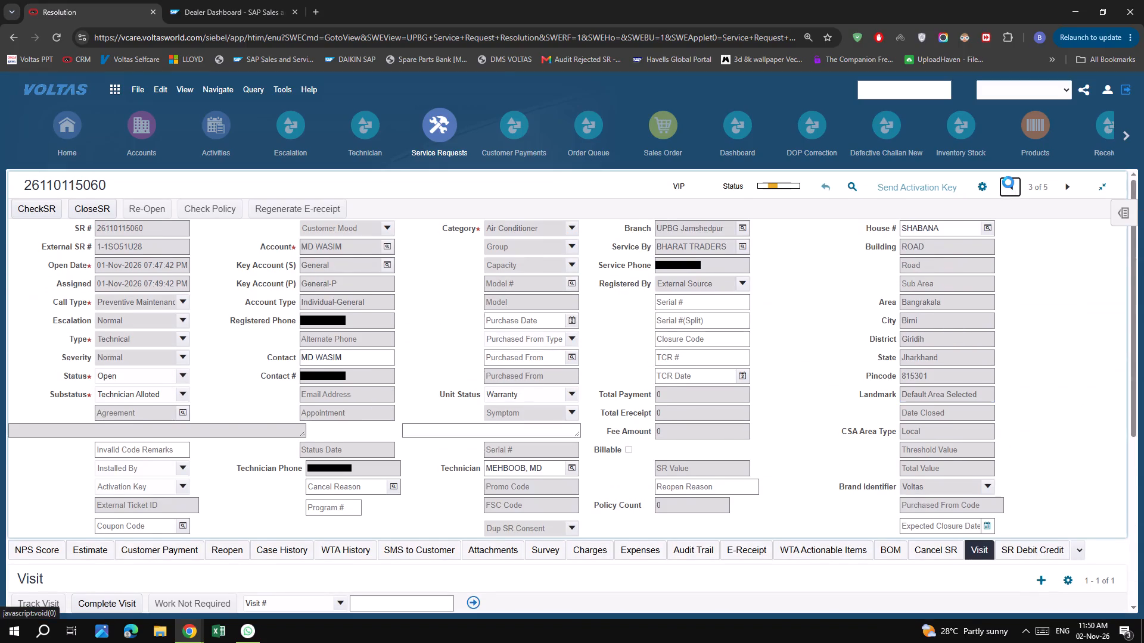
pyautogui.click(1008, 182)
pyautogui.click(802, 350)
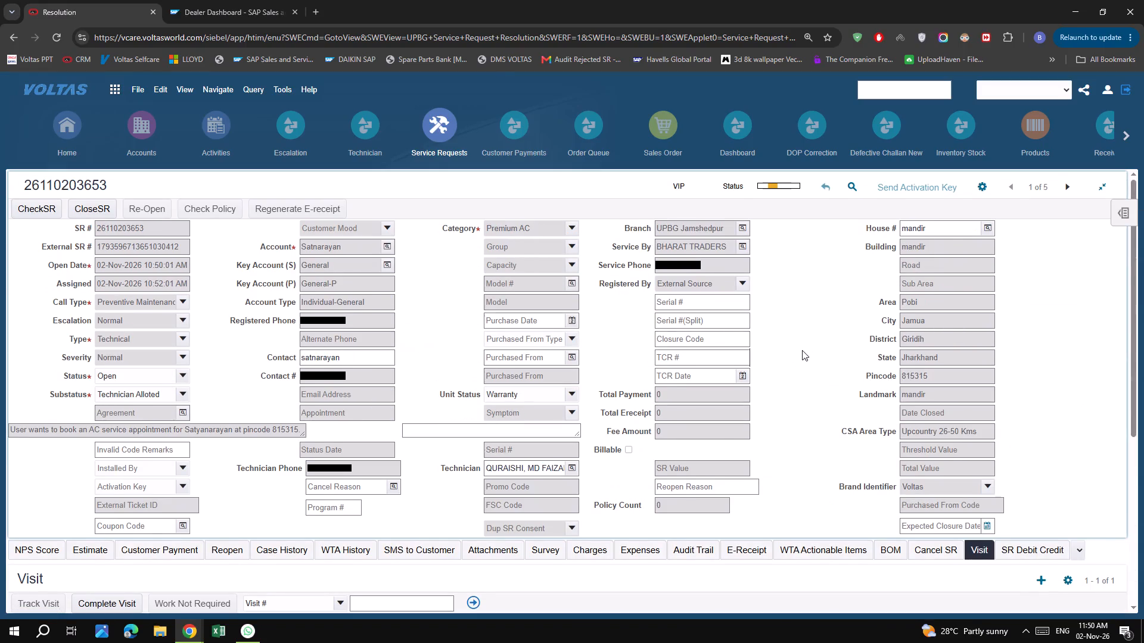
pyautogui.scroll(-5, 802, 350)
pyautogui.scroll(6, 802, 350)
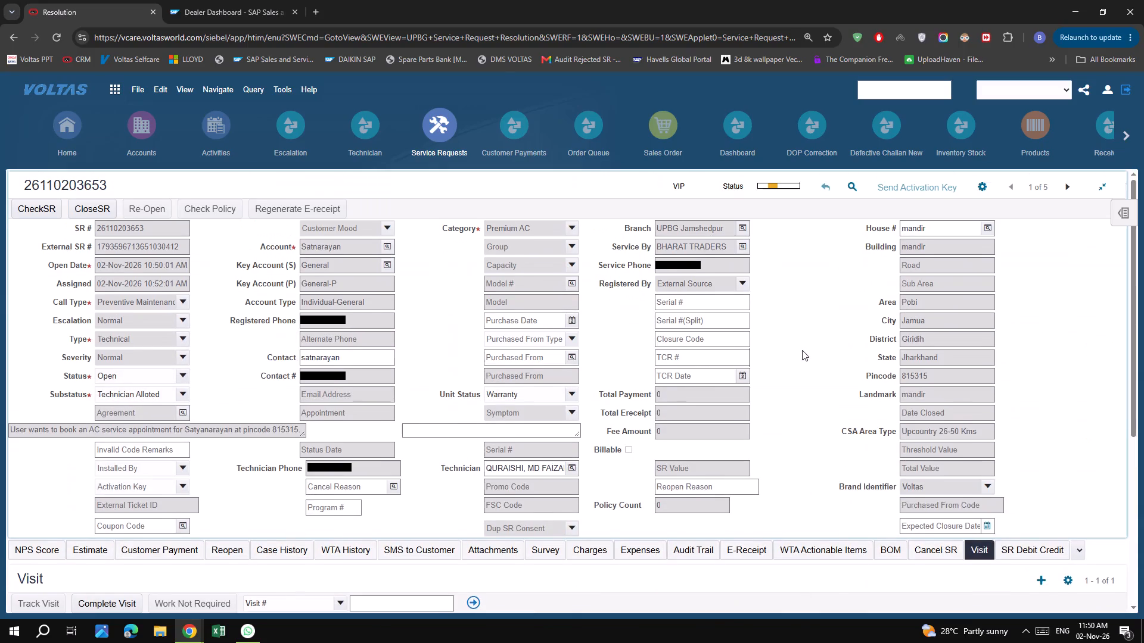
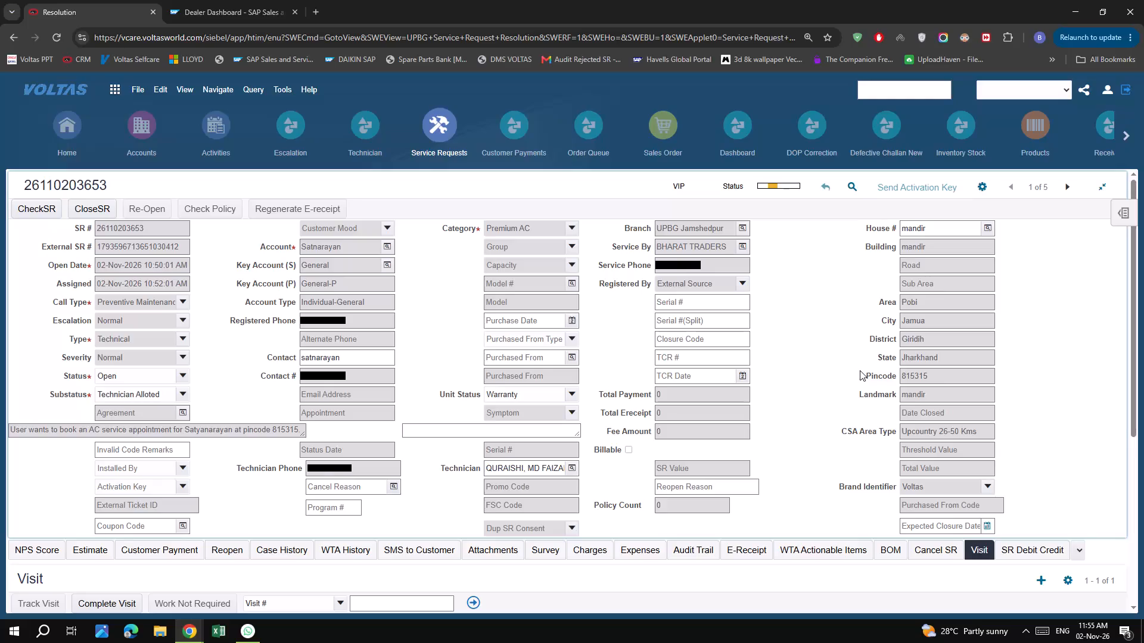
pyautogui.scroll(-7, 506, 482)
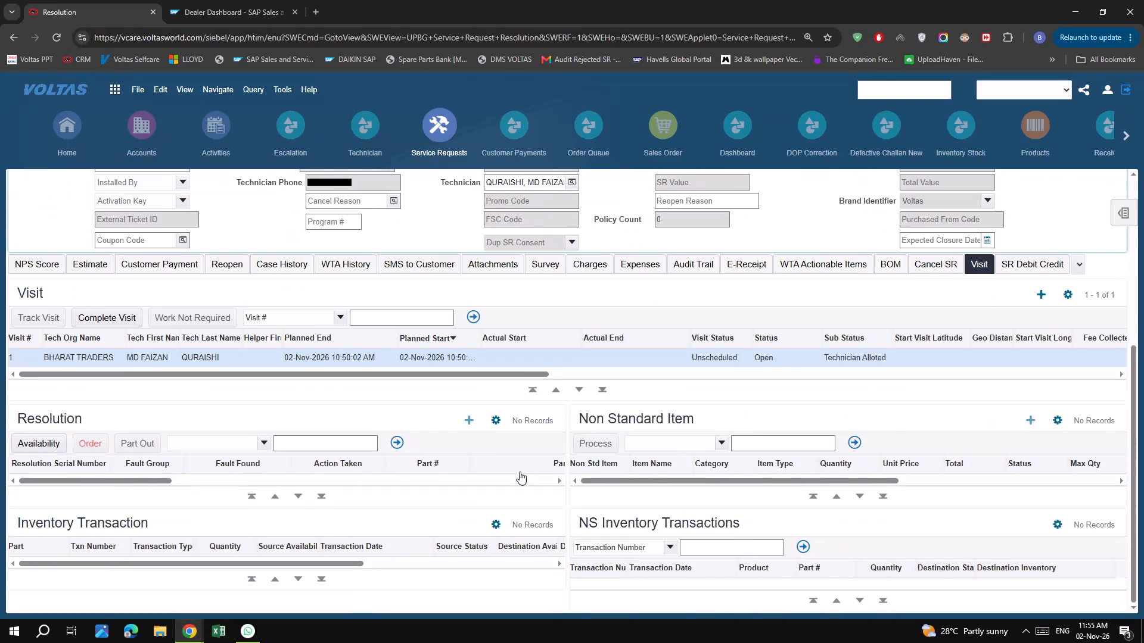
pyautogui.scroll(7, 680, 416)
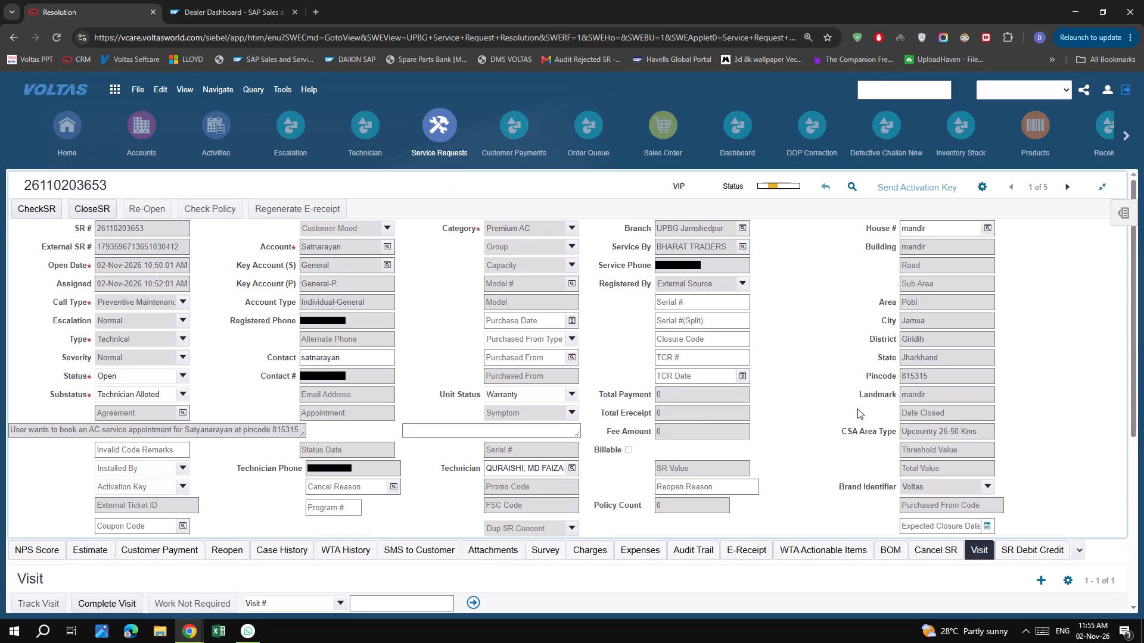
pyautogui.click(1030, 95)
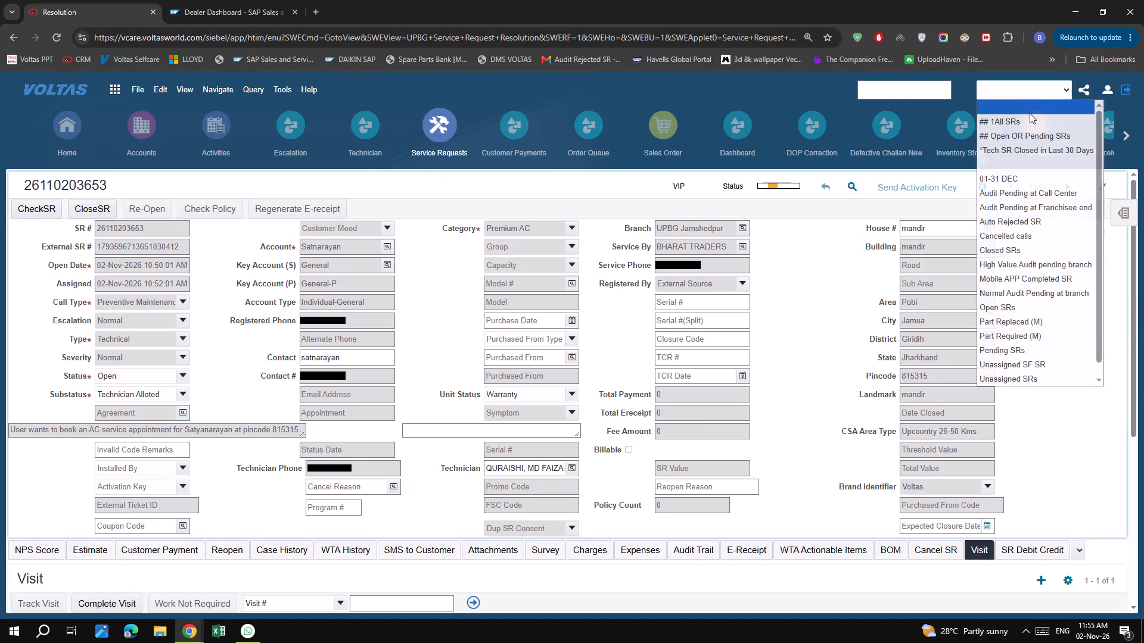
pyautogui.click(1019, 304)
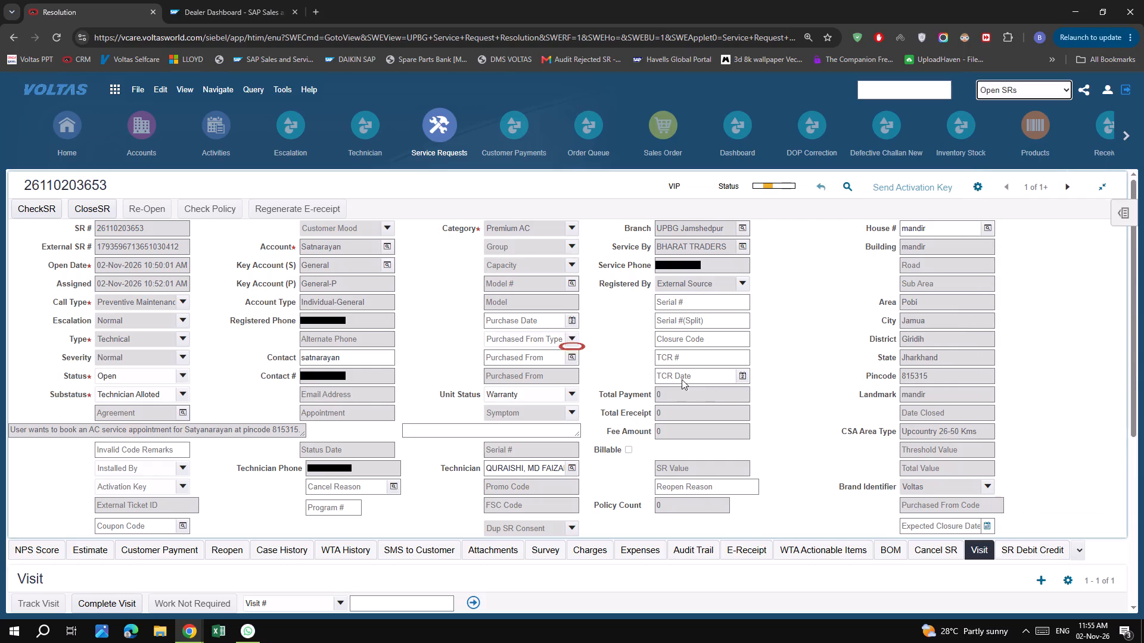
pyautogui.click(1003, 85)
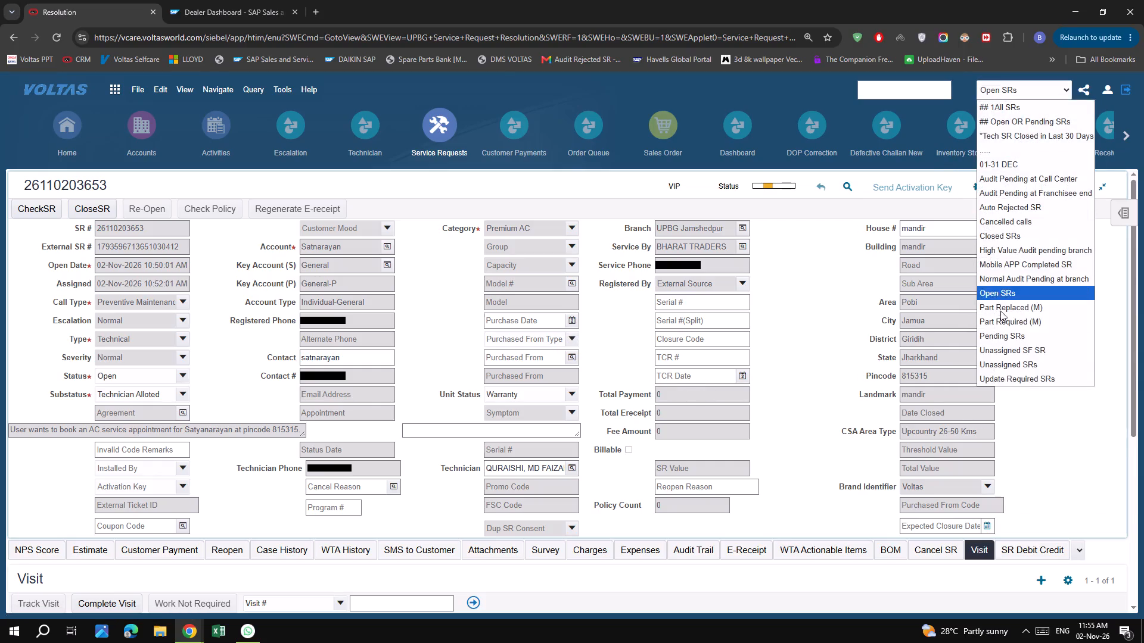
pyautogui.click(1000, 332)
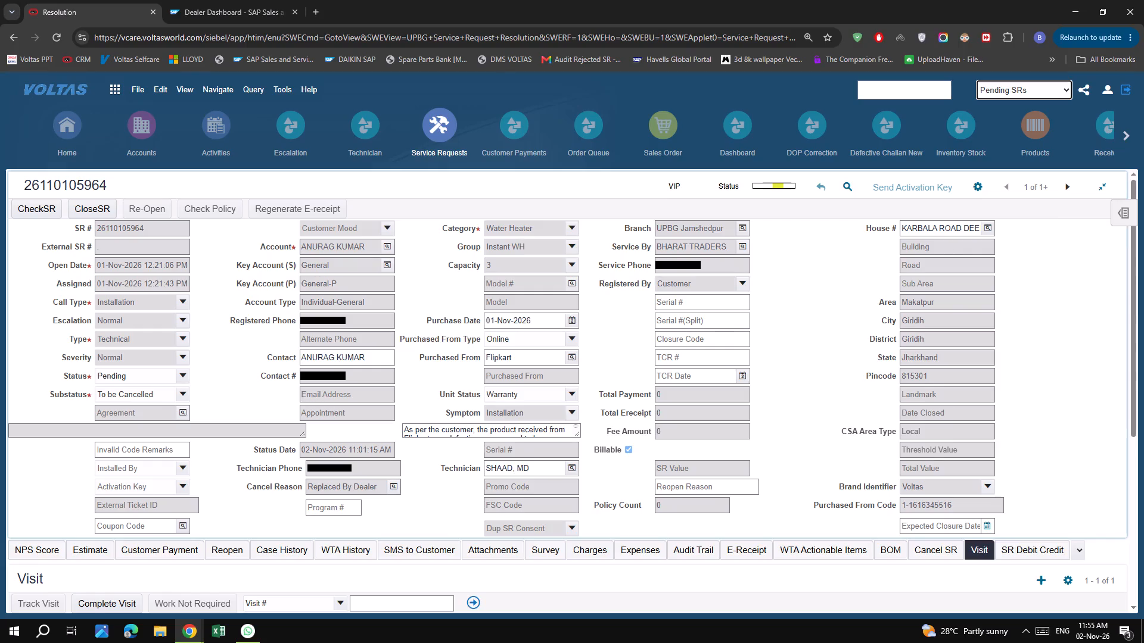
pyautogui.scroll(-5, 721, 300)
pyautogui.scroll(7, 736, 304)
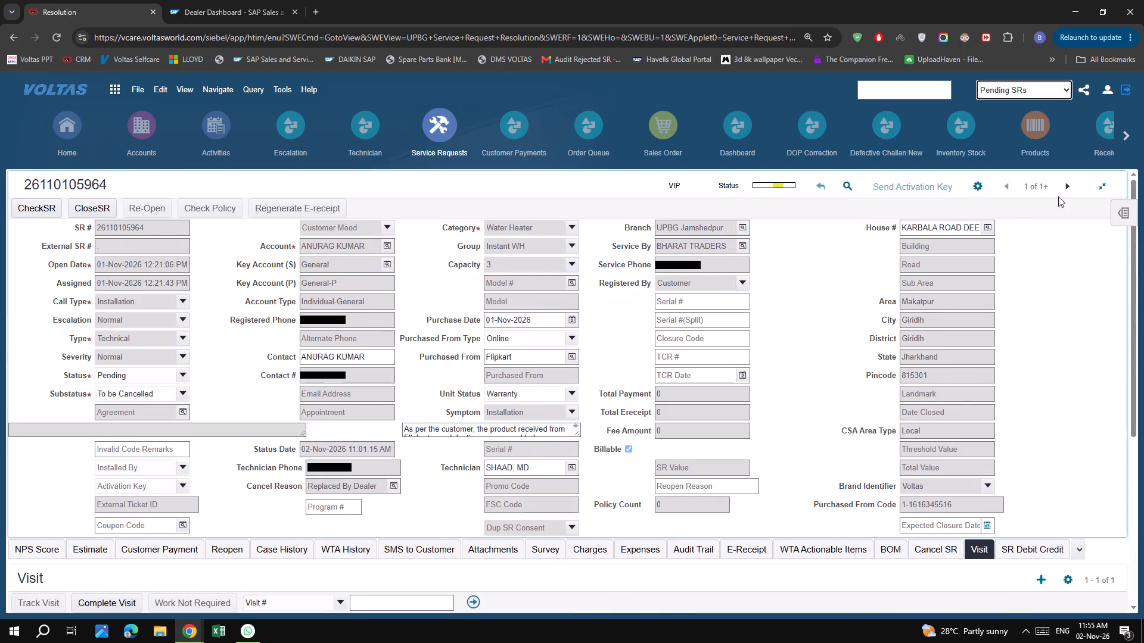
pyautogui.click(1067, 191)
pyautogui.click(1067, 191)
pyautogui.click(1067, 191)
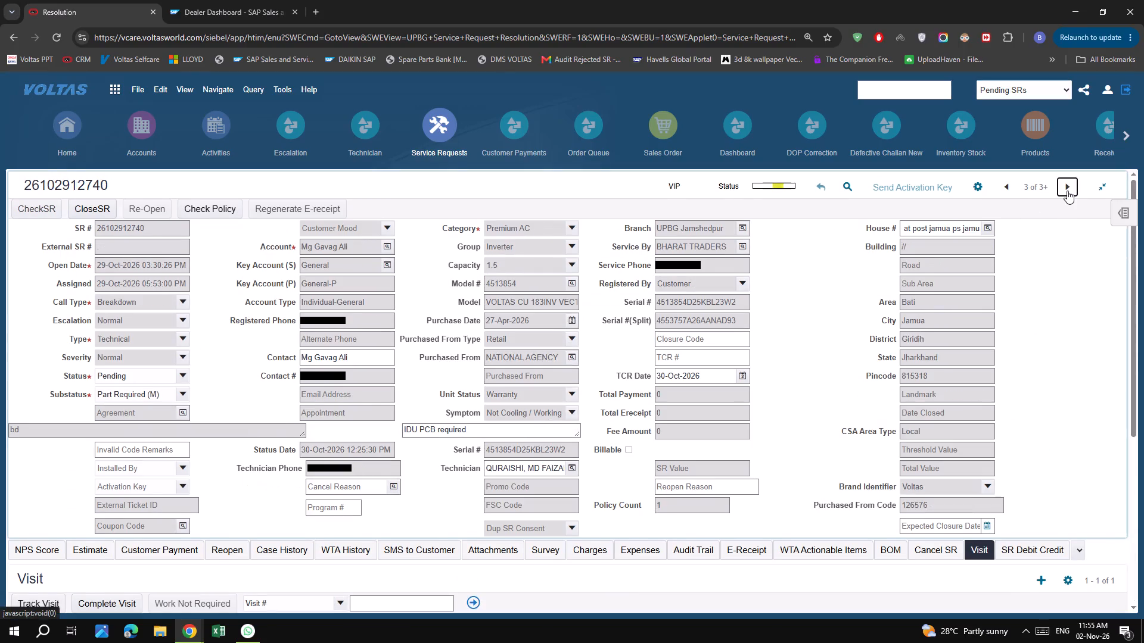
pyautogui.click(1067, 191)
pyautogui.click(1067, 191)
pyautogui.click(1067, 191)
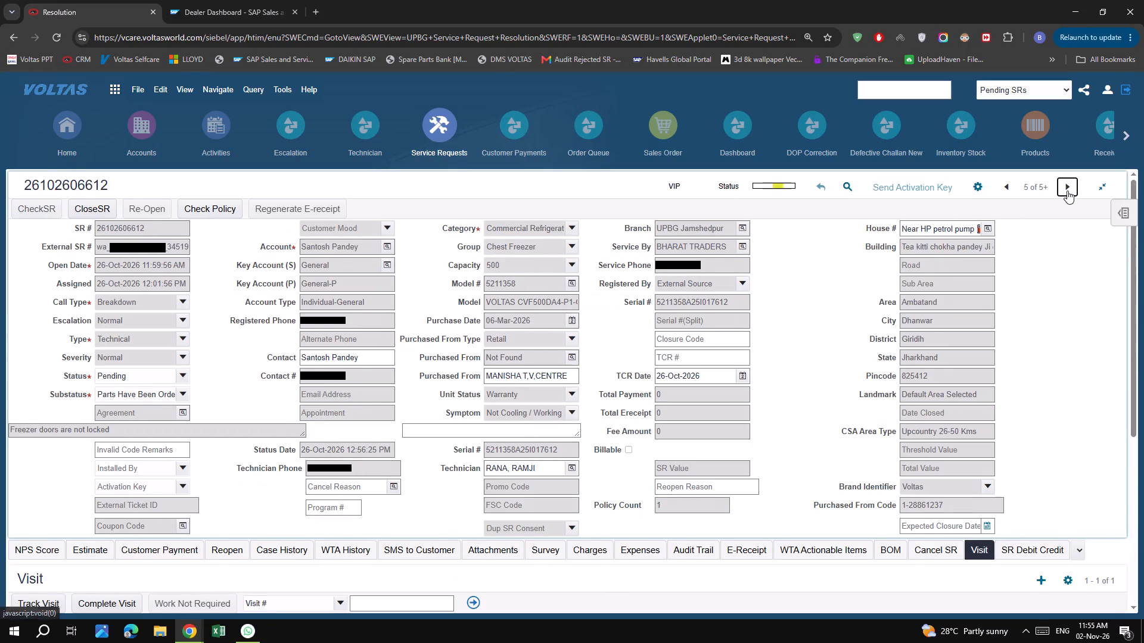
pyautogui.scroll(-4, 811, 395)
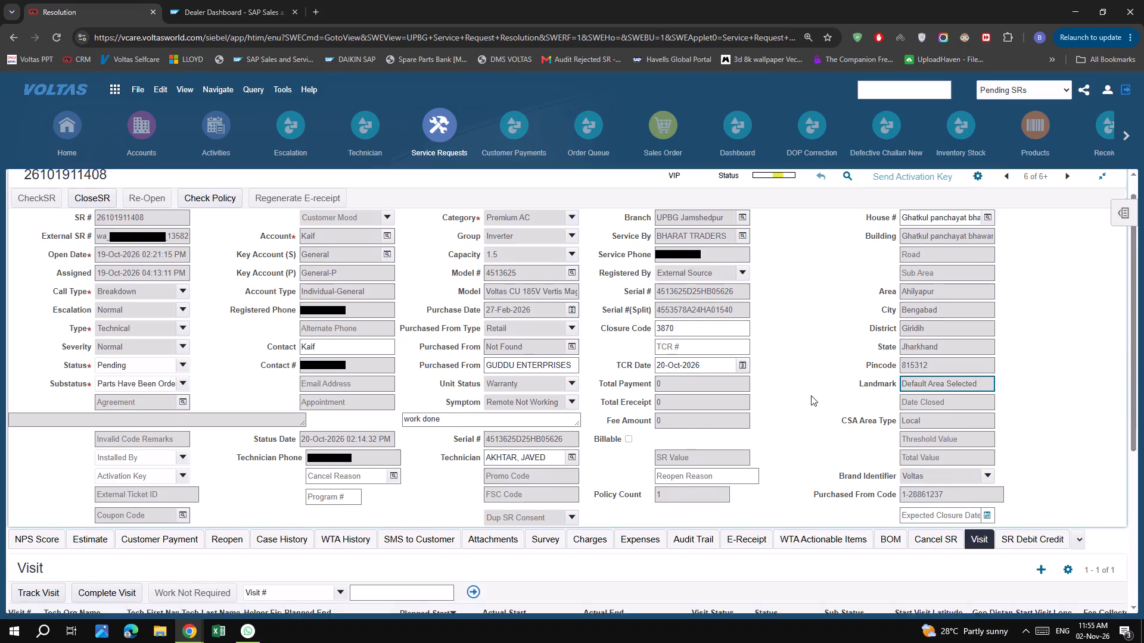
pyautogui.scroll(-2, 811, 395)
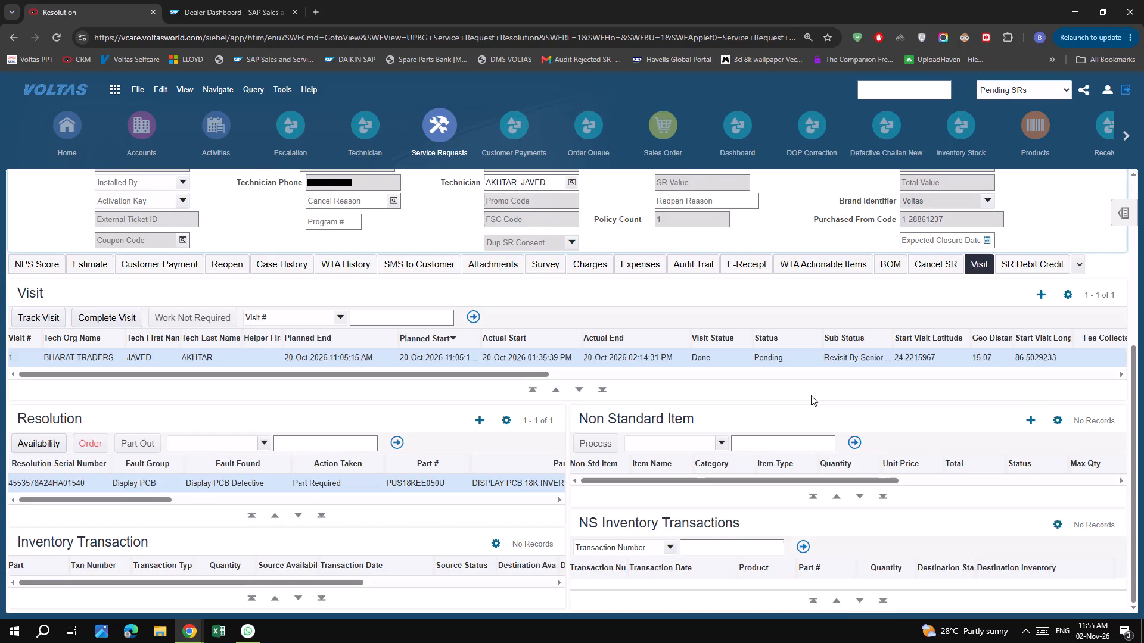
pyautogui.scroll(7, 811, 395)
pyautogui.scroll(-4, 811, 395)
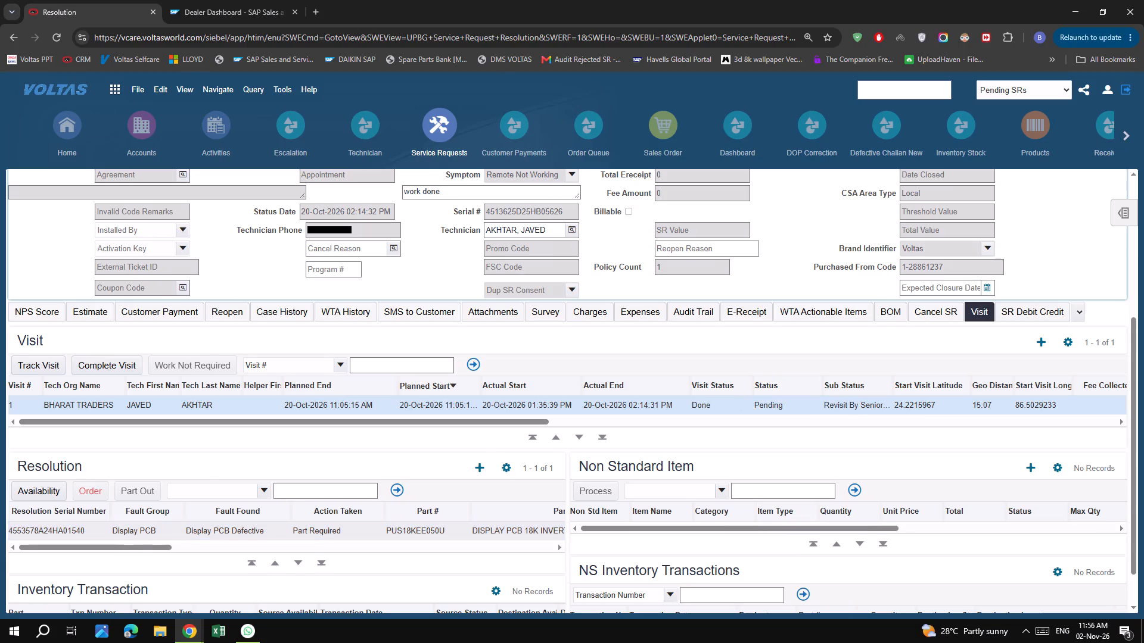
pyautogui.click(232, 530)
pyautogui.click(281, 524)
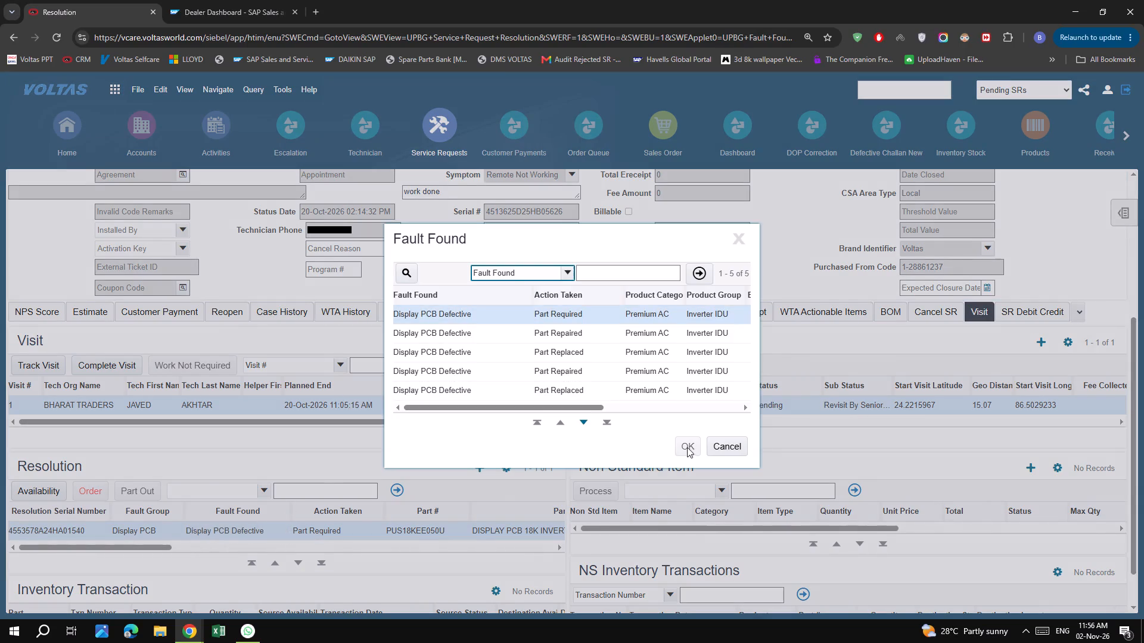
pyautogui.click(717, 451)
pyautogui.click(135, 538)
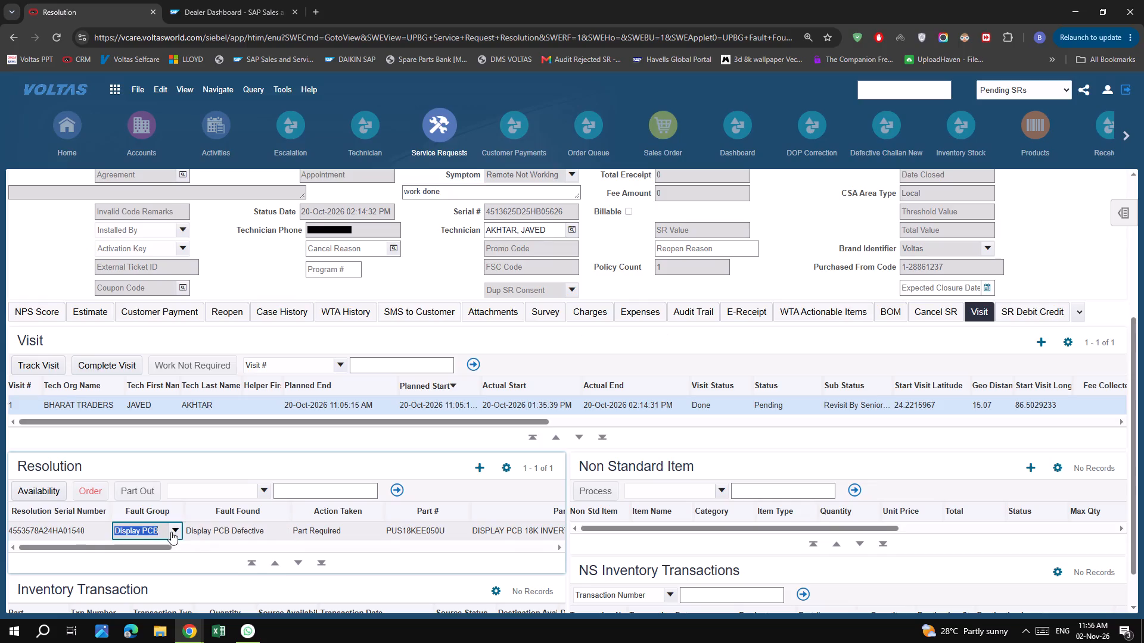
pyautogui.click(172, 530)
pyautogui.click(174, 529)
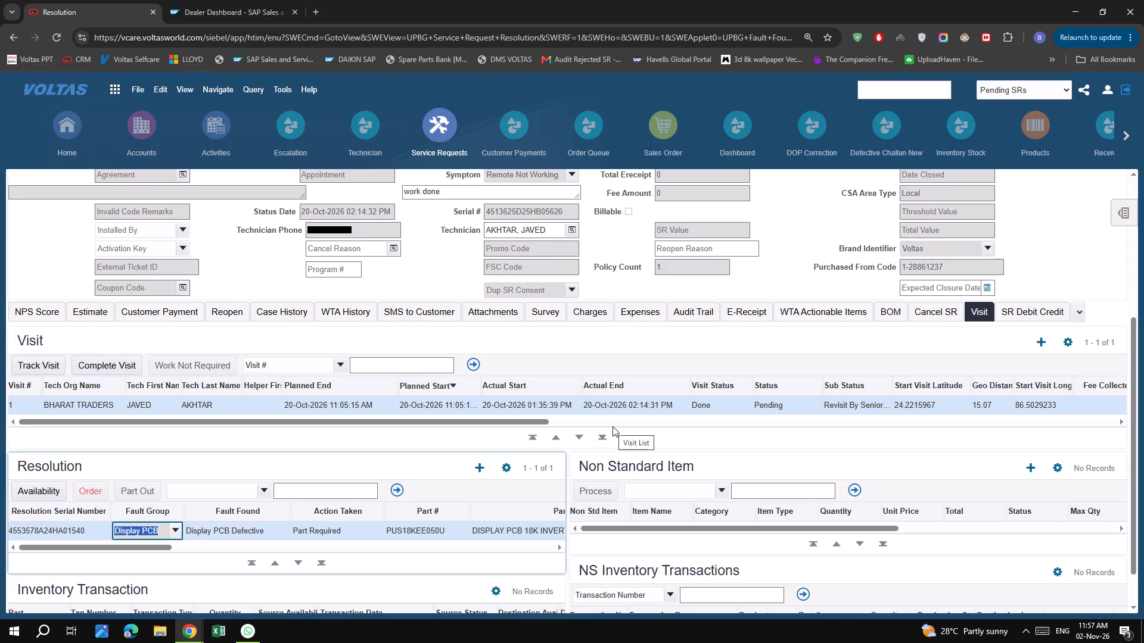
pyautogui.click(484, 467)
pyautogui.click(161, 532)
pyautogui.click(105, 529)
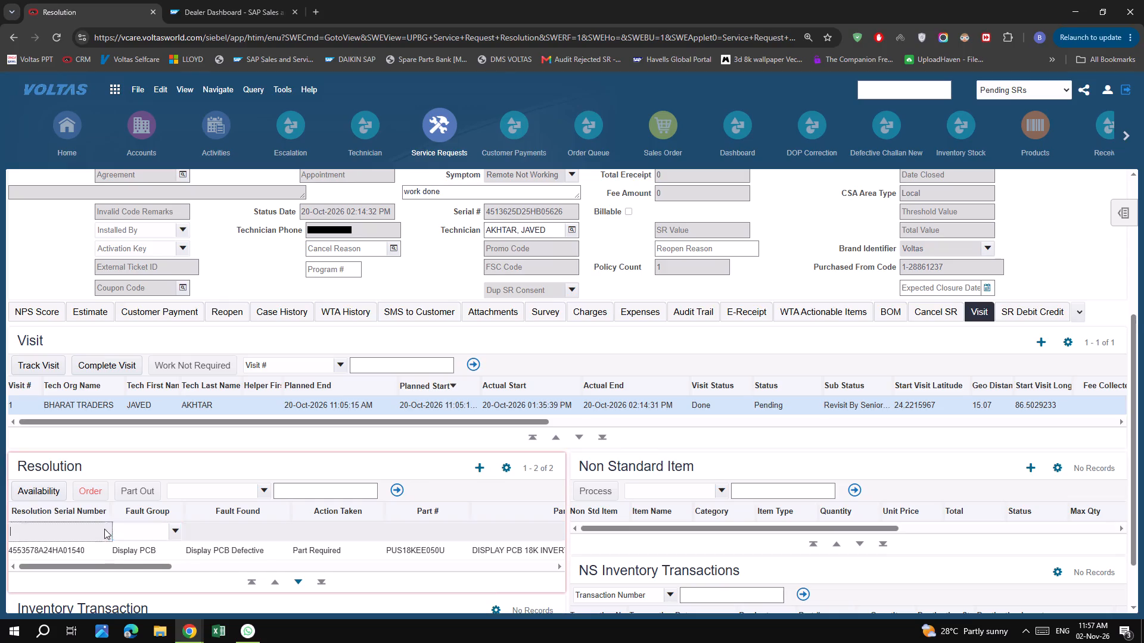
pyautogui.click(106, 530)
pyautogui.click(93, 558)
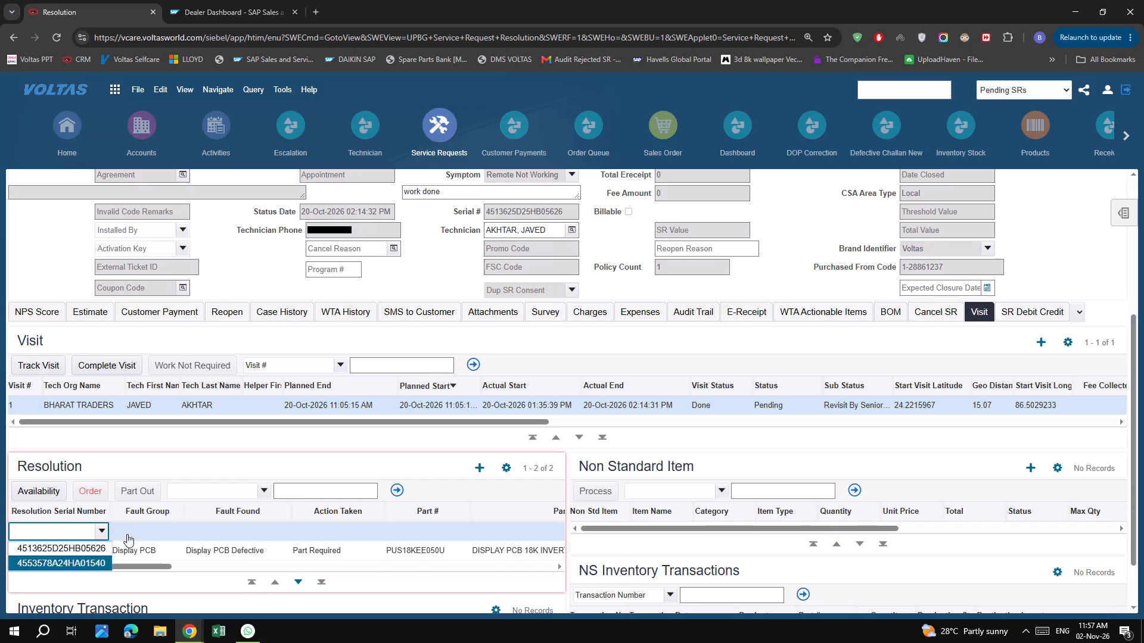
pyautogui.click(133, 531)
pyautogui.click(172, 530)
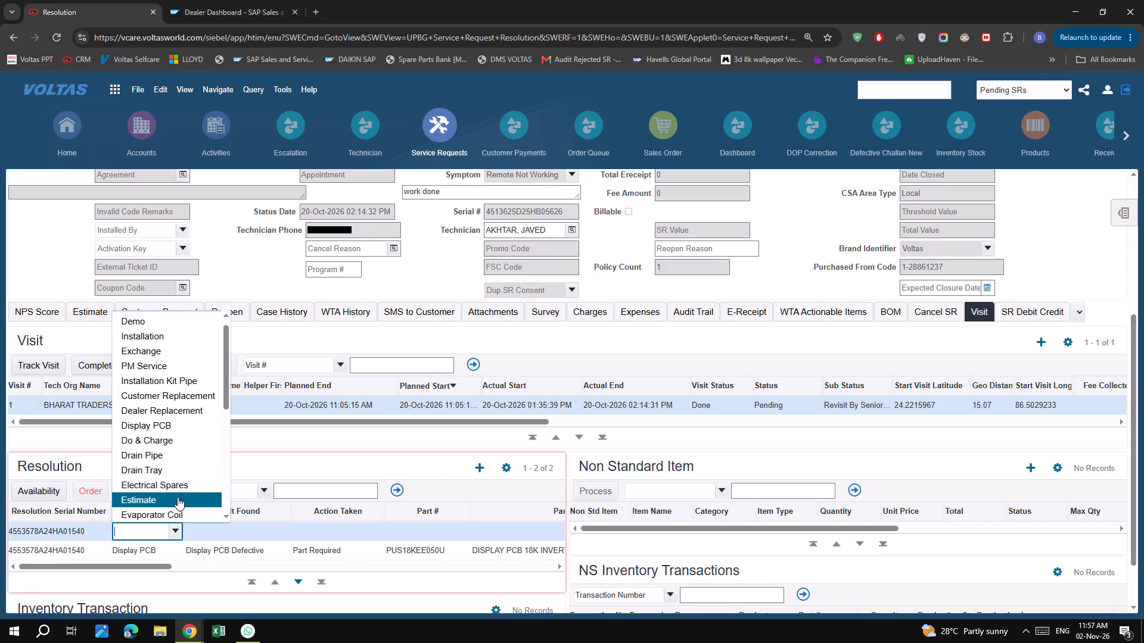
pyautogui.scroll(-3, 206, 465)
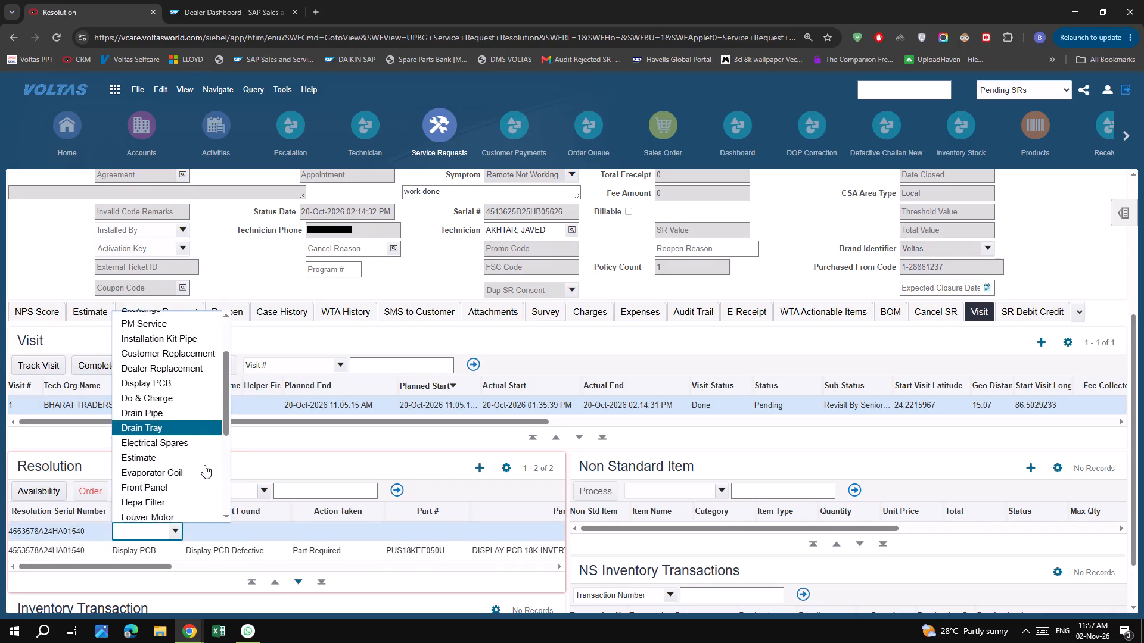
pyautogui.scroll(-4, 204, 465)
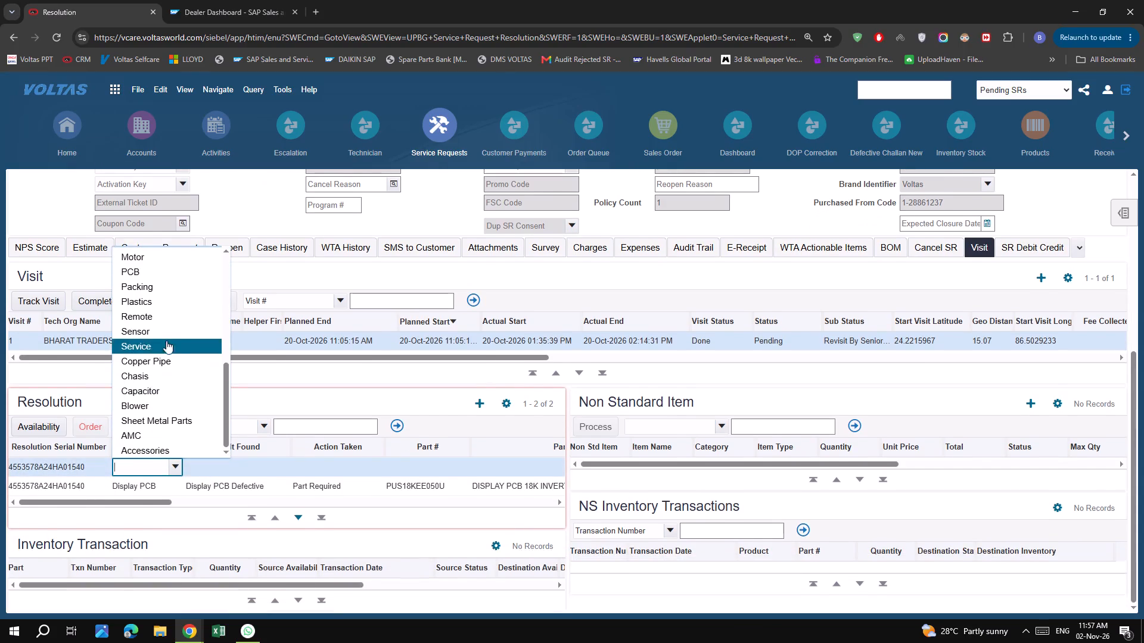
pyautogui.click(172, 326)
# Set the new Sensor resolution's fault found to Air Sensor Loose Connection with action Connection Rectified, and save the record.
pyautogui.click(228, 469)
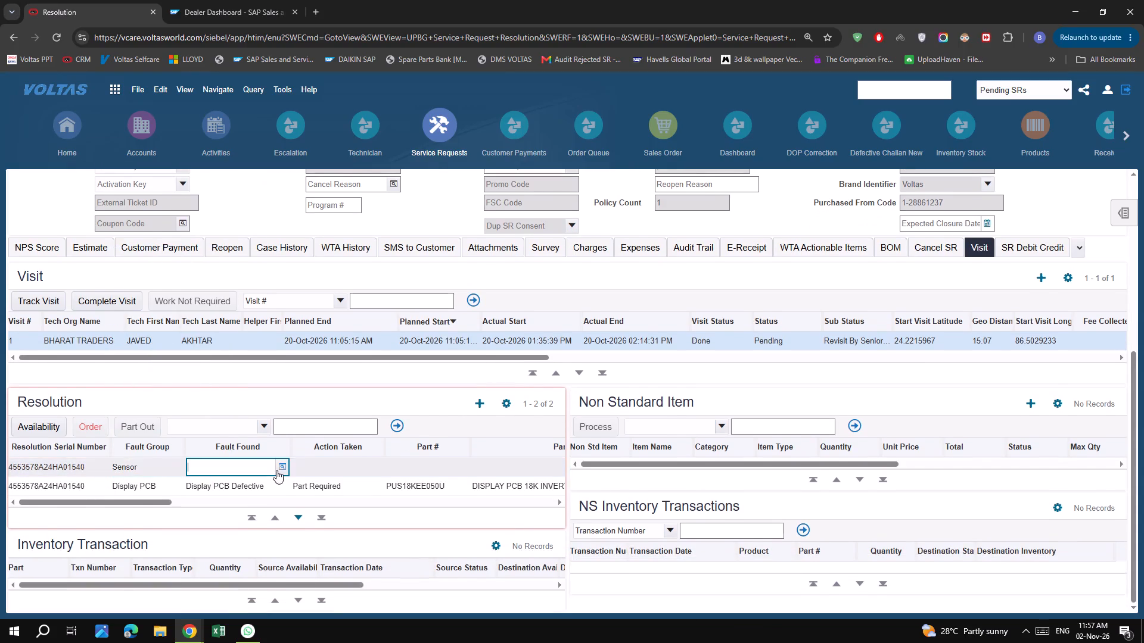
pyautogui.click(282, 463)
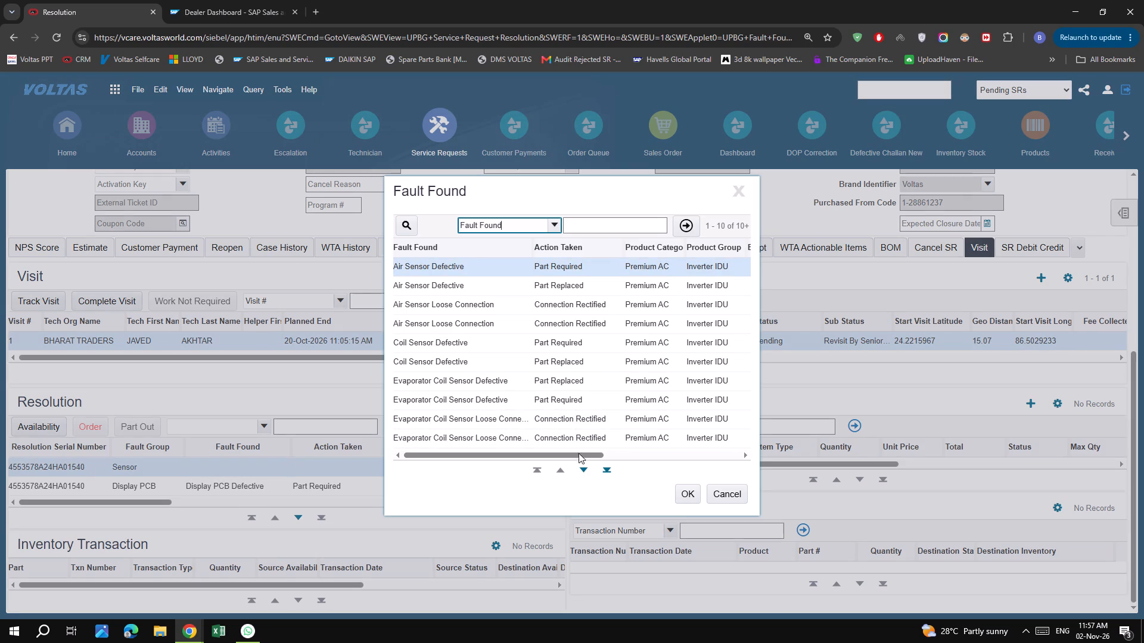
pyautogui.click(608, 469)
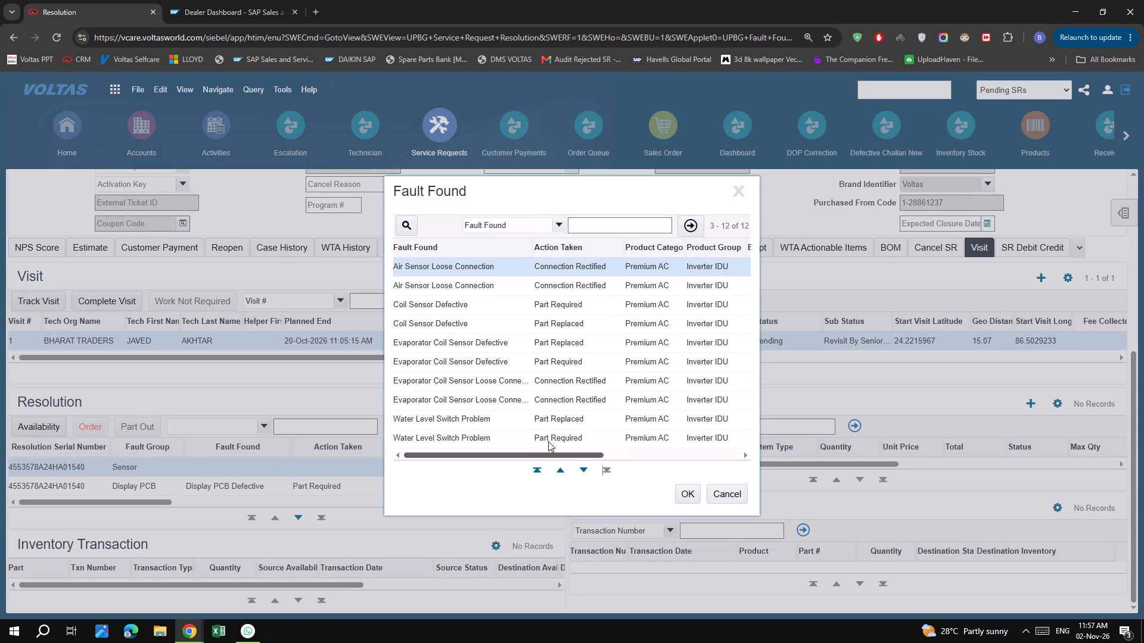
pyautogui.click(484, 380)
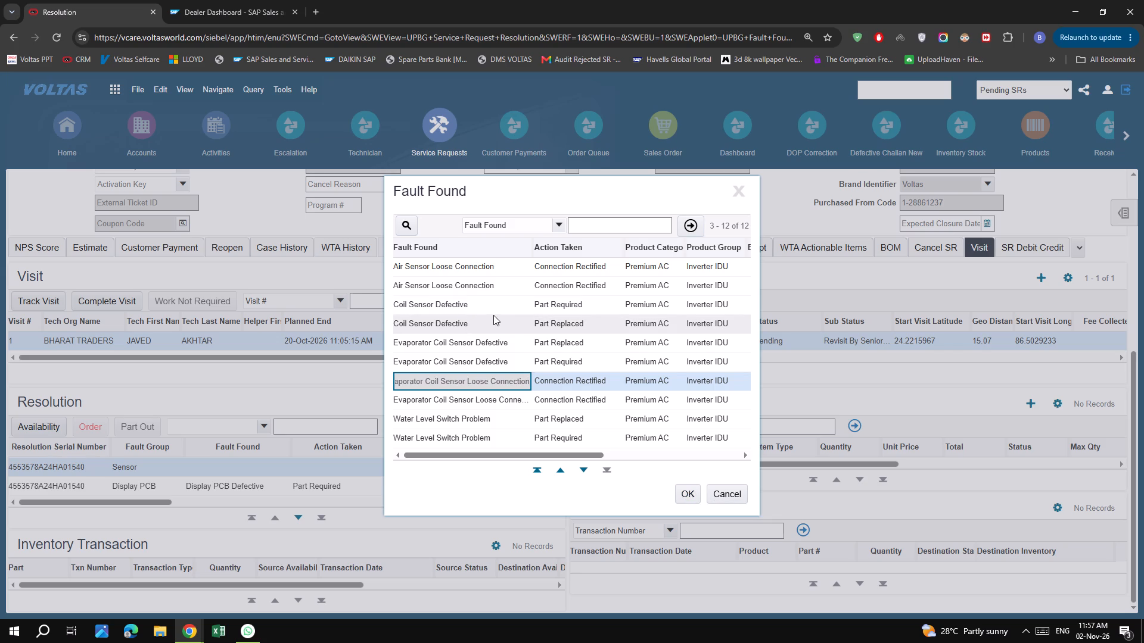
pyautogui.scroll(2, 493, 315)
pyautogui.click(481, 269)
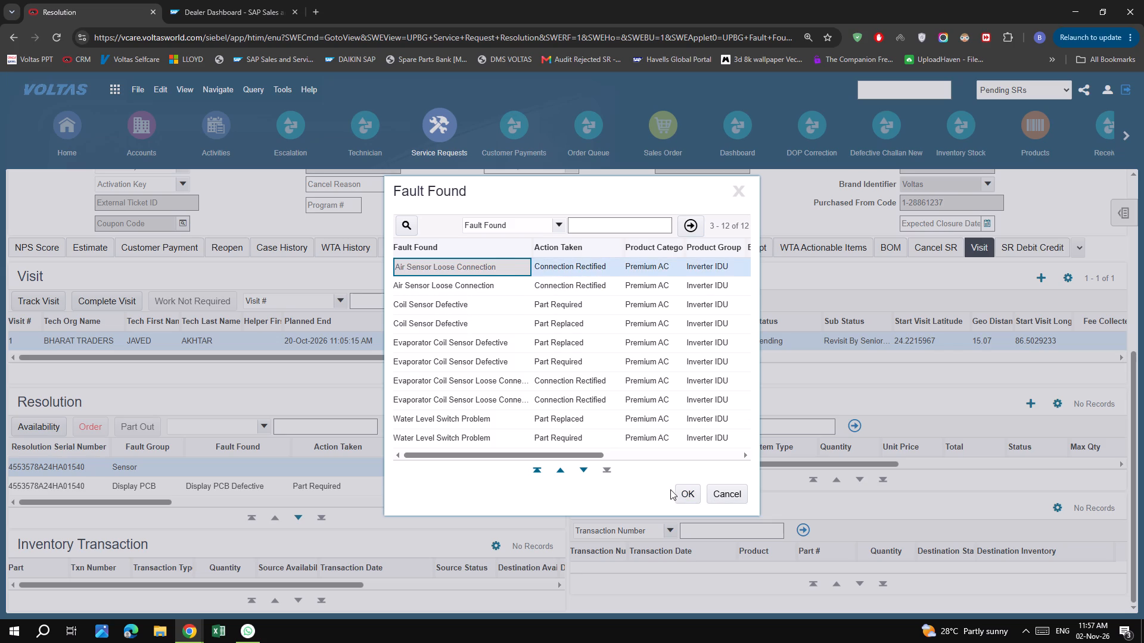
pyautogui.click(685, 492)
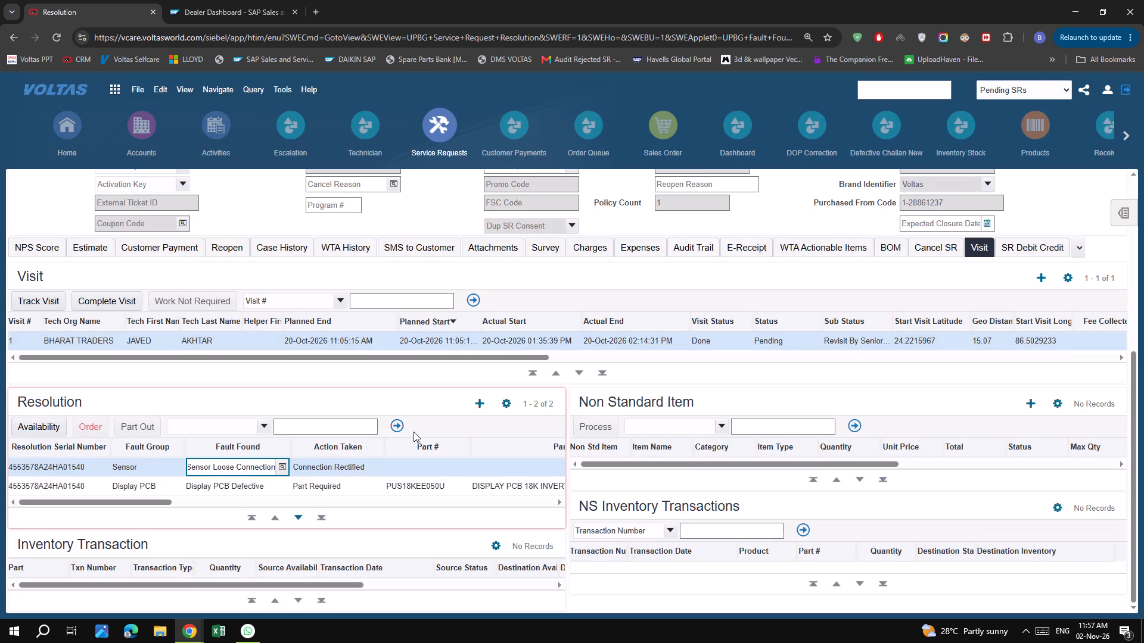
pyautogui.click(399, 429)
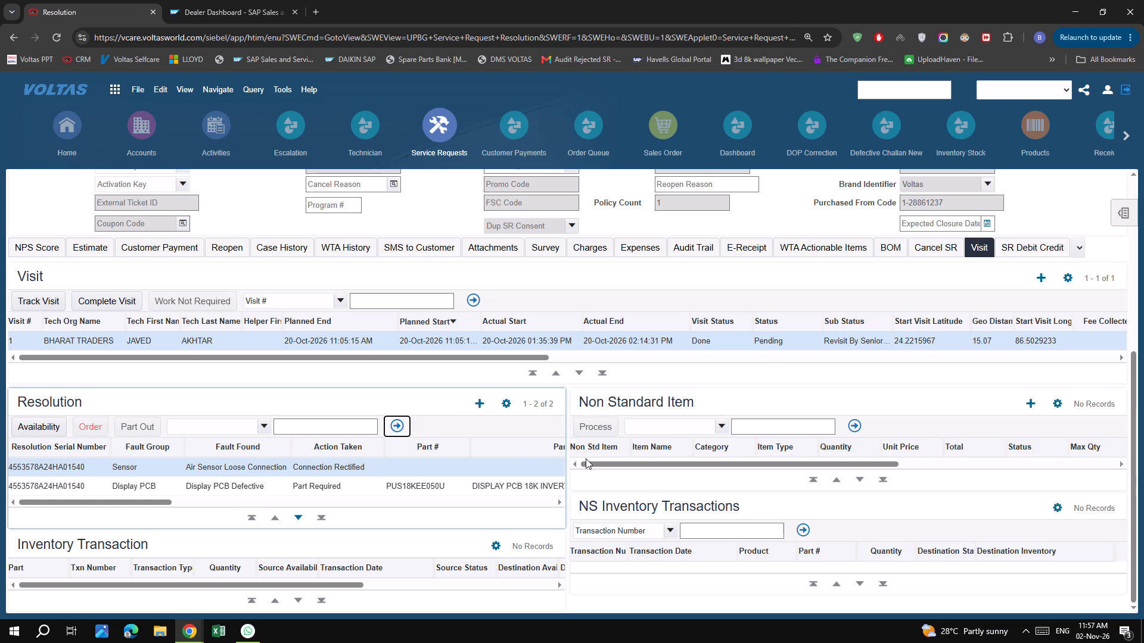
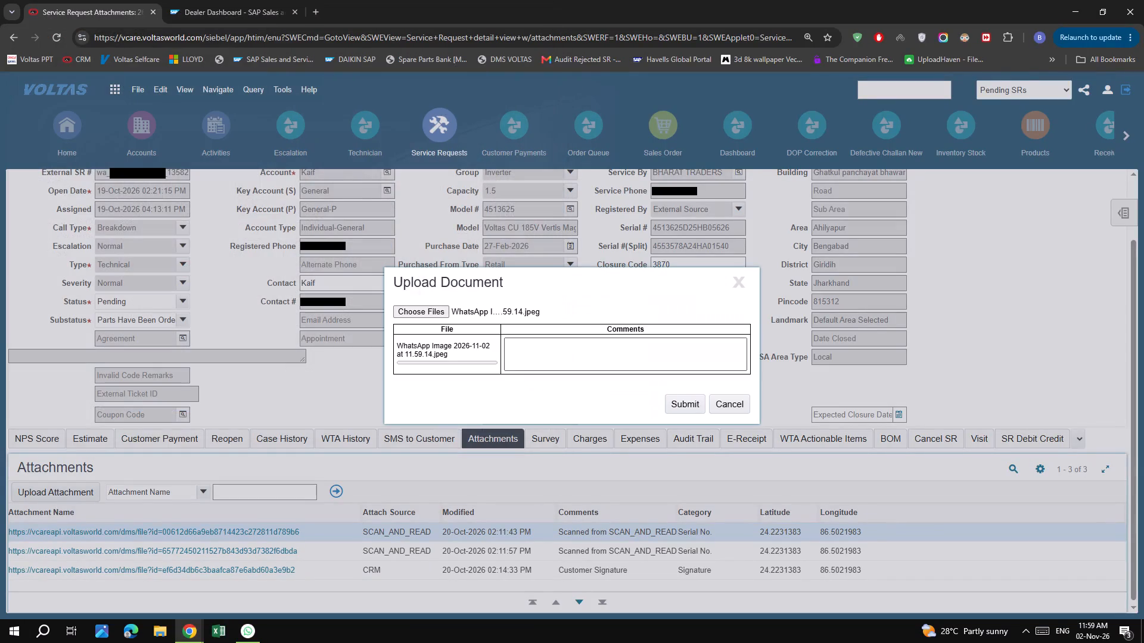
# Upload the chosen WhatsApp image to the service request's attachments with the comment JS.
pyautogui.click(568, 342)
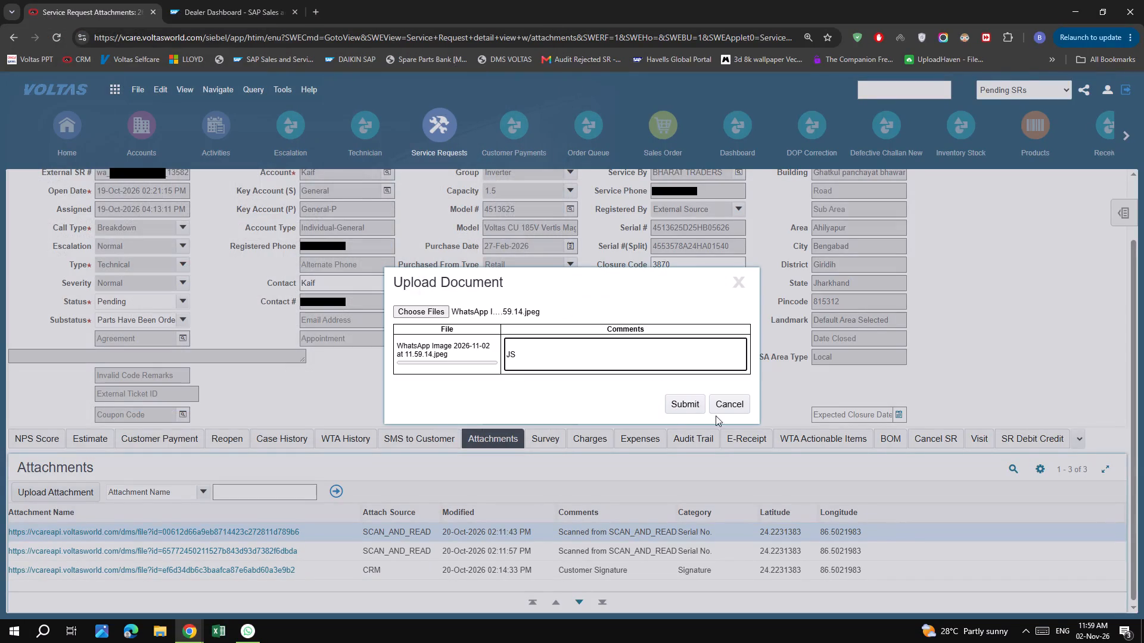
pyautogui.click(680, 398)
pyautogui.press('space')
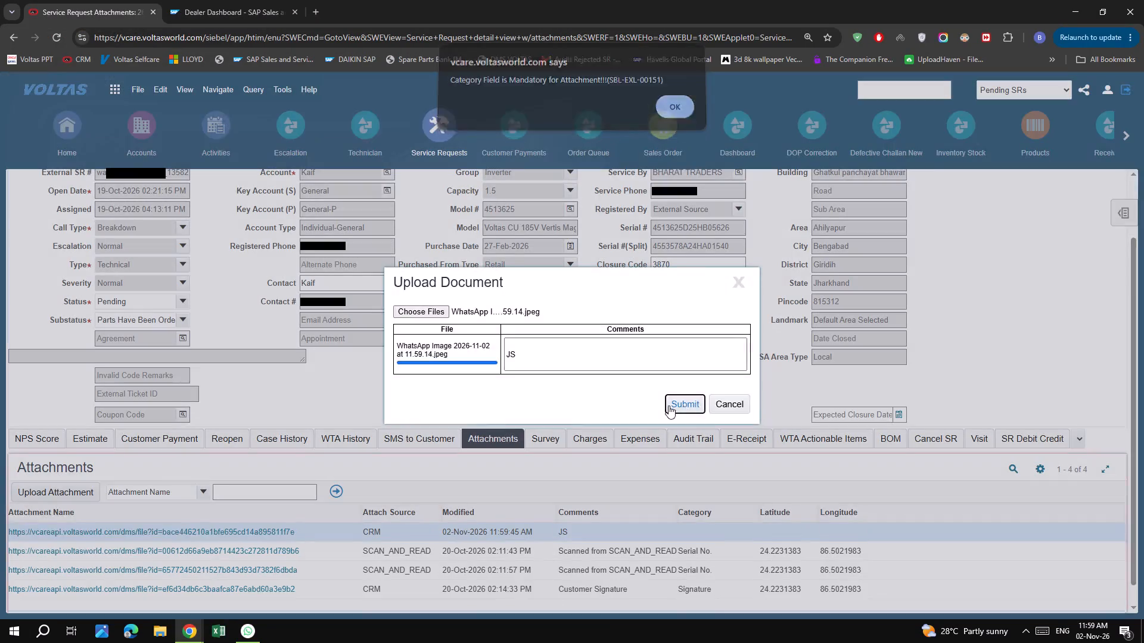
# Set the category of the new JS attachment to Job Sheet and save the attachment record.
pyautogui.click(719, 535)
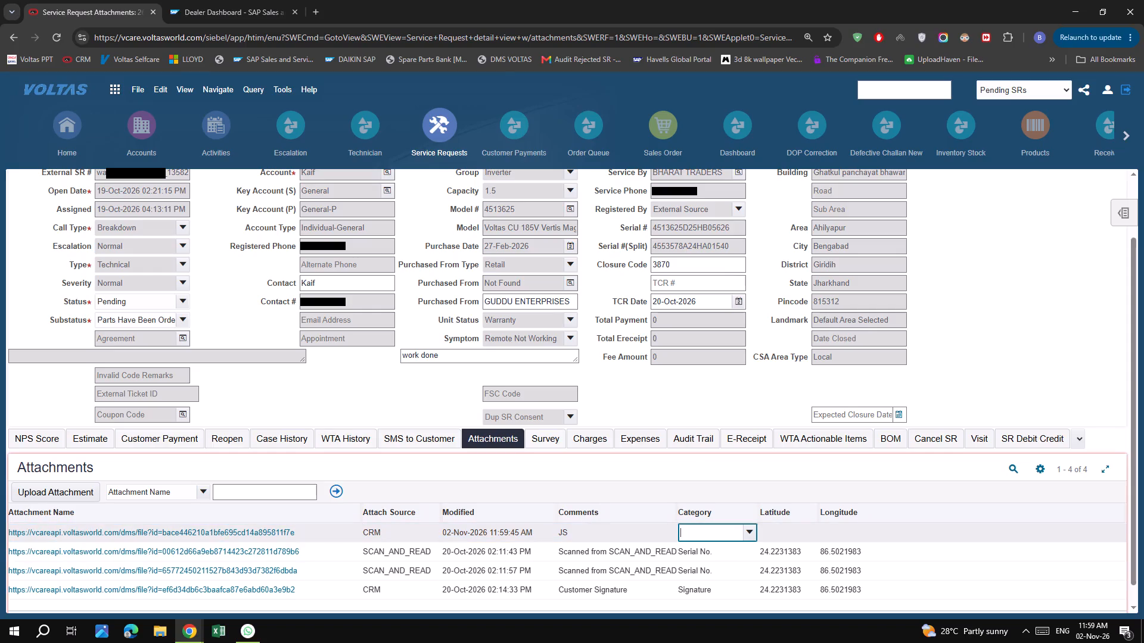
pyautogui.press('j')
pyautogui.click(717, 549)
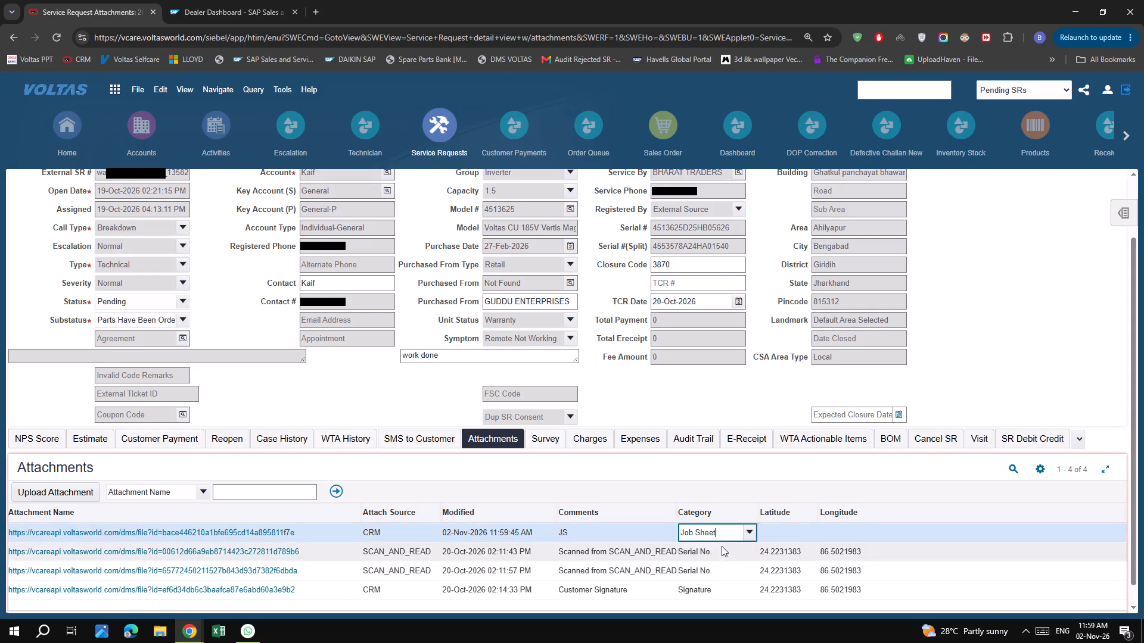
pyautogui.click(342, 497)
pyautogui.click(387, 491)
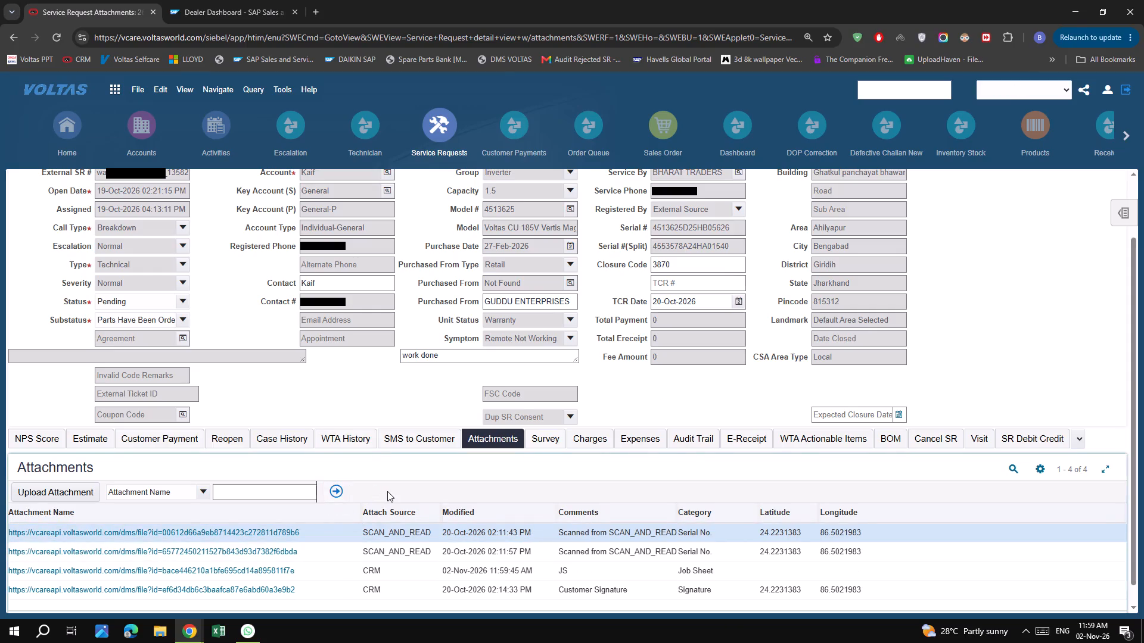
# Select the registered phone number in the service request's details.
pyautogui.scroll(7, 623, 427)
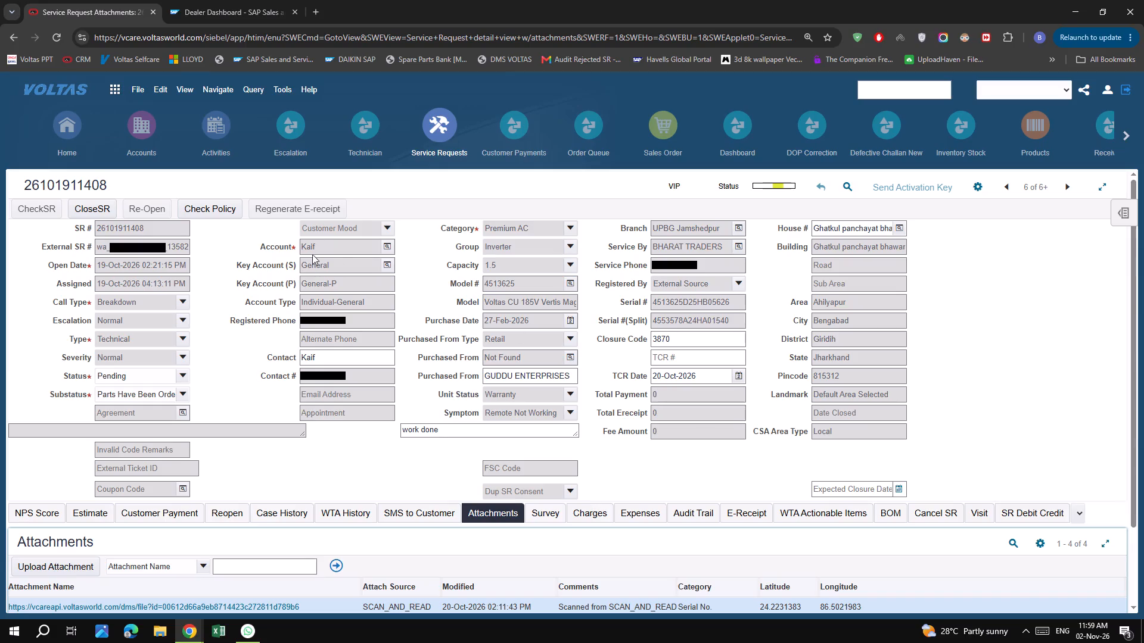
pyautogui.doubleClick(366, 313)
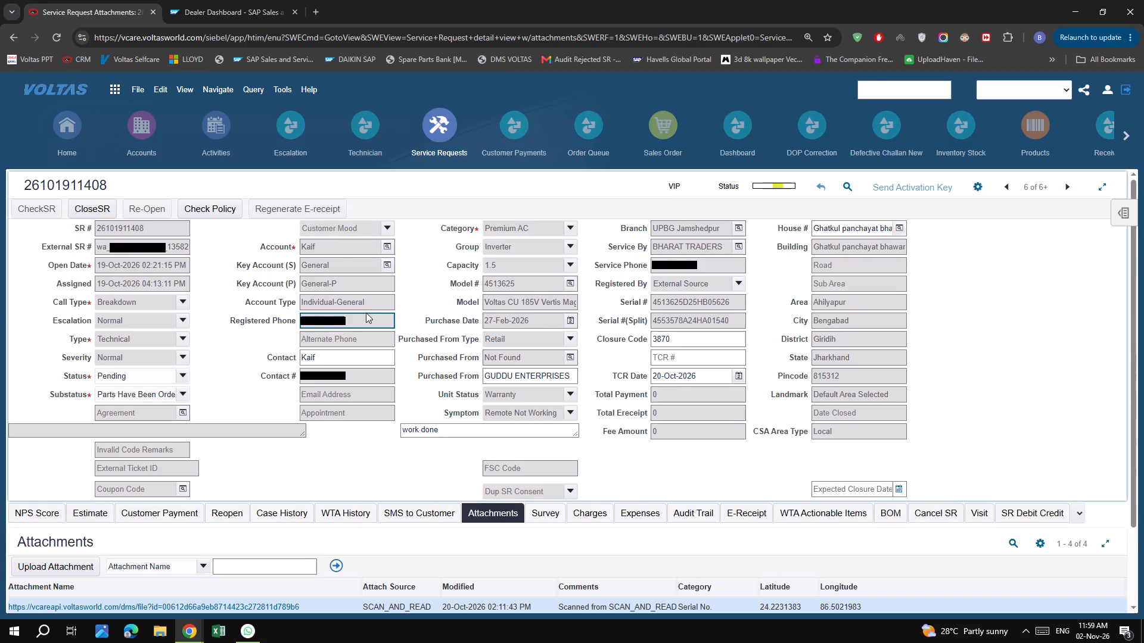
pyautogui.hotkey('ctrl', 'c')
pyautogui.hotkey('ctrl', 'c')
pyautogui.click(846, 191)
pyautogui.click(366, 330)
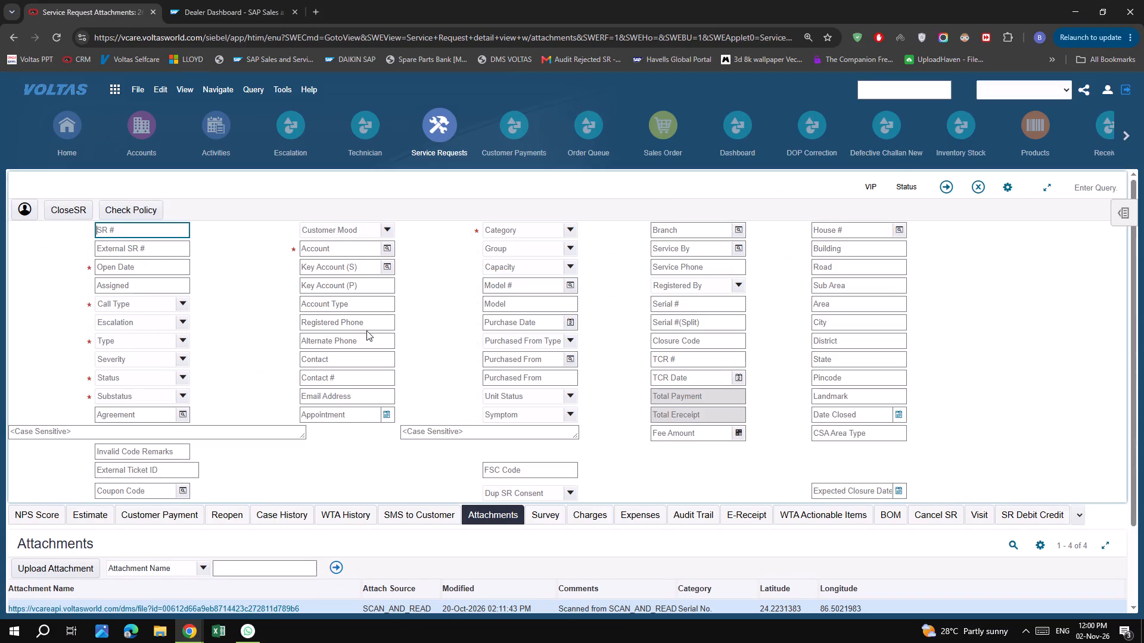
pyautogui.click(368, 321)
pyautogui.hotkey('ctrl', 'v')
pyautogui.press('Return')
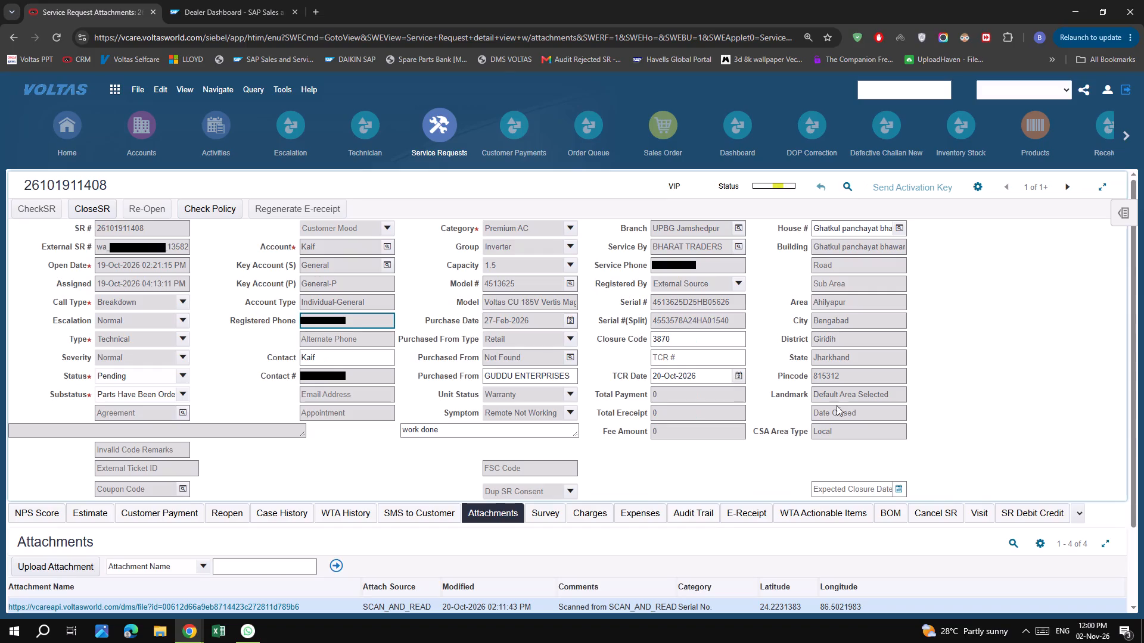
pyautogui.click(1062, 184)
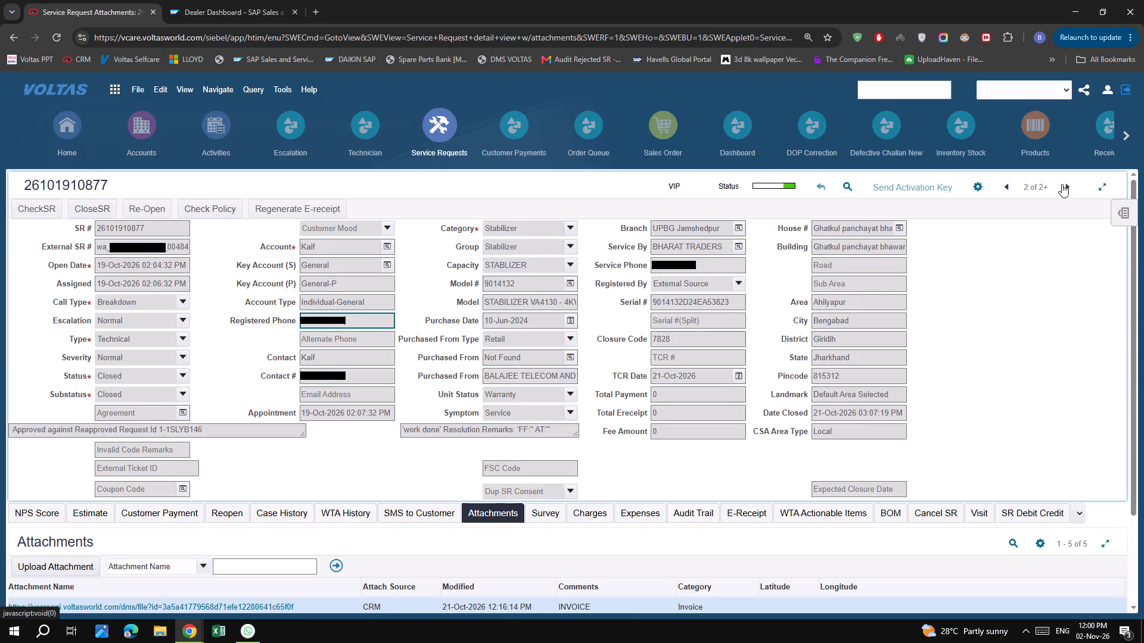
pyautogui.click(1062, 184)
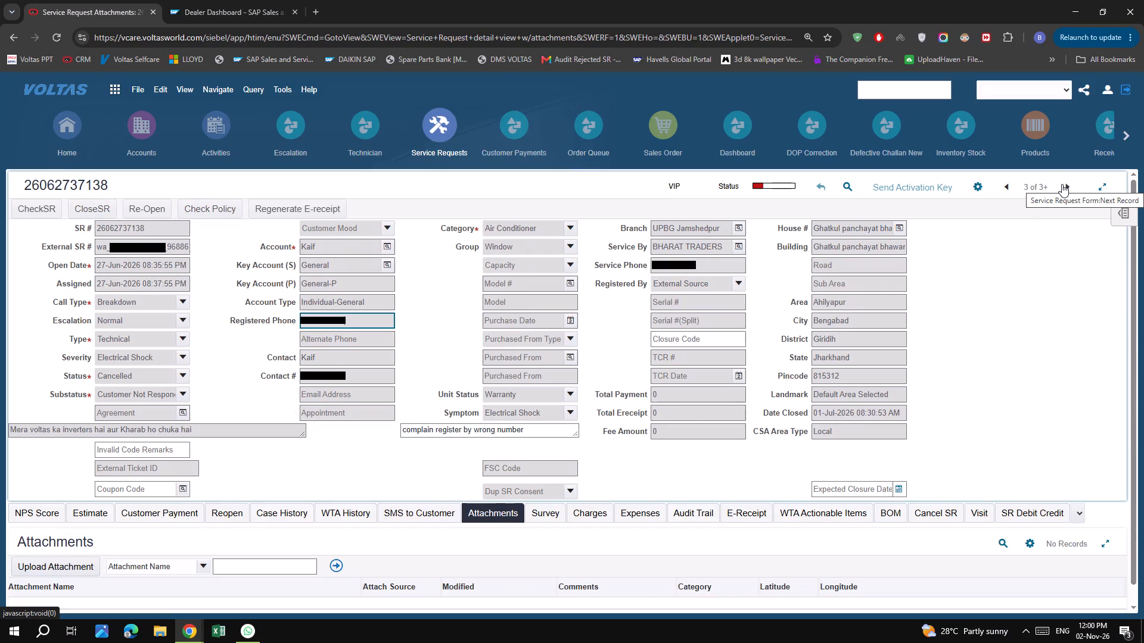
pyautogui.click(1062, 184)
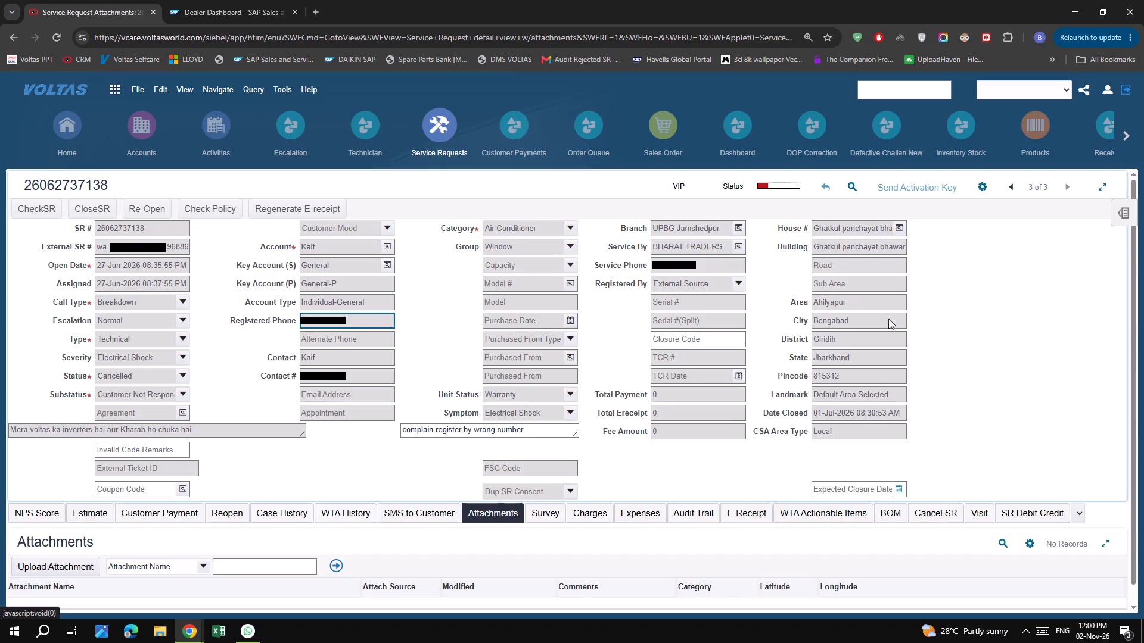
pyautogui.click(1013, 189)
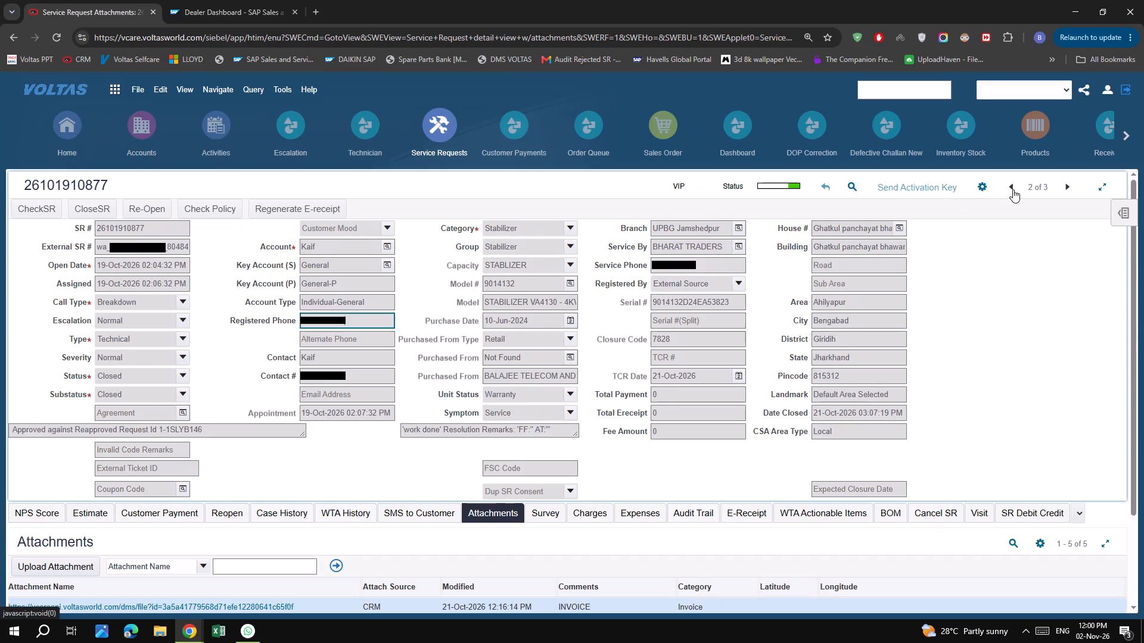
pyautogui.click(1013, 189)
pyautogui.doubleClick(703, 314)
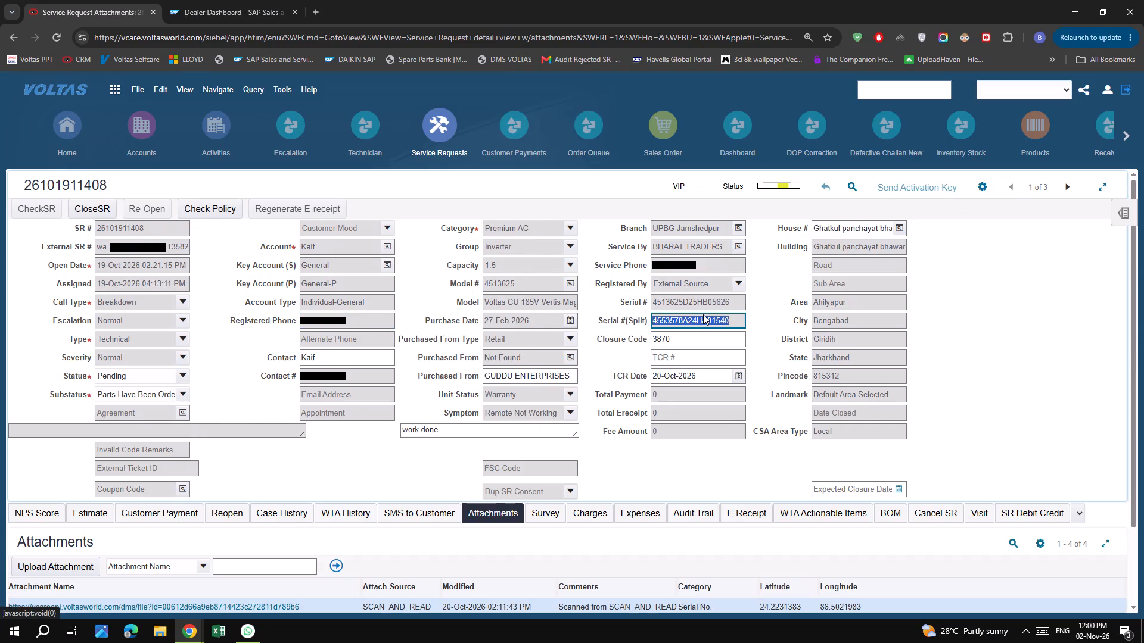
pyautogui.hotkey('ctrl', 'c')
pyautogui.hotkey('ctrl', 'c')
pyautogui.hotkey('ctrl', 'c')
pyautogui.click(854, 193)
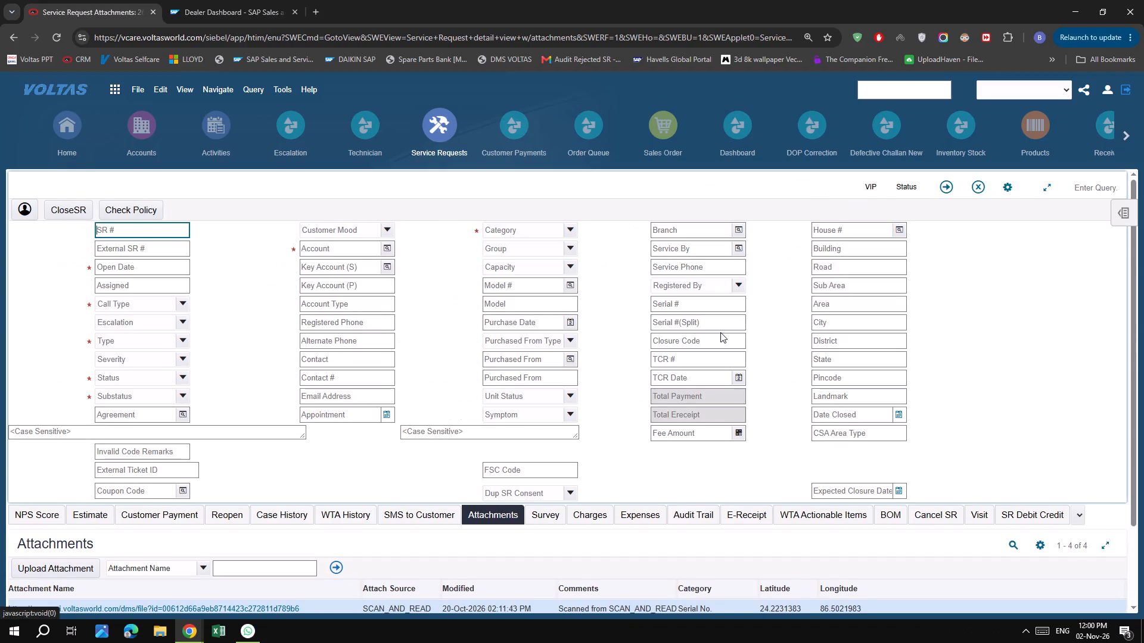
pyautogui.click(720, 332)
pyautogui.click(728, 315)
pyautogui.hotkey('ctrl', 'v')
pyautogui.press('Return')
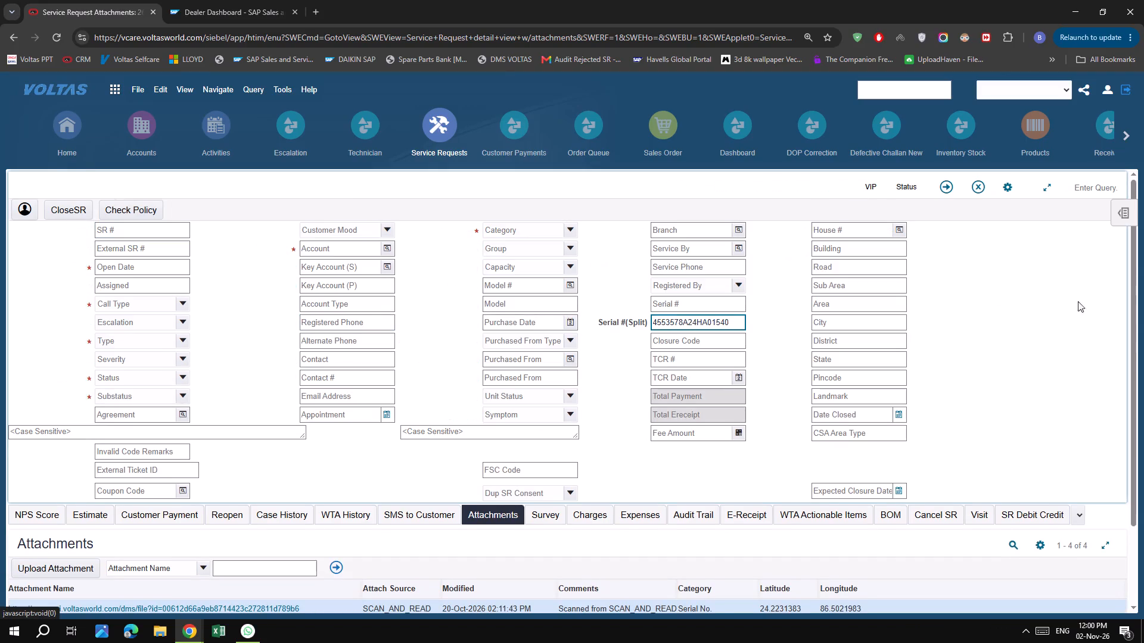
pyautogui.click(1075, 189)
pyautogui.click(997, 268)
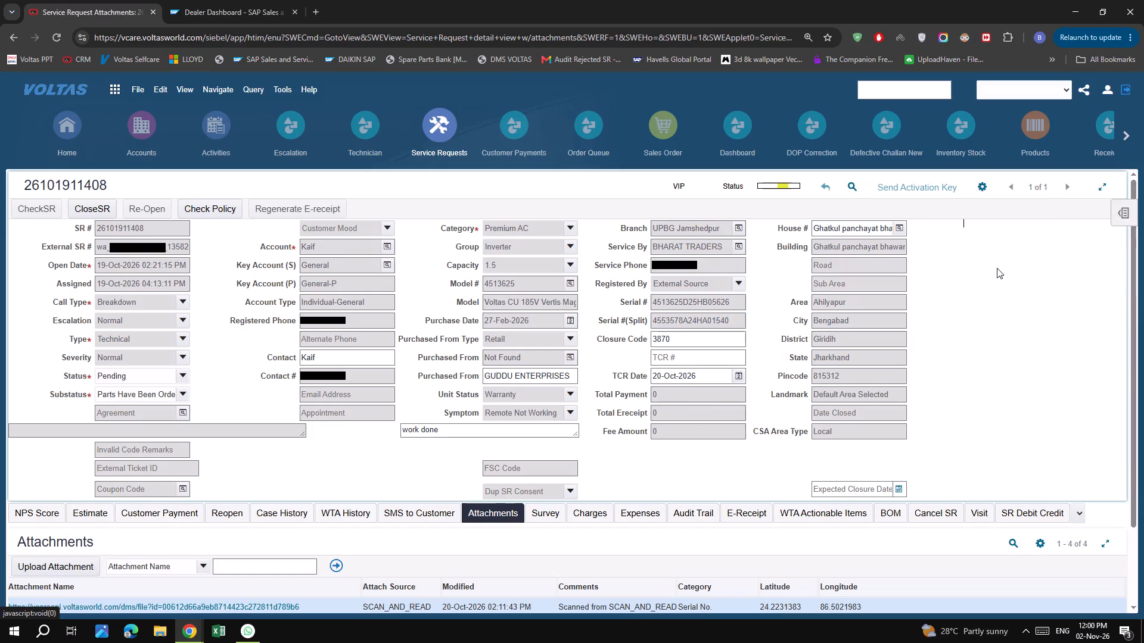
pyautogui.scroll(-7, 447, 579)
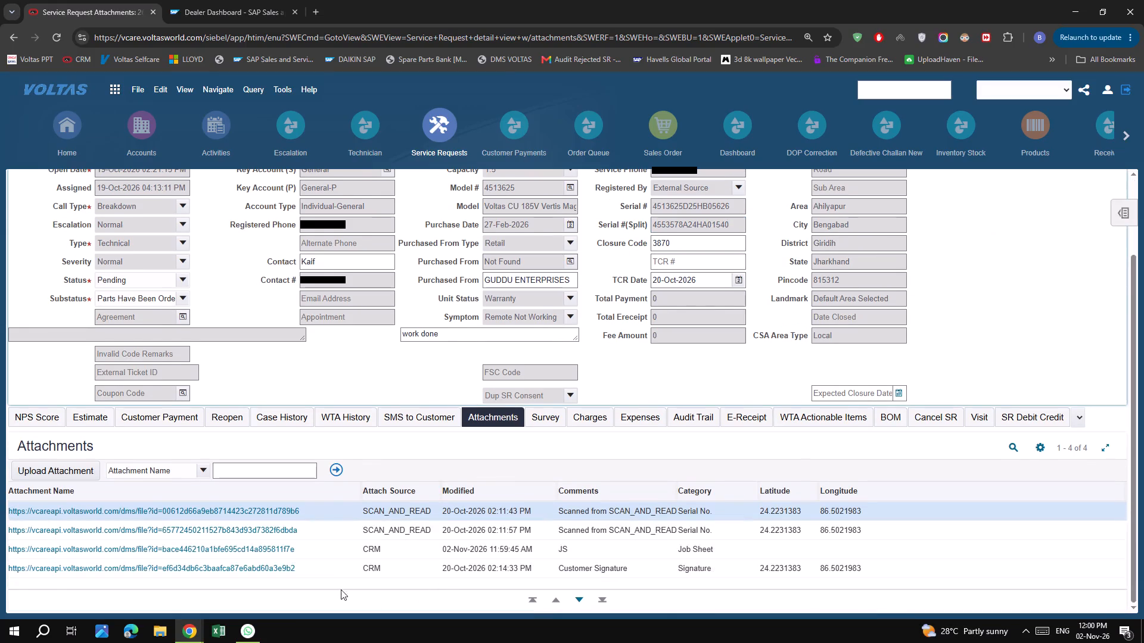
pyautogui.scroll(6, 646, 385)
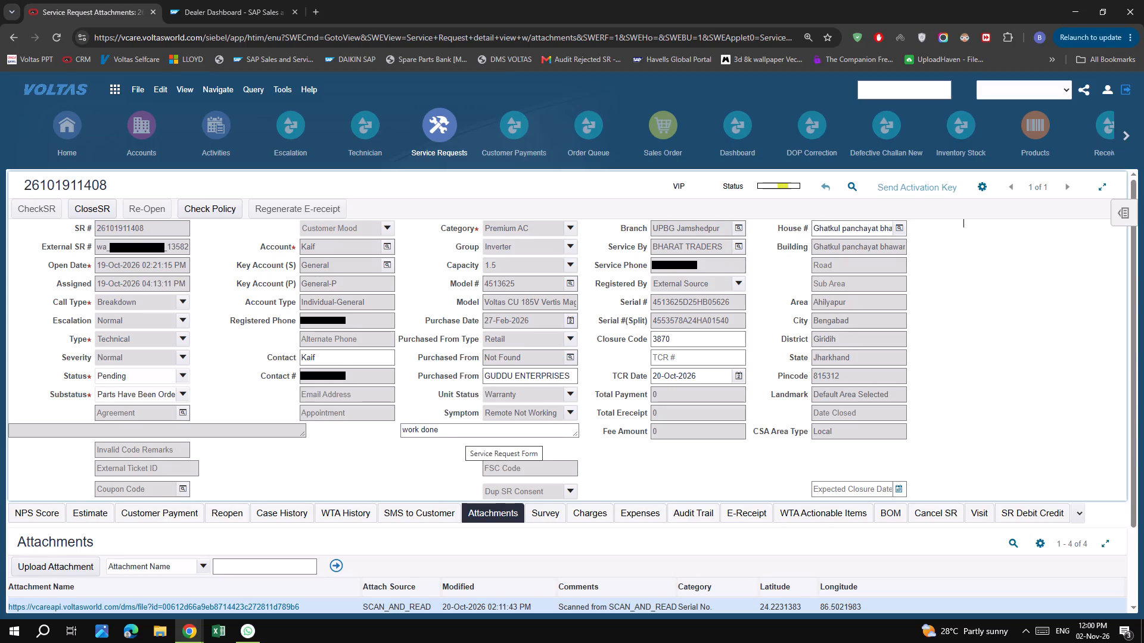
pyautogui.scroll(-4, 467, 433)
pyautogui.scroll(3, 467, 433)
pyautogui.click(980, 513)
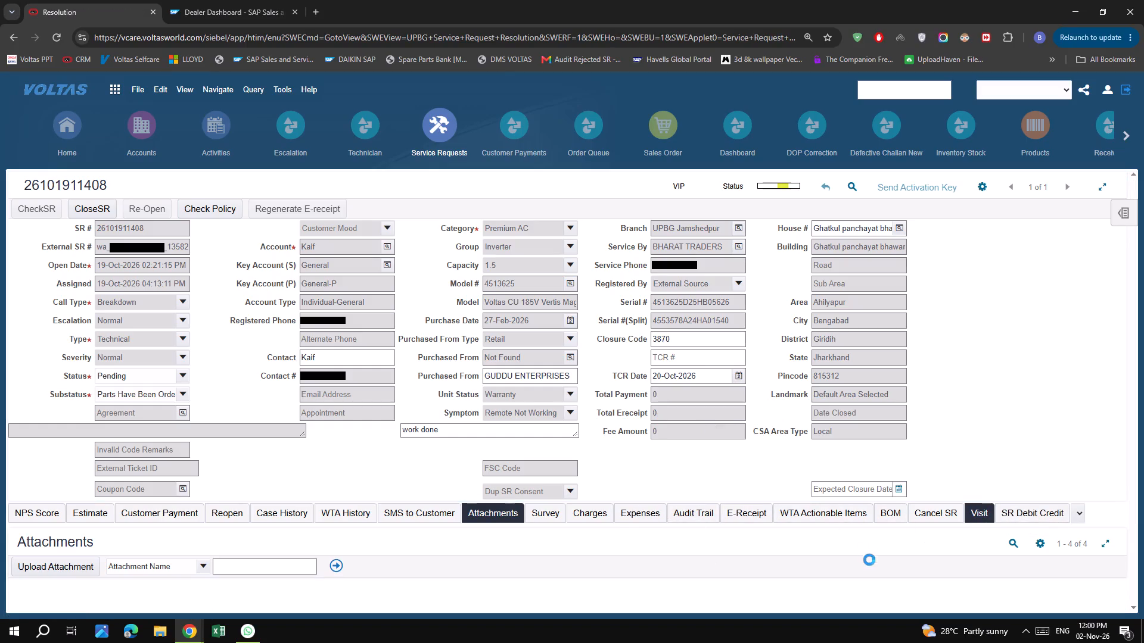
pyautogui.scroll(-7, 525, 560)
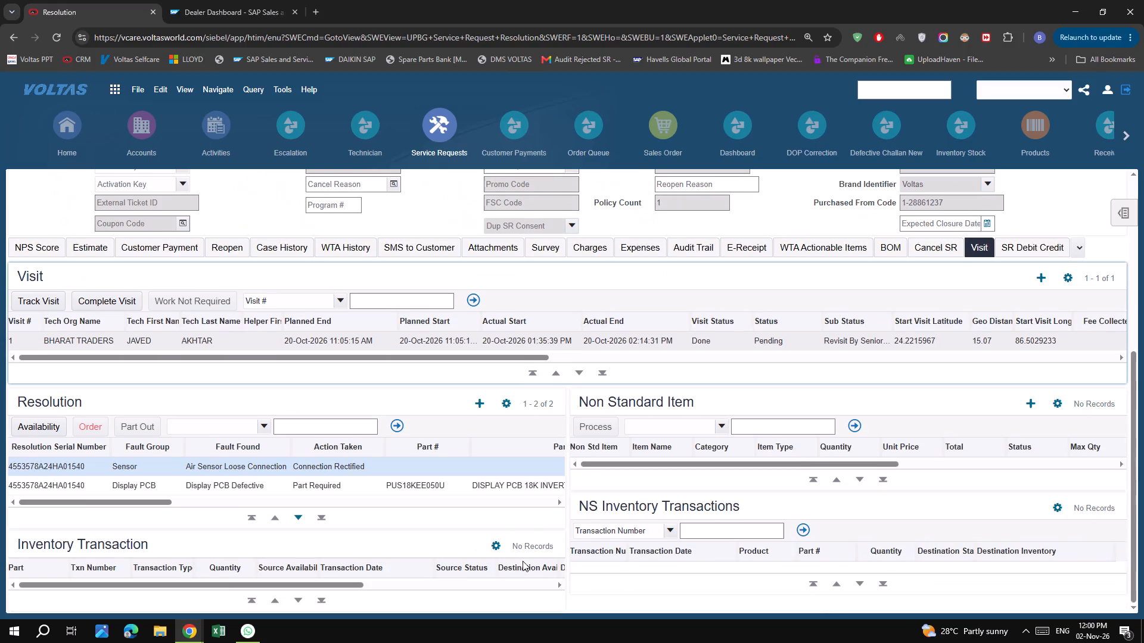
pyautogui.scroll(8, 523, 561)
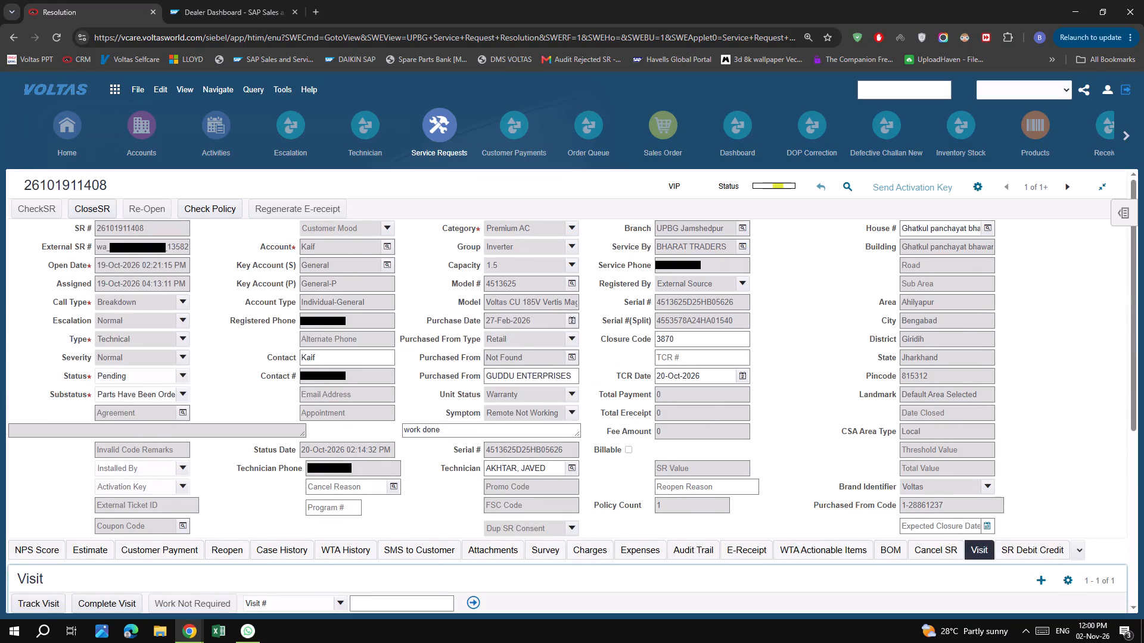
pyautogui.scroll(-6, 621, 480)
pyautogui.scroll(4, 621, 480)
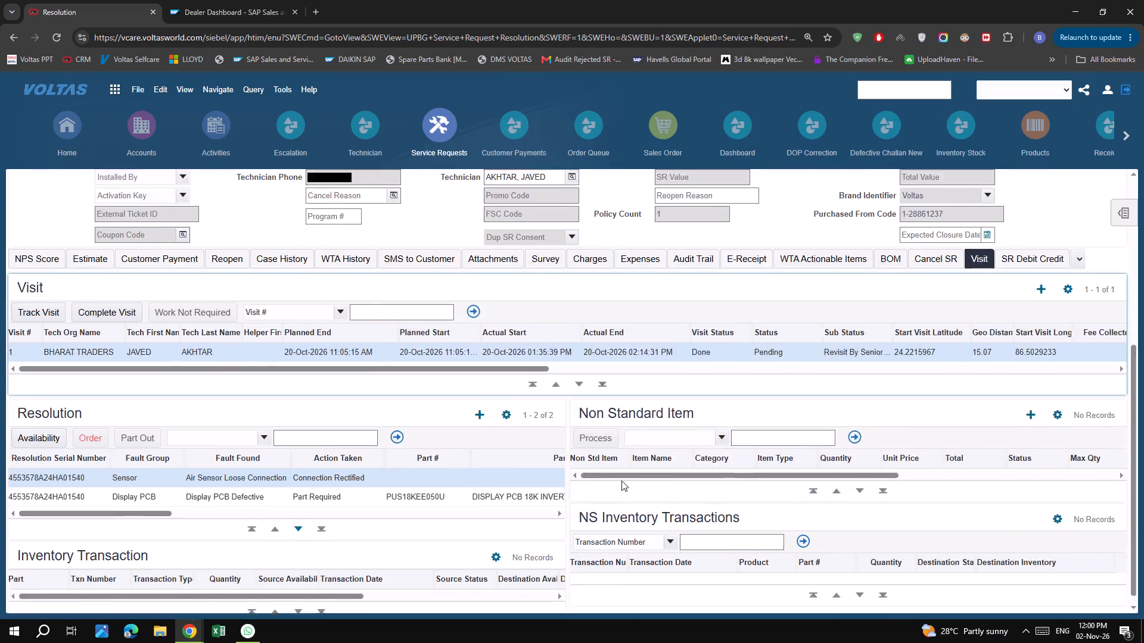
pyautogui.scroll(3, 621, 480)
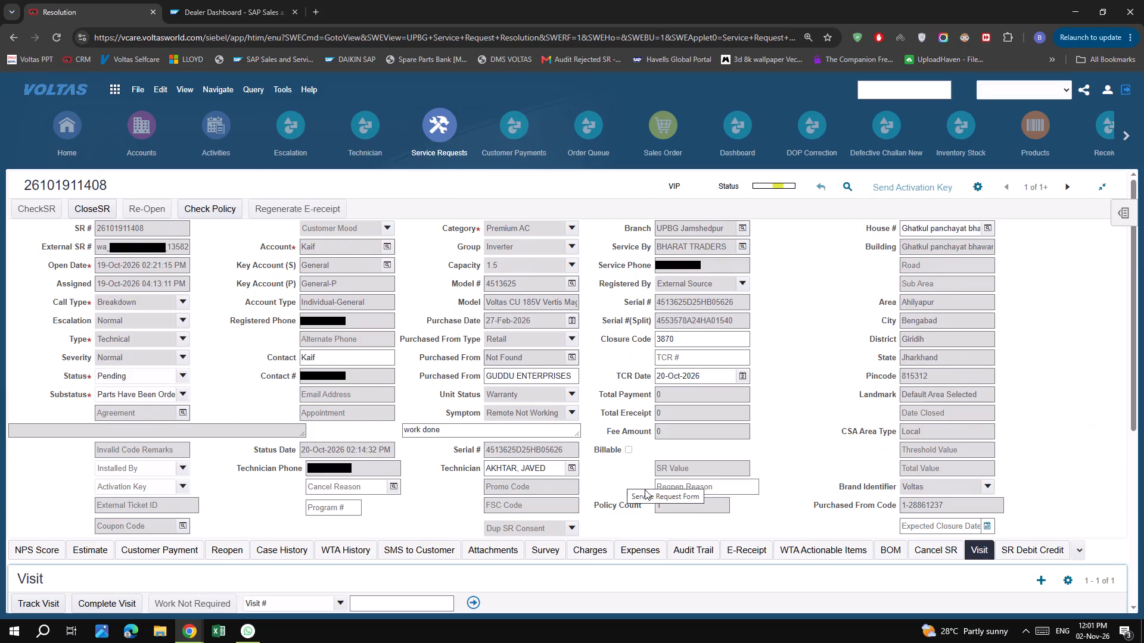
# Switch to the Daikin Dealer Dashboard and reload it.
pyautogui.click(275, 8)
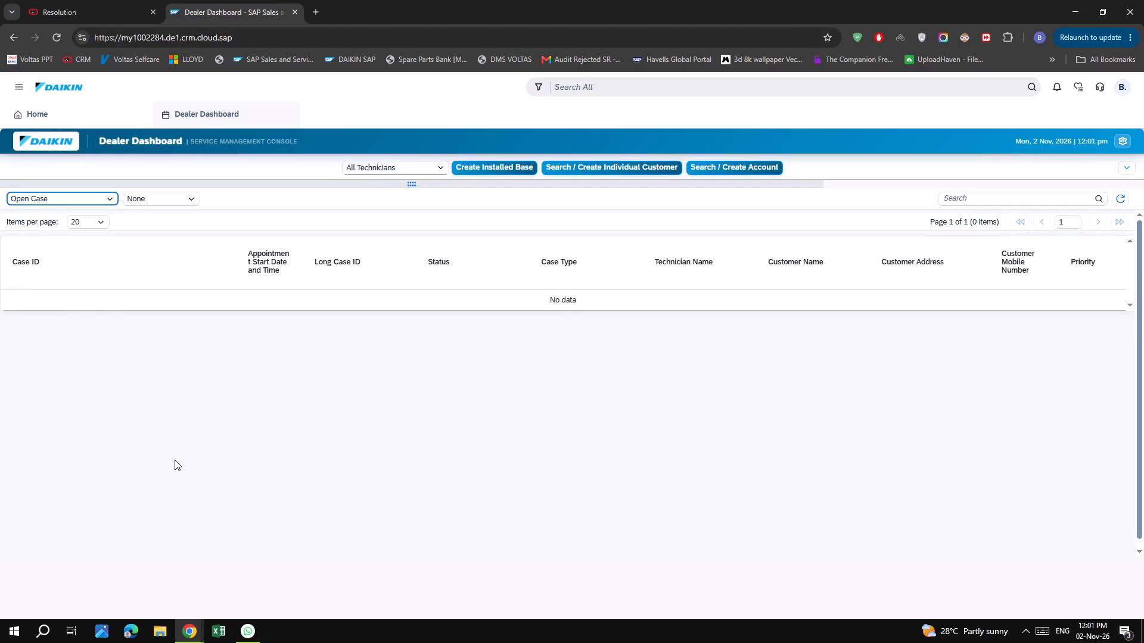
pyautogui.click(51, 39)
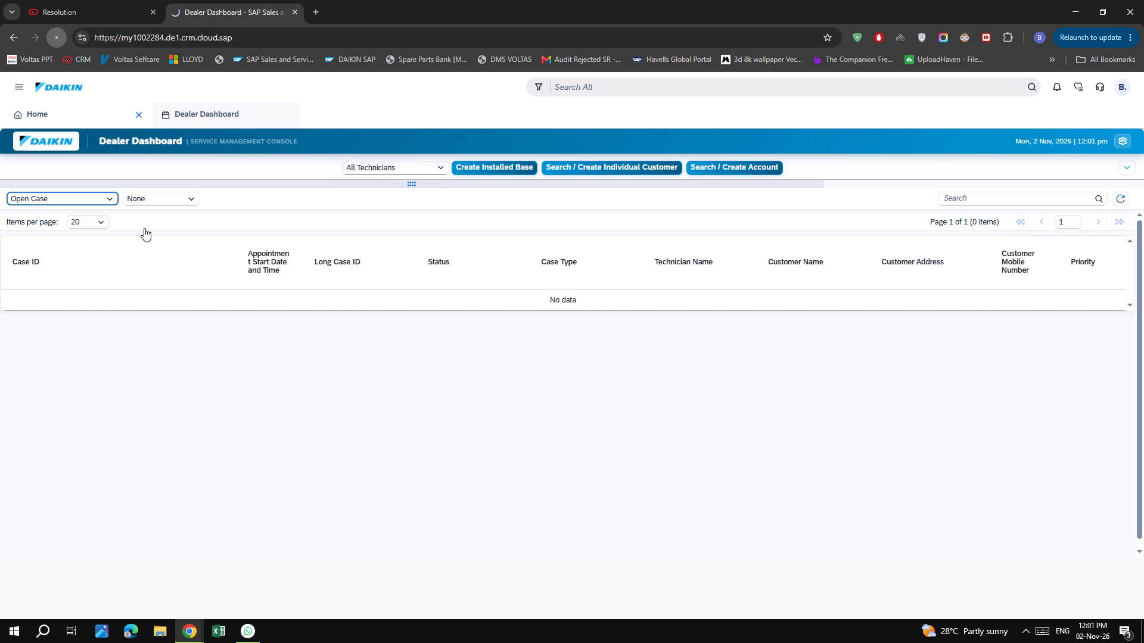
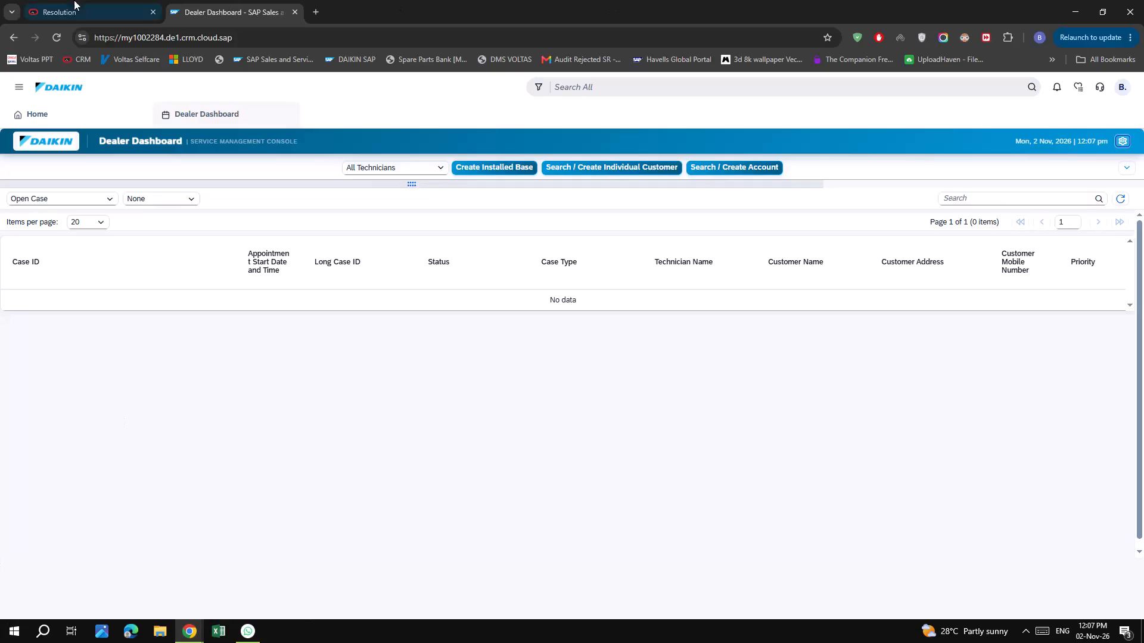
# Switch back to the Voltas service request, copy its purchase date, and start a new service request query on the Purchase Date field, dismissing the call notification.
pyautogui.click(54, 8)
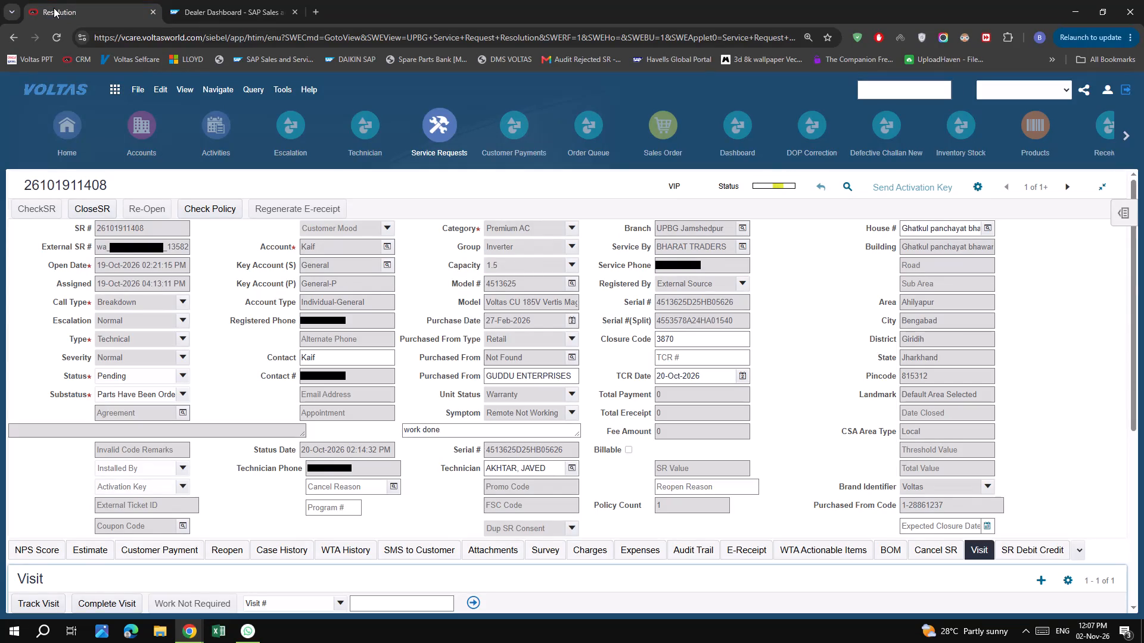
pyautogui.tripleClick(547, 319)
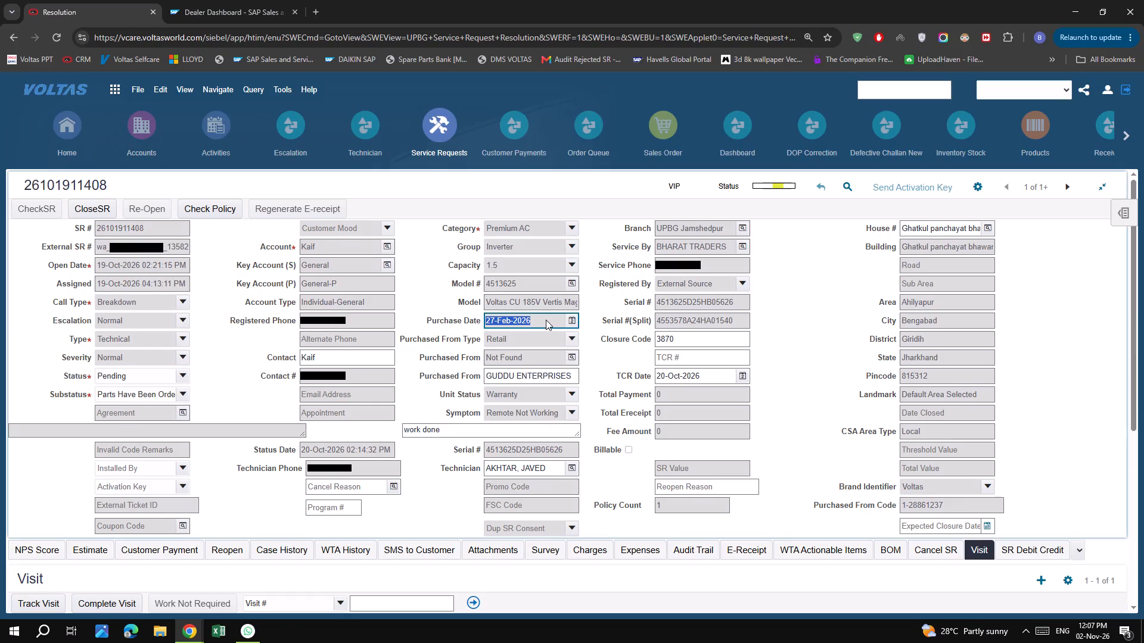
pyautogui.hotkey('ctrl', 'c')
pyautogui.hotkey('ctrl', 'c')
pyautogui.hotkey('ctrl', 'c')
pyautogui.hotkey('ctrl', 'c')
pyautogui.click(847, 182)
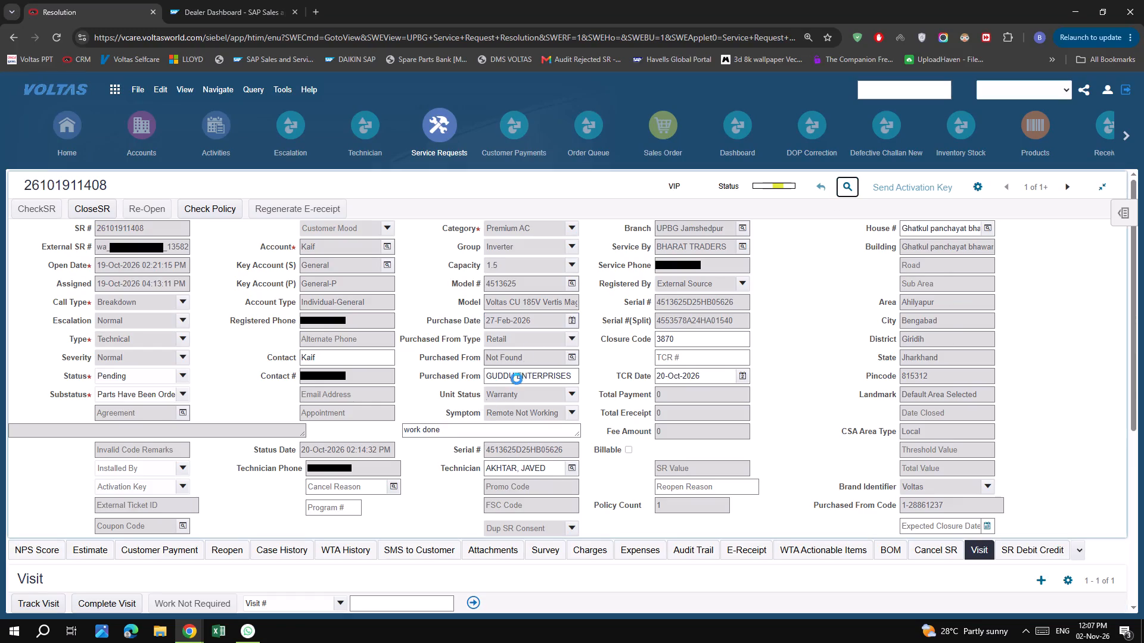
pyautogui.click(545, 319)
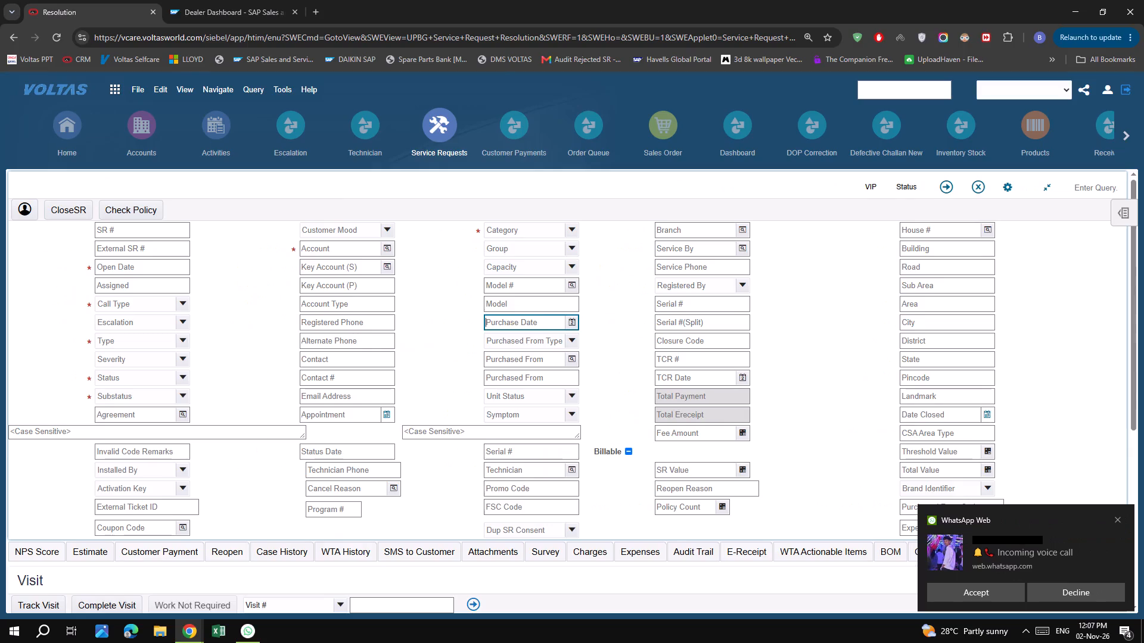
pyautogui.click(1116, 520)
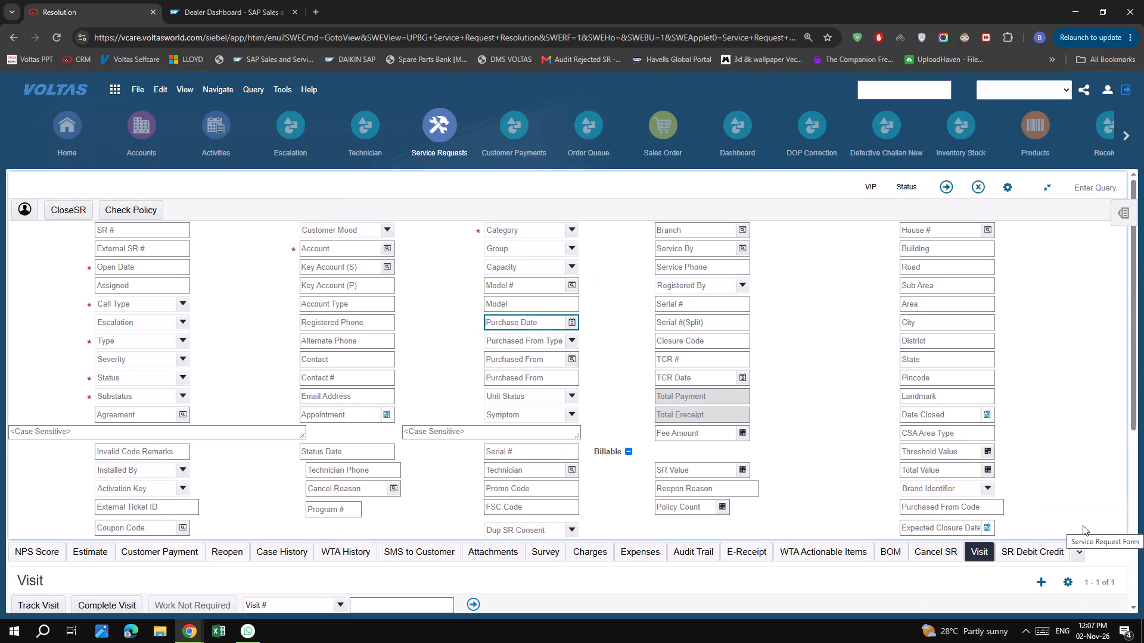
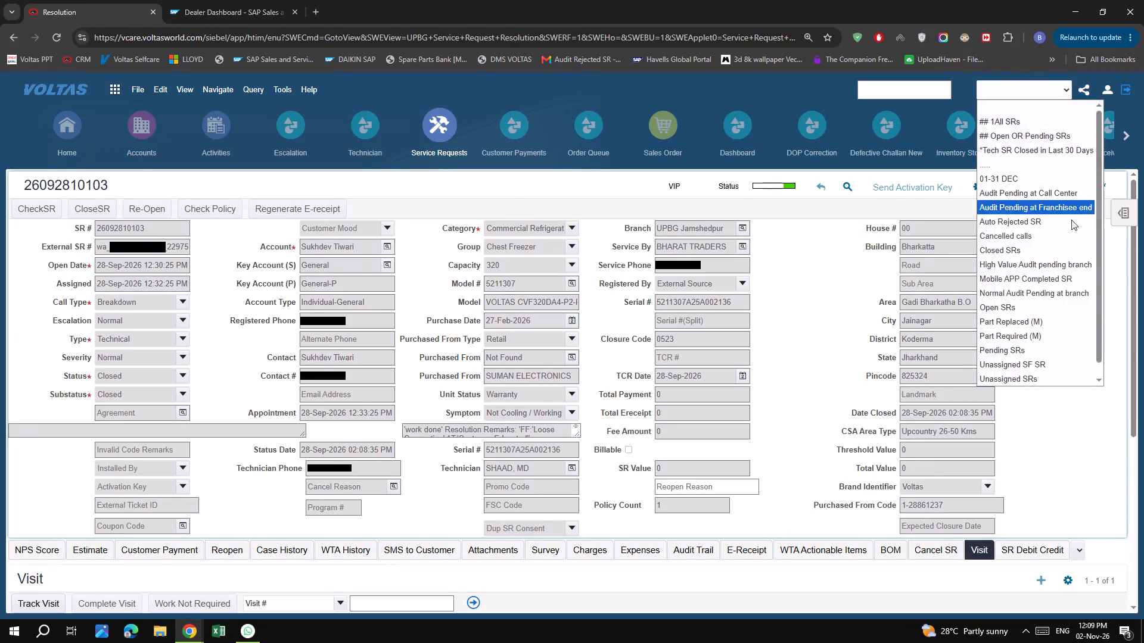
pyautogui.click(1042, 314)
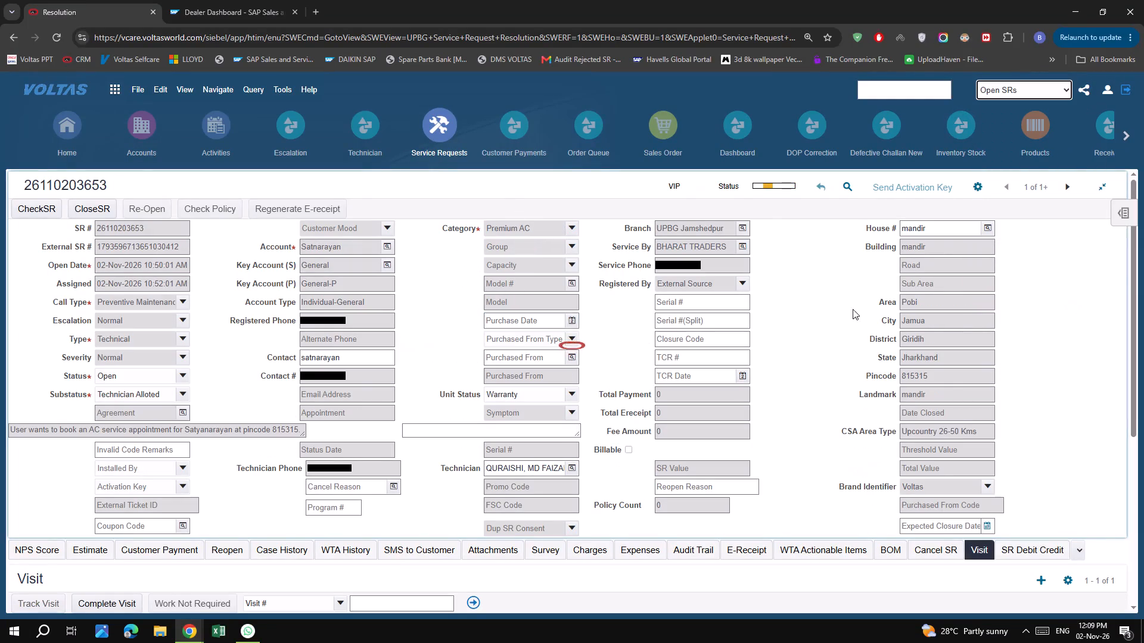
pyautogui.click(1067, 183)
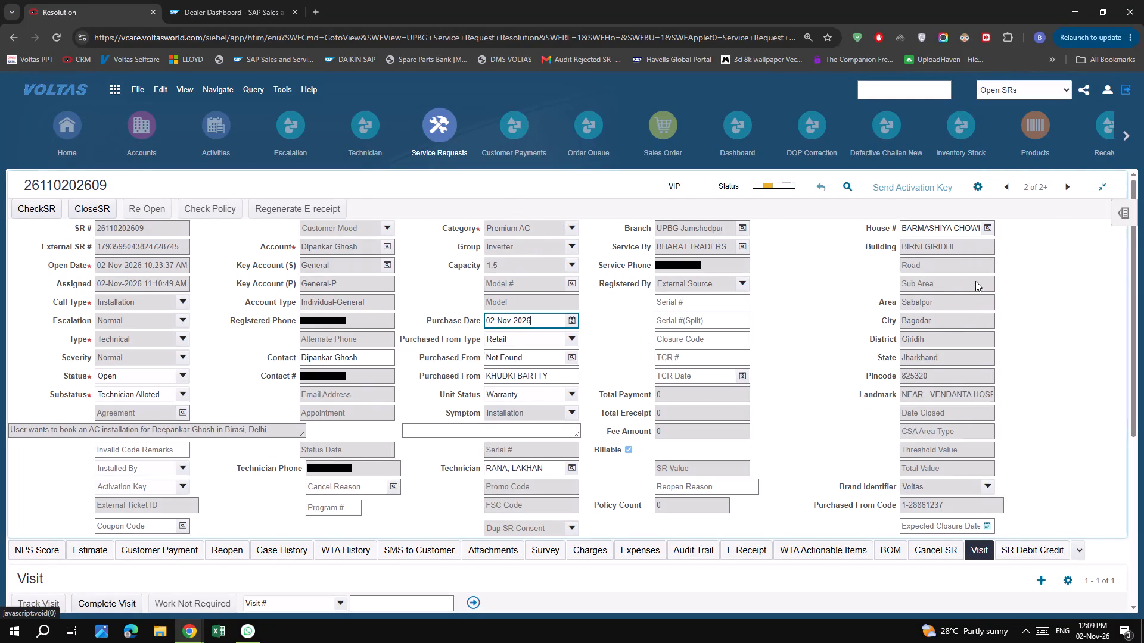
pyautogui.click(864, 277)
pyautogui.scroll(-6, 575, 532)
pyautogui.scroll(4, 641, 488)
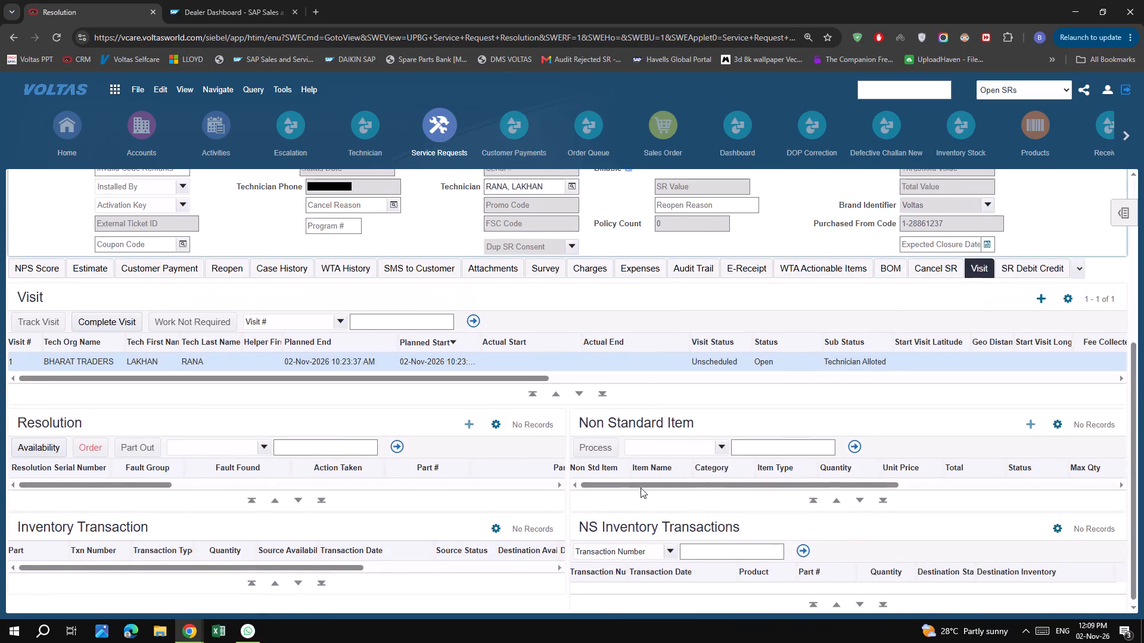
pyautogui.scroll(2, 641, 488)
pyautogui.click(1068, 183)
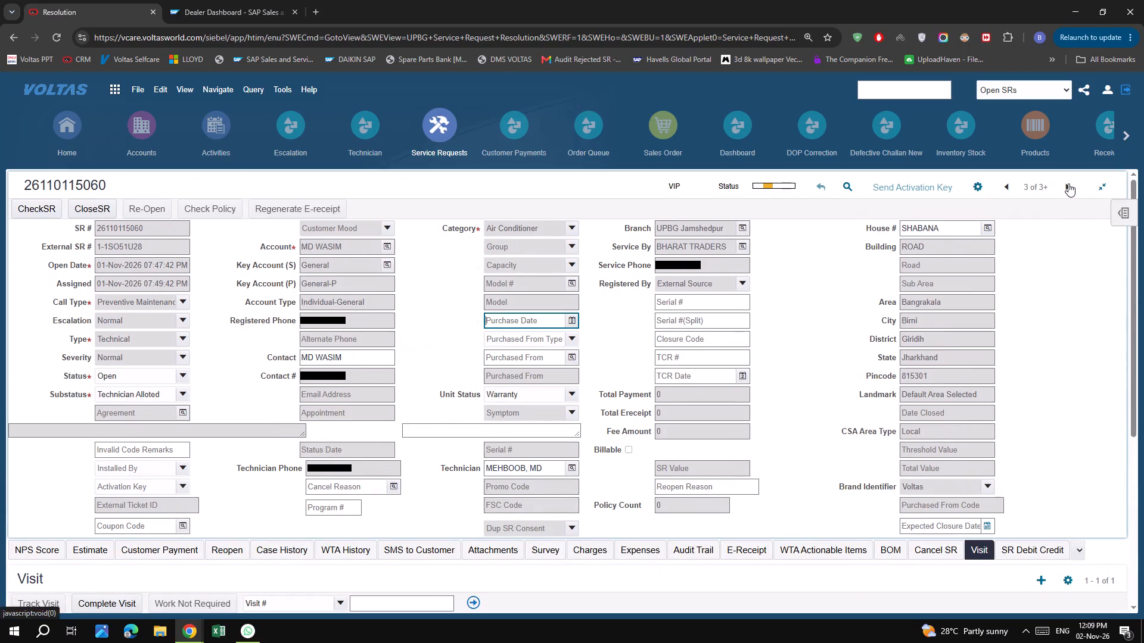
pyautogui.click(1068, 183)
pyautogui.click(862, 355)
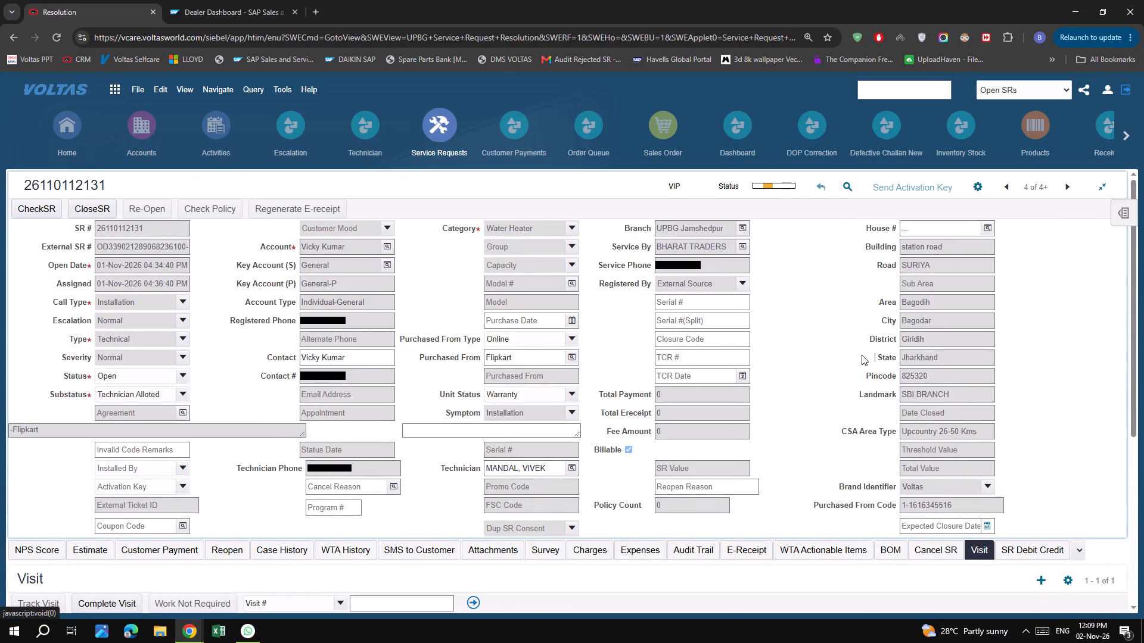
pyautogui.scroll(-5, 862, 355)
pyautogui.scroll(5, 862, 355)
pyautogui.scroll(4, 1004, 246)
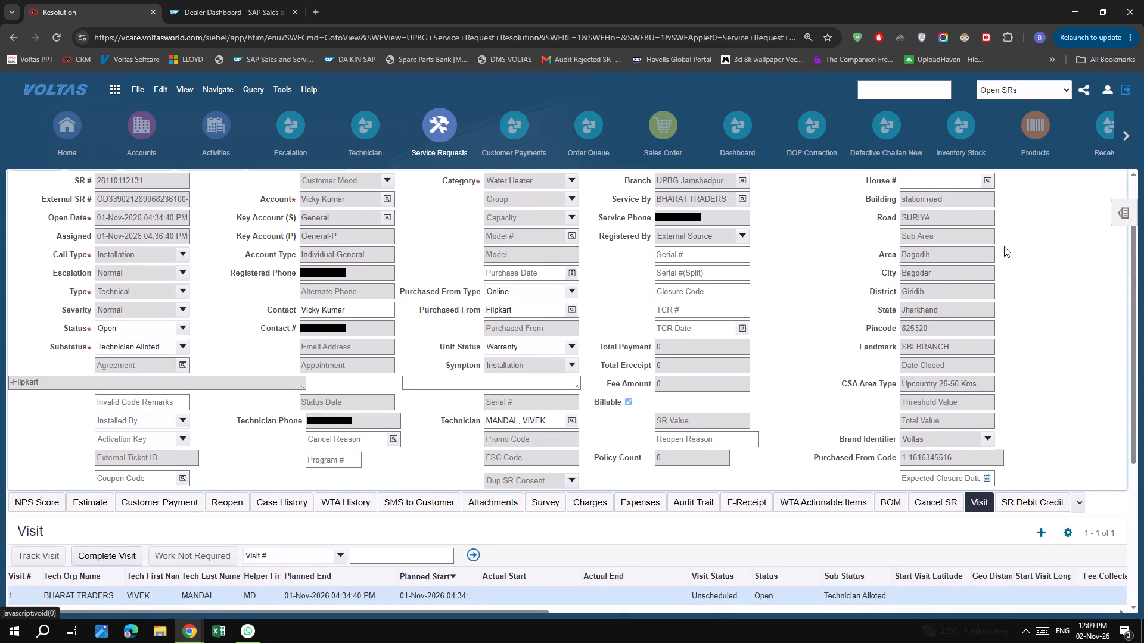
pyautogui.scroll(2, 1004, 246)
pyautogui.click(1065, 186)
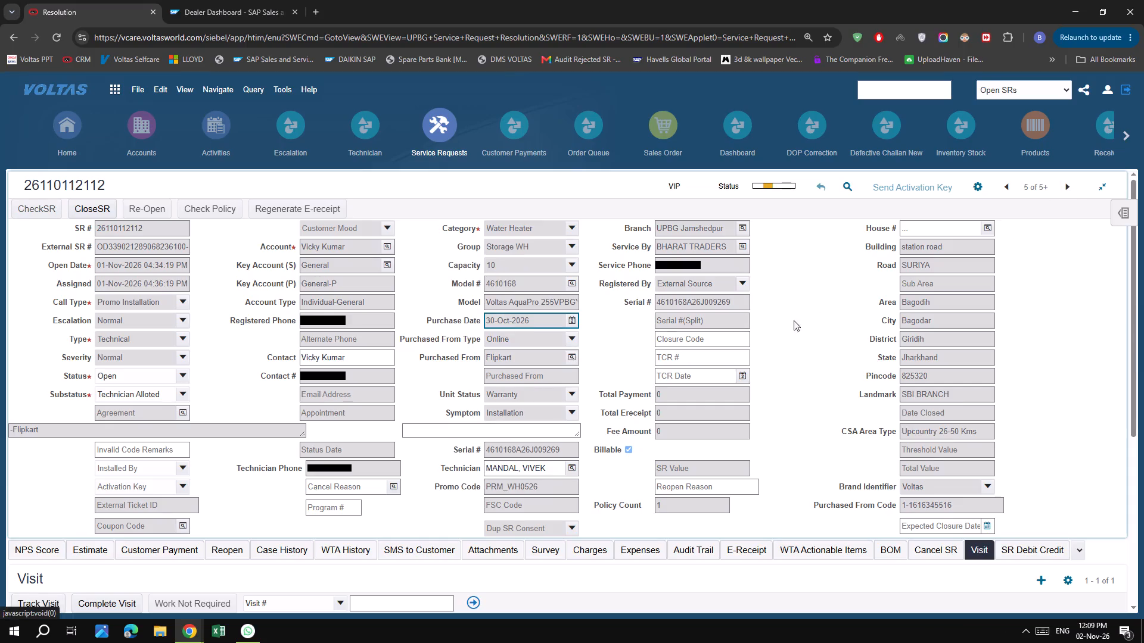
pyautogui.scroll(-6, 769, 377)
pyautogui.click(496, 268)
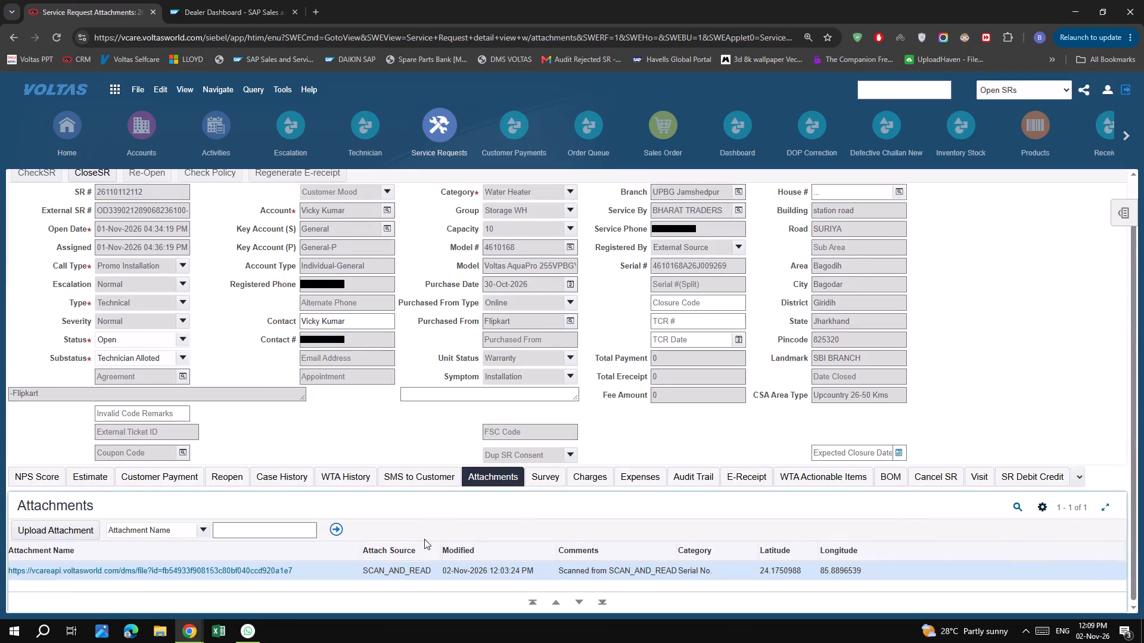
pyautogui.click(252, 569)
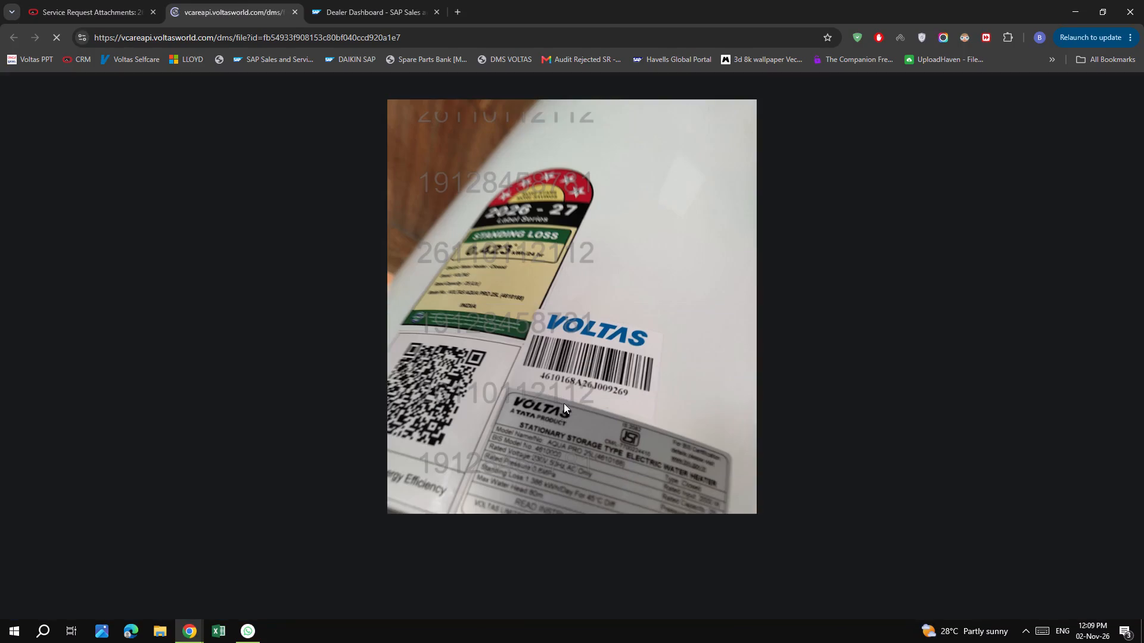
pyautogui.click(295, 10)
pyautogui.scroll(7, 416, 329)
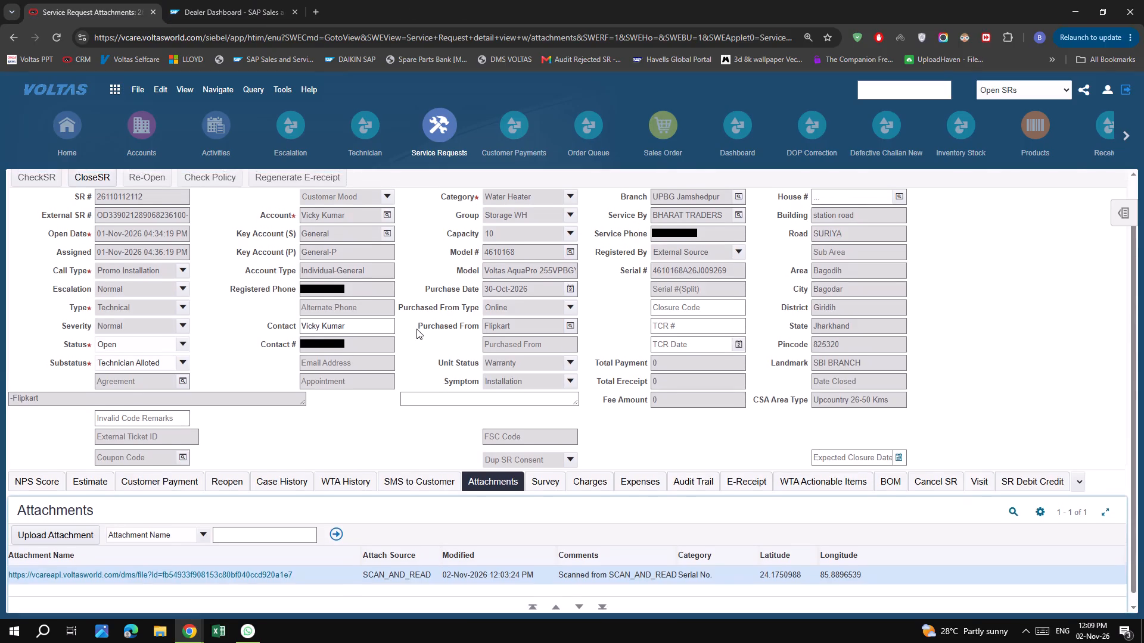
pyautogui.click(59, 33)
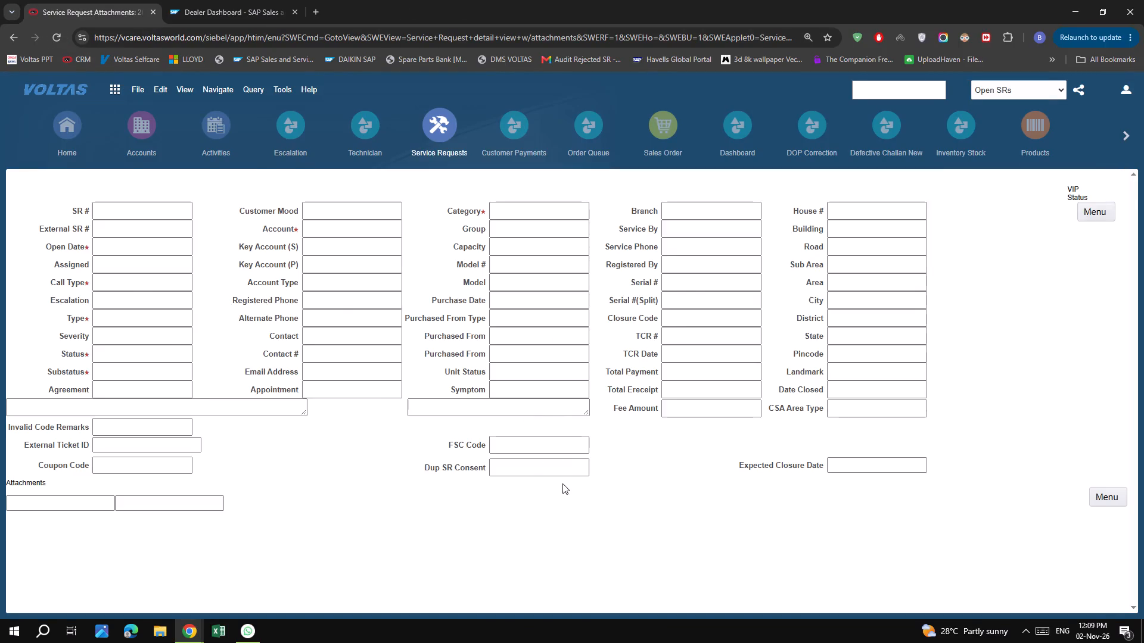
pyautogui.scroll(6, 646, 440)
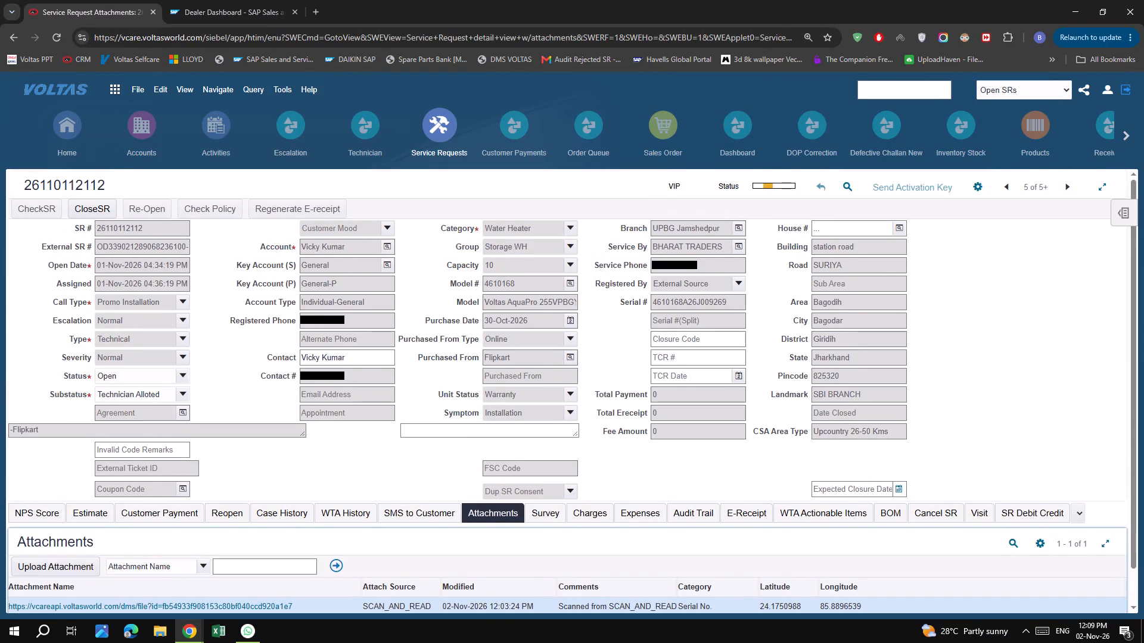
pyautogui.click(499, 433)
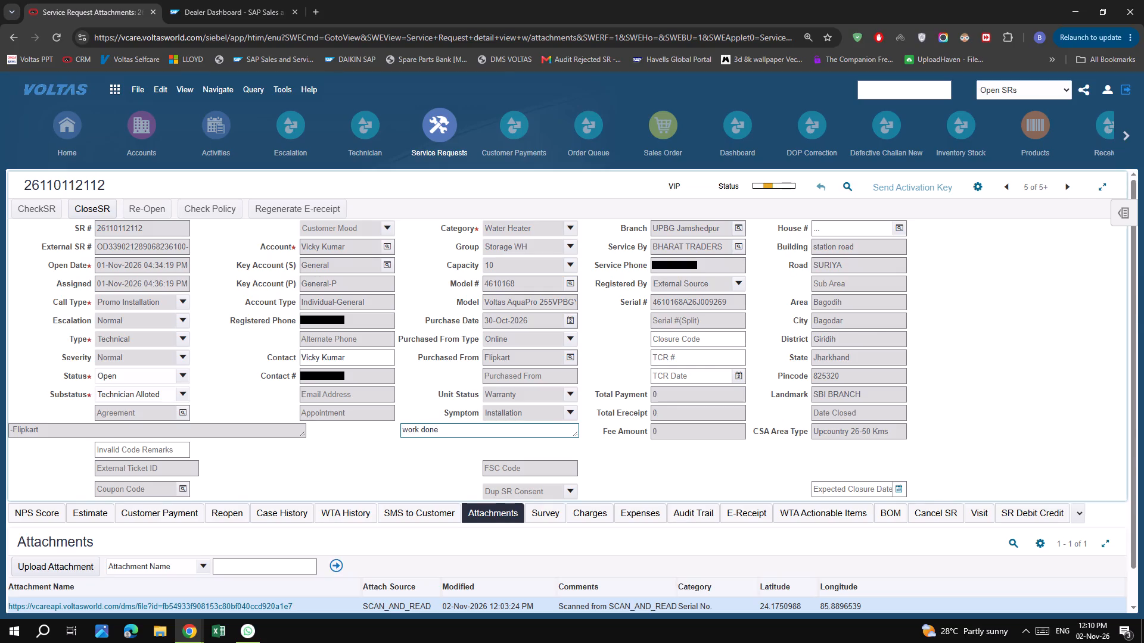
pyautogui.hotkey('ctrl', 's')
pyautogui.hotkey('ctrl', 's')
pyautogui.hotkey('ctrl', 's')
pyautogui.hotkey('ctrl', 's')
pyautogui.hotkey('ctrl', 's')
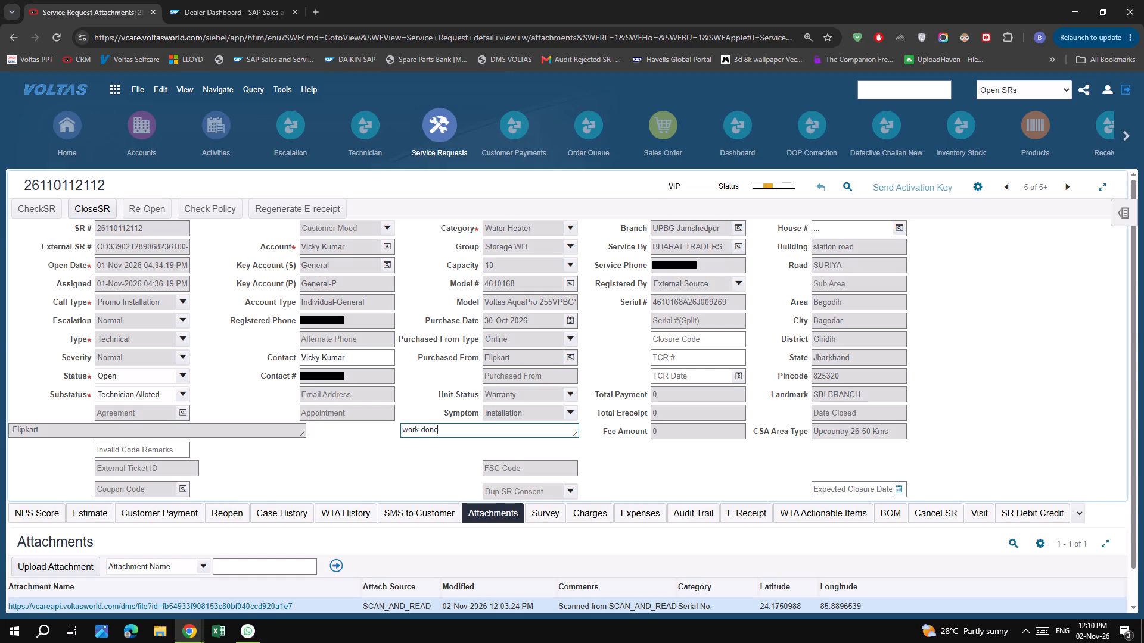
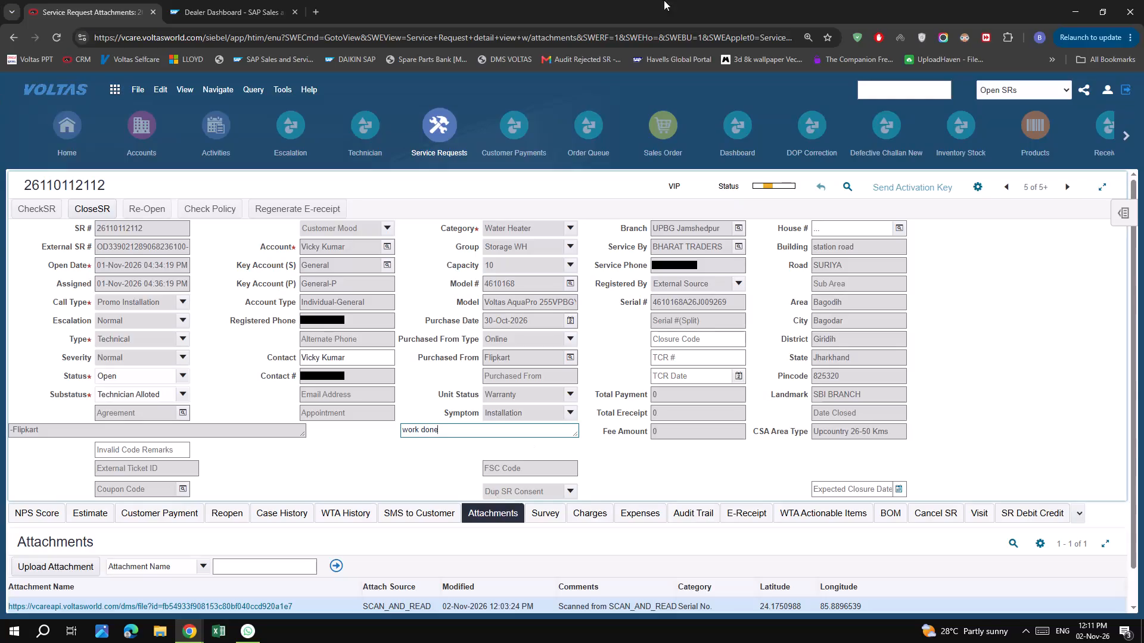
pyautogui.scroll(-7, 167, 422)
pyautogui.scroll(-5, 848, 525)
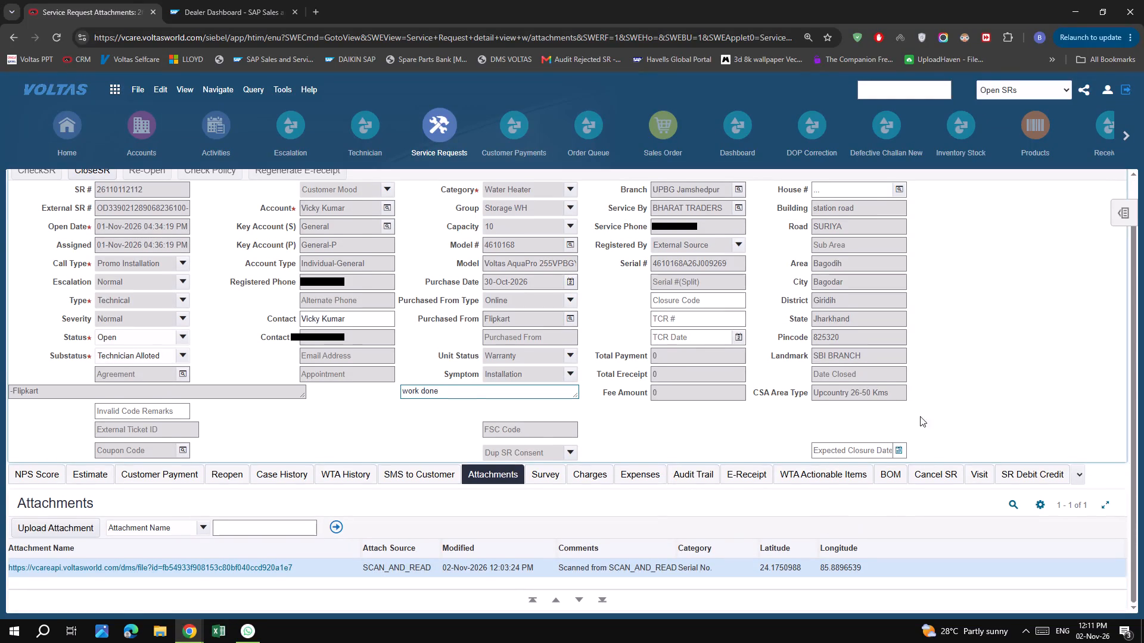
pyautogui.click(956, 306)
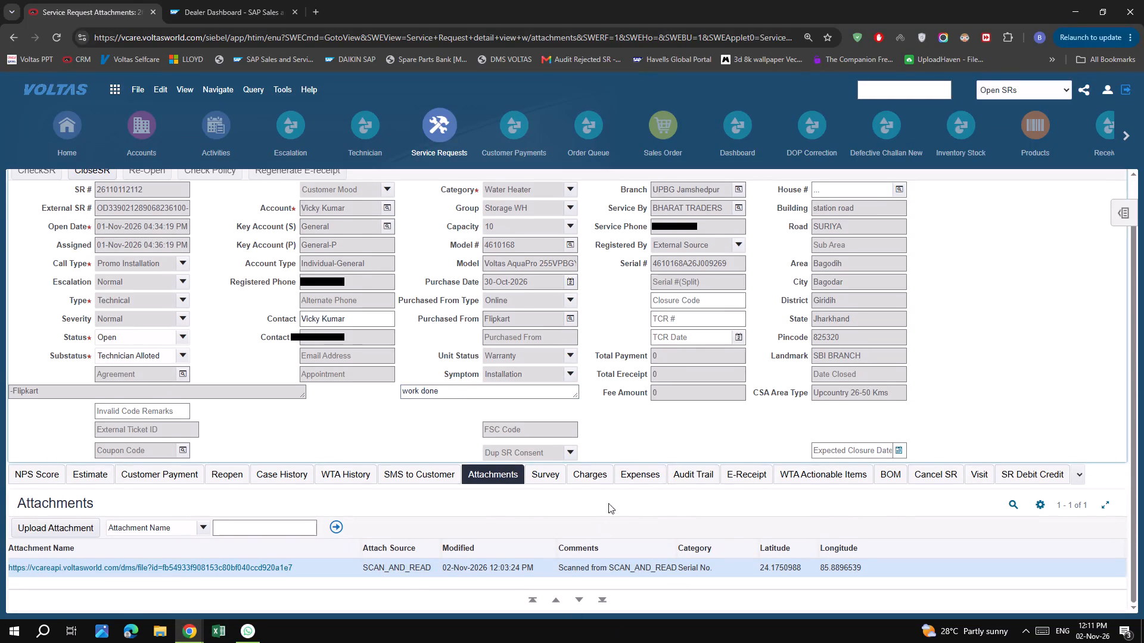
pyautogui.scroll(7, 1053, 380)
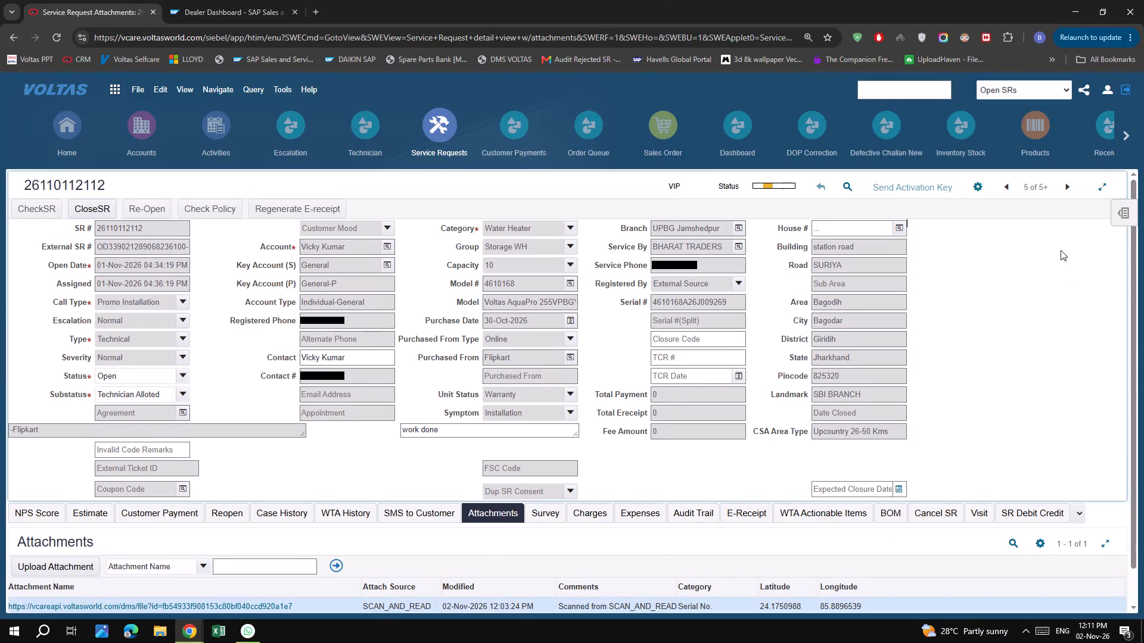
pyautogui.click(1006, 189)
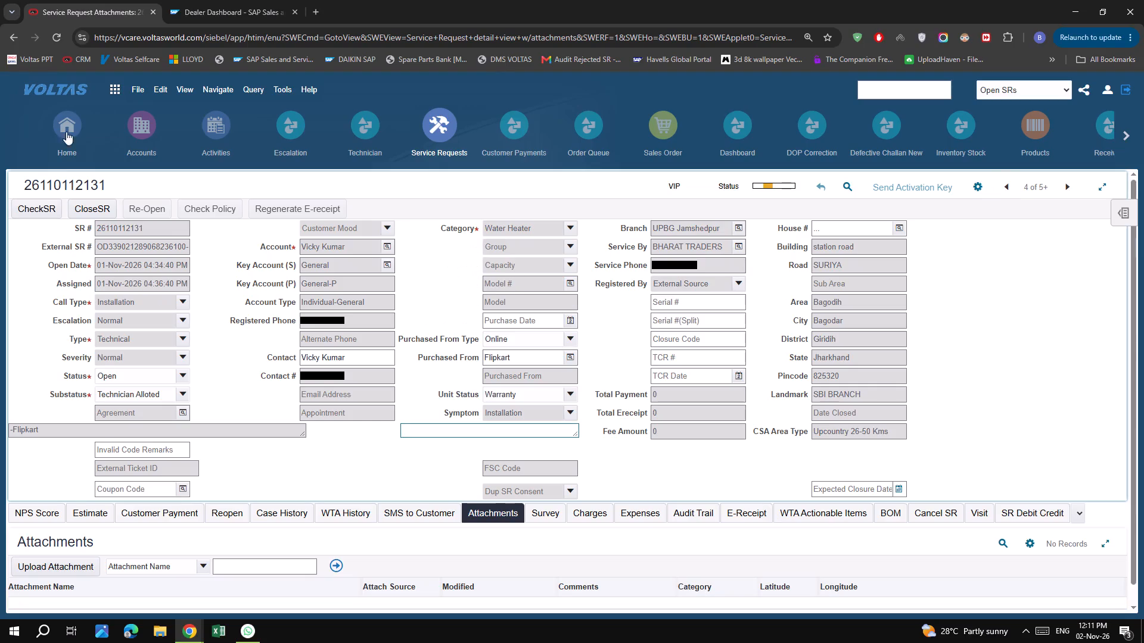
pyautogui.click(55, 35)
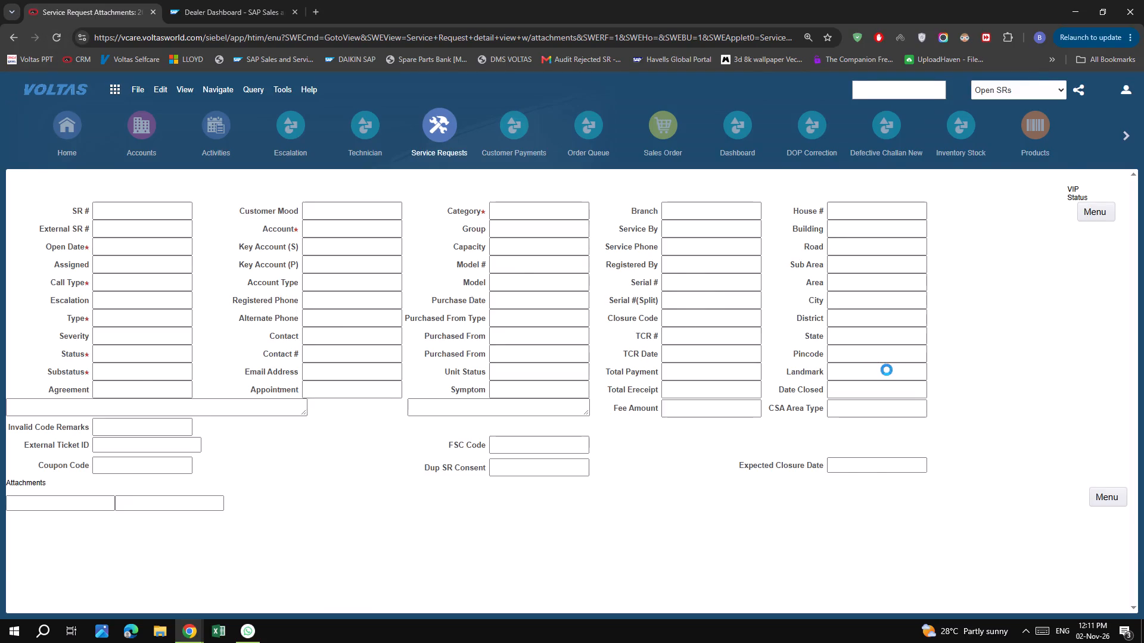
pyautogui.scroll(7, 1031, 257)
pyautogui.click(1064, 187)
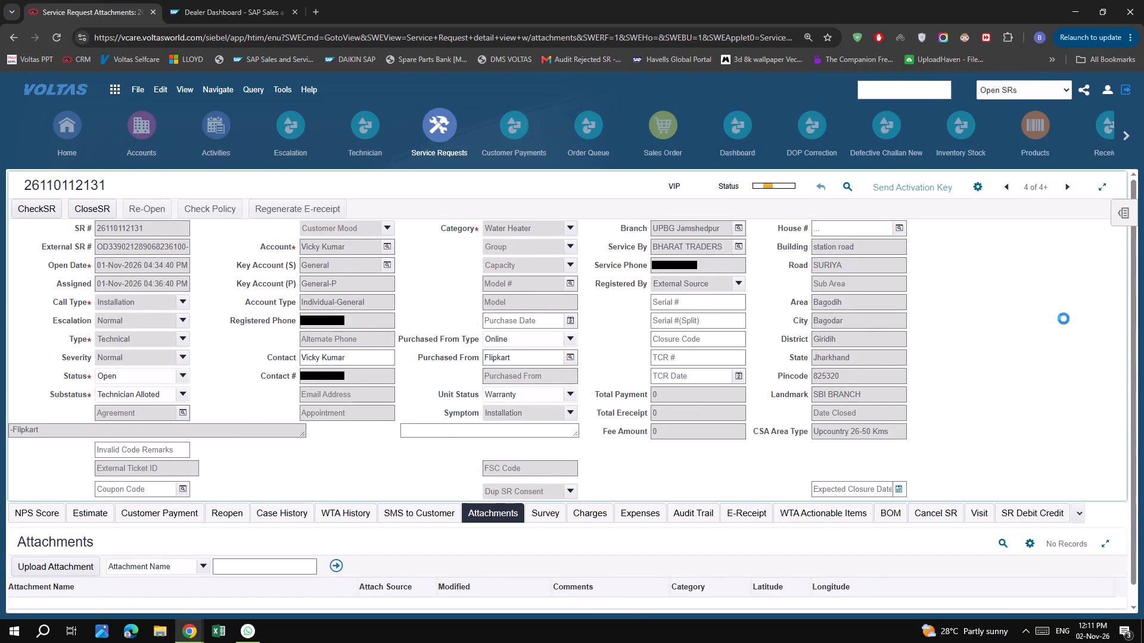
pyautogui.scroll(-7, 581, 483)
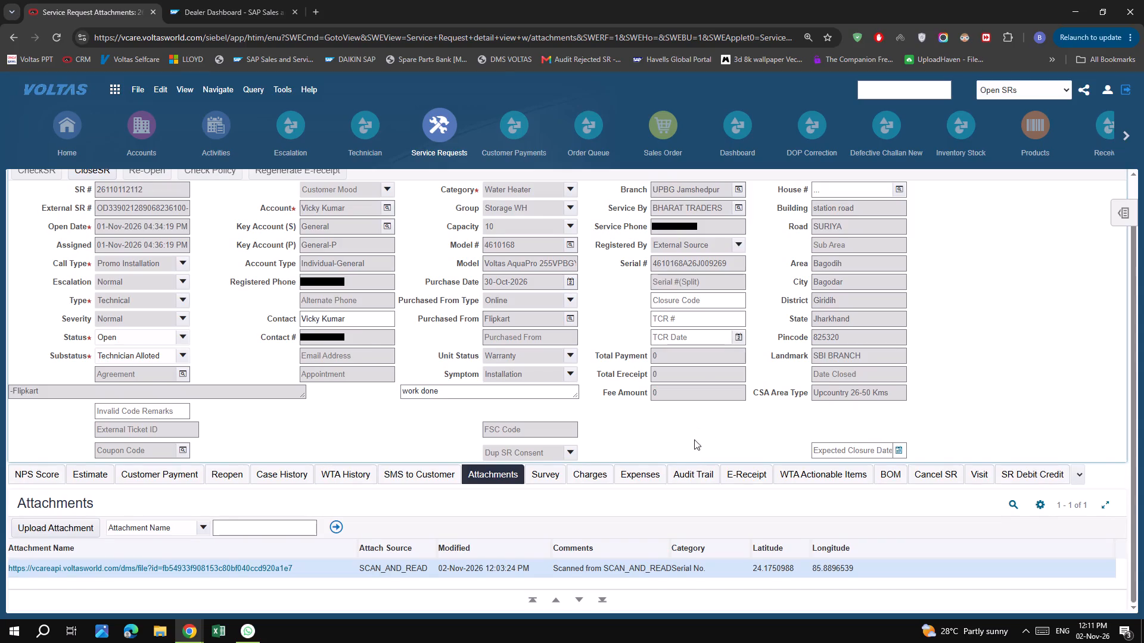
pyautogui.click(988, 477)
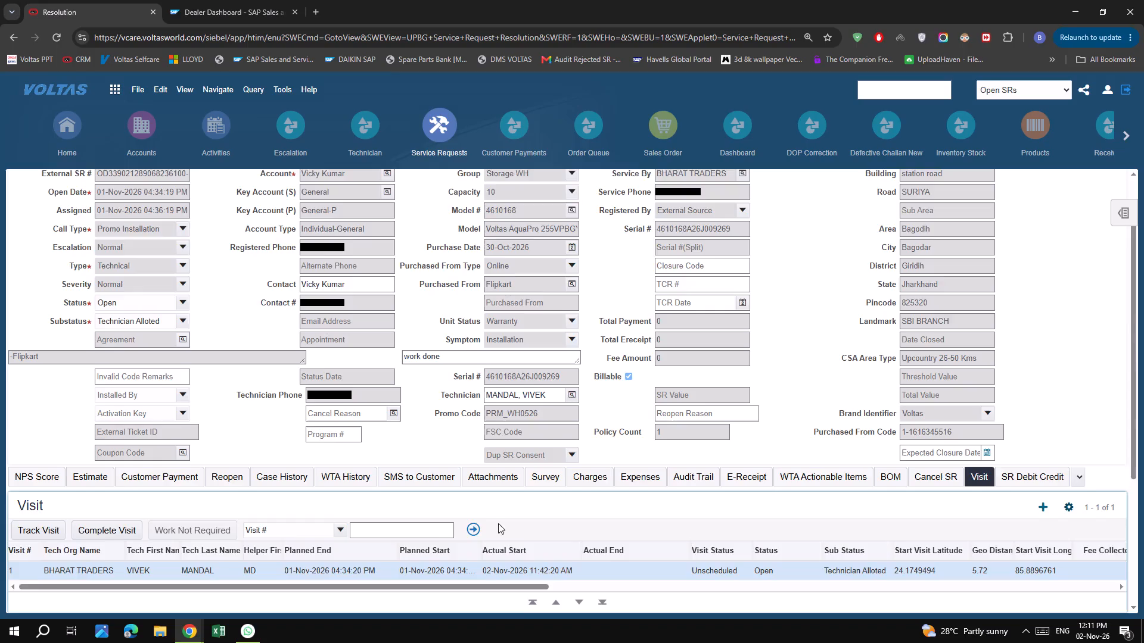
pyautogui.scroll(-3, 508, 522)
pyautogui.scroll(5, 517, 524)
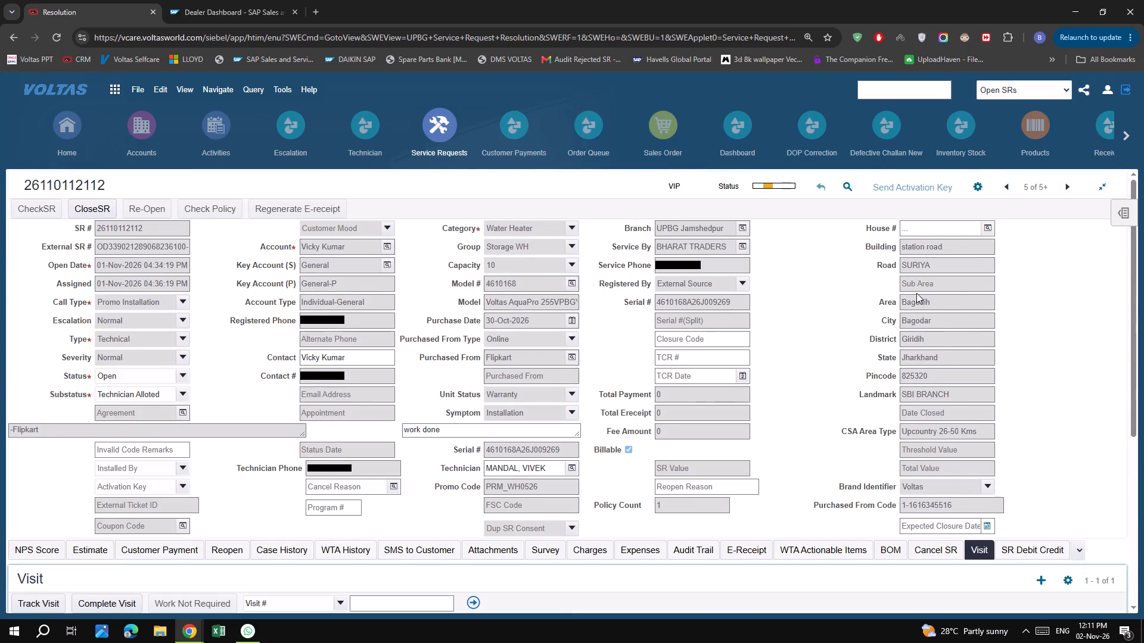
pyautogui.click(1005, 190)
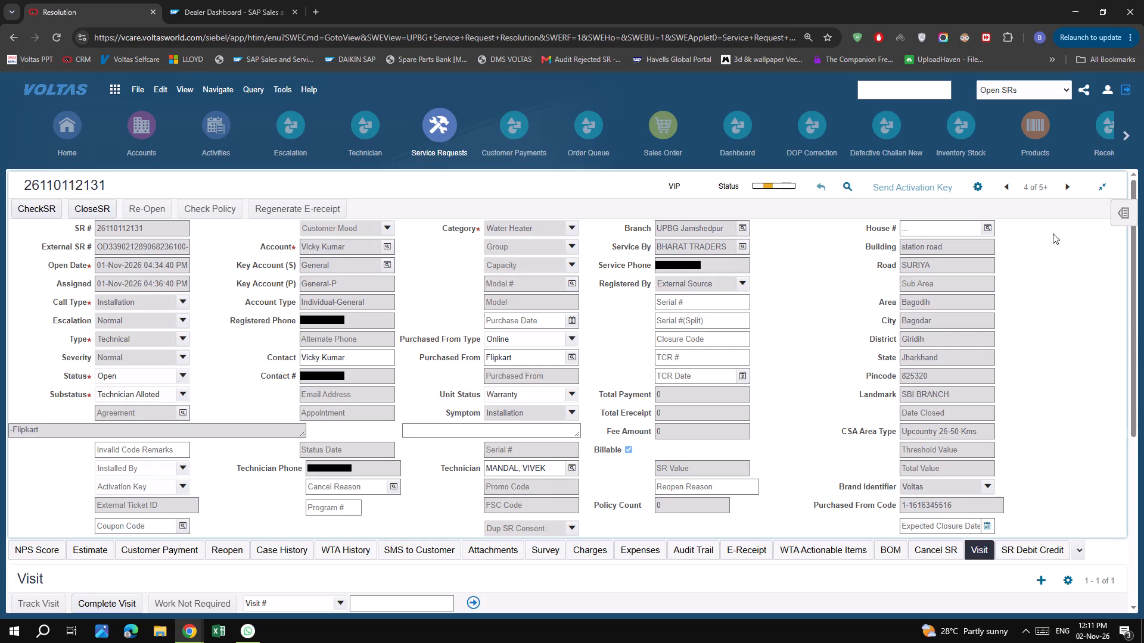
pyautogui.click(1065, 185)
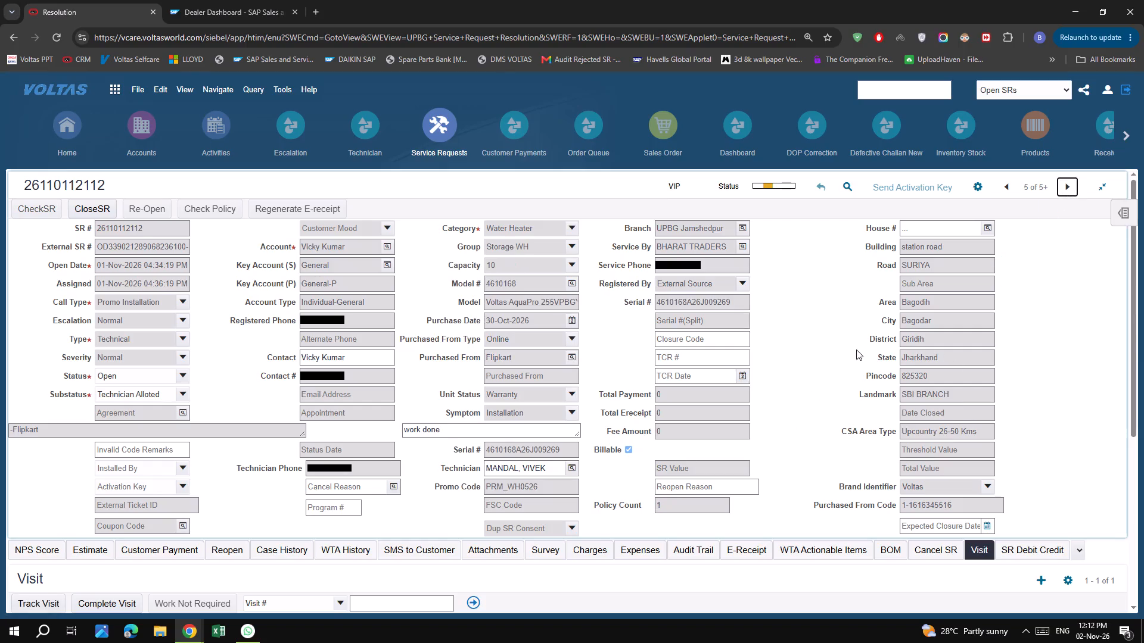
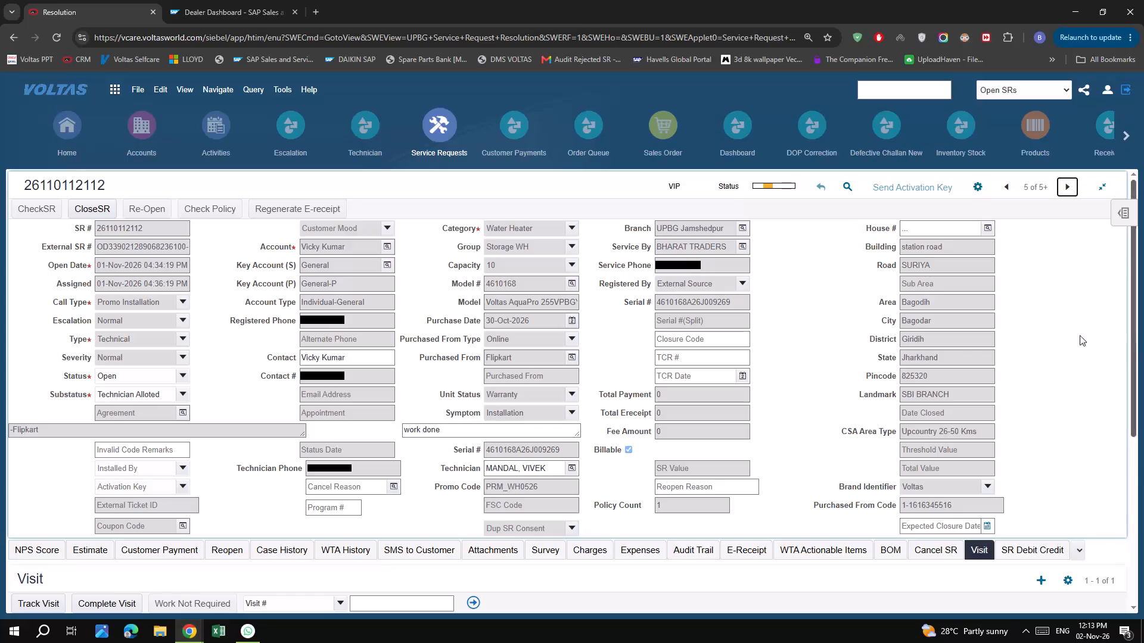
pyautogui.scroll(-5, 717, 356)
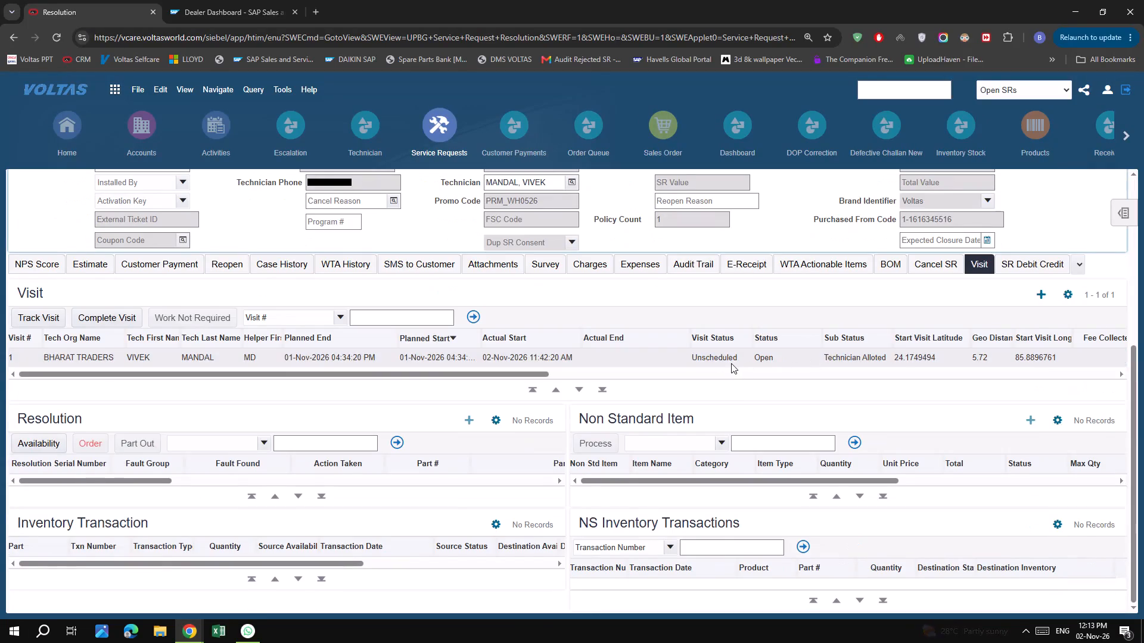
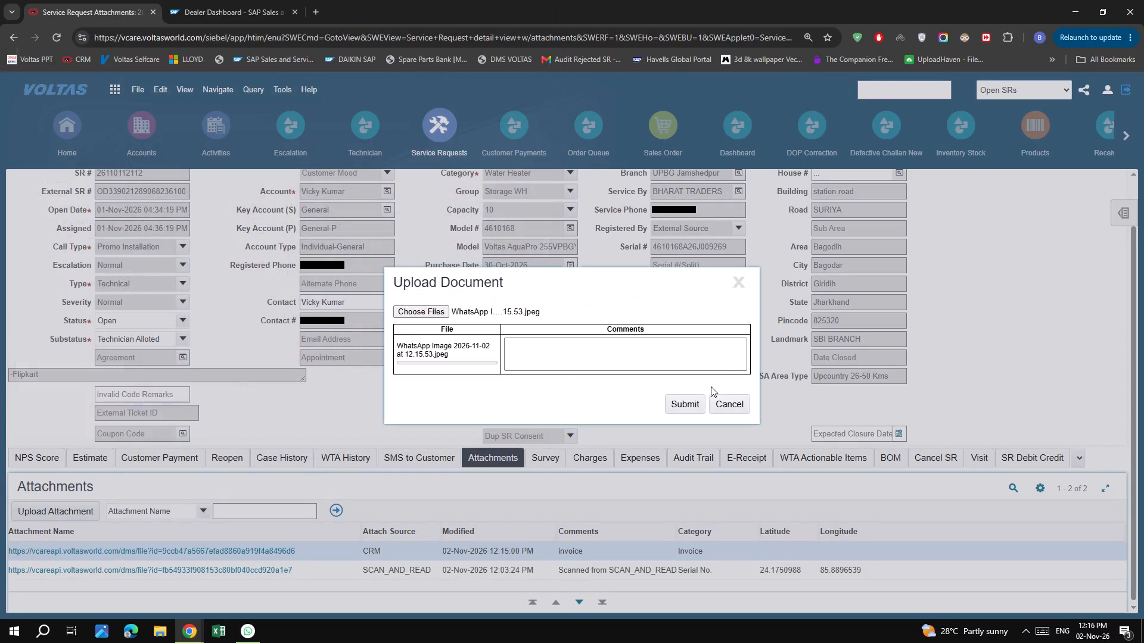
# Comment the selected WhatsApp image as JS and submit it as an attachment to the water heater installation request.
pyautogui.click(664, 354)
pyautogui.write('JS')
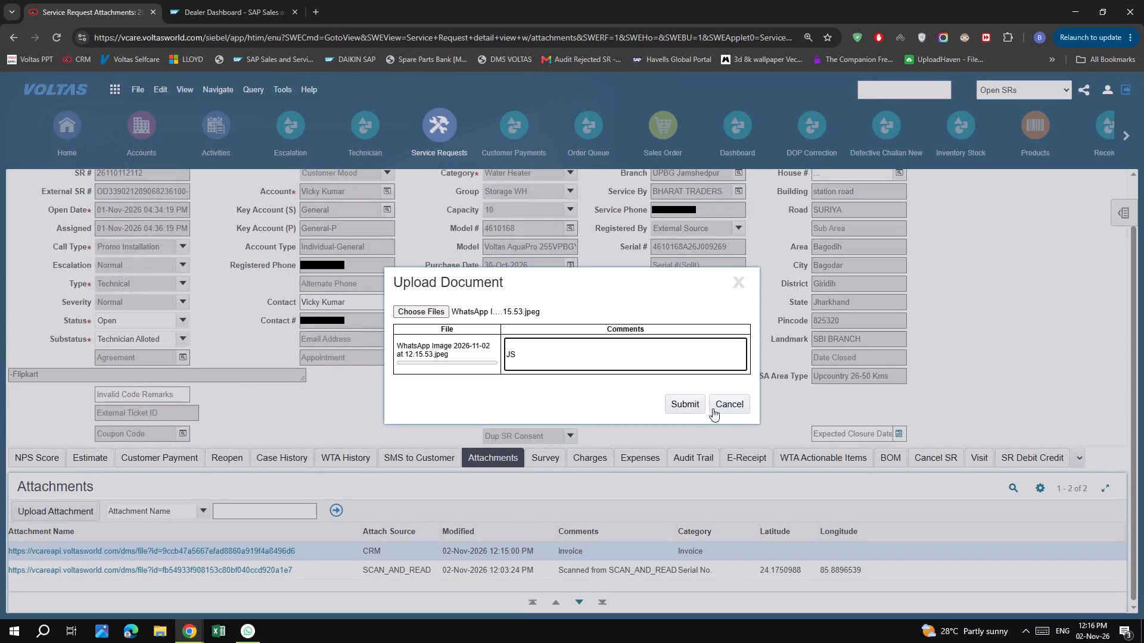
pyautogui.click(688, 402)
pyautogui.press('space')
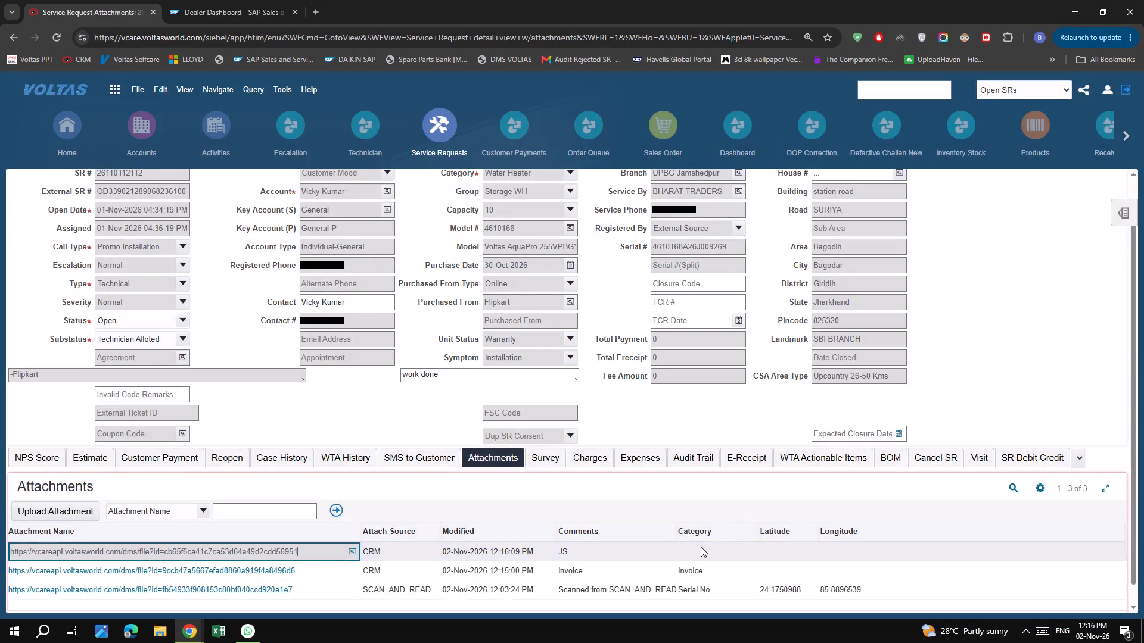
# Set the new JS attachment's category to Job Sheet and save the service request.
pyautogui.click(701, 547)
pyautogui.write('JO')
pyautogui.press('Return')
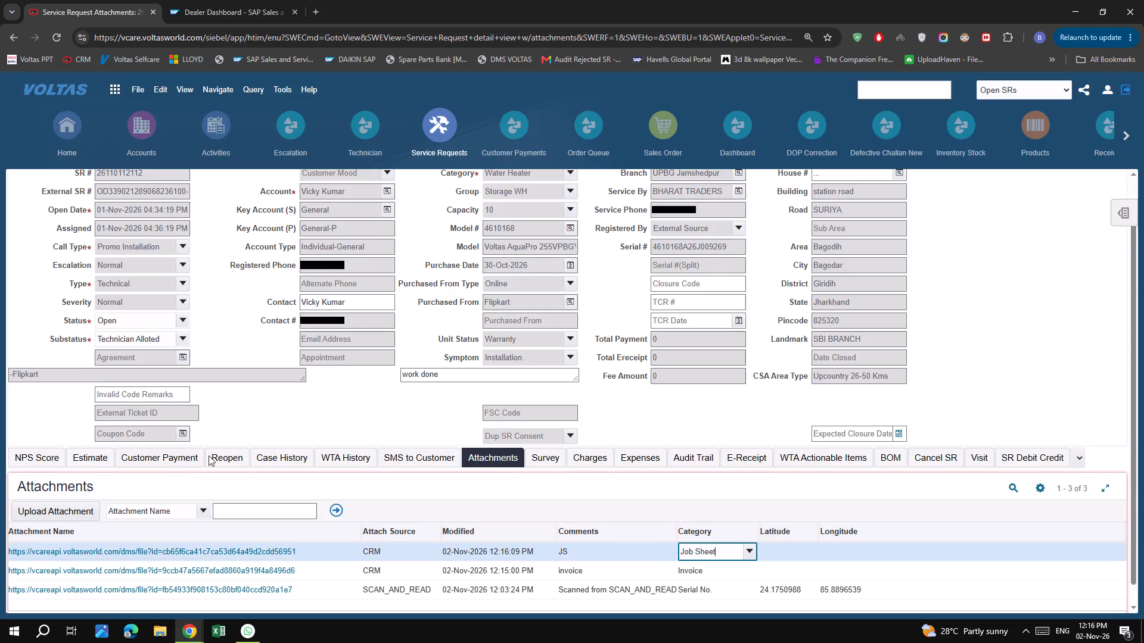
pyautogui.click(335, 511)
pyautogui.click(381, 422)
pyautogui.hotkey('ctrl', 's')
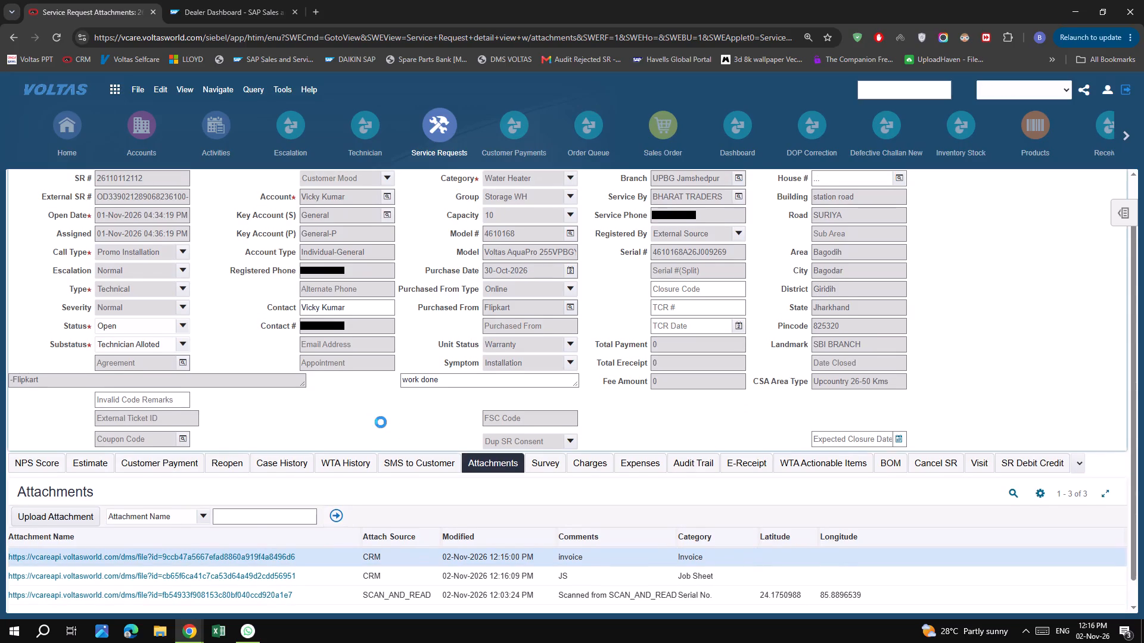
# Reload the service request page and review its attachments list.
pyautogui.click(61, 39)
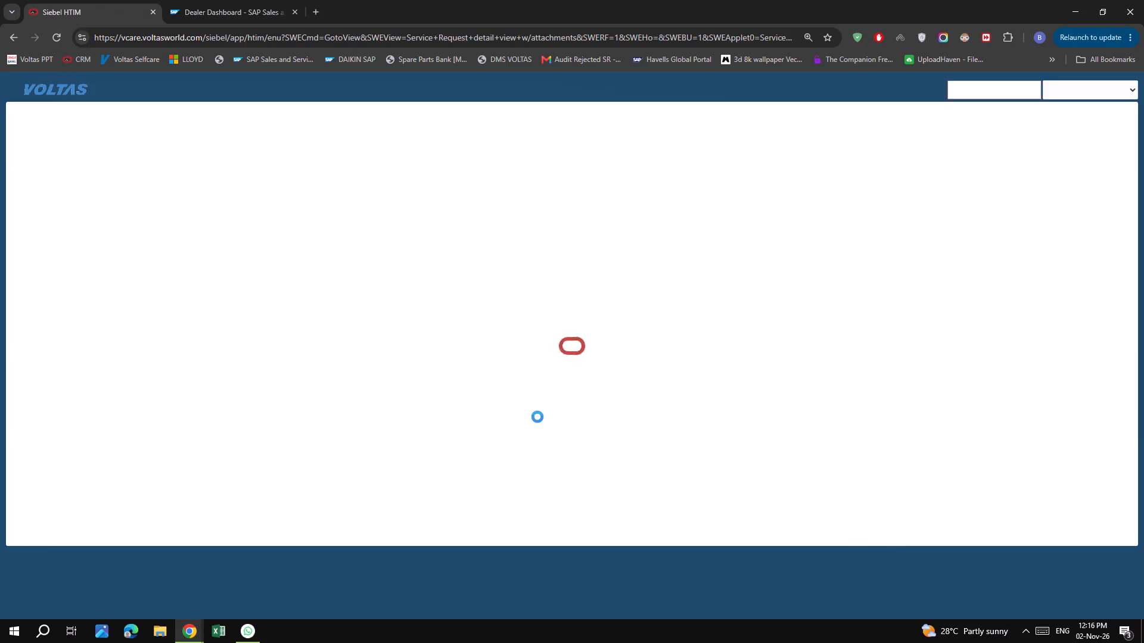
pyautogui.scroll(-7, 583, 423)
pyautogui.scroll(8, 583, 424)
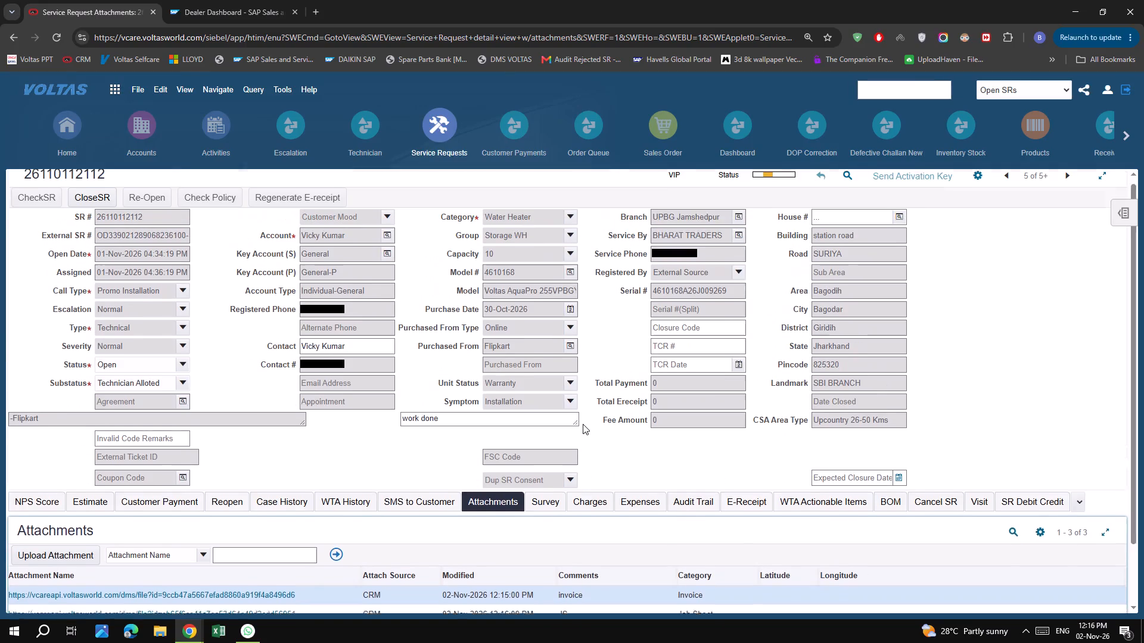
pyautogui.scroll(-6, 491, 423)
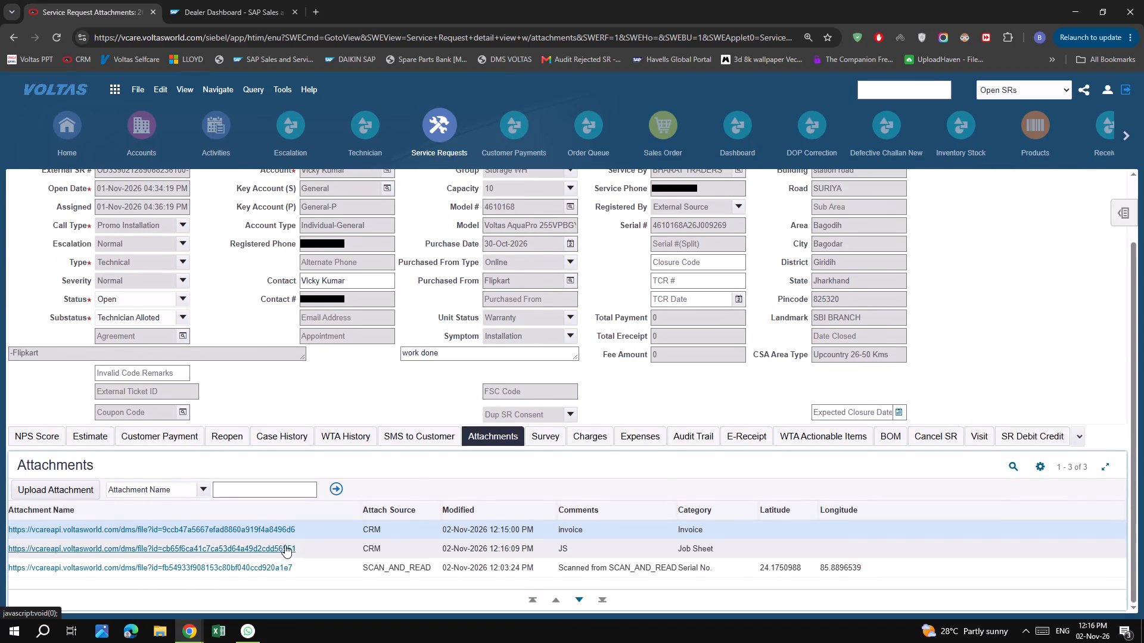
pyautogui.click(268, 525)
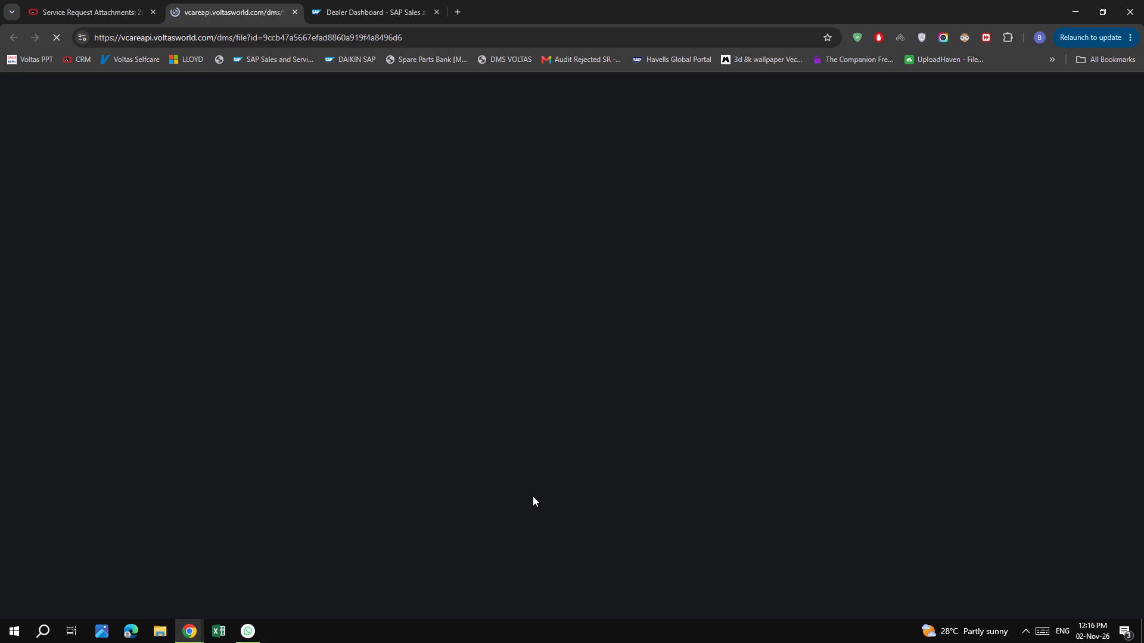
pyautogui.click(108, 10)
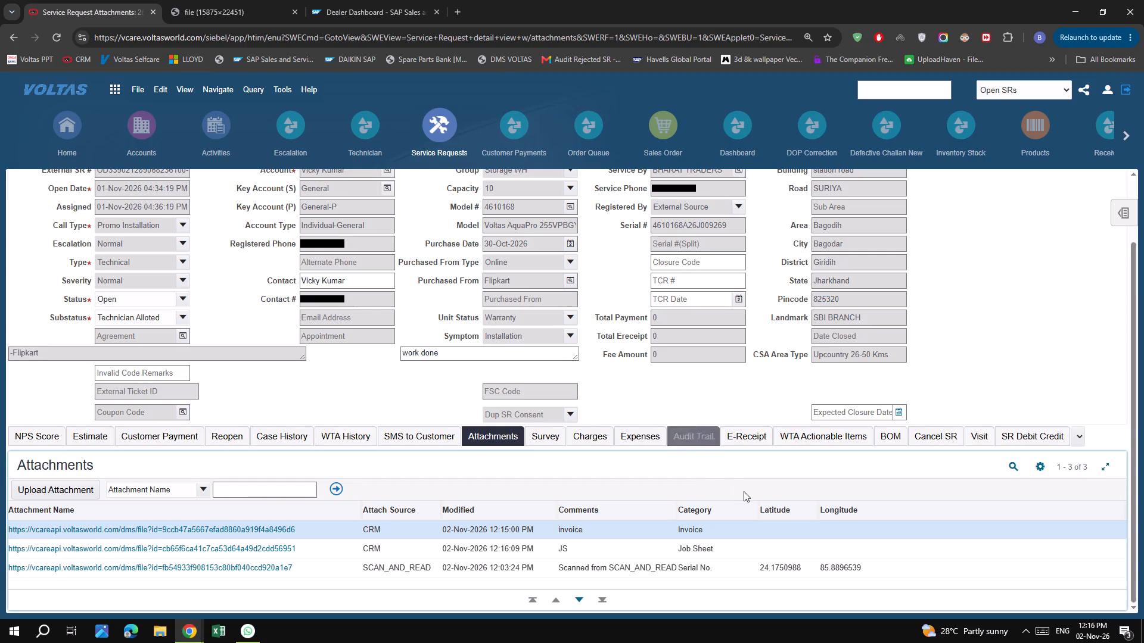
# Capitalise the invoice attachment's comment so that it reads "Invoice".
pyautogui.scroll(-6, 747, 492)
pyautogui.click(564, 530)
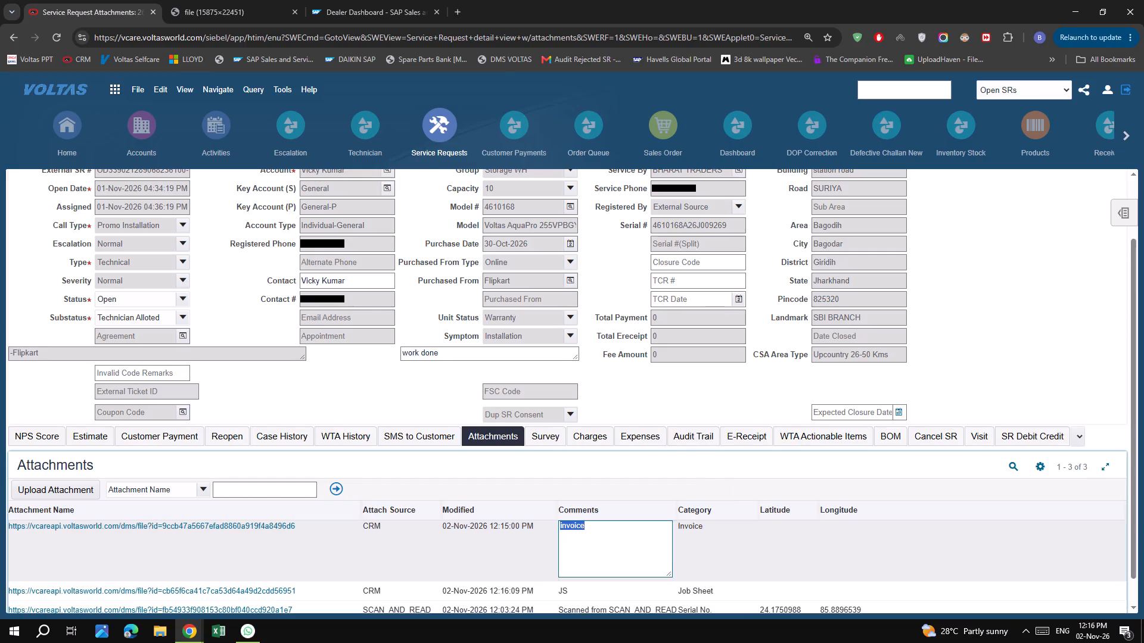
pyautogui.click(562, 528)
pyautogui.press('BackSpace')
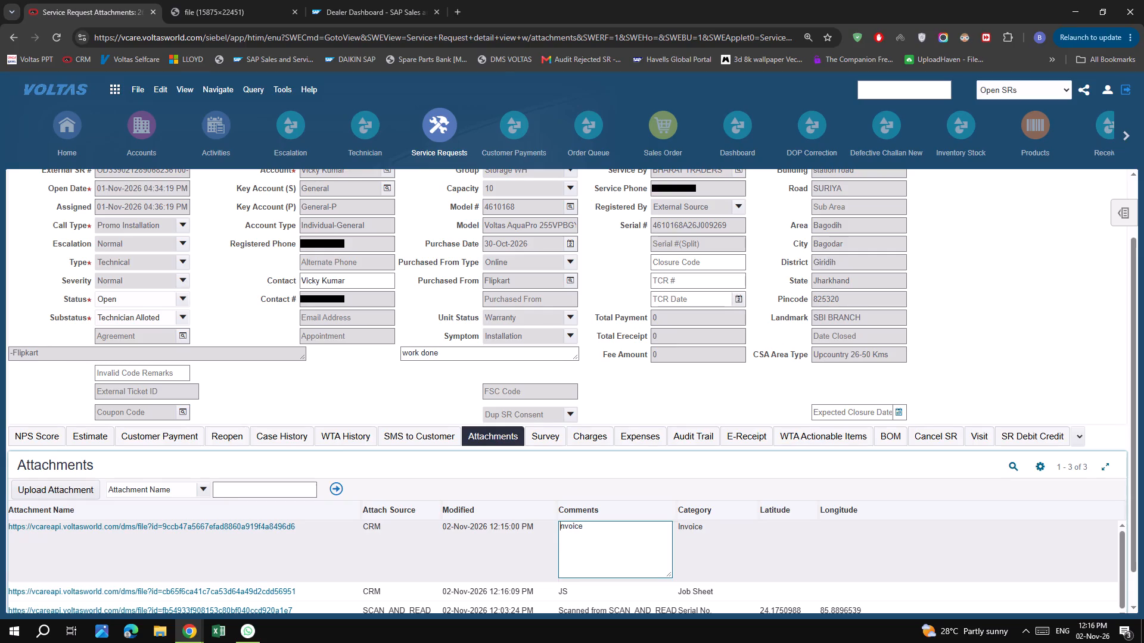
pyautogui.press('i')
pyautogui.click(337, 495)
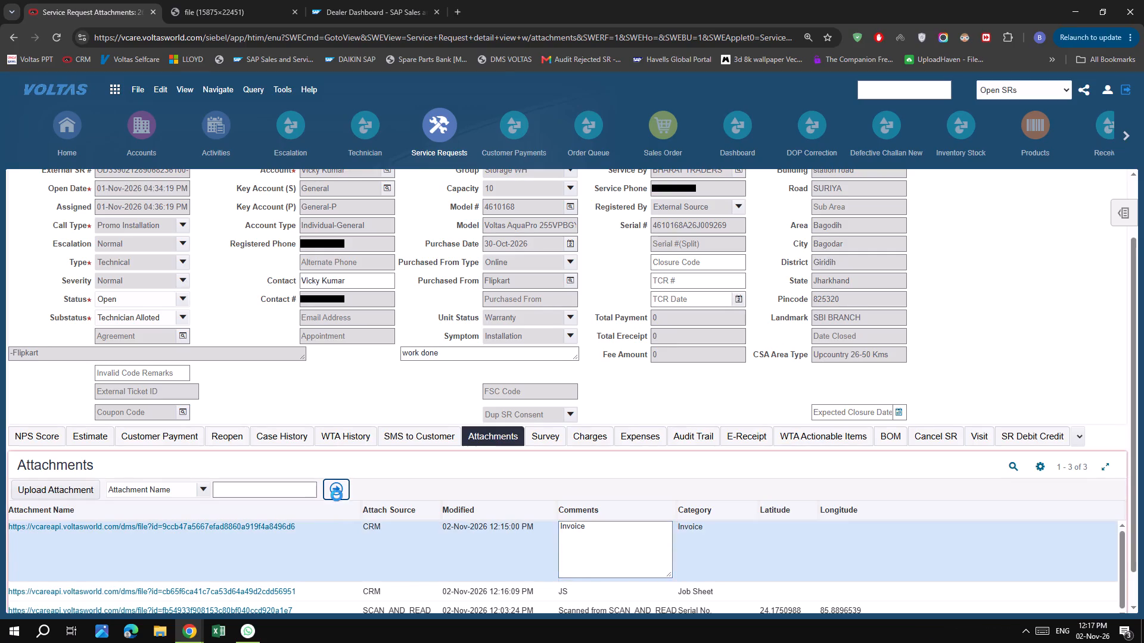
pyautogui.click(217, 5)
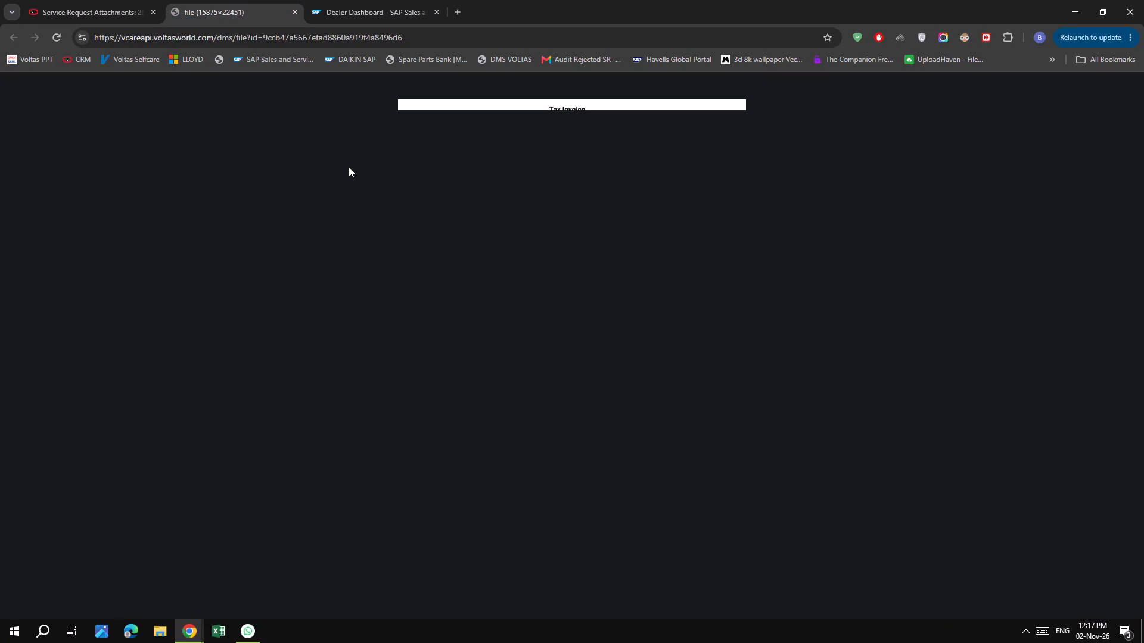
pyautogui.click(117, 14)
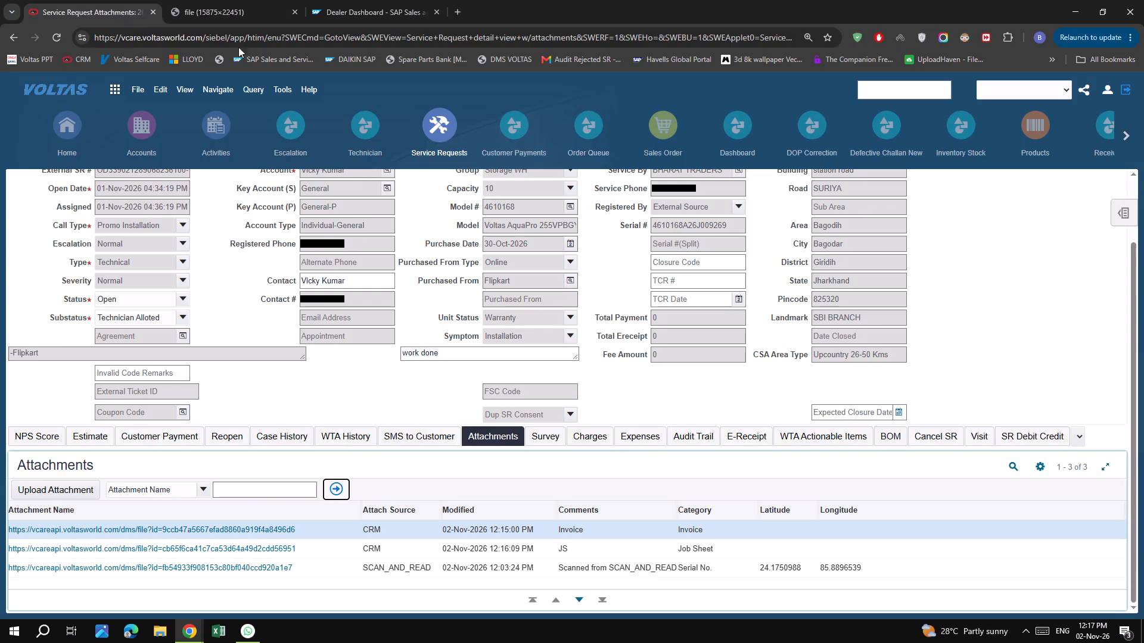
pyautogui.scroll(8, 618, 397)
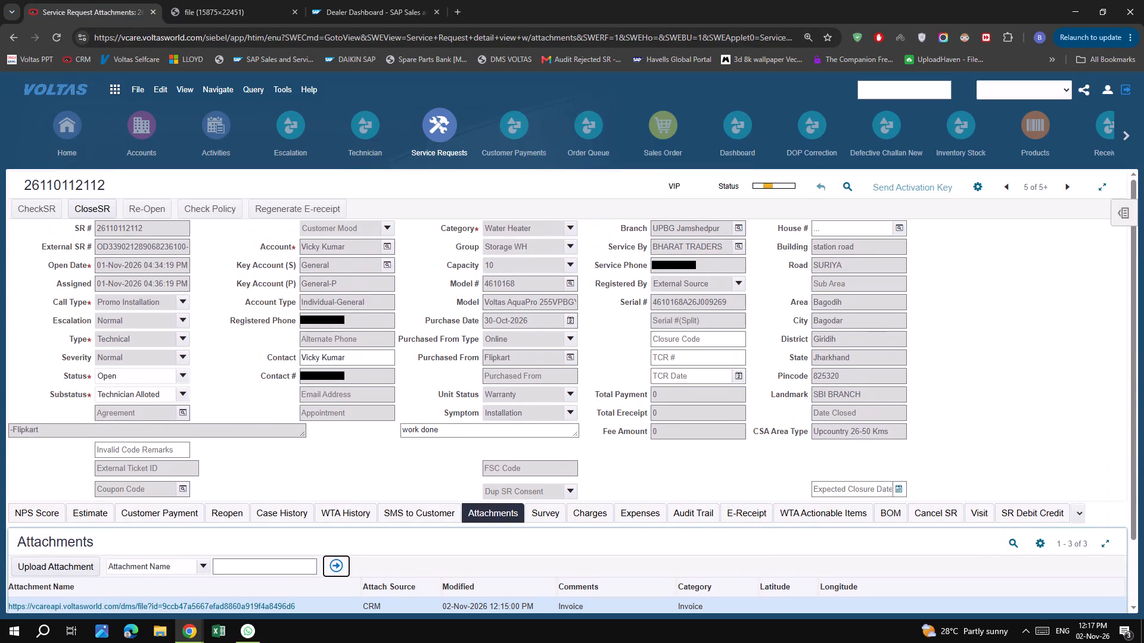
pyautogui.scroll(1, 620, 397)
pyautogui.scroll(-6, 619, 394)
pyautogui.scroll(6, 619, 394)
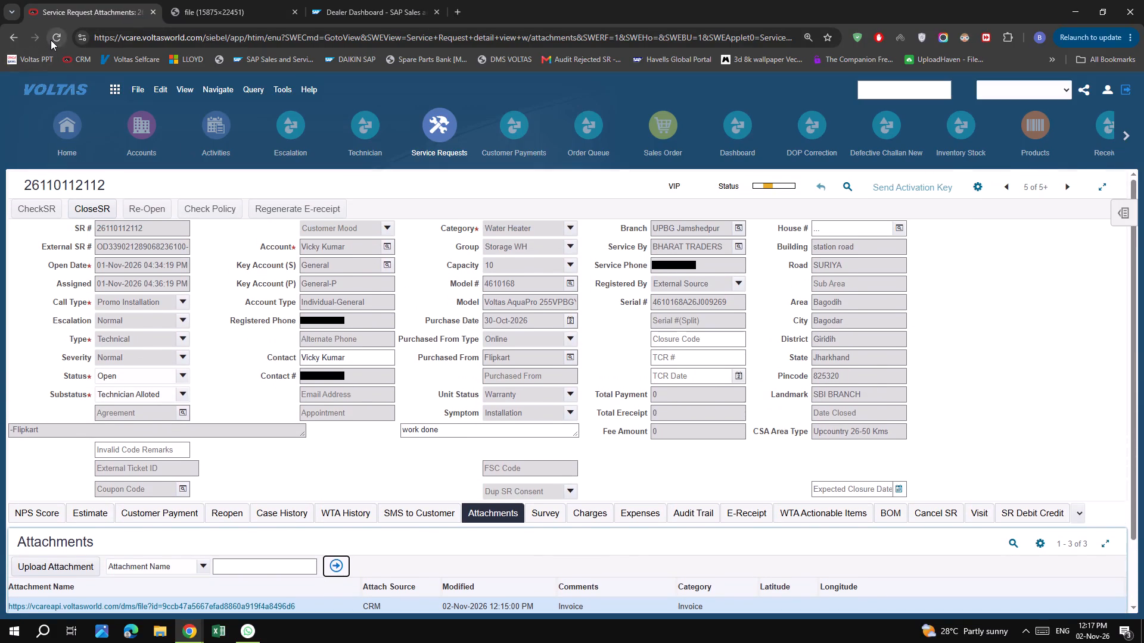
pyautogui.click(51, 40)
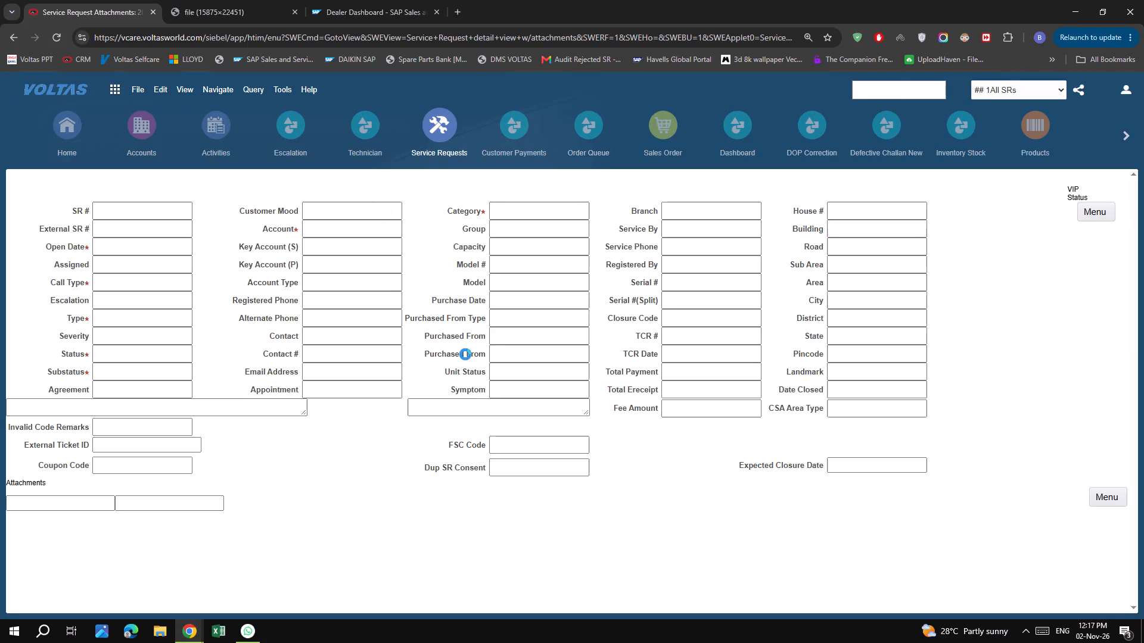
pyautogui.scroll(6, 578, 444)
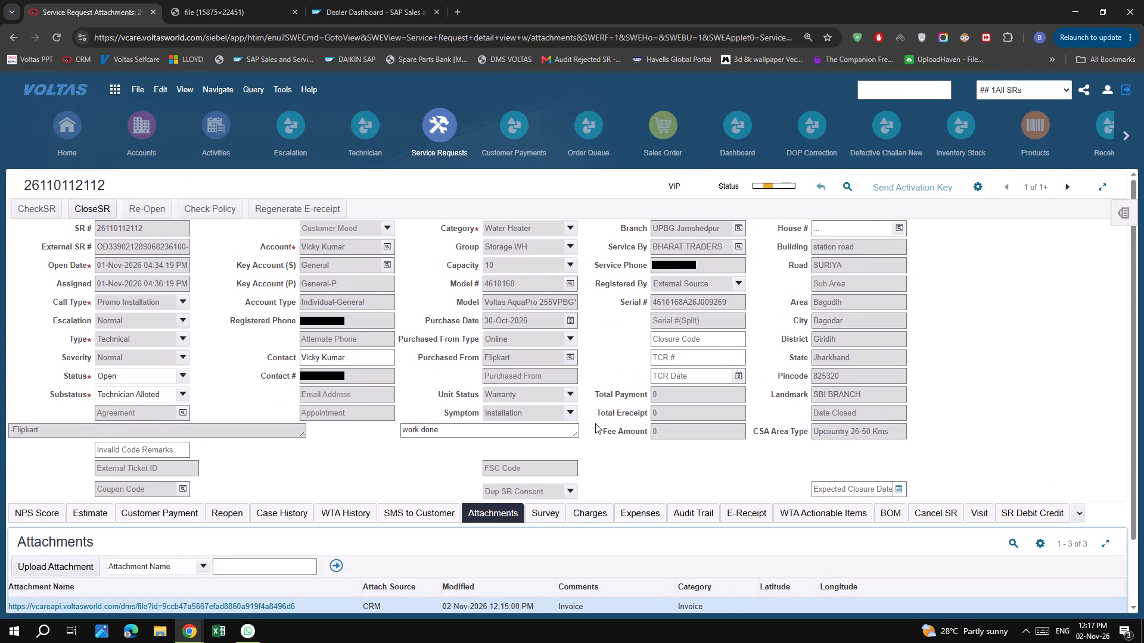
# Filter the service request records to Closed SRs and step forward through the closed records.
pyautogui.click(1021, 88)
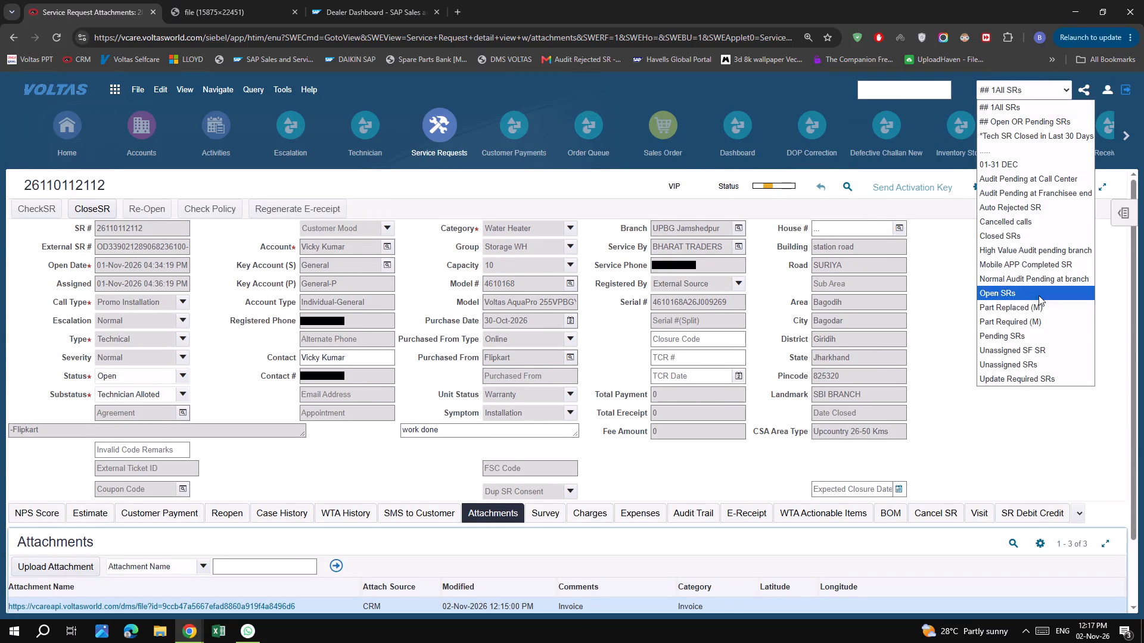
pyautogui.click(1031, 241)
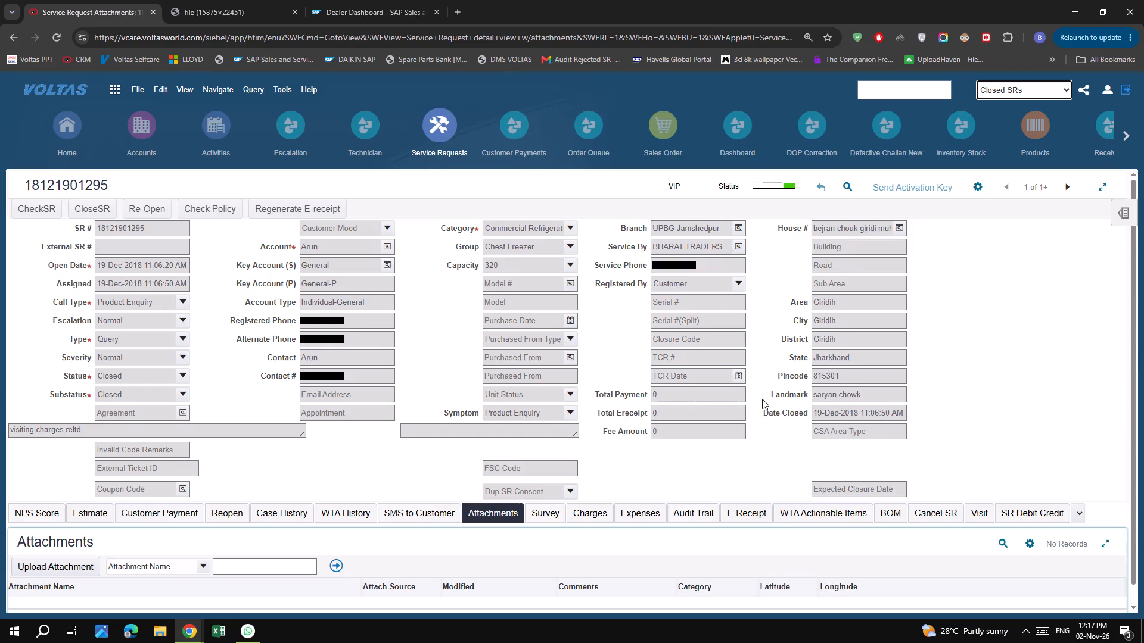
pyautogui.click(1080, 191)
pyautogui.click(1070, 185)
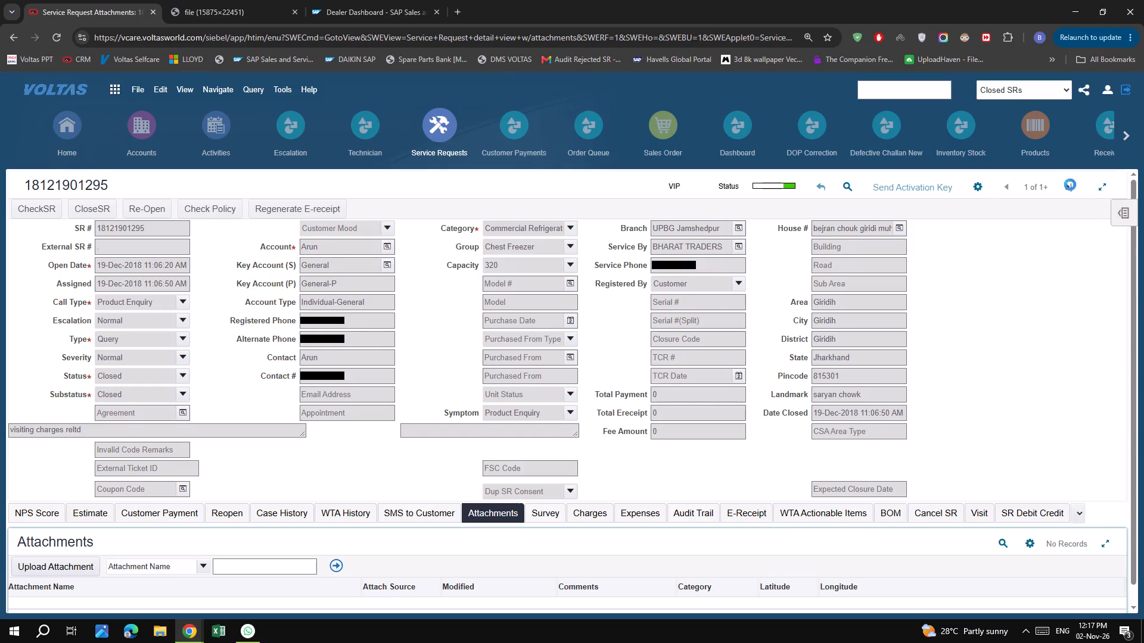
pyautogui.click(1070, 185)
pyautogui.doubleClick(1070, 185)
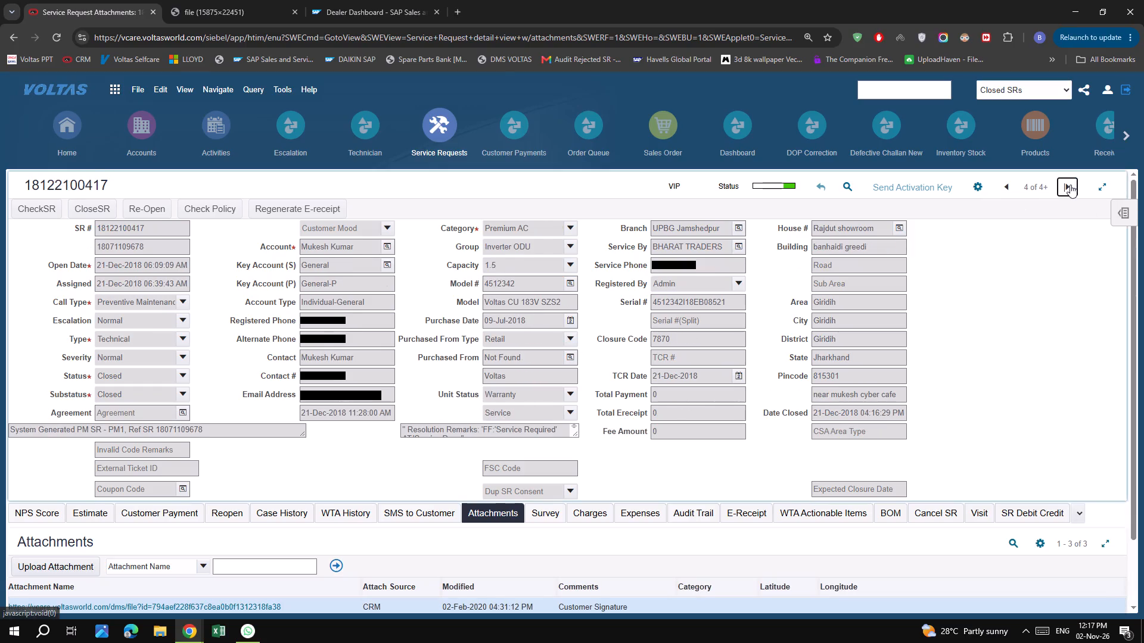
# Return to the list of all service requests and filter it to Open SRs.
pyautogui.click(436, 117)
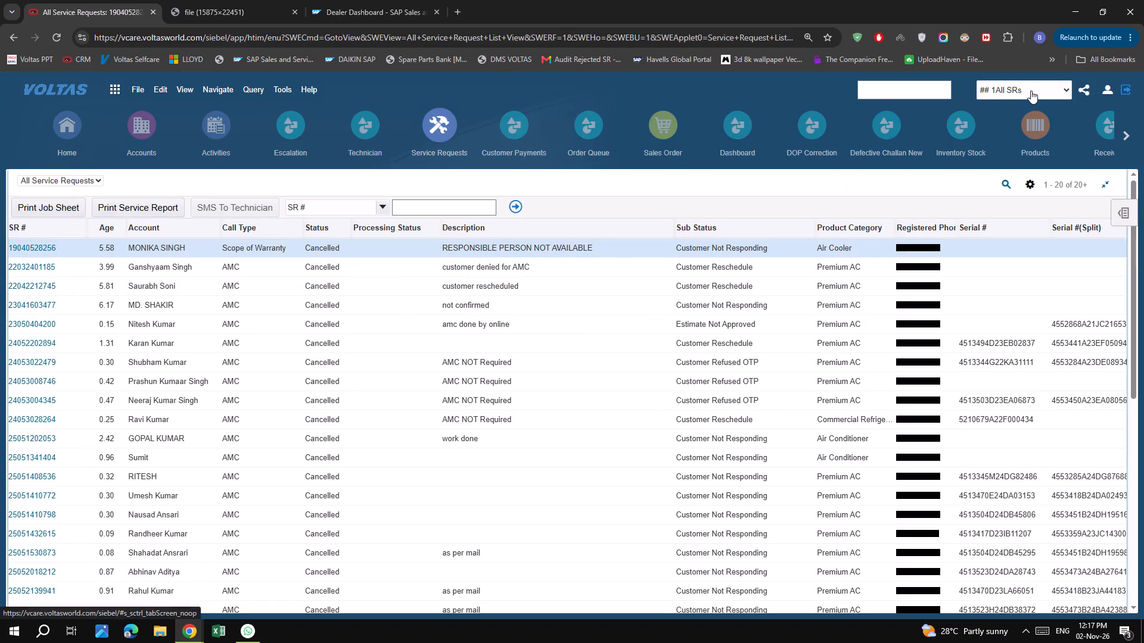
pyautogui.click(1031, 90)
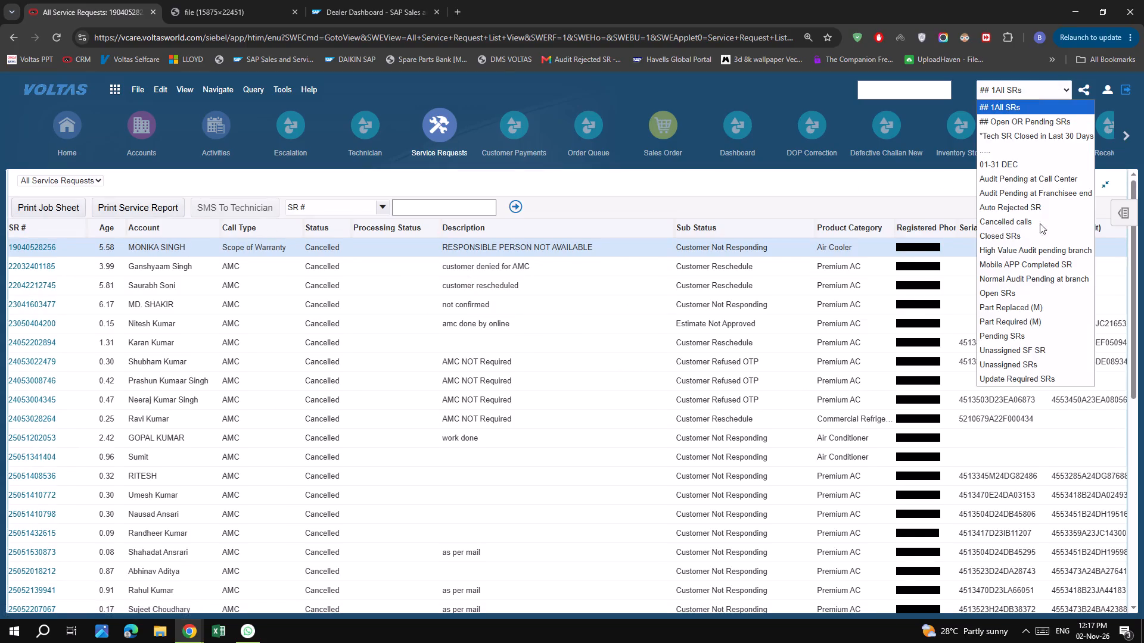
pyautogui.click(1022, 294)
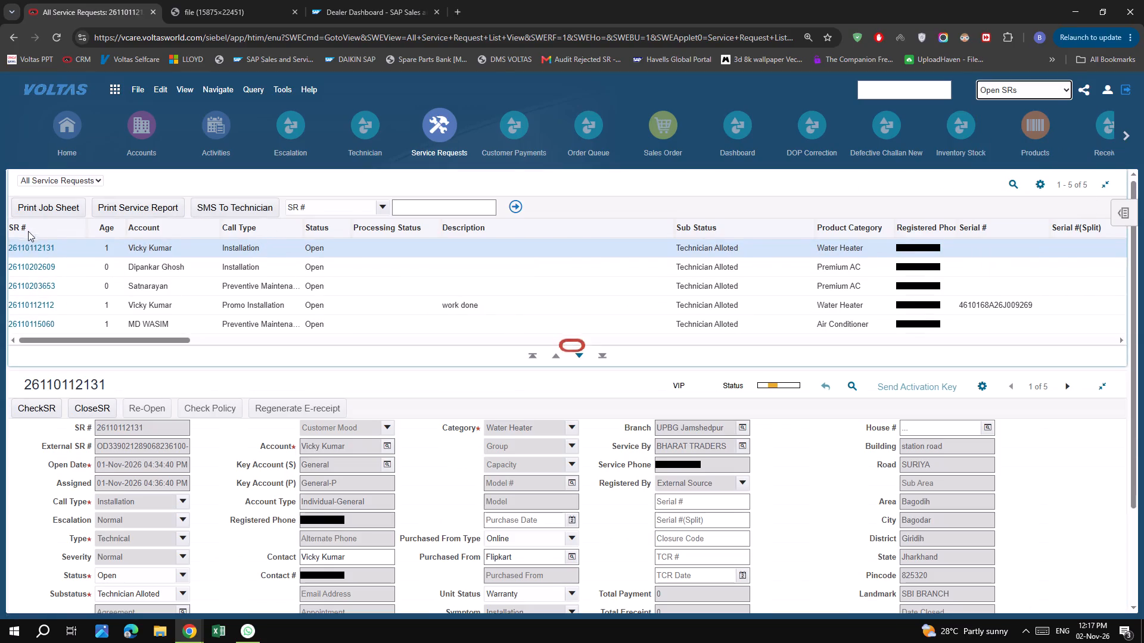
# Filter the service request list to Closed SRs and sort it by SR # in descending order.
pyautogui.click(1028, 86)
pyautogui.click(1021, 233)
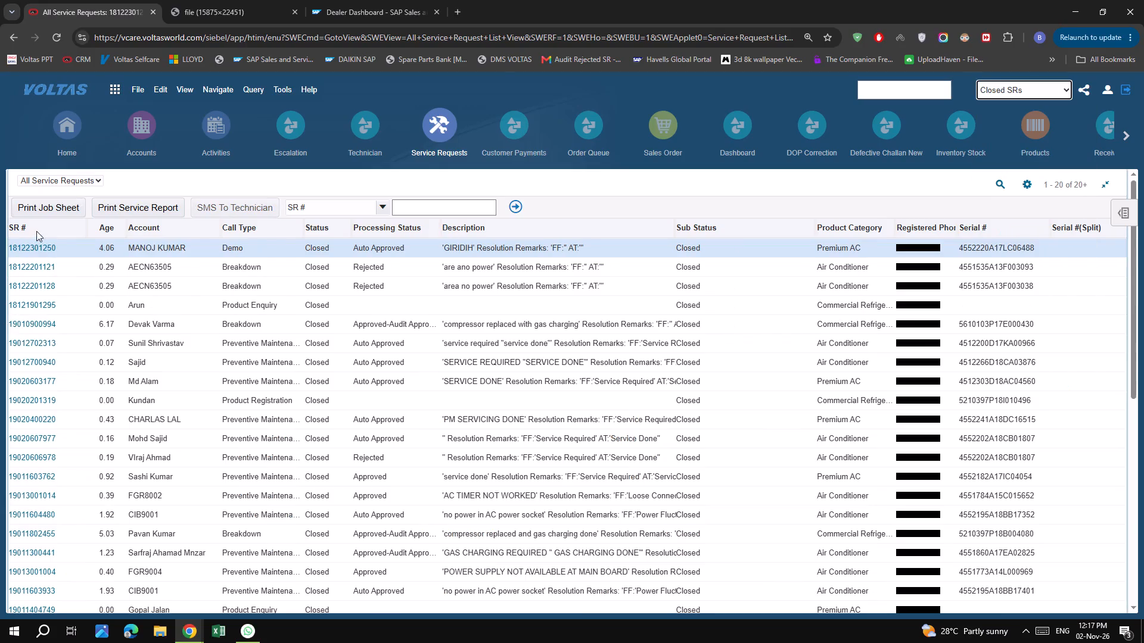
pyautogui.click(36, 226)
pyautogui.click(59, 235)
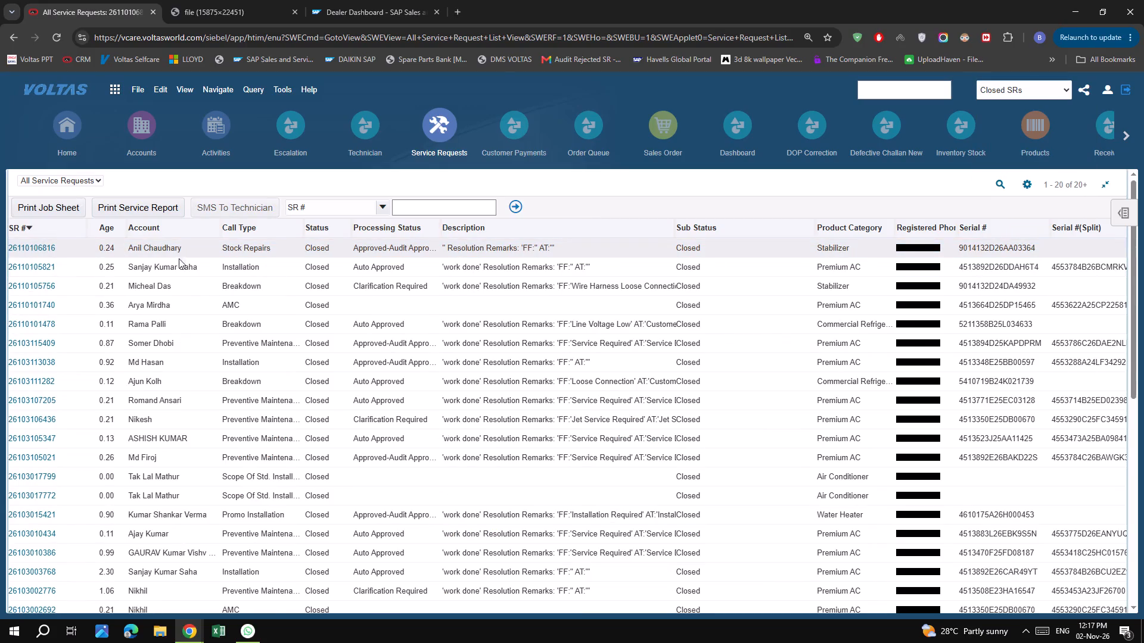
pyautogui.click(36, 245)
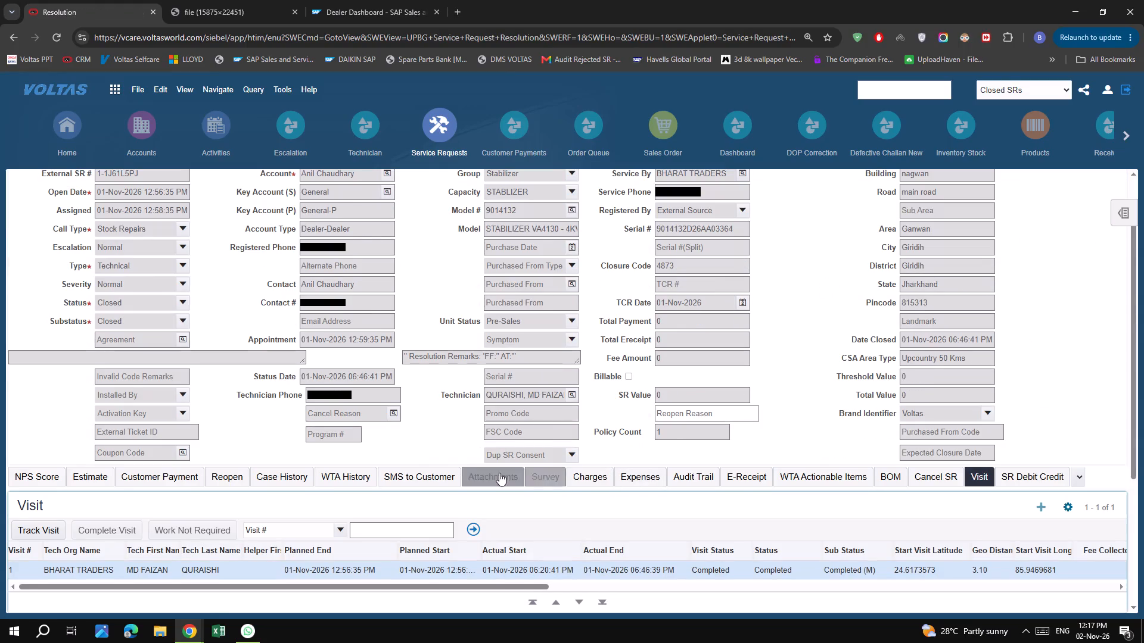
pyautogui.click(499, 473)
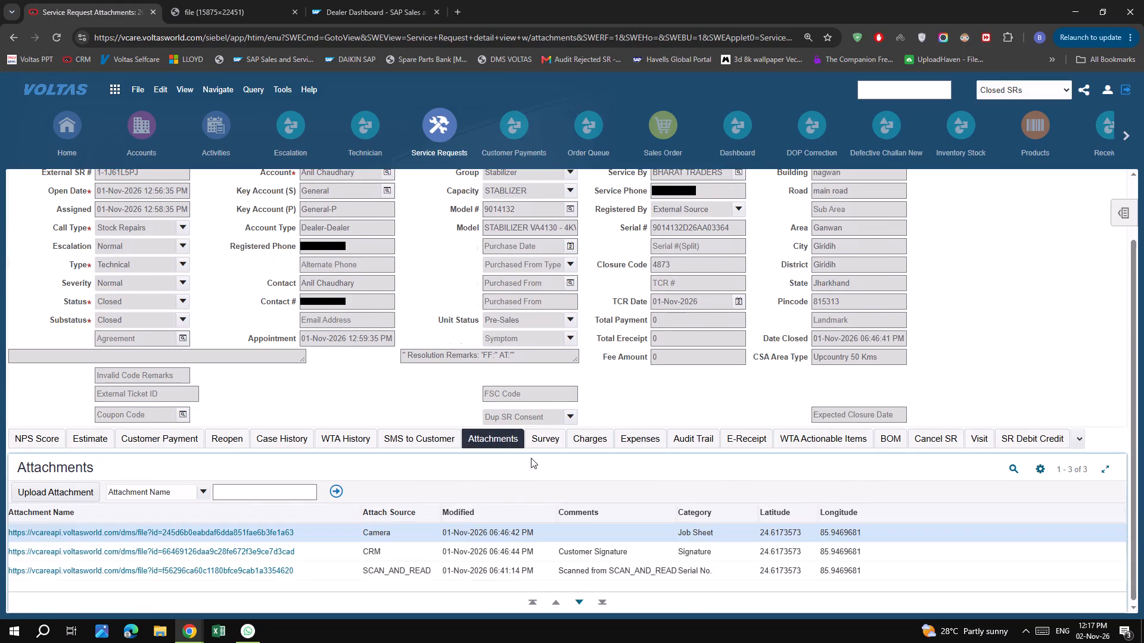
pyautogui.click(262, 571)
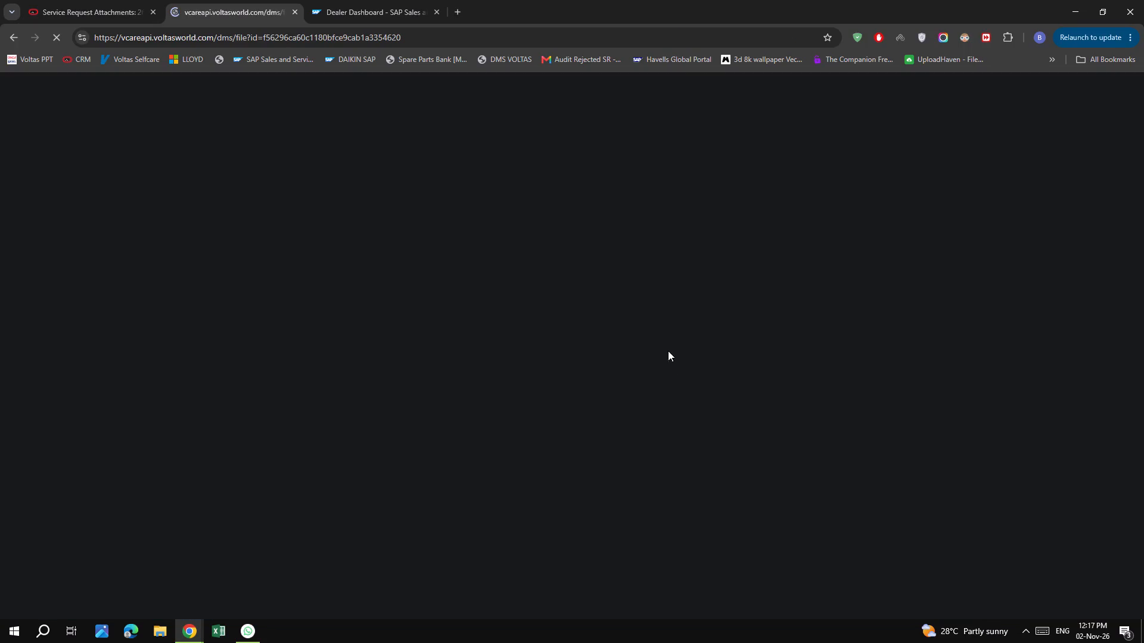
pyautogui.click(534, 307)
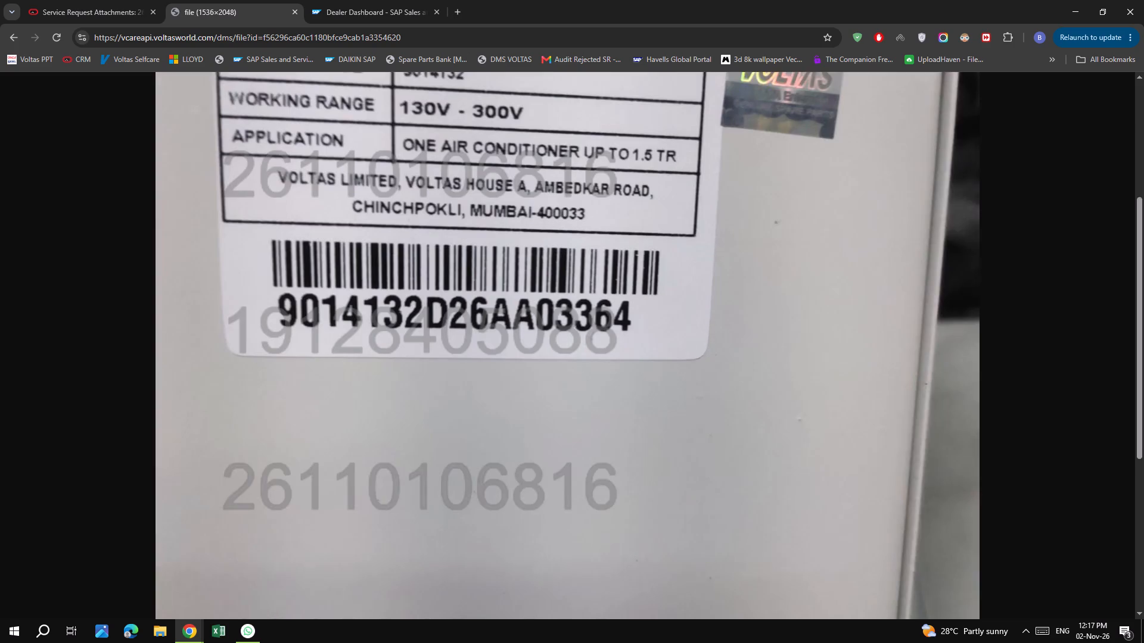
pyautogui.scroll(4, 534, 307)
pyautogui.scroll(-7, 534, 307)
pyautogui.scroll(7, 534, 307)
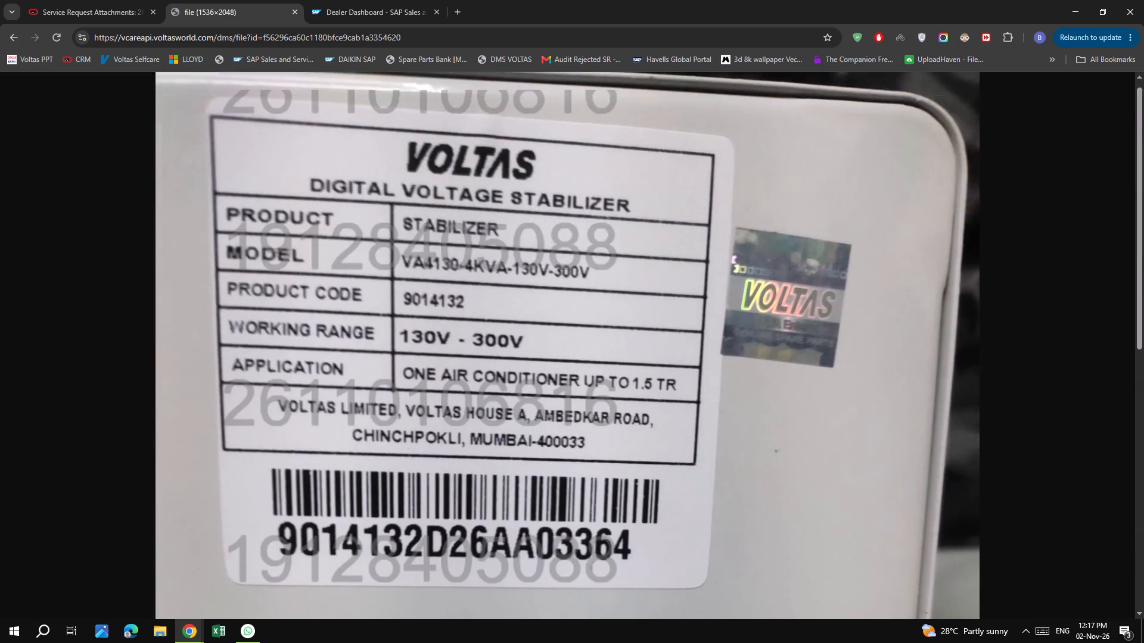
pyautogui.doubleClick(534, 307)
pyautogui.scroll(7, 534, 307)
pyautogui.click(534, 307)
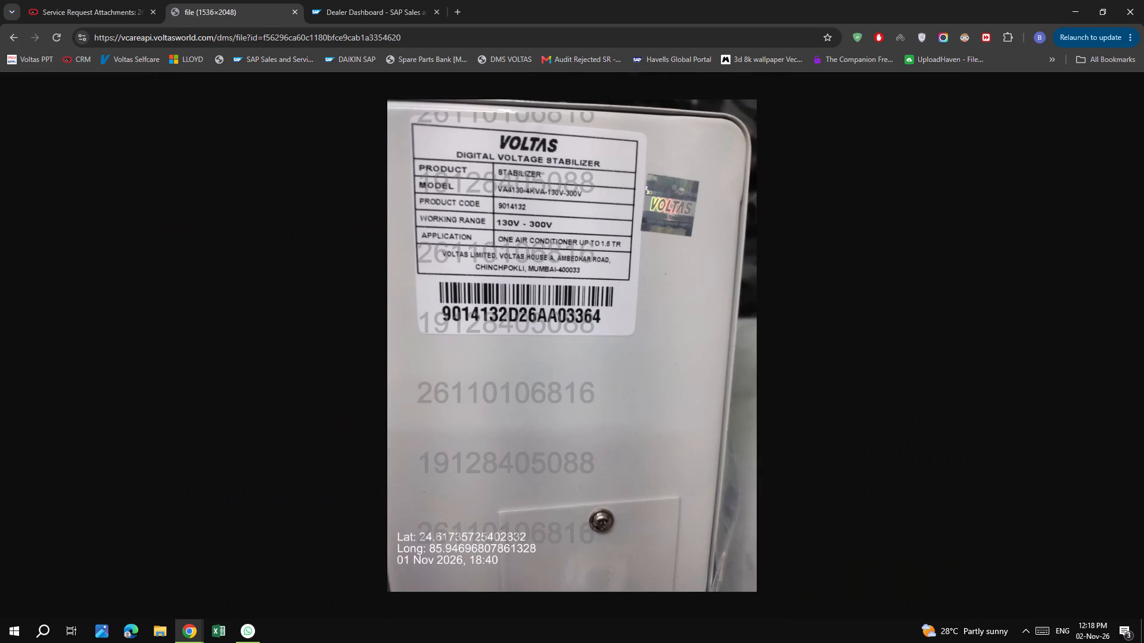
pyautogui.click(292, 7)
pyautogui.scroll(7, 723, 338)
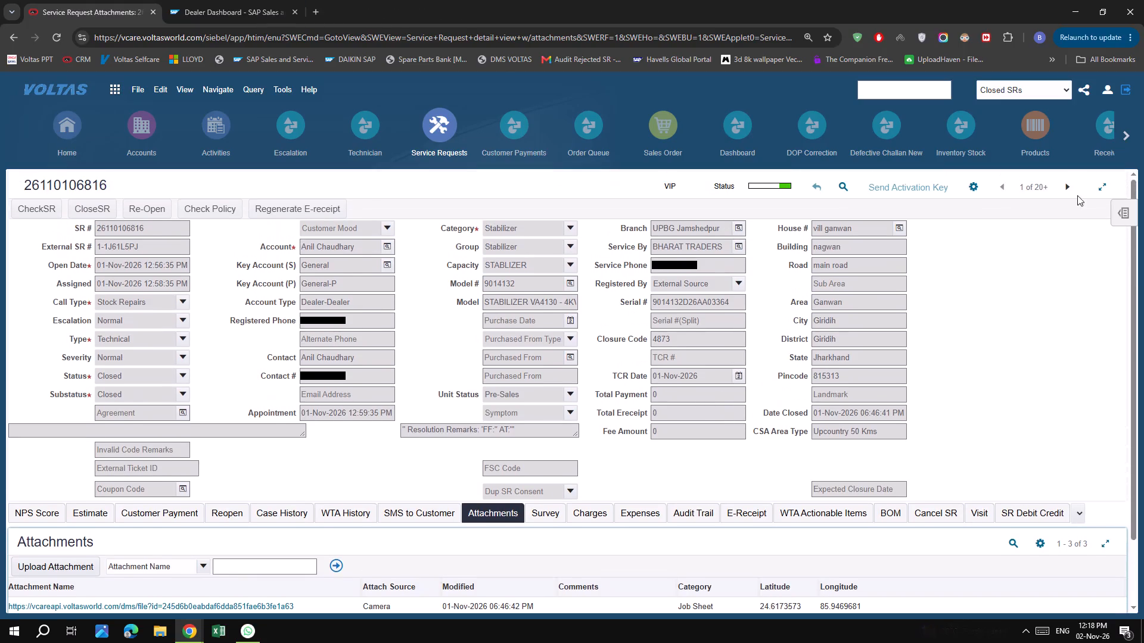
pyautogui.click(1072, 183)
pyautogui.scroll(-6, 387, 458)
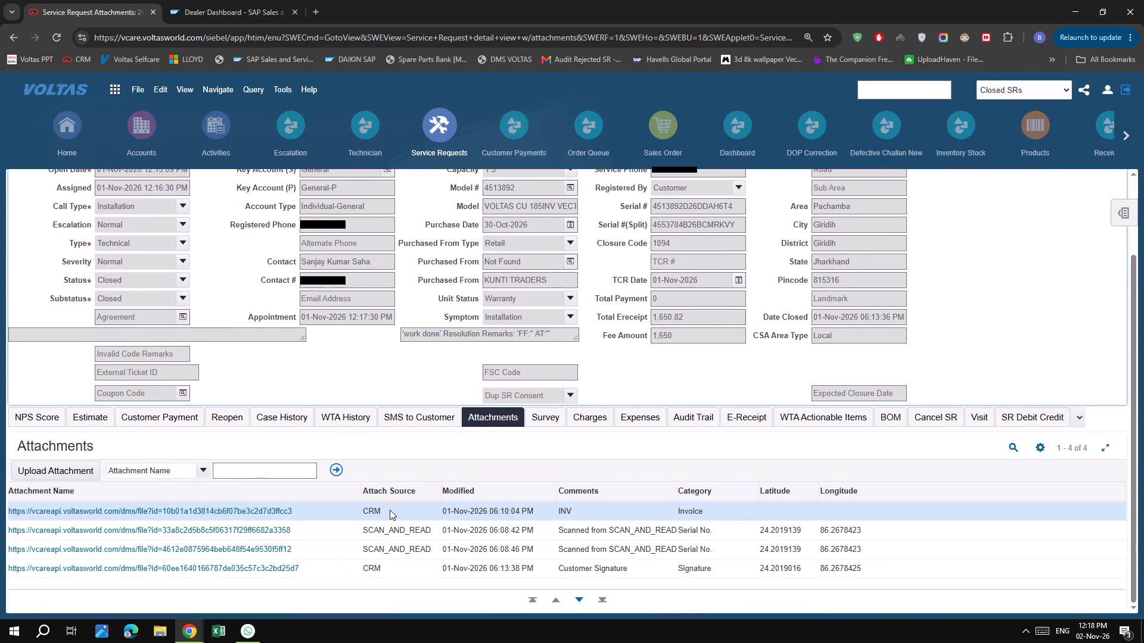
pyautogui.click(272, 527)
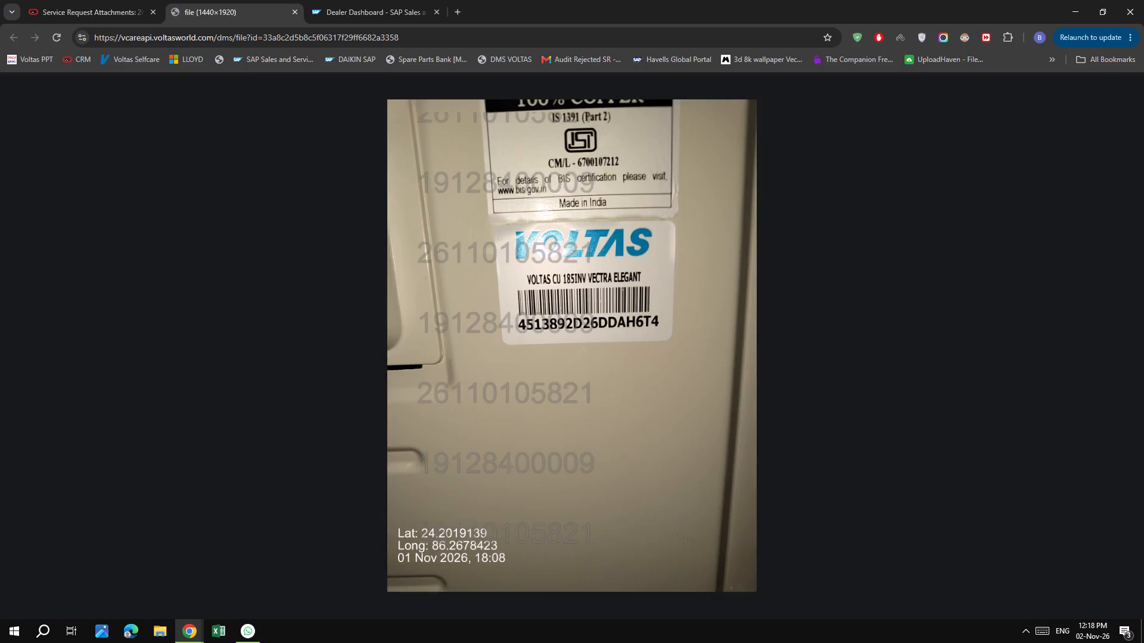
pyautogui.click(557, 315)
pyautogui.click(557, 315)
pyautogui.click(297, 8)
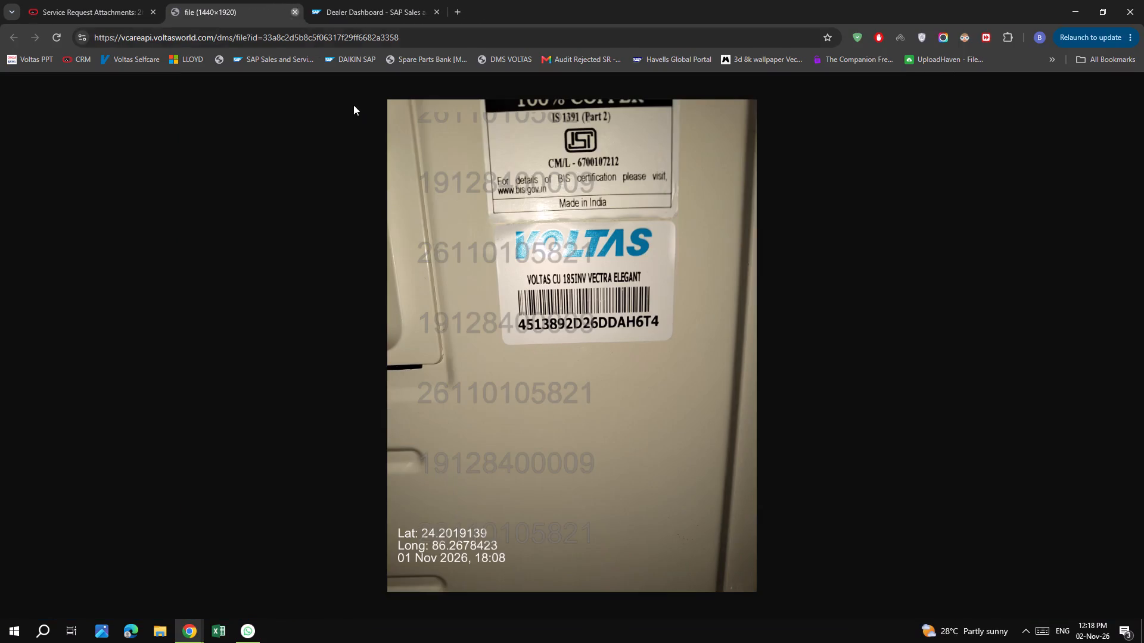
pyautogui.scroll(5, 771, 430)
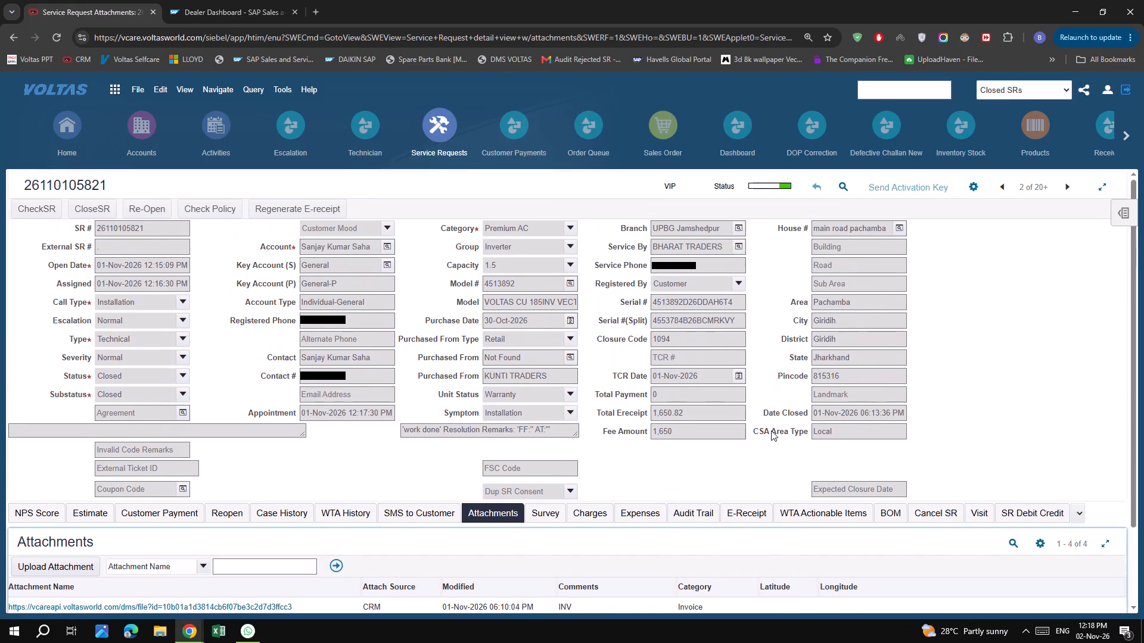
pyautogui.scroll(-3, 772, 430)
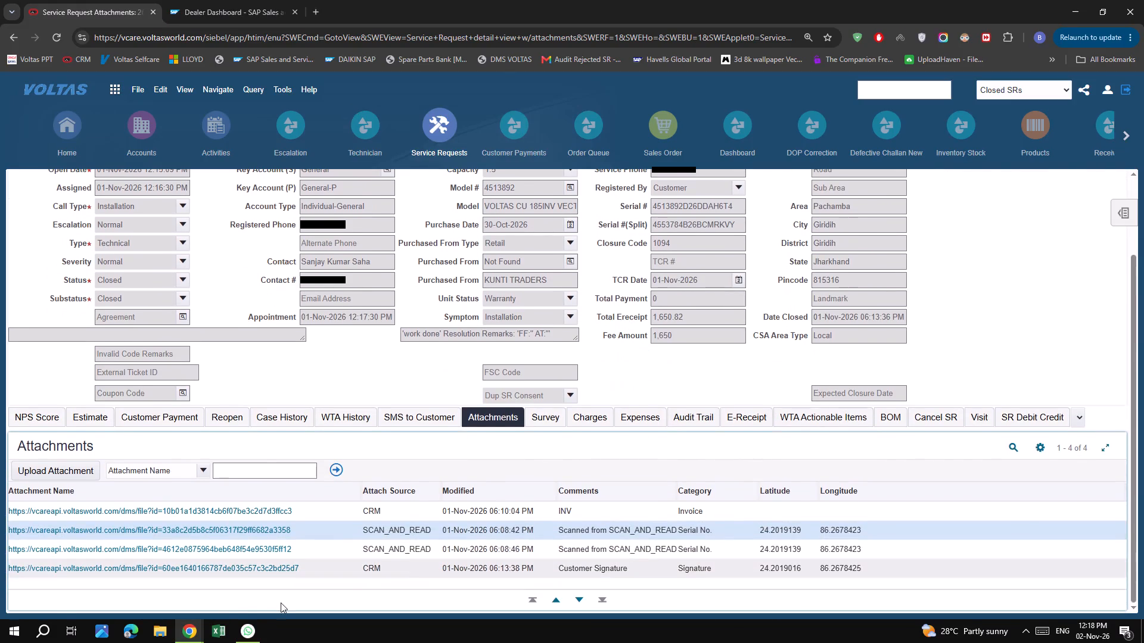
pyautogui.click(235, 548)
pyautogui.doubleClick(537, 376)
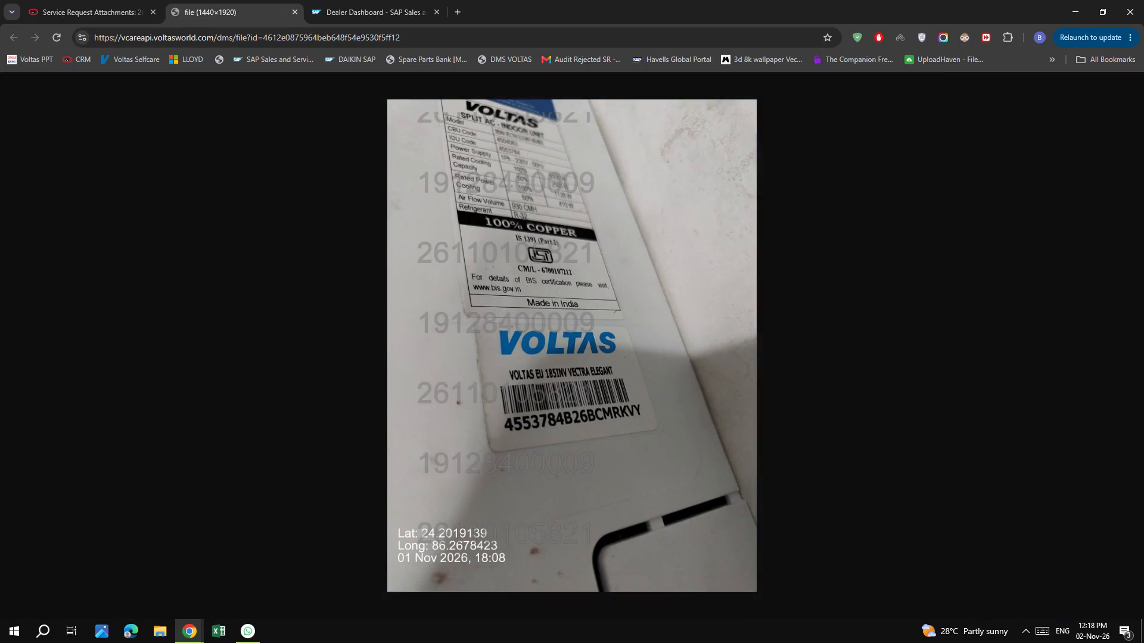
pyautogui.click(537, 376)
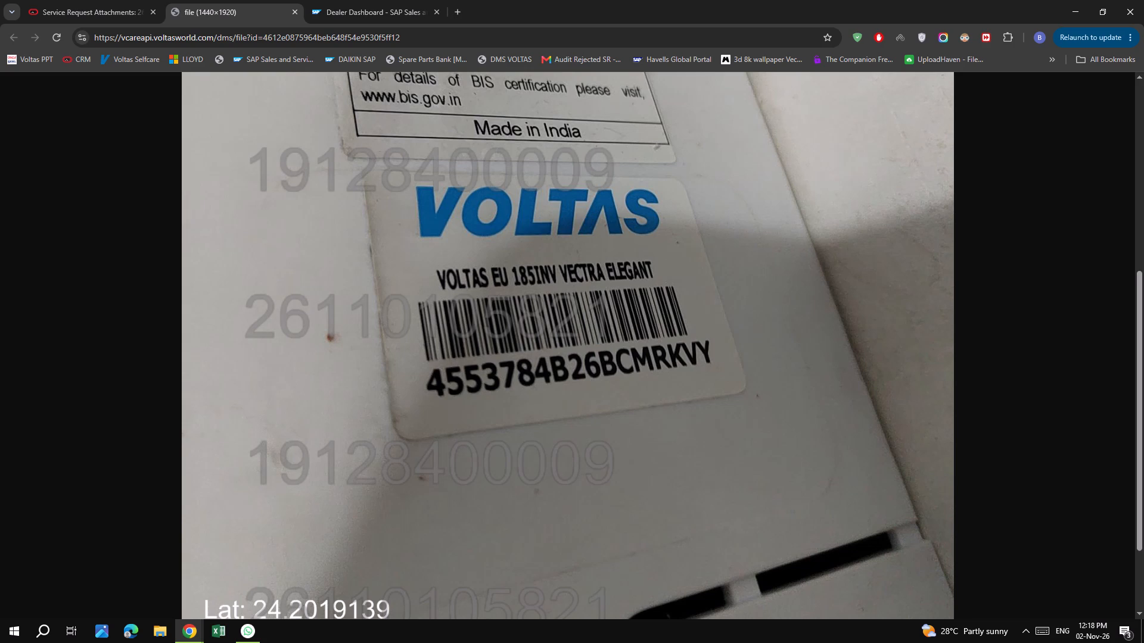
pyautogui.click(538, 376)
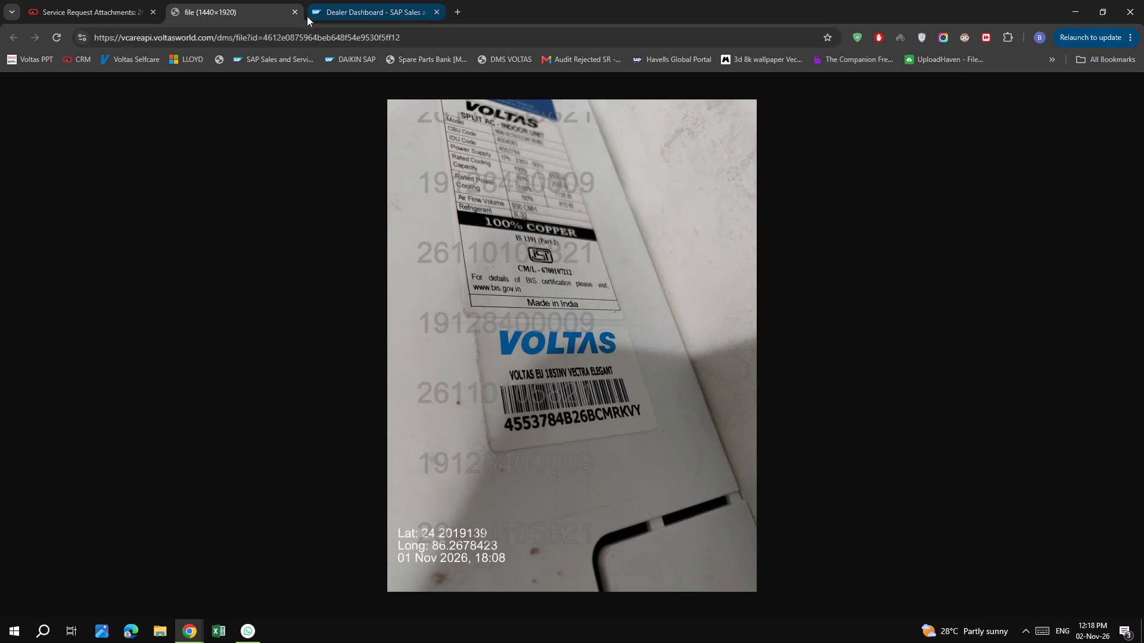
pyautogui.click(291, 13)
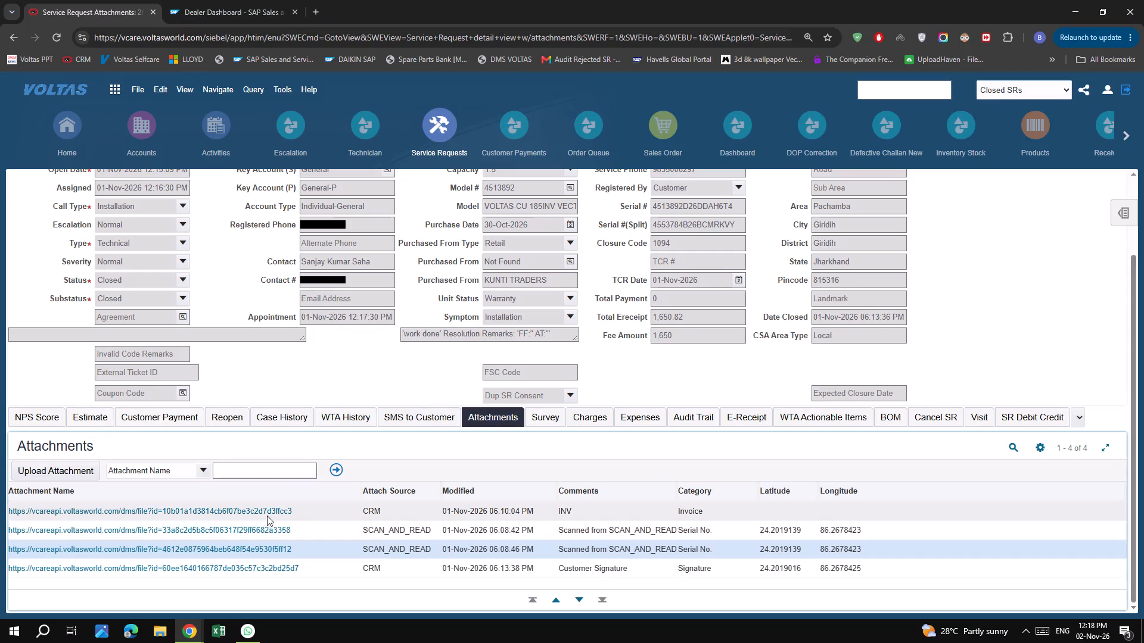
pyautogui.click(264, 514)
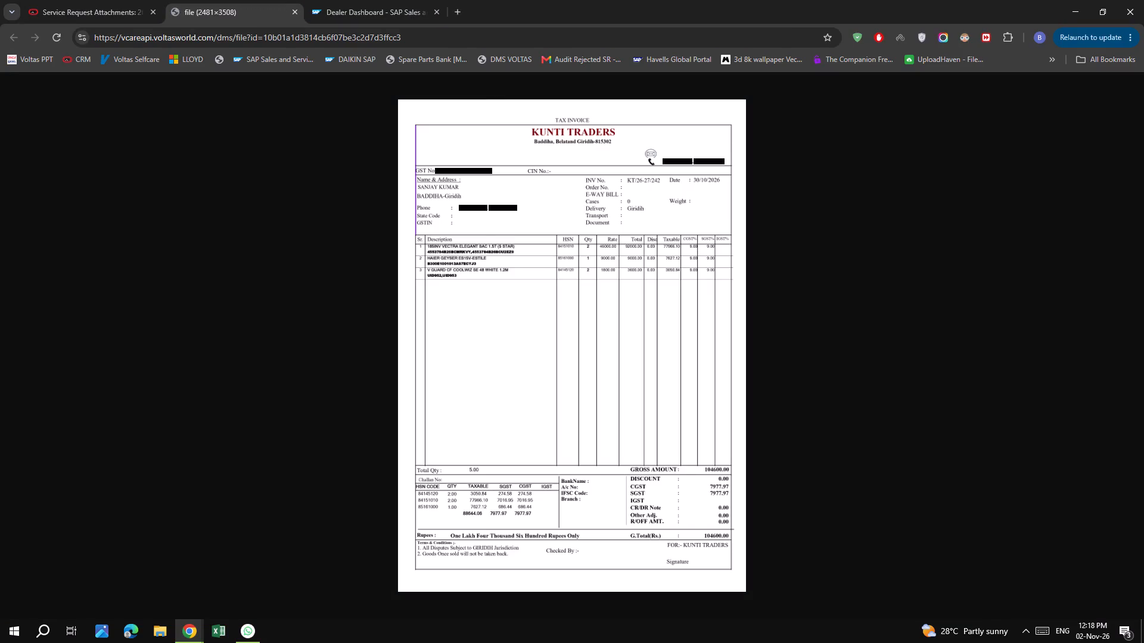
pyautogui.click(570, 315)
pyautogui.scroll(11, 570, 315)
pyautogui.click(570, 315)
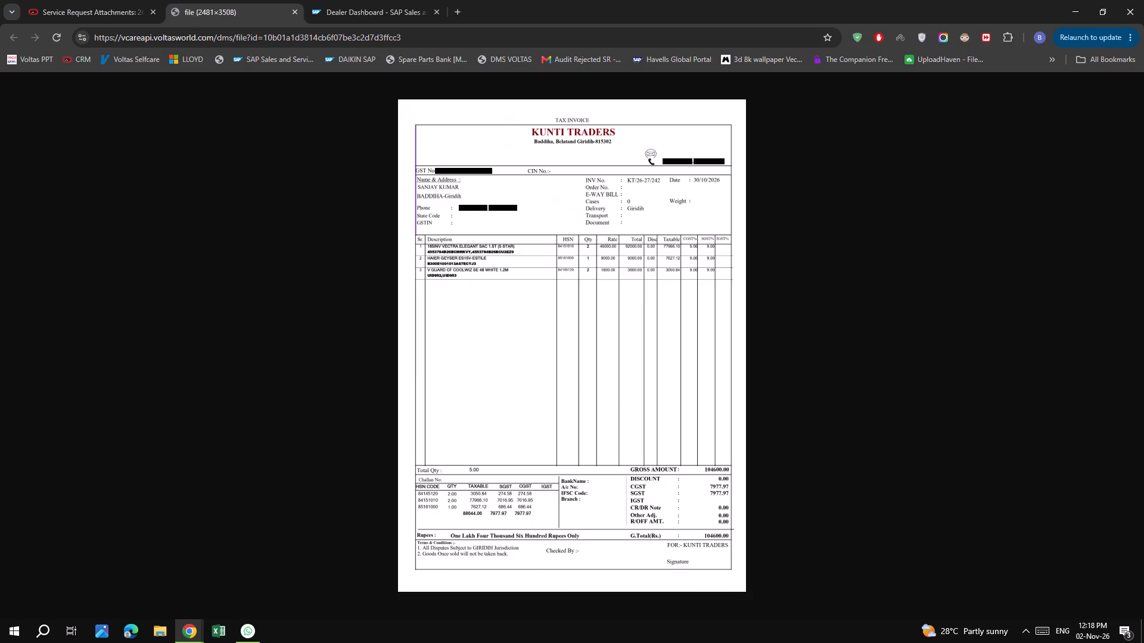
pyautogui.click(511, 174)
pyautogui.scroll(-4, 538, 251)
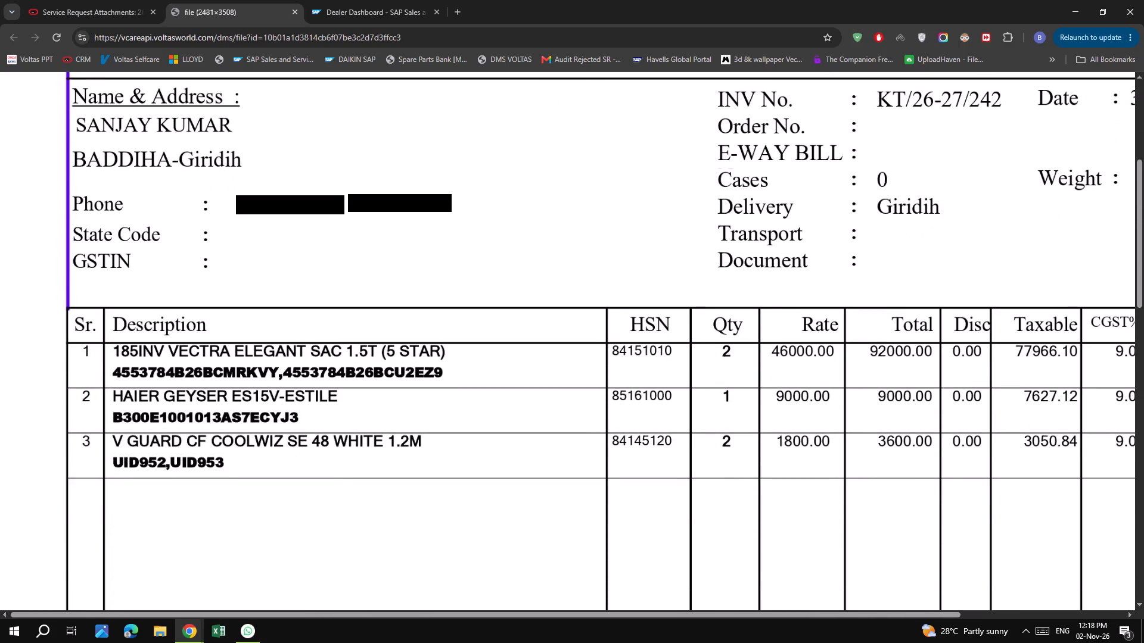
pyautogui.keyDown('ctrl'); pyautogui.scroll(-4, 548, 276); pyautogui.keyUp('ctrl')
pyautogui.scroll(3, 548, 276)
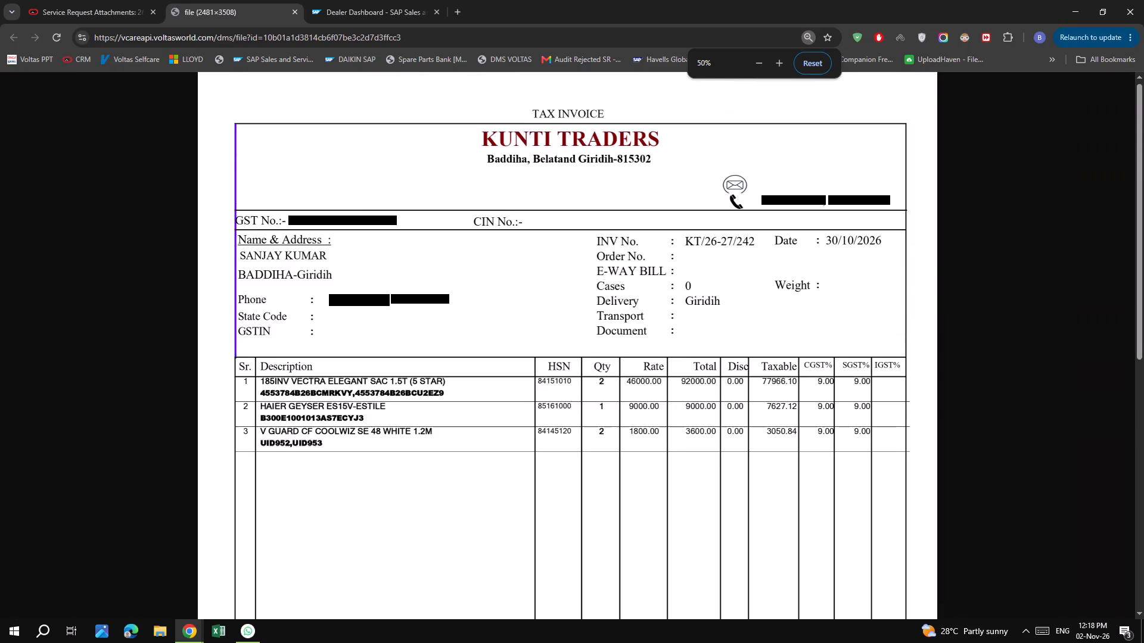
pyautogui.scroll(2, 548, 276)
pyautogui.scroll(-2, 548, 276)
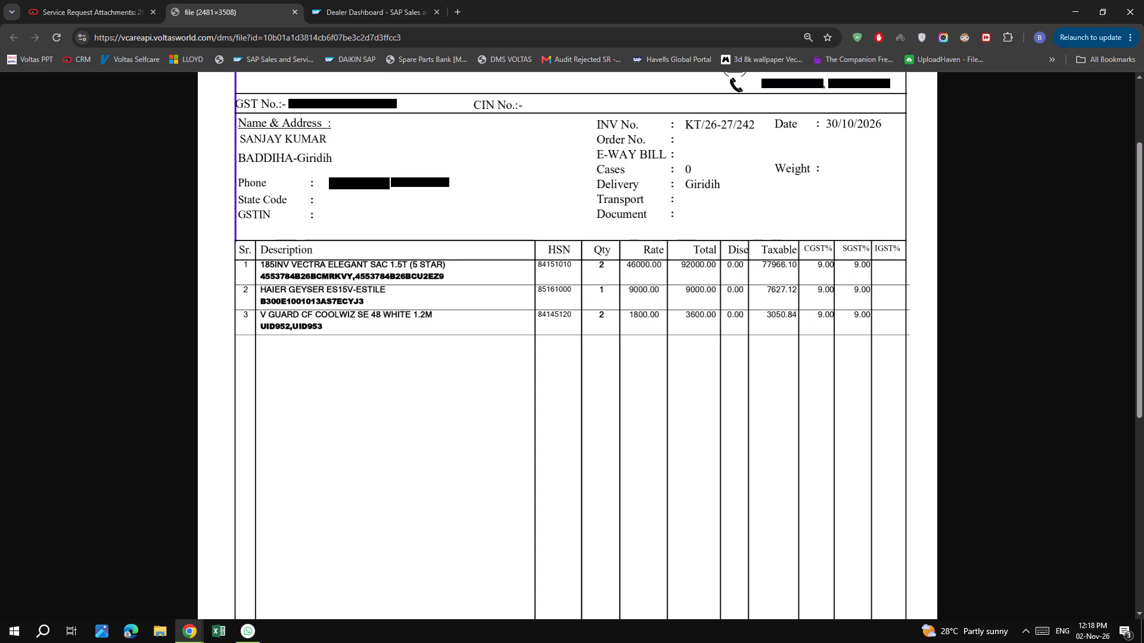
pyautogui.scroll(-5, 672, 287)
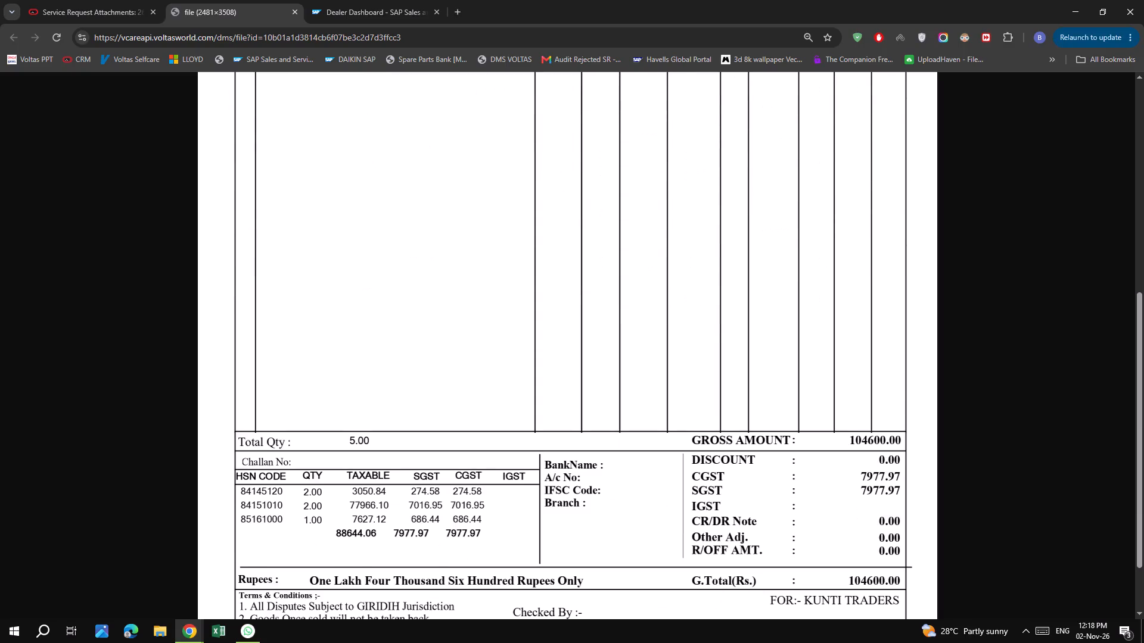
pyautogui.scroll(-4, 672, 287)
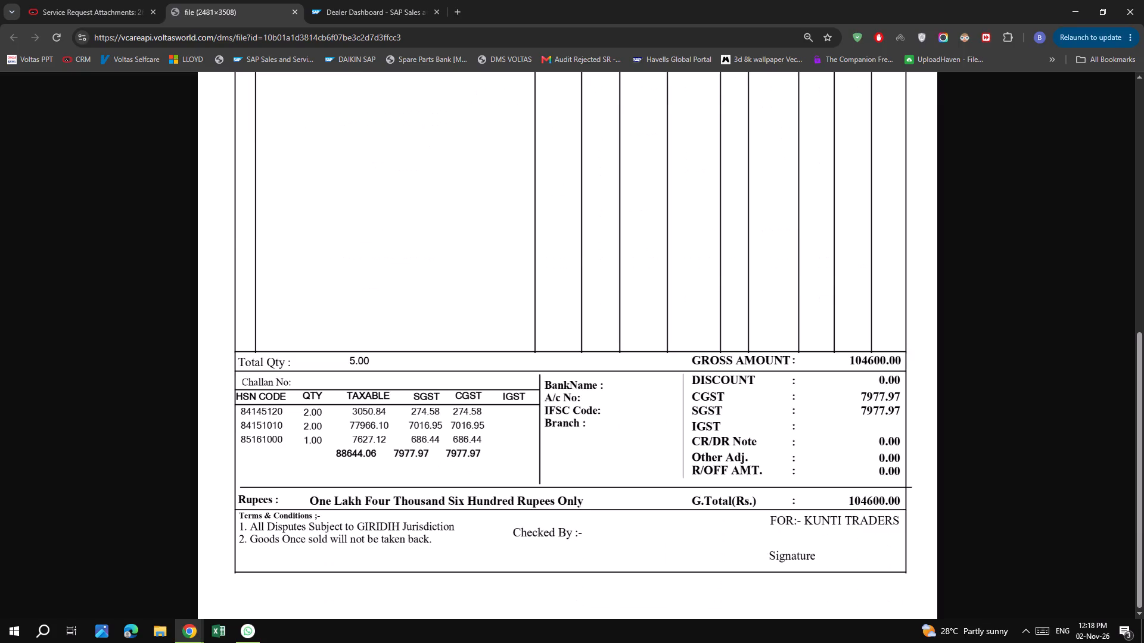
pyautogui.scroll(14, 672, 287)
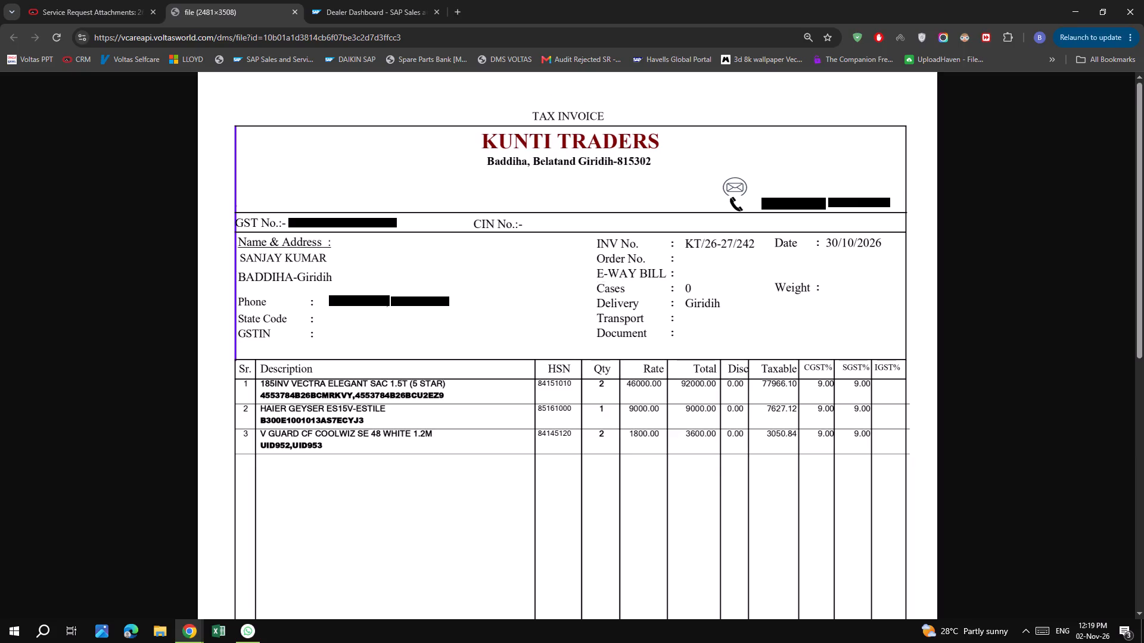
pyautogui.click(293, 13)
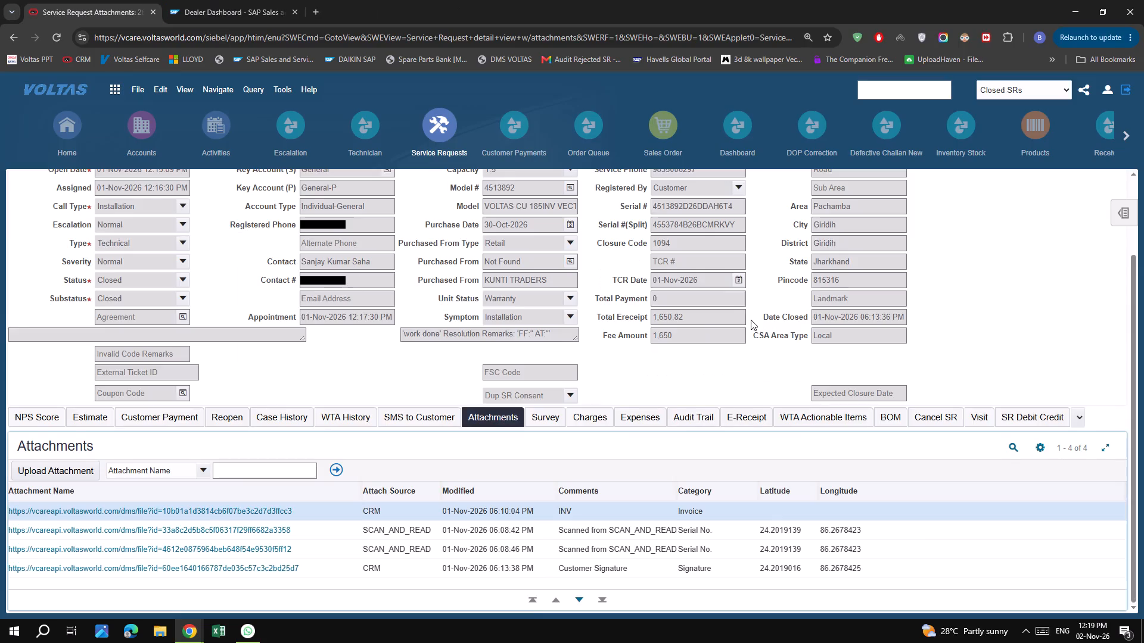
pyautogui.scroll(6, 746, 309)
pyautogui.click(1068, 190)
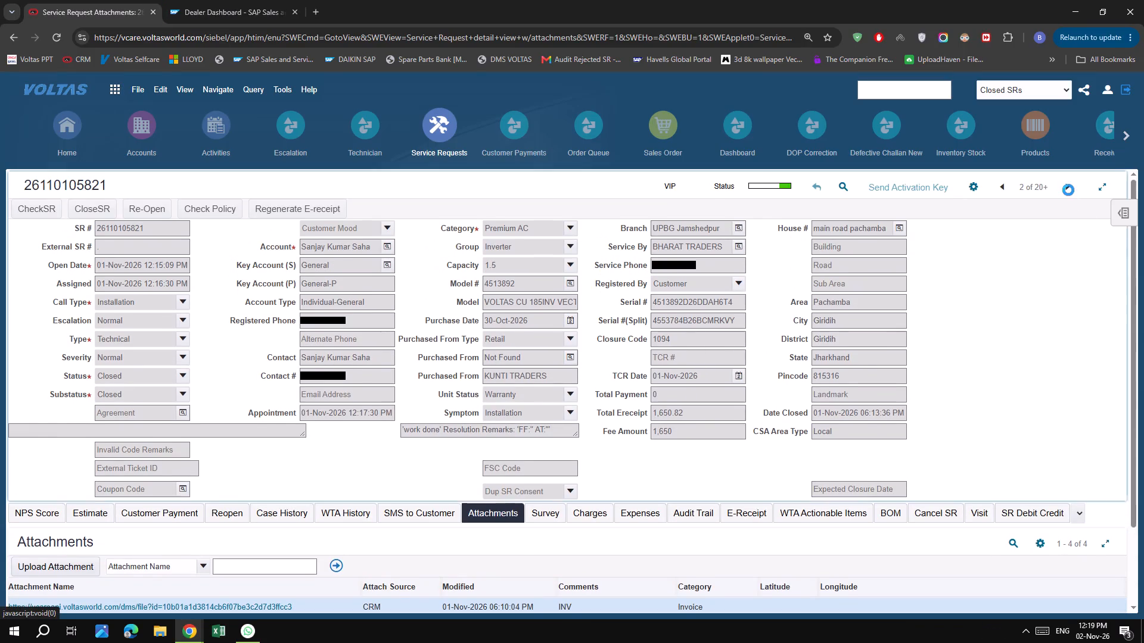
pyautogui.scroll(-6, 330, 397)
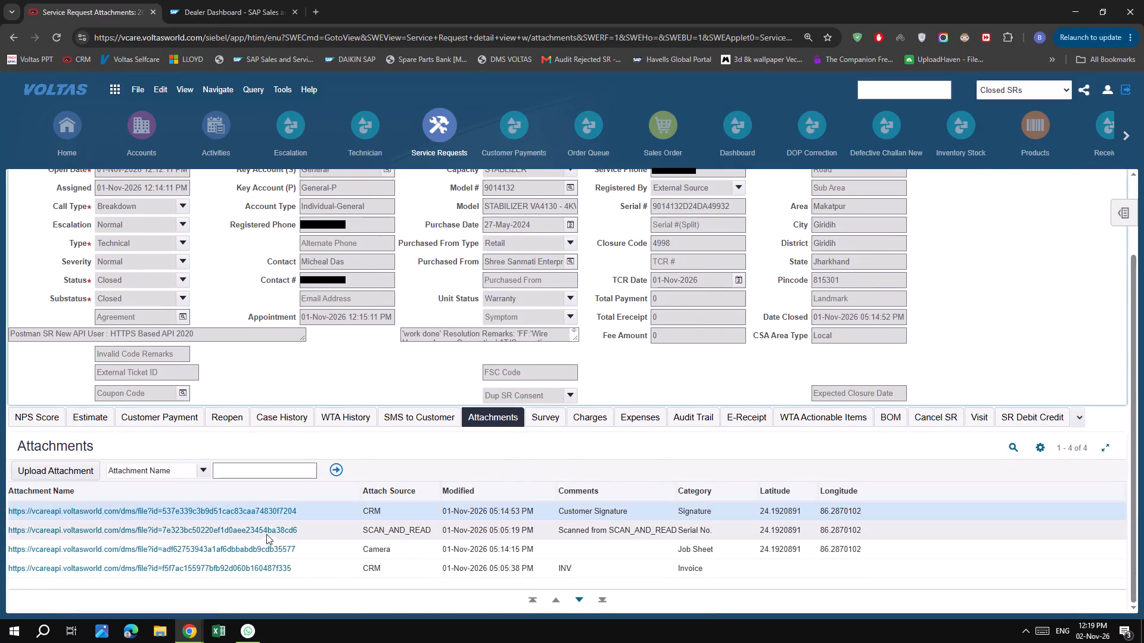
pyautogui.click(266, 532)
# Examine the stabilizer label and barcode number in the serial number photo at enlarged and full view, then close the photo.
pyautogui.click(562, 425)
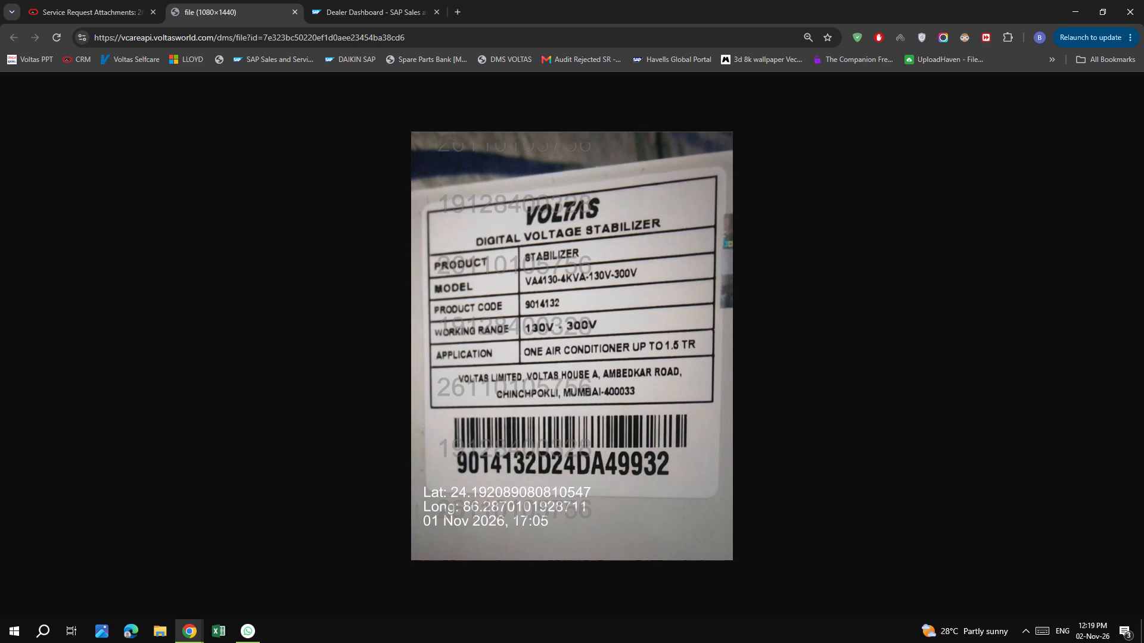
pyautogui.doubleClick(563, 425)
pyautogui.scroll(-6, 563, 425)
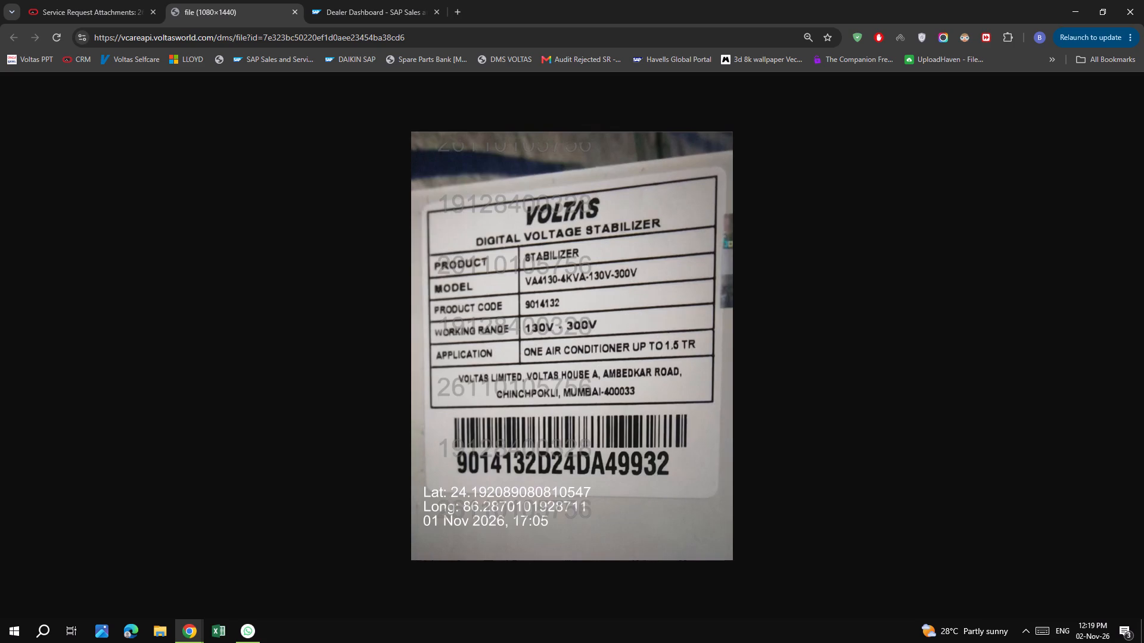
pyautogui.doubleClick(563, 425)
pyautogui.doubleClick(563, 425)
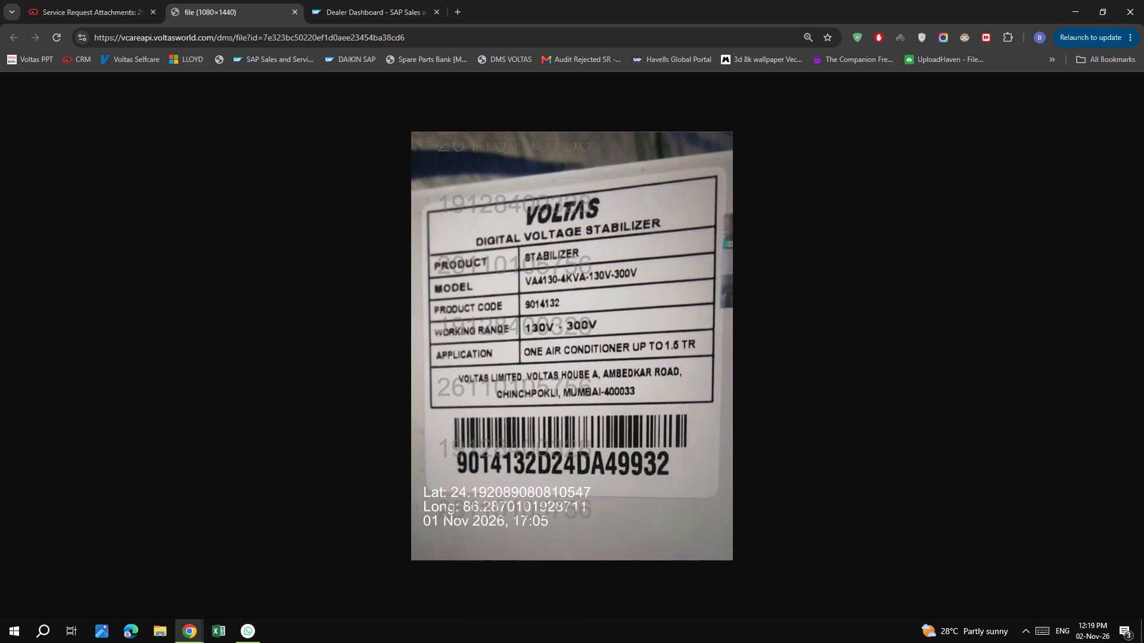
pyautogui.scroll(1, 565, 425)
pyautogui.click(566, 425)
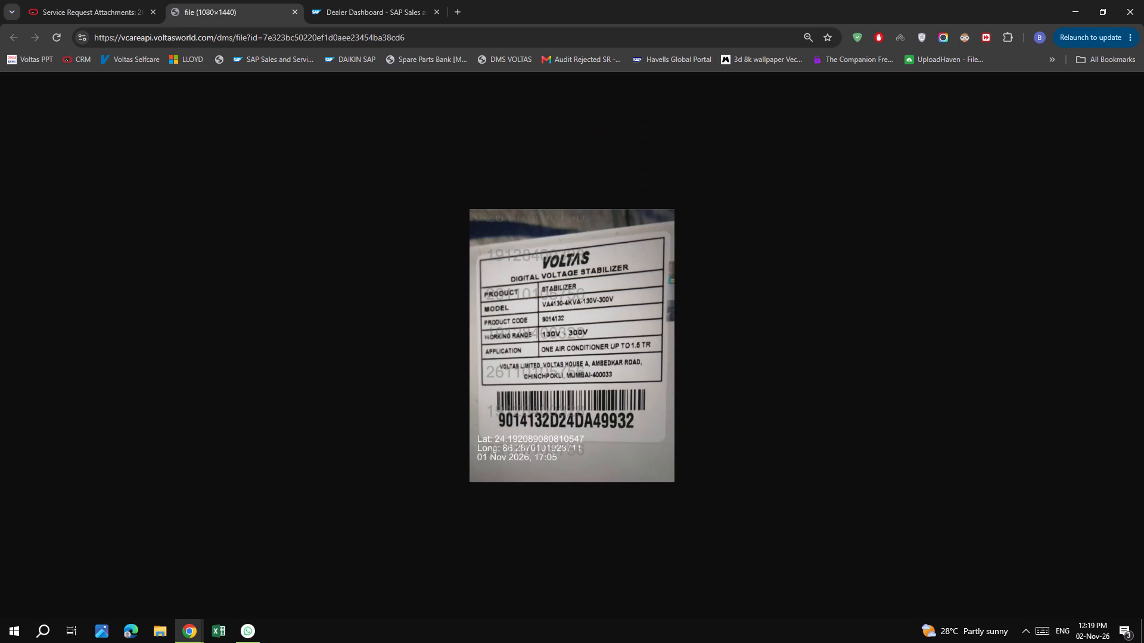
pyautogui.hotkey('ctrl', '+')
pyautogui.hotkey('ctrl', '+')
pyautogui.hotkey('ctrl', '+')
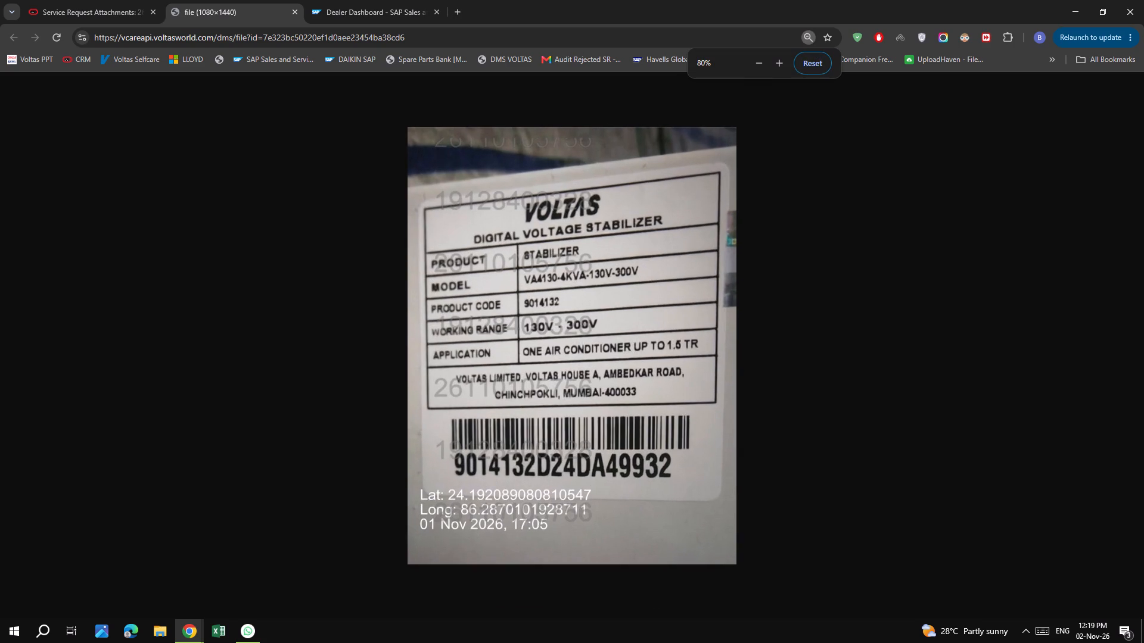
pyautogui.hotkey('ctrl', '+')
pyautogui.hotkey('ctrl', '+')
pyautogui.click(543, 431)
pyautogui.scroll(3, 545, 431)
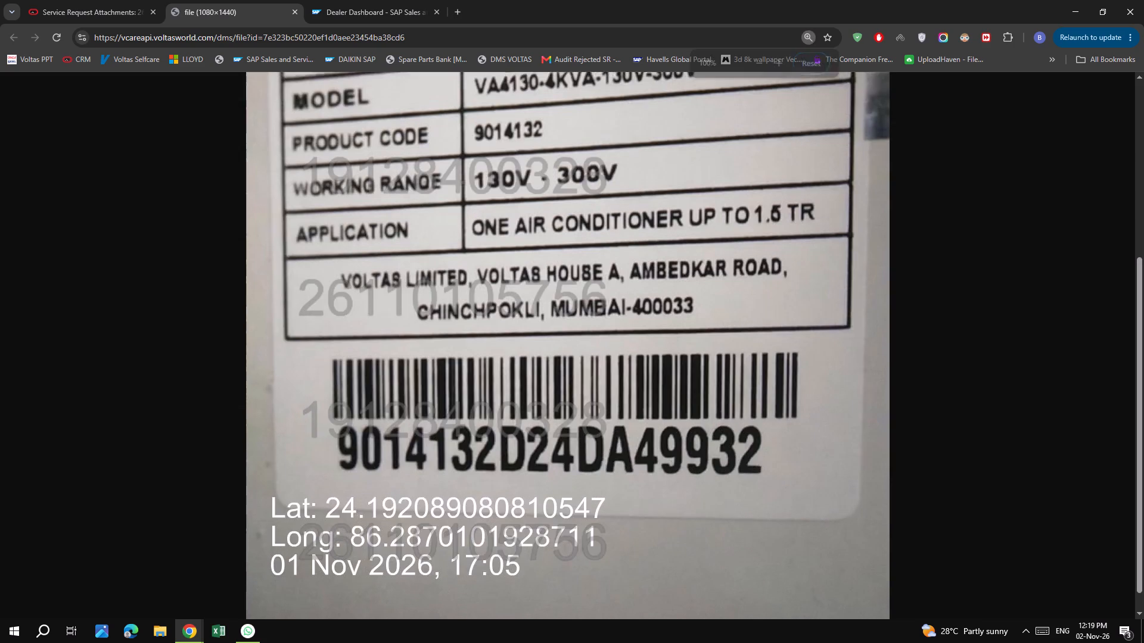
pyautogui.scroll(3, 545, 431)
pyautogui.scroll(-6, 528, 418)
pyautogui.doubleClick(530, 395)
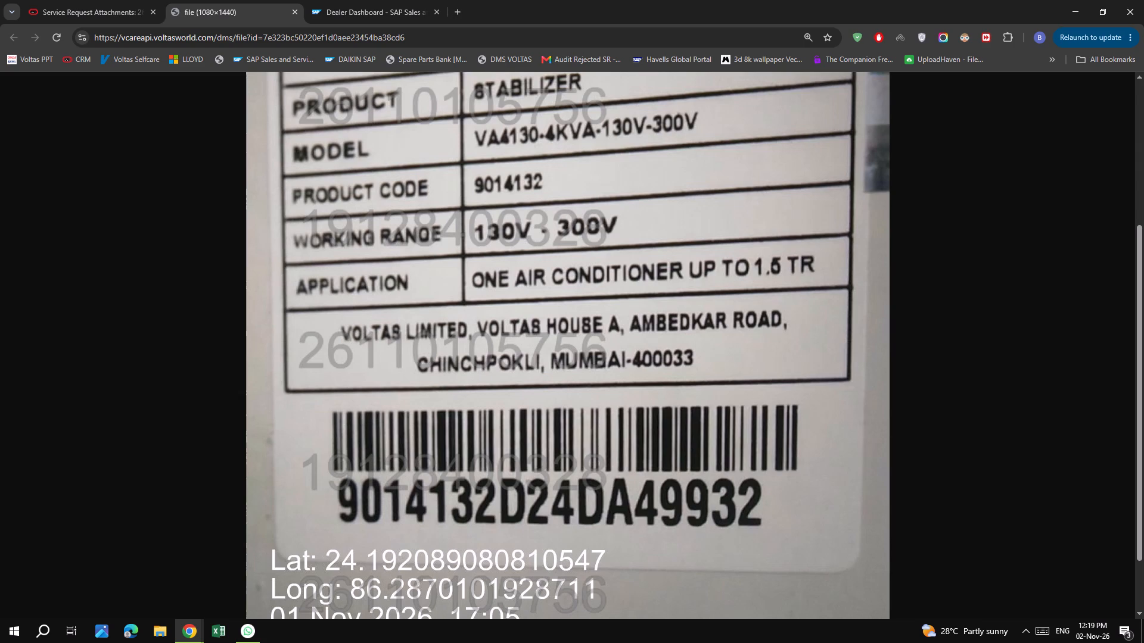
pyautogui.scroll(-6, 530, 395)
pyautogui.scroll(13, 530, 395)
pyautogui.click(531, 394)
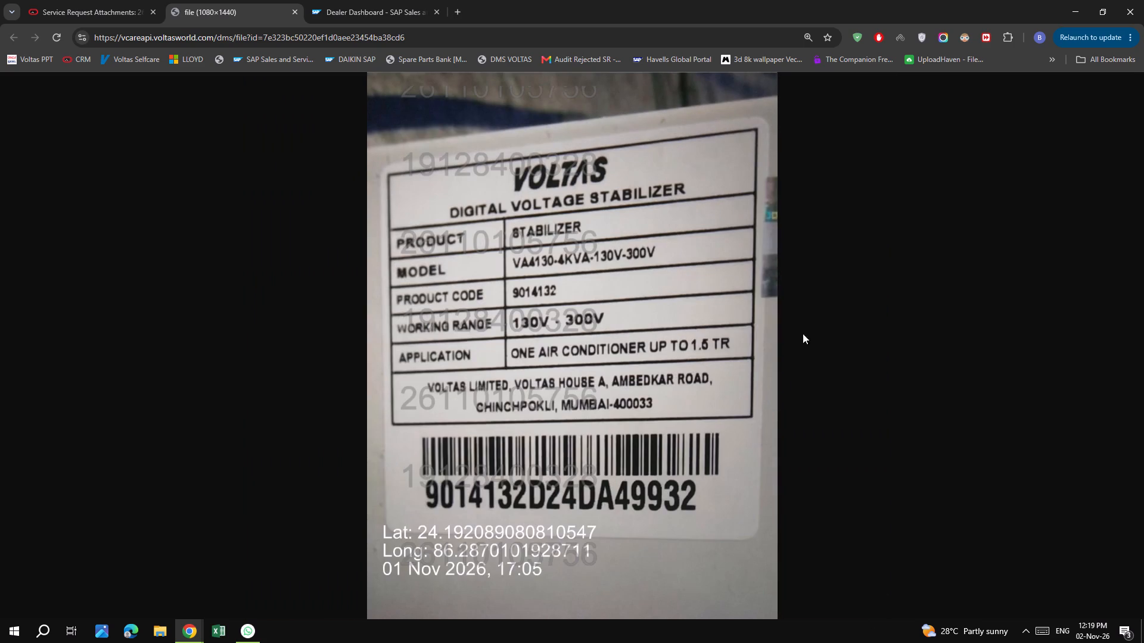
pyautogui.click(294, 13)
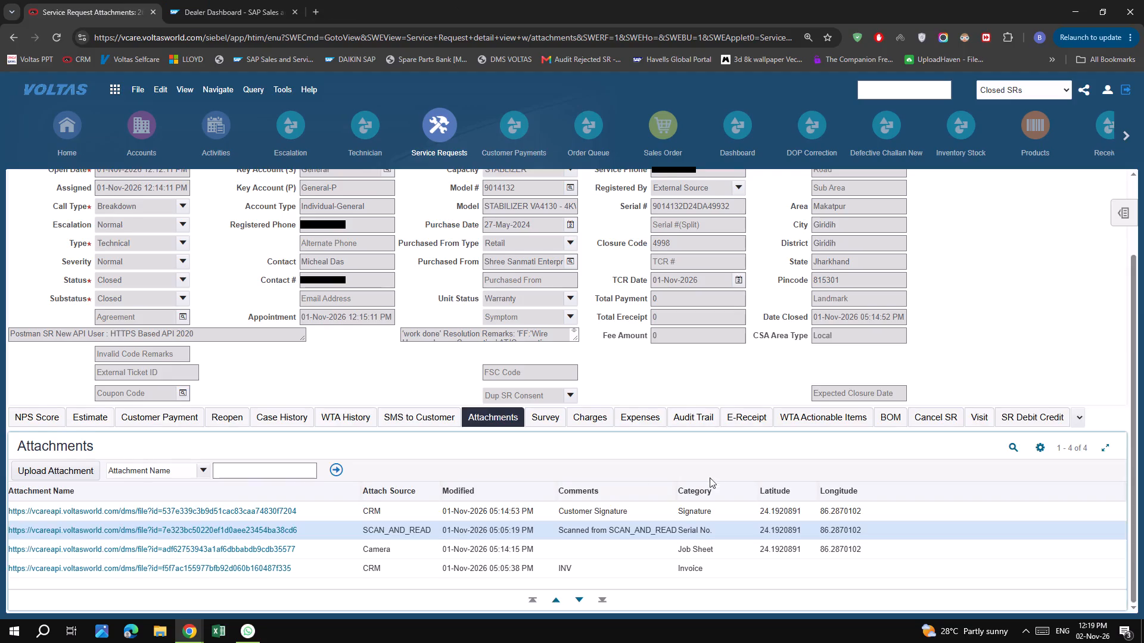
pyautogui.scroll(5, 736, 467)
pyautogui.click(1066, 188)
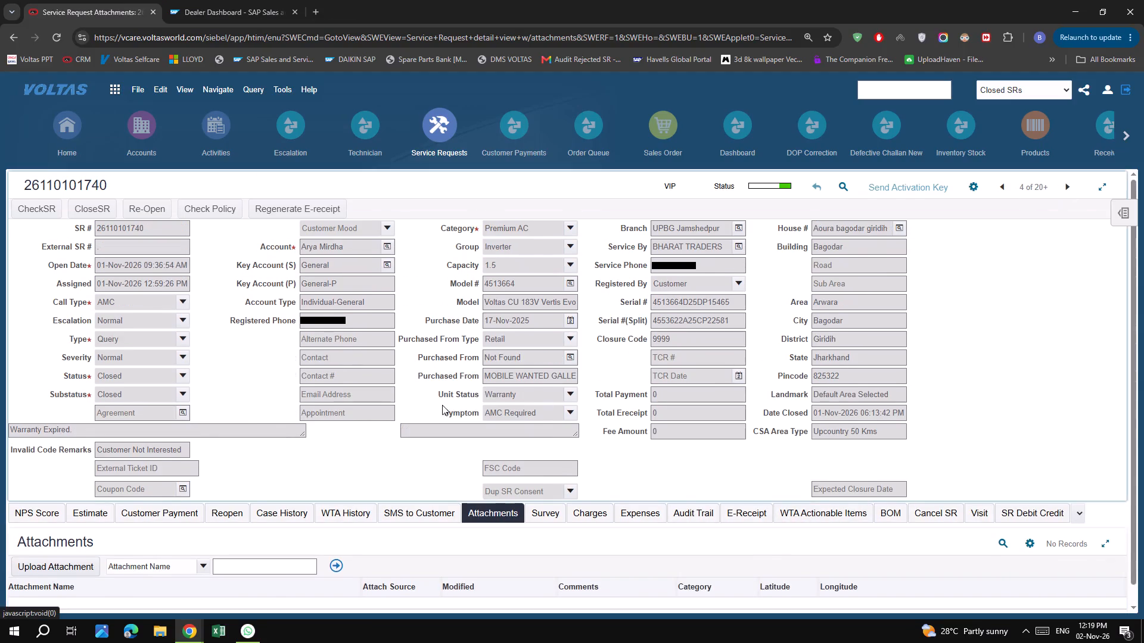
pyautogui.scroll(-6, 385, 435)
pyautogui.scroll(7, 982, 243)
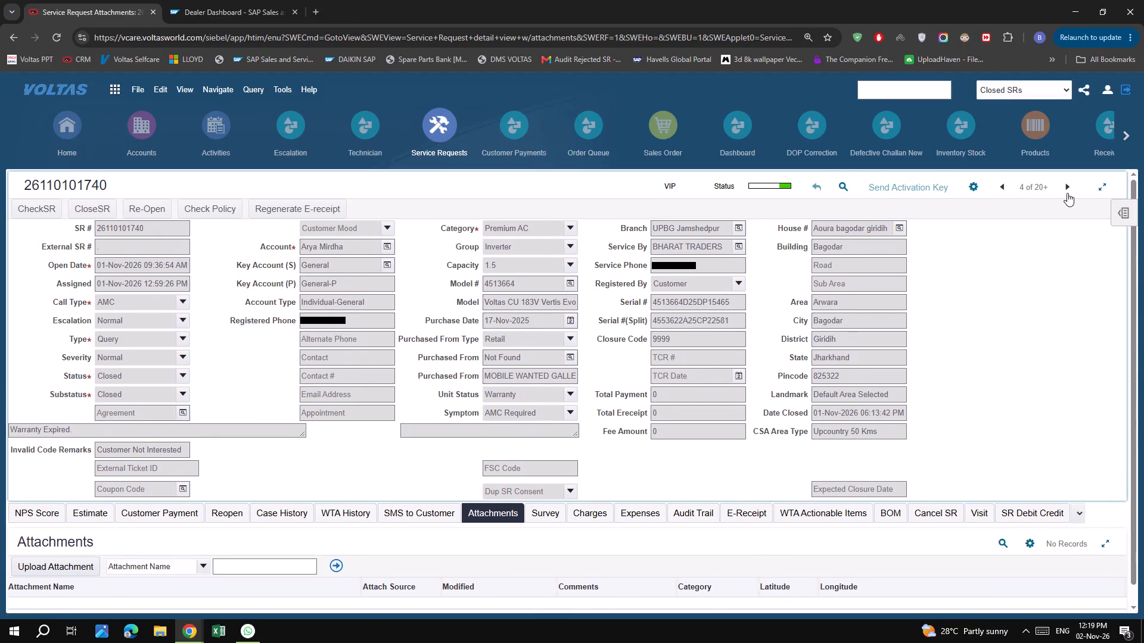
pyautogui.click(1067, 193)
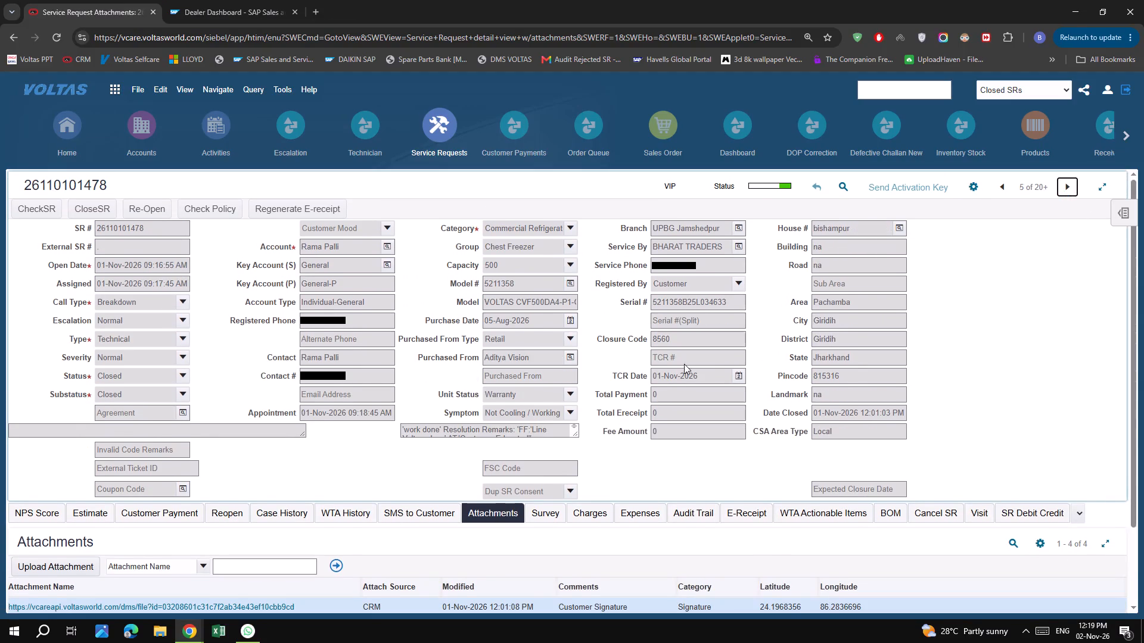
pyautogui.scroll(-3, 691, 367)
pyautogui.scroll(3, 685, 374)
pyautogui.scroll(-5, 686, 371)
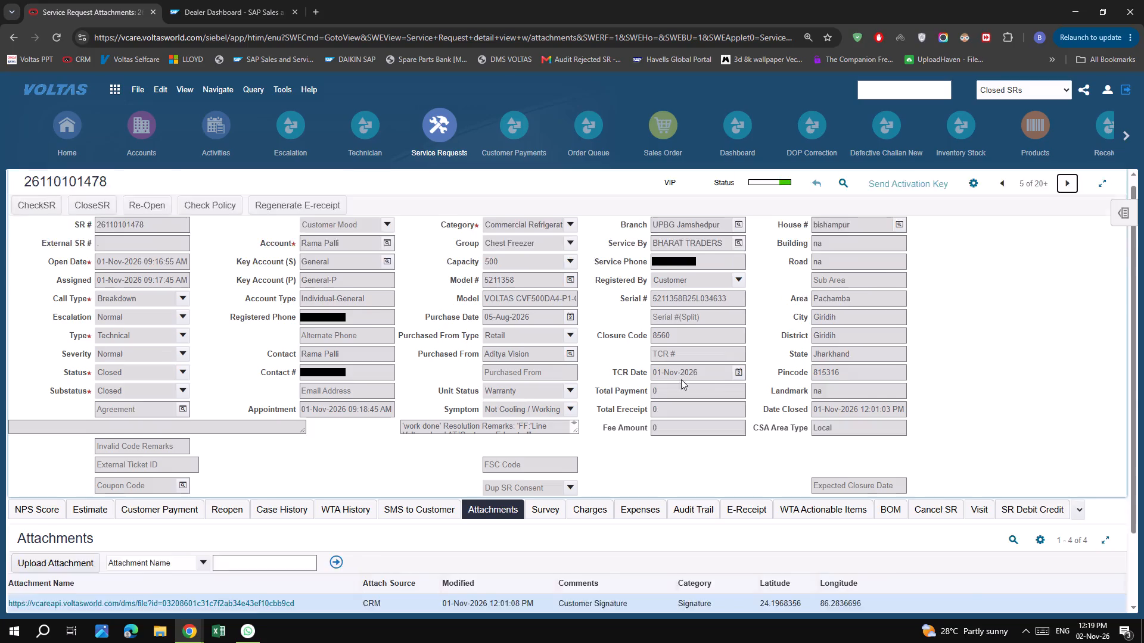
pyautogui.click(248, 528)
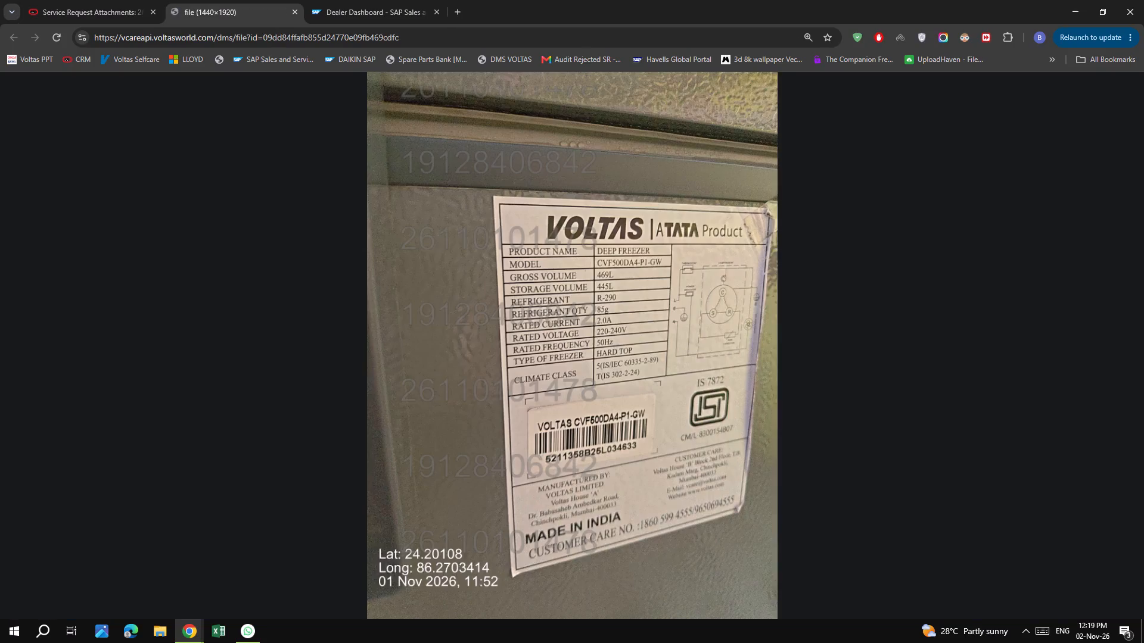
pyautogui.click(614, 364)
pyautogui.click(587, 418)
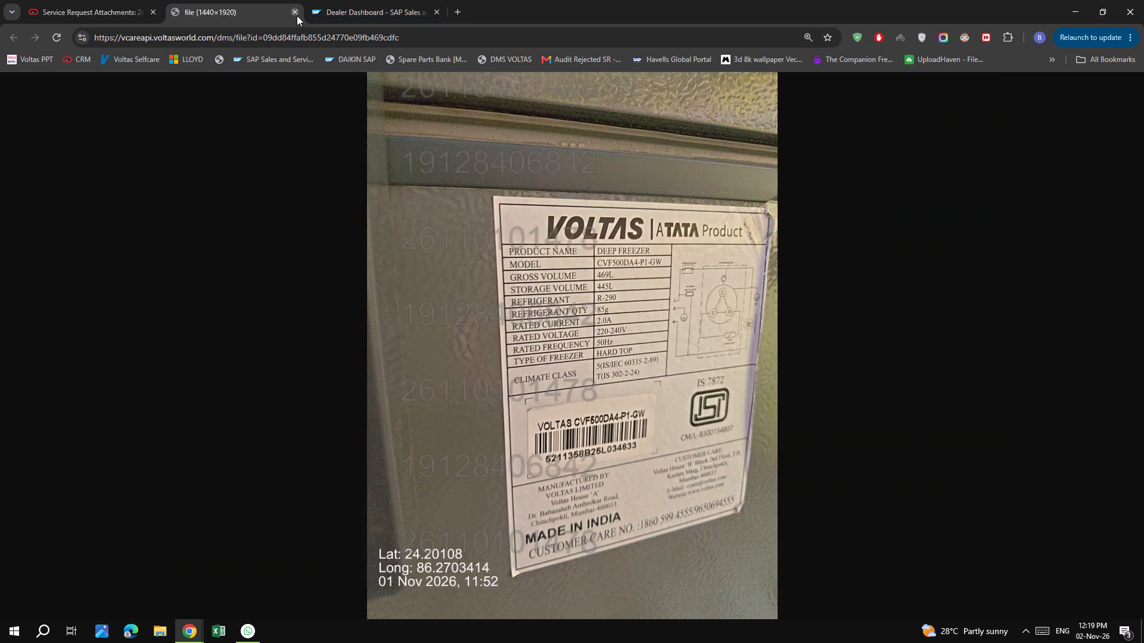
pyautogui.click(297, 15)
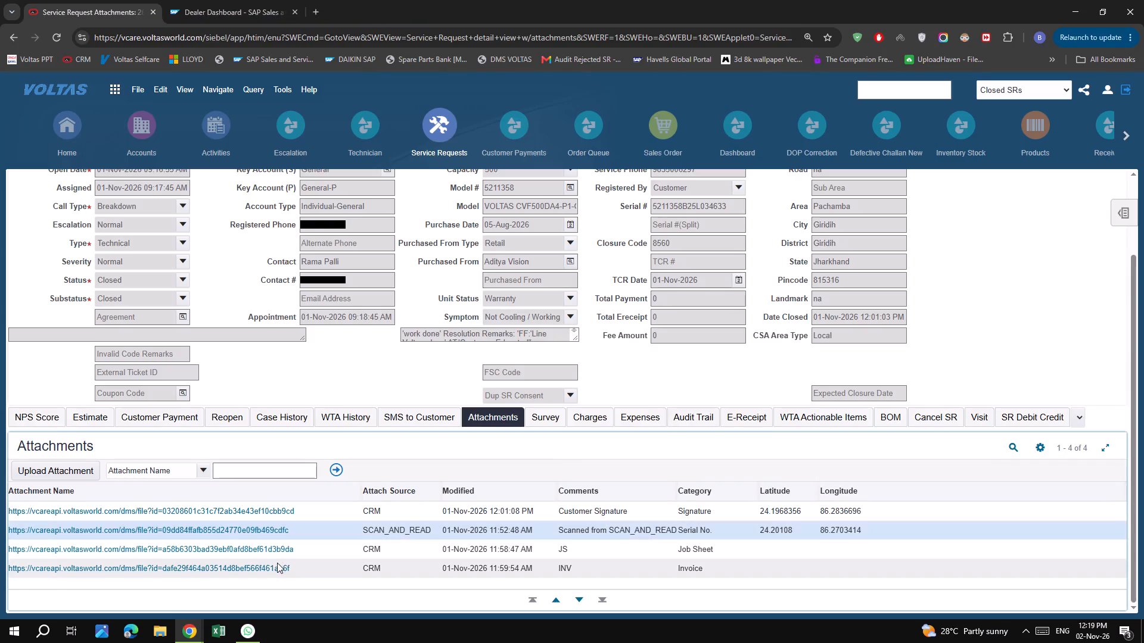
pyautogui.click(277, 563)
pyautogui.click(312, 555)
pyautogui.click(282, 573)
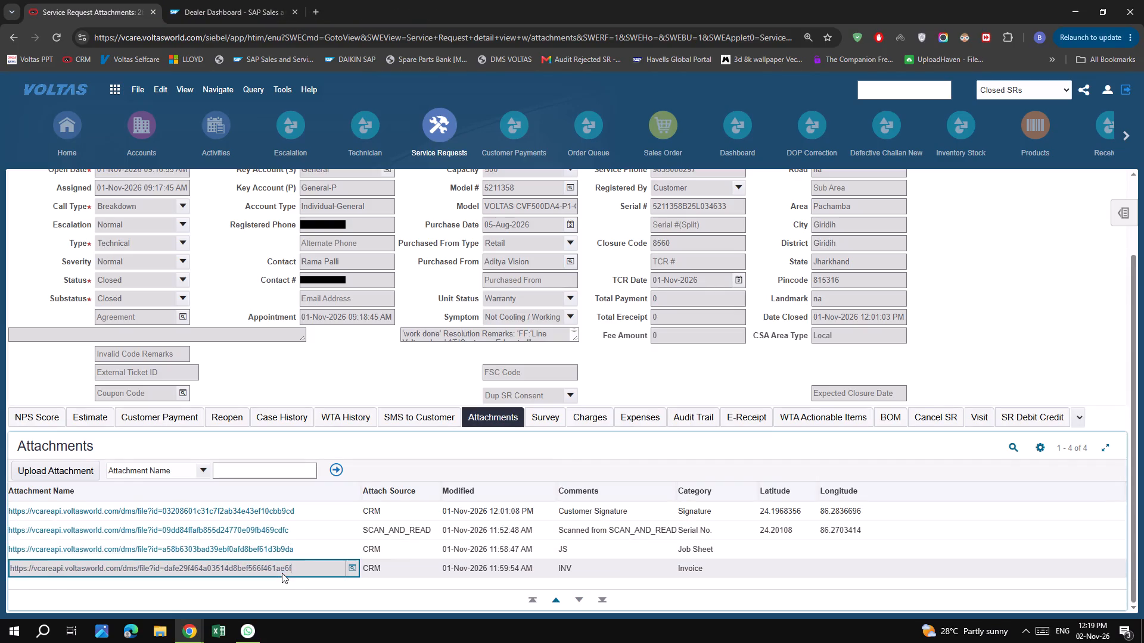
pyautogui.click(315, 547)
pyautogui.click(275, 566)
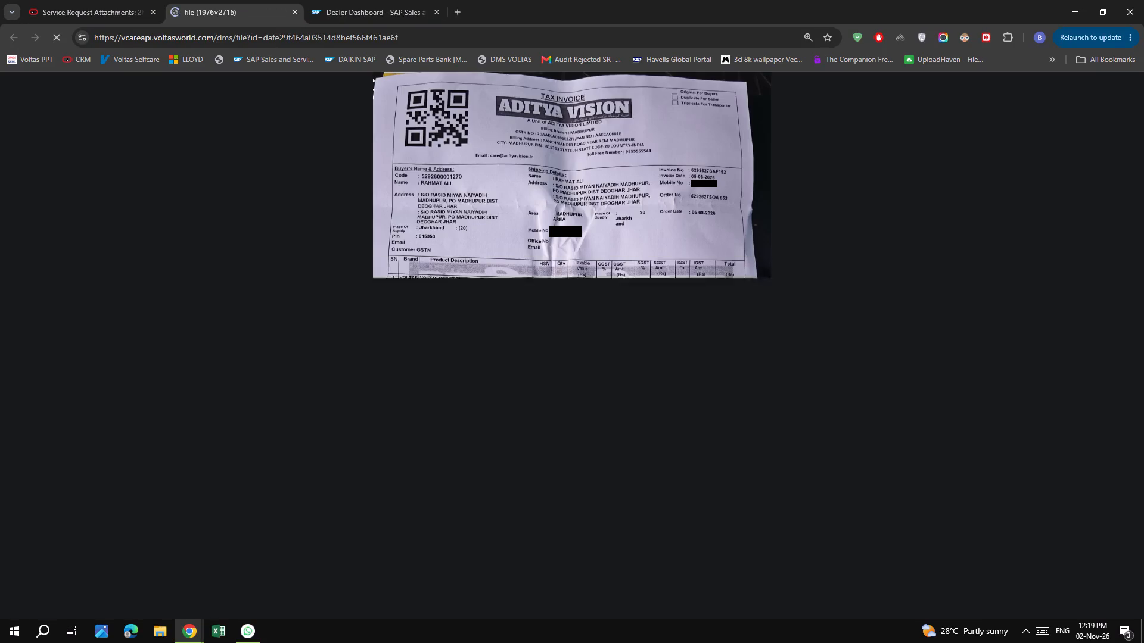
pyautogui.click(556, 316)
pyautogui.scroll(7, 556, 316)
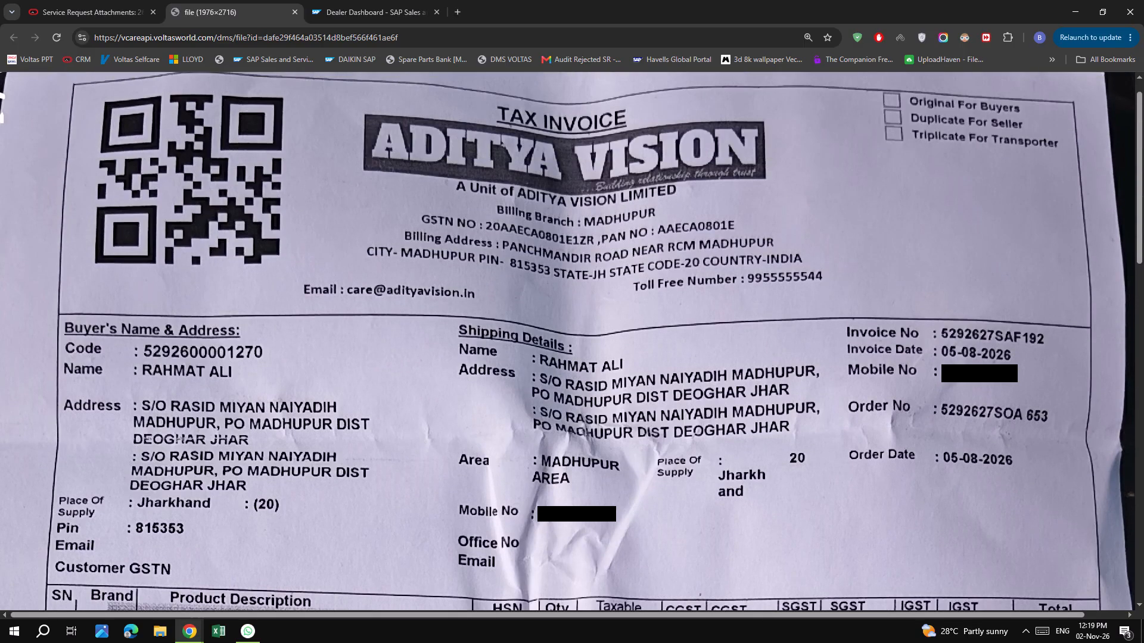
pyautogui.click(556, 316)
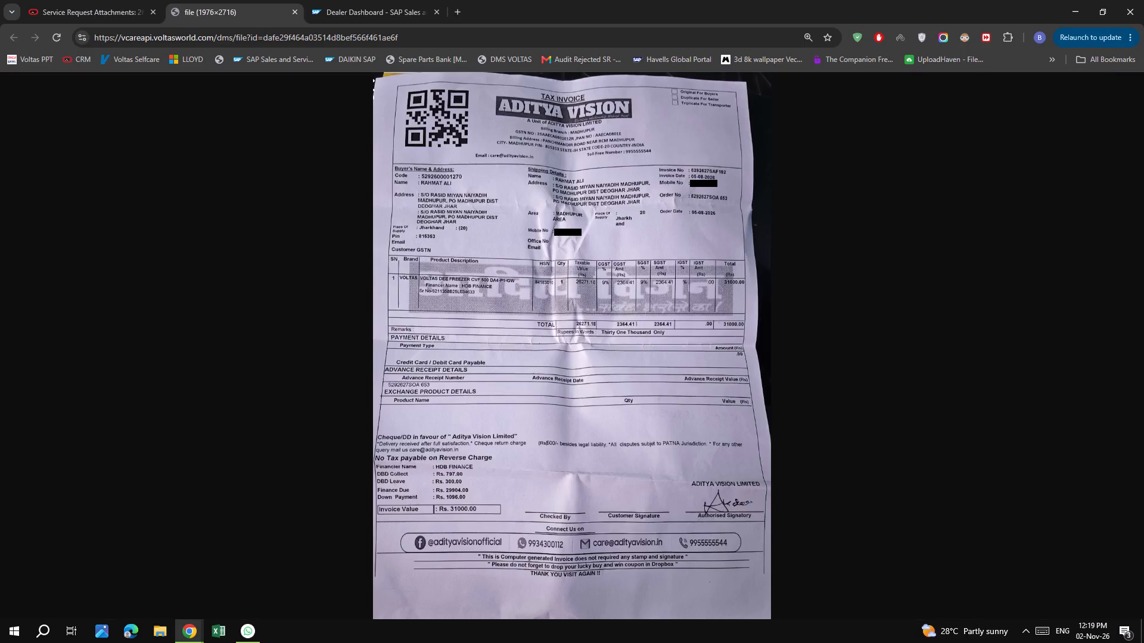
pyautogui.click(293, 6)
pyautogui.click(295, 15)
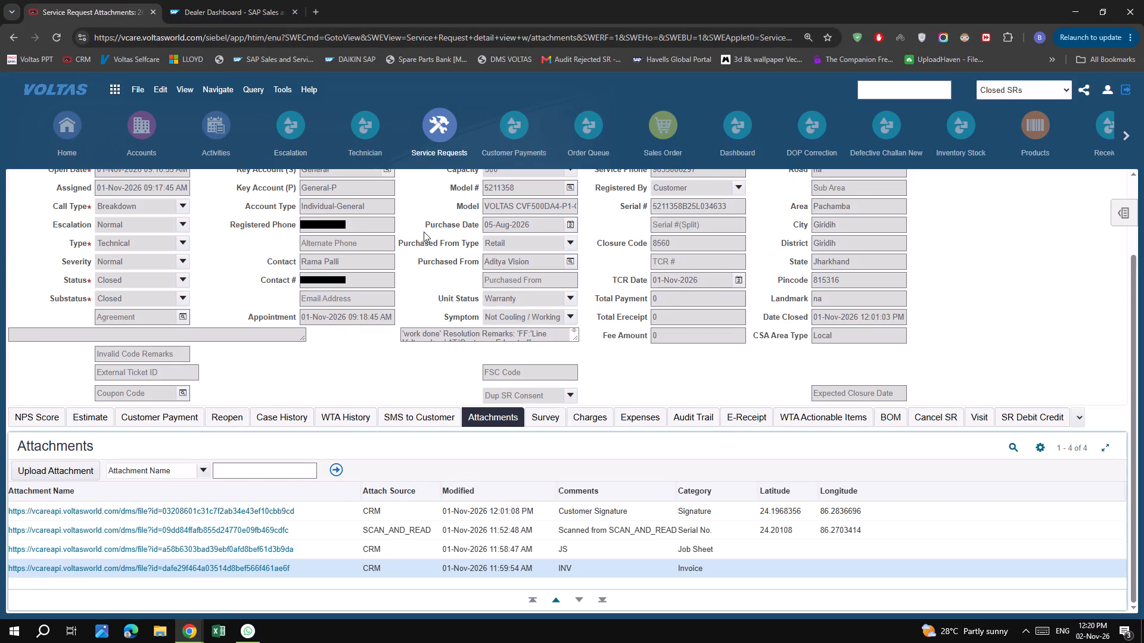
pyautogui.scroll(6, 865, 436)
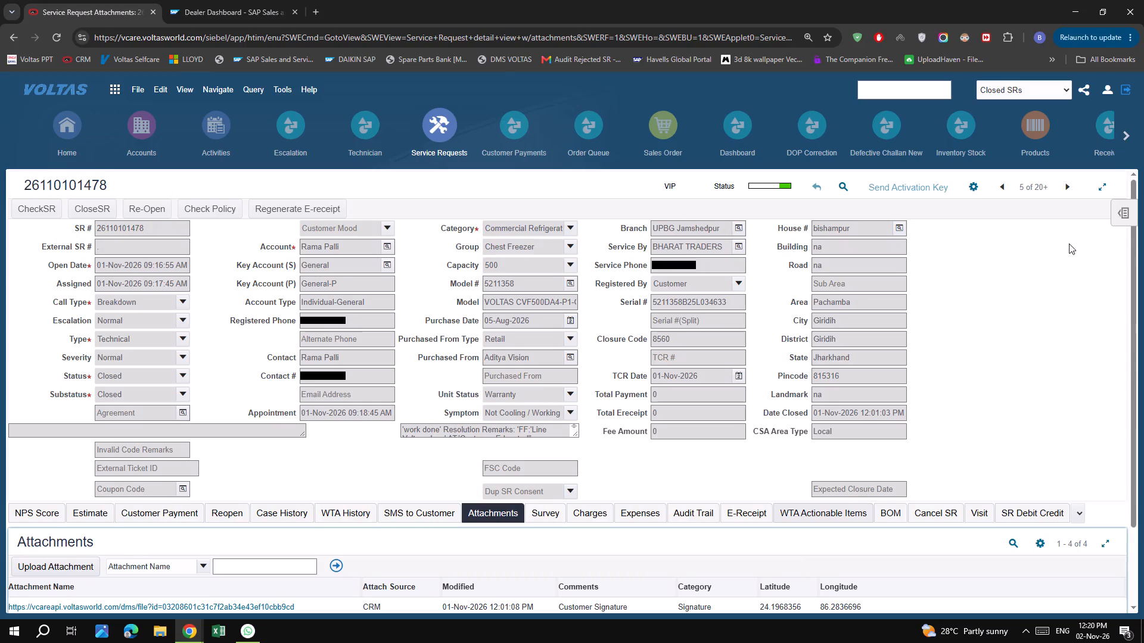
pyautogui.click(1067, 192)
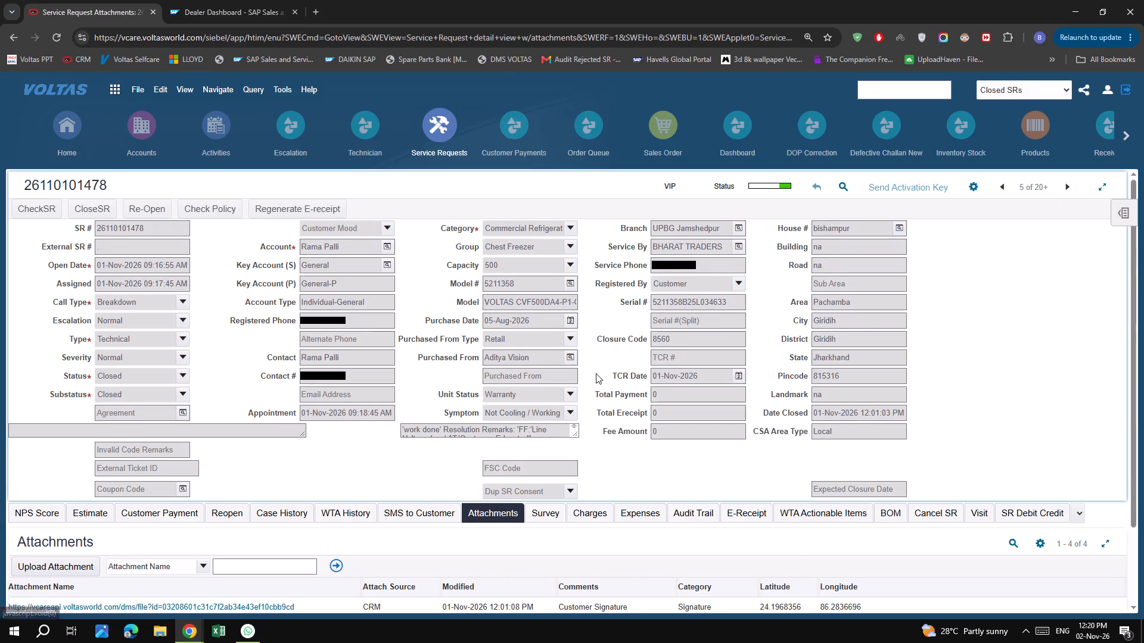
pyautogui.scroll(-5, 397, 364)
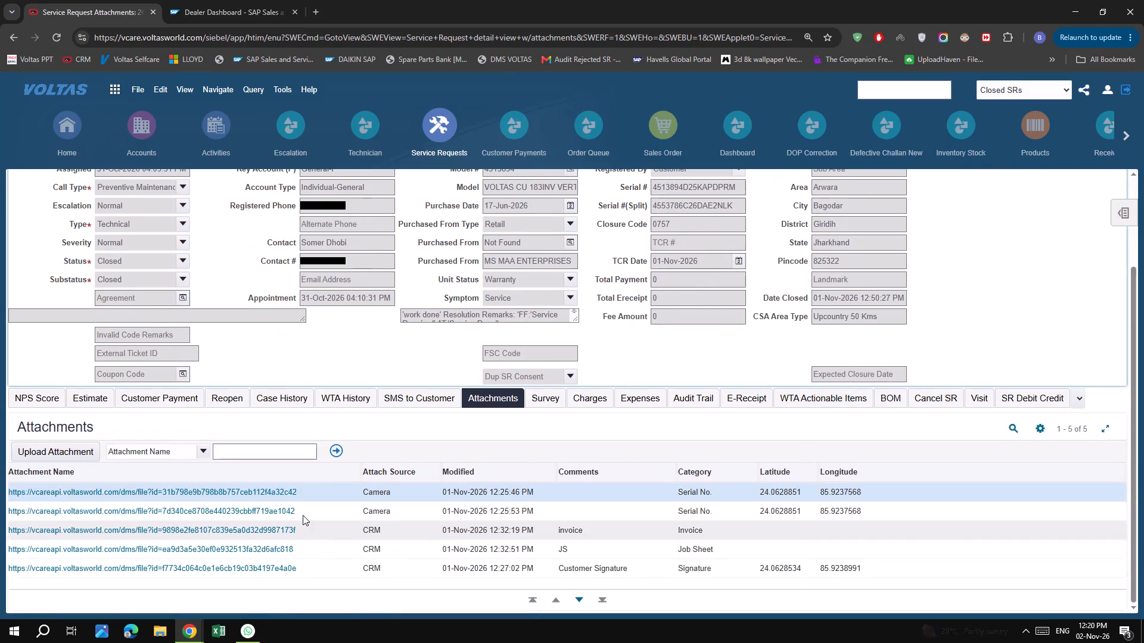
pyautogui.scroll(6, 1019, 332)
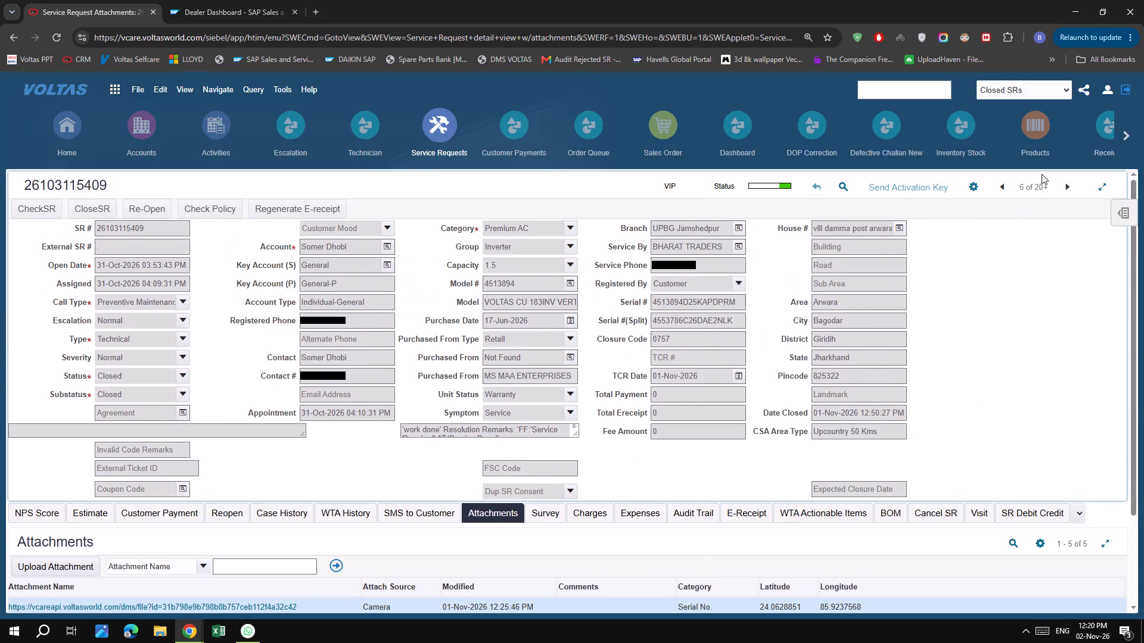
pyautogui.click(1070, 189)
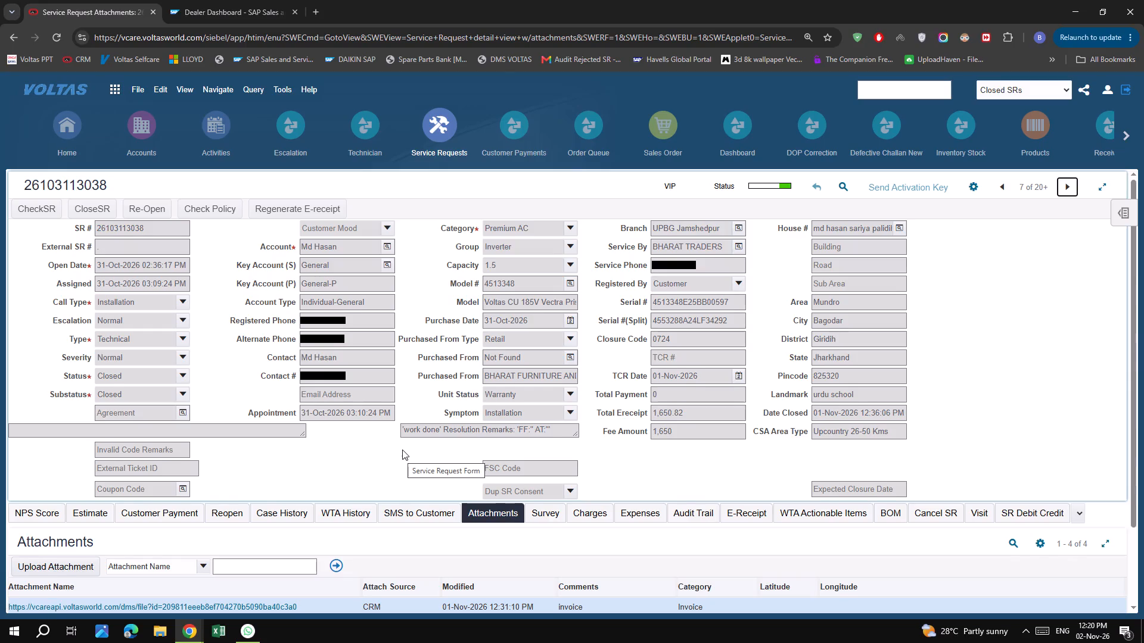
pyautogui.scroll(-6, 402, 449)
pyautogui.click(284, 530)
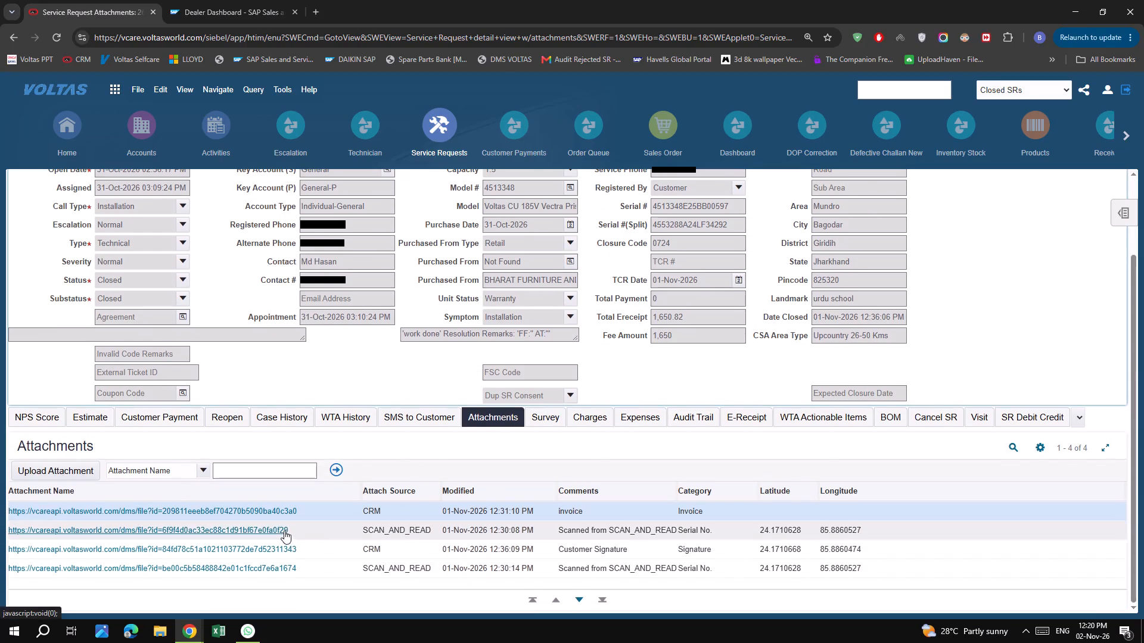
pyautogui.doubleClick(548, 326)
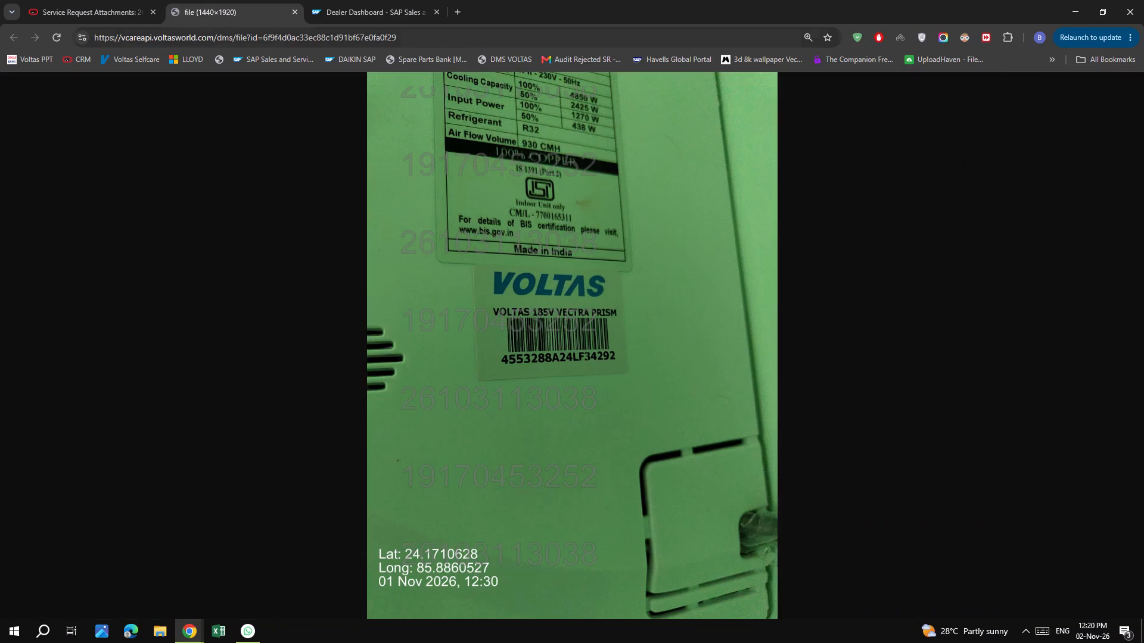
pyautogui.click(296, 11)
pyautogui.scroll(6, 807, 298)
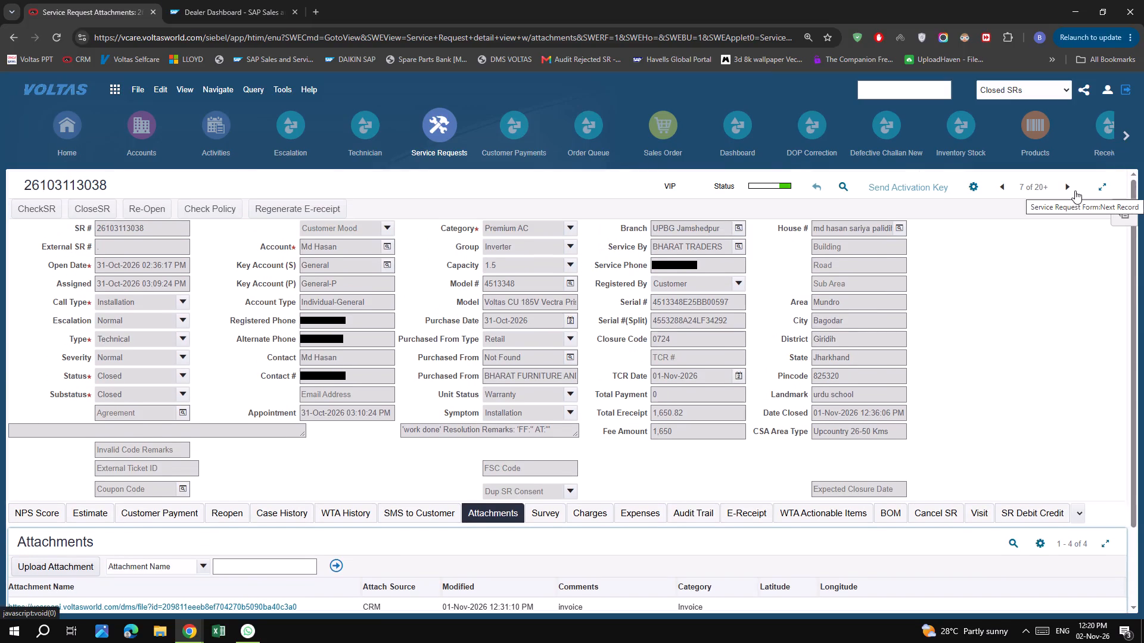
pyautogui.scroll(-7, 521, 304)
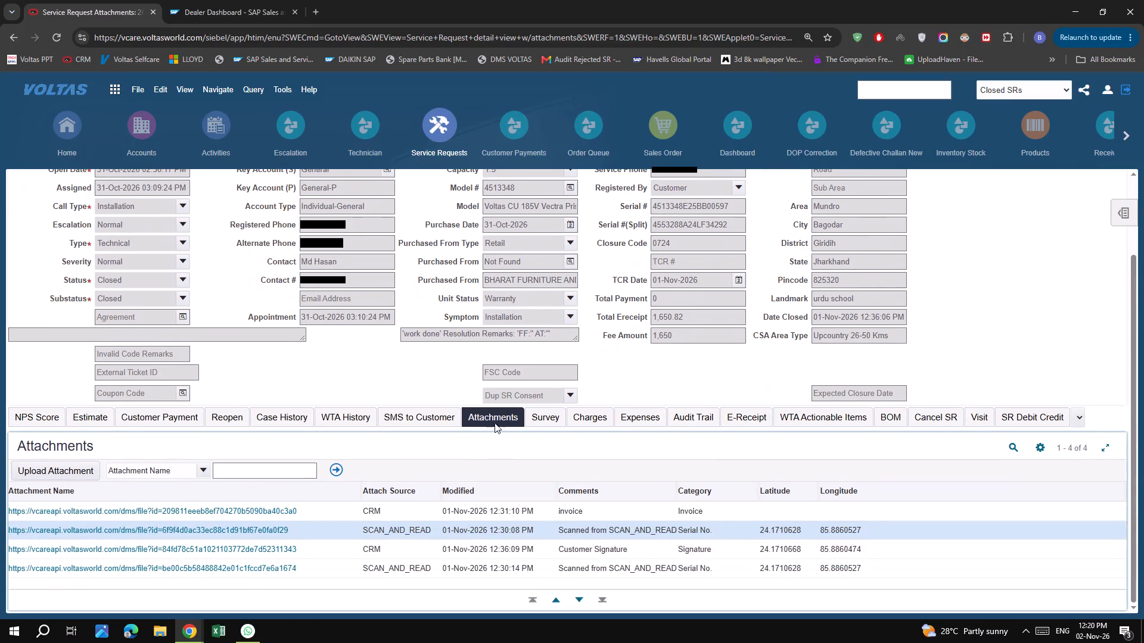
pyautogui.click(294, 510)
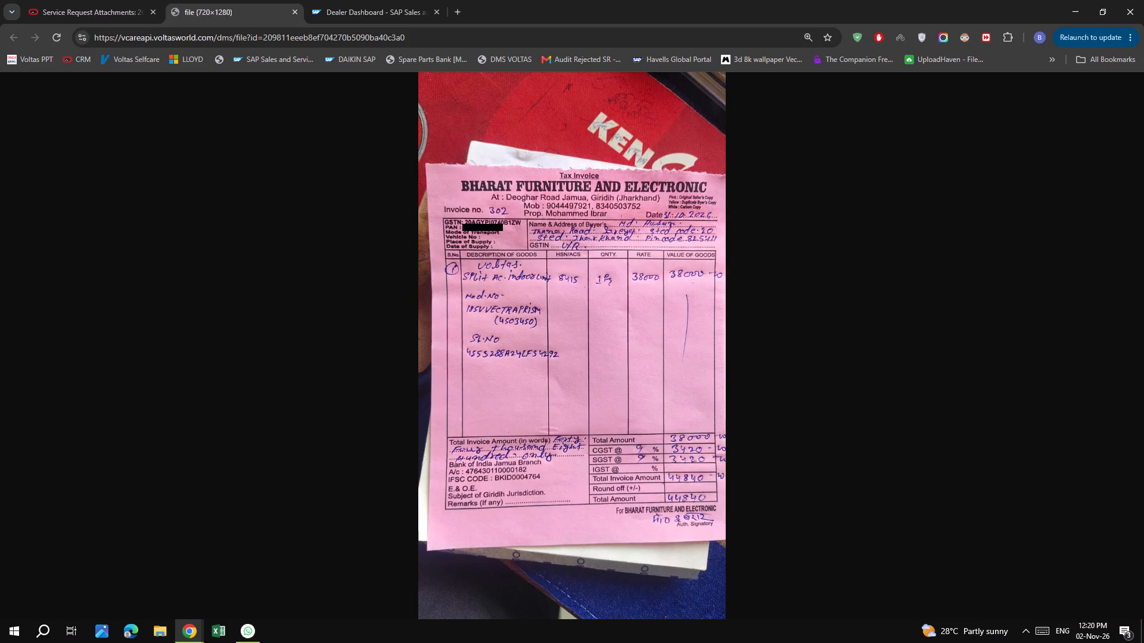
pyautogui.click(588, 280)
pyautogui.scroll(-6, 588, 280)
pyautogui.click(613, 271)
pyautogui.click(297, 13)
pyautogui.scroll(3, 946, 148)
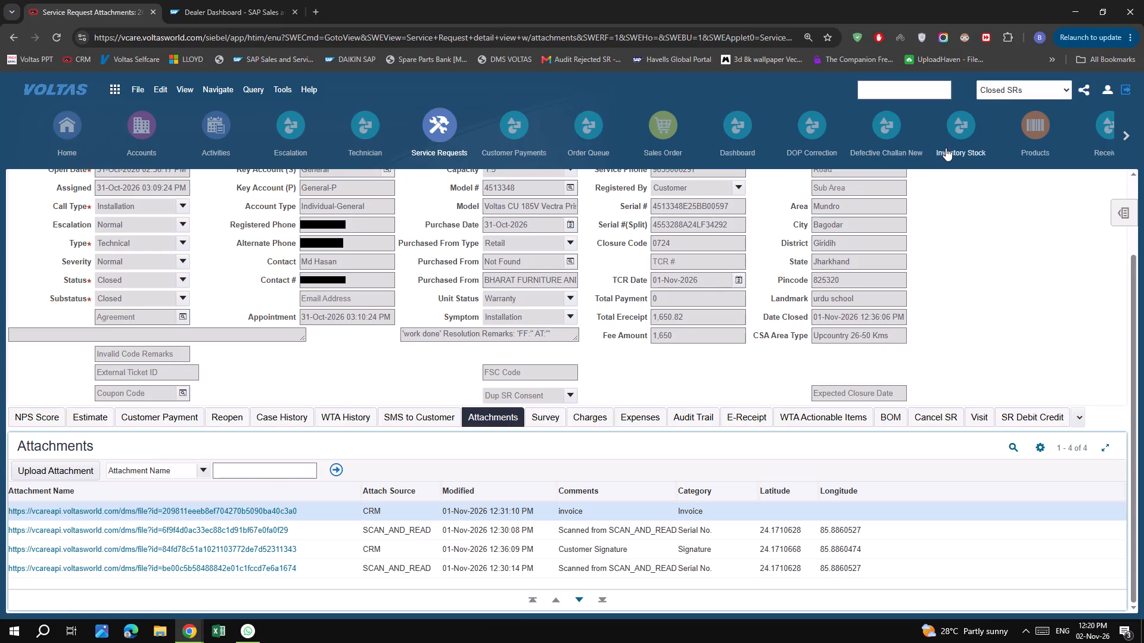
pyautogui.scroll(2, 946, 148)
pyautogui.scroll(8, 1016, 185)
pyautogui.click(1065, 188)
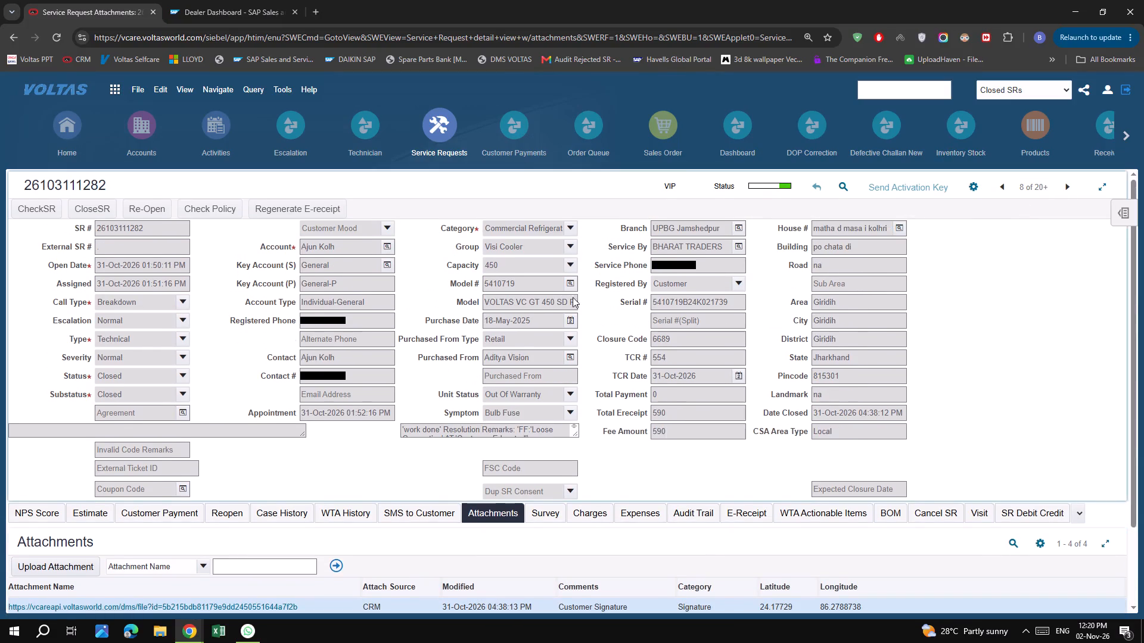
pyautogui.scroll(-6, 401, 397)
pyautogui.click(269, 544)
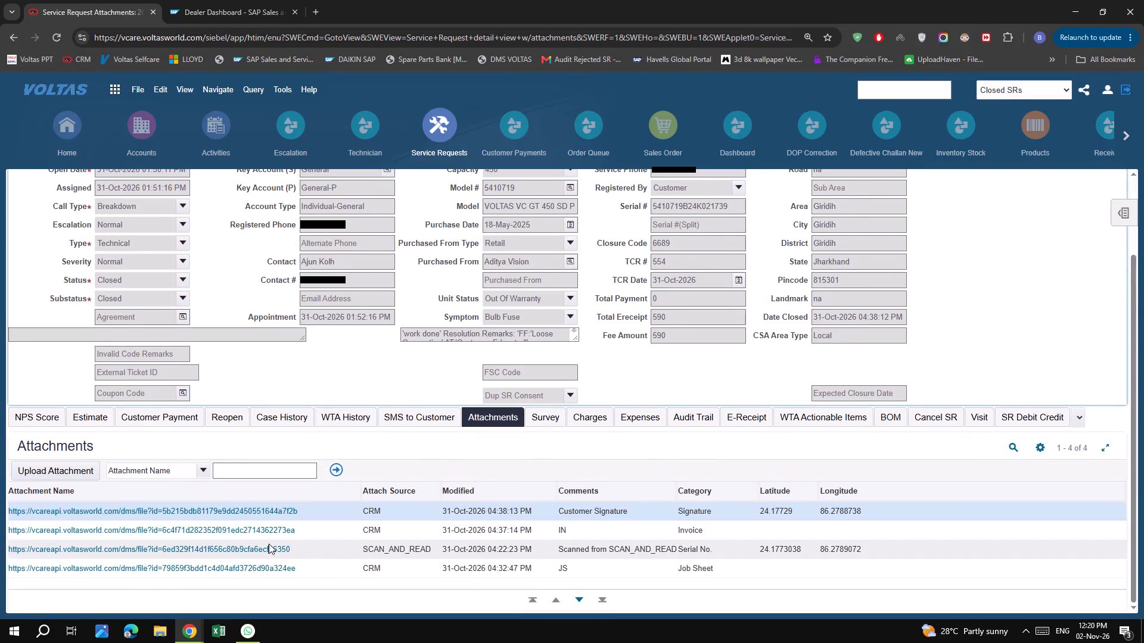
pyautogui.click(326, 531)
pyautogui.click(272, 553)
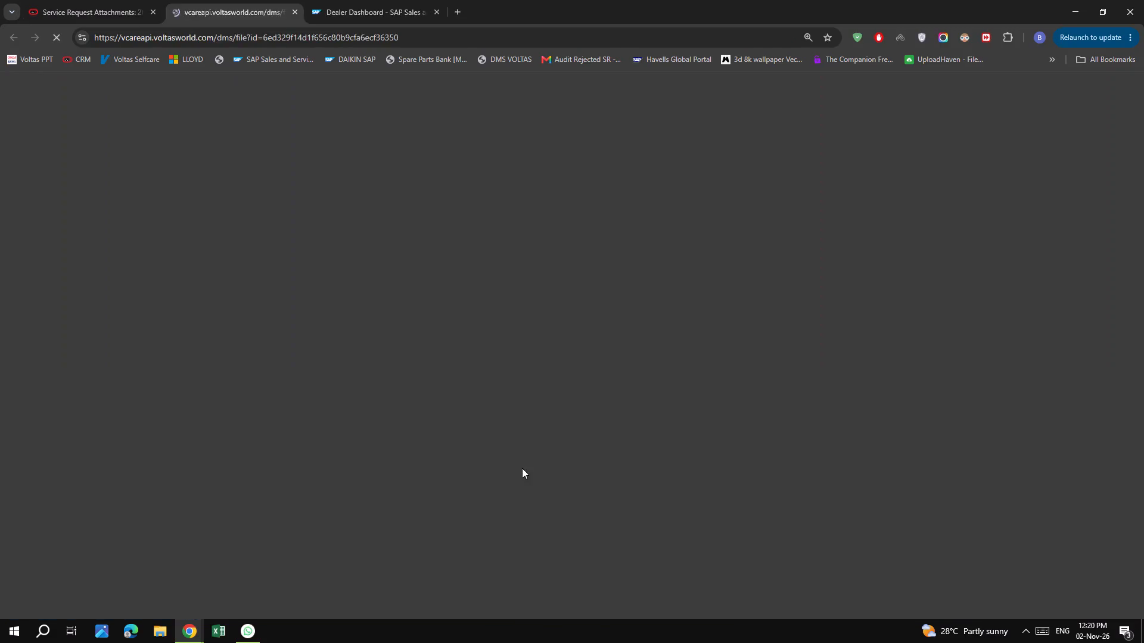
pyautogui.click(516, 354)
pyautogui.click(516, 354)
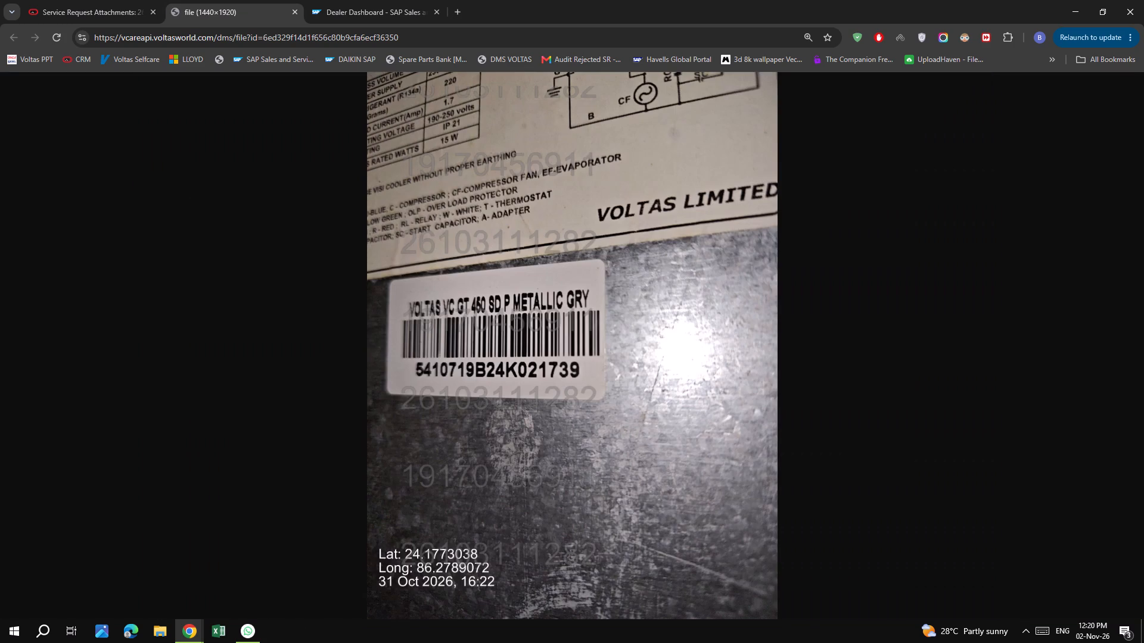
pyautogui.click(293, 7)
pyautogui.scroll(6, 706, 310)
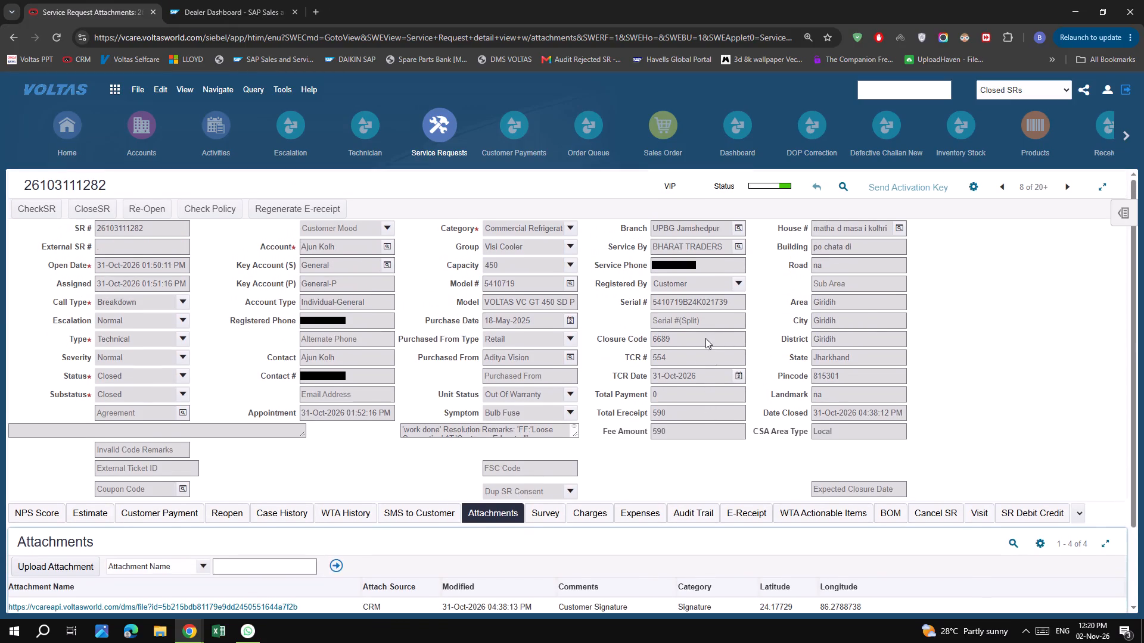
pyautogui.click(1067, 188)
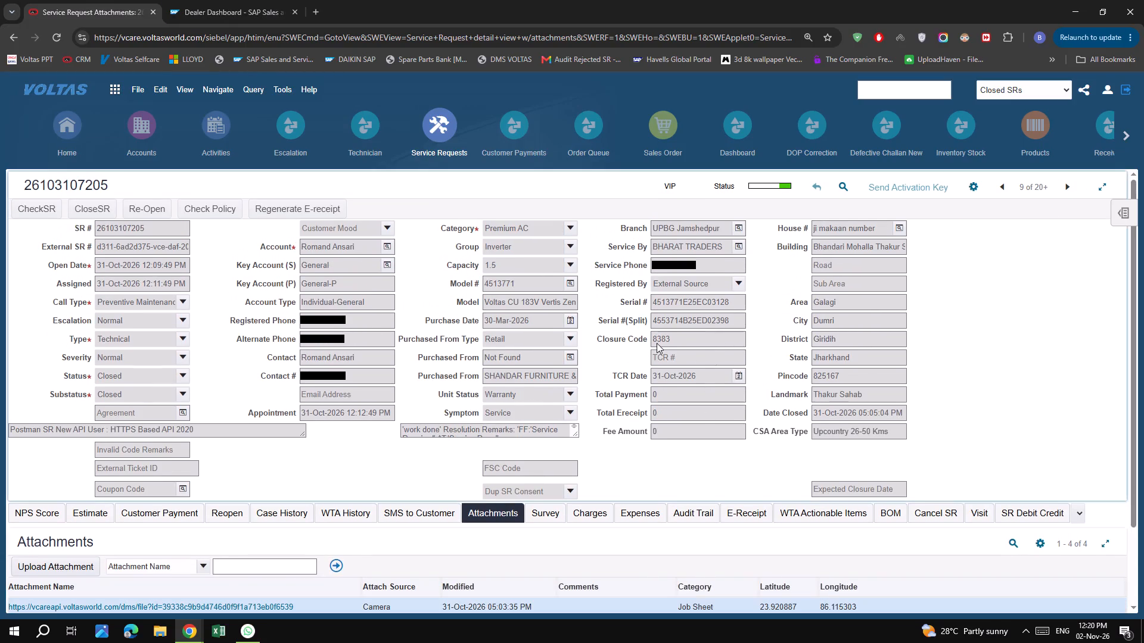
pyautogui.scroll(-5, 390, 475)
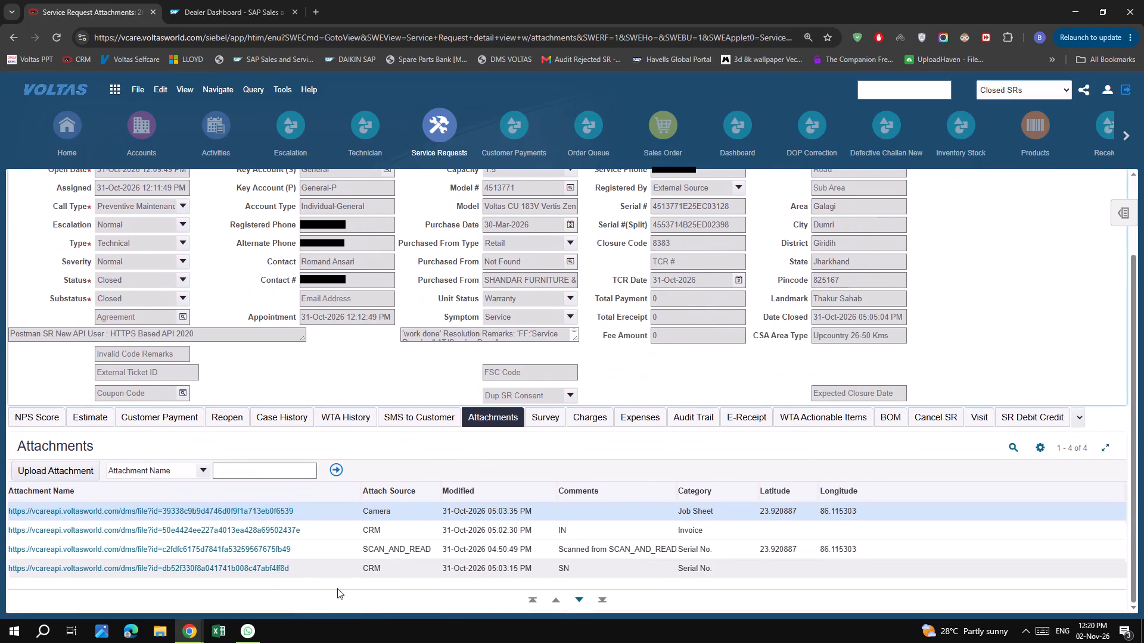
pyautogui.scroll(5, 271, 549)
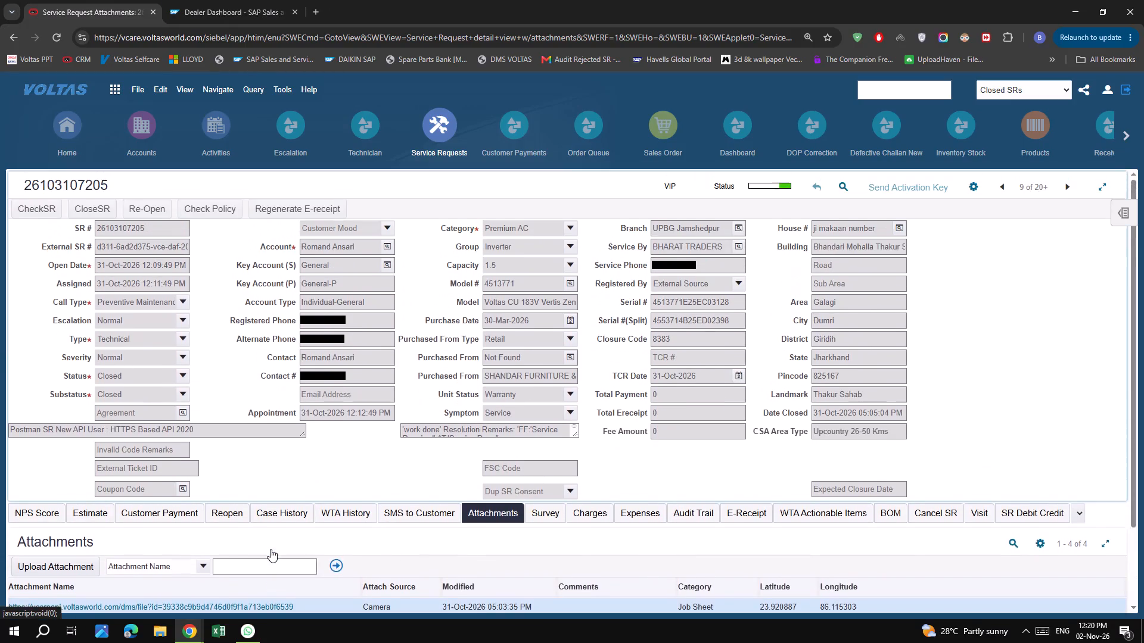
pyautogui.scroll(-6, 271, 549)
pyautogui.click(260, 551)
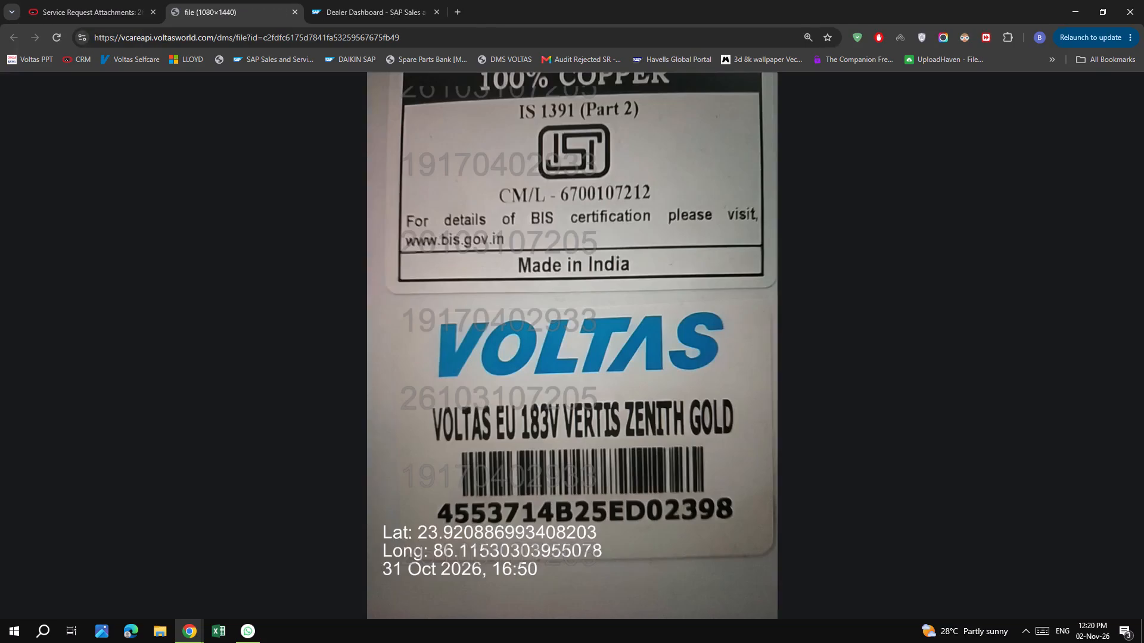
pyautogui.click(580, 459)
pyautogui.scroll(6, 580, 459)
pyautogui.click(580, 459)
pyautogui.click(517, 289)
pyautogui.scroll(6, 524, 289)
pyautogui.moveTo(532, 288); pyautogui.dragTo(531, 276)
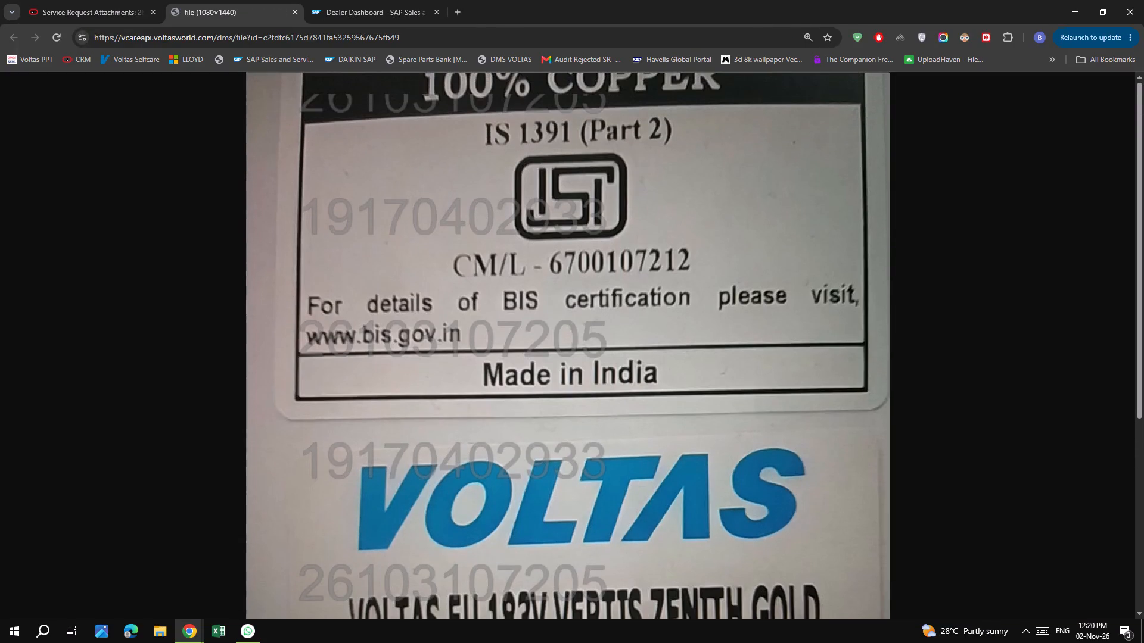
pyautogui.click(294, 11)
pyautogui.scroll(7, 716, 278)
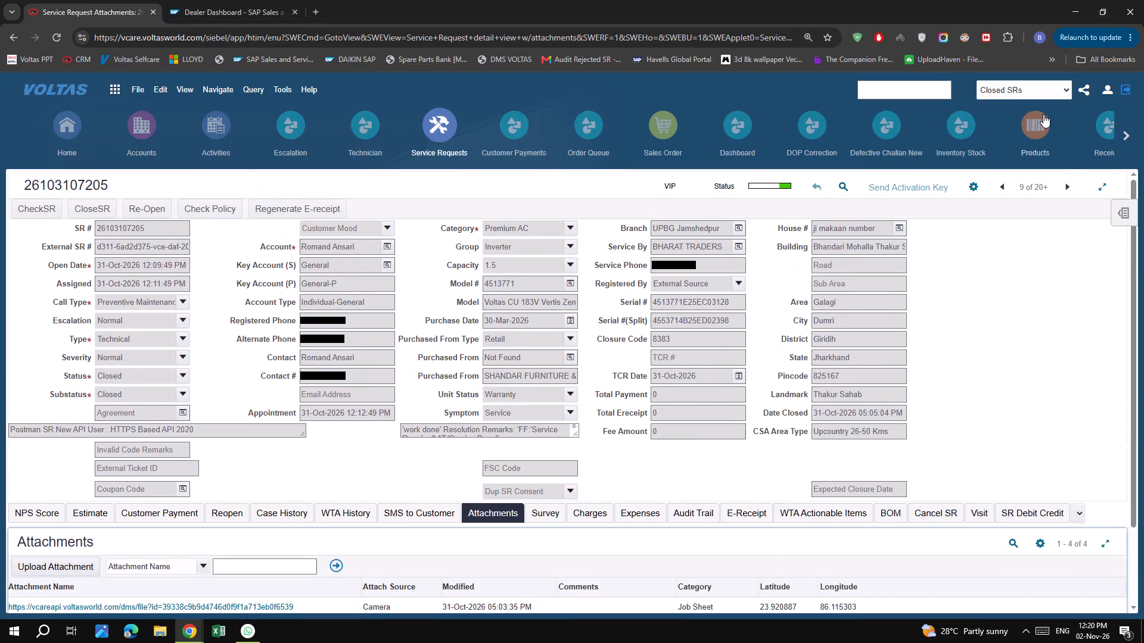
pyautogui.click(1070, 191)
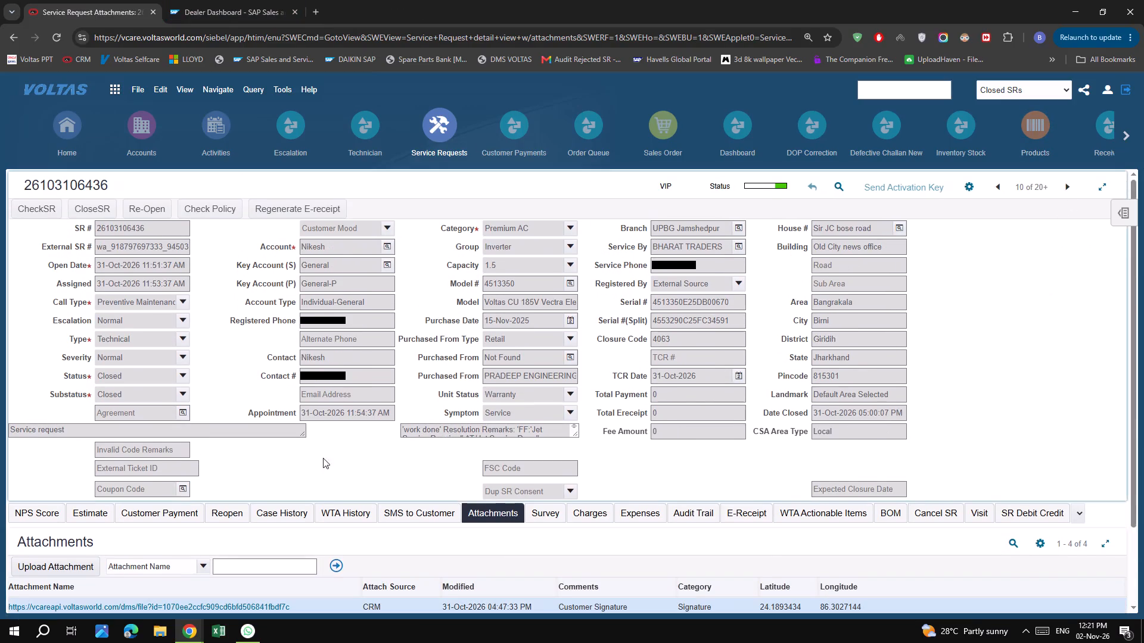
pyautogui.scroll(-6, 360, 437)
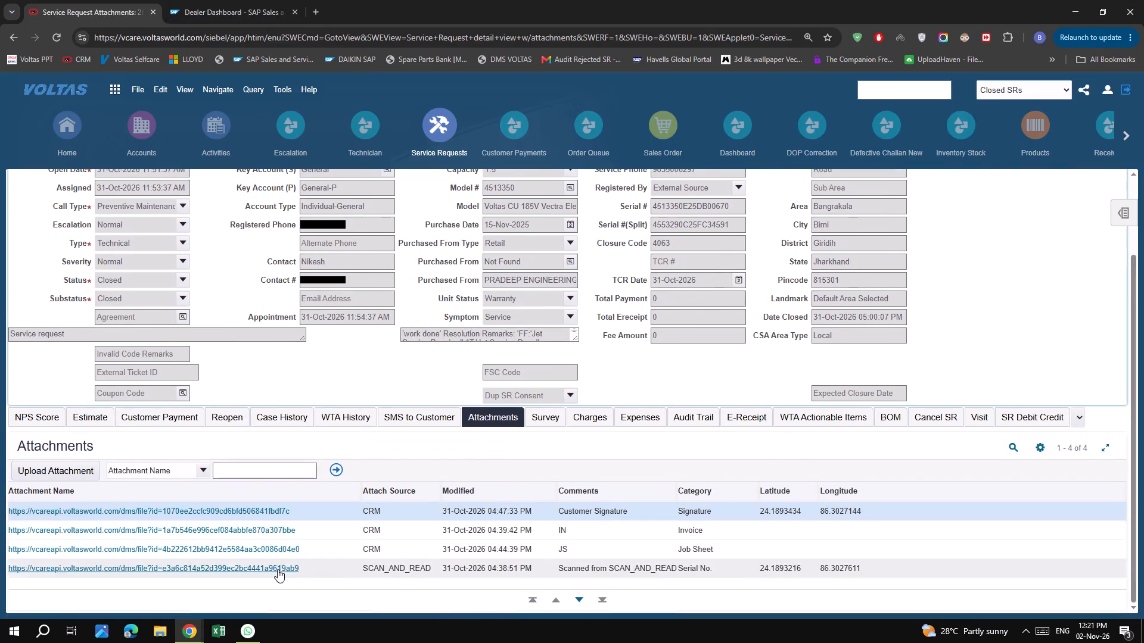
pyautogui.click(278, 569)
pyautogui.click(569, 352)
pyautogui.click(569, 352)
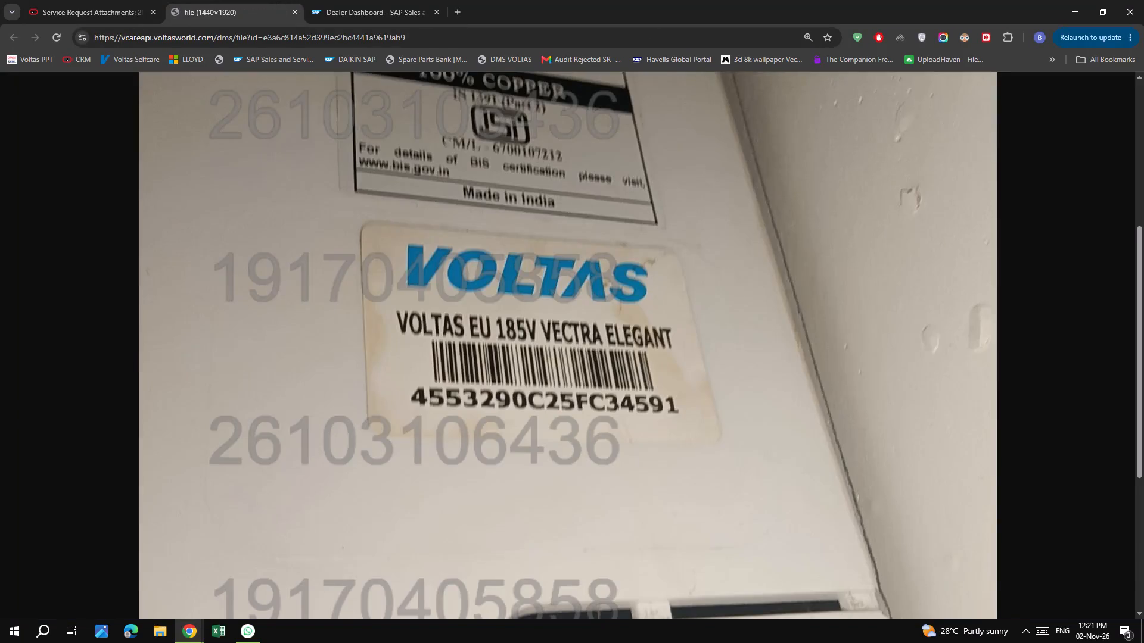
pyautogui.click(293, 13)
pyautogui.scroll(6, 961, 370)
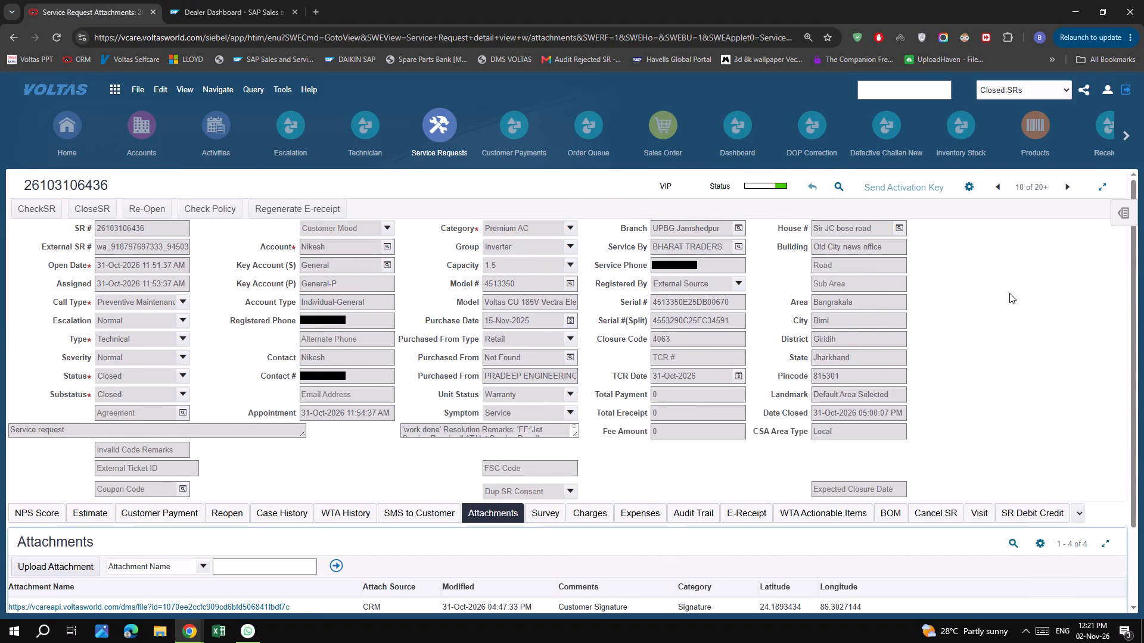
pyautogui.click(1065, 187)
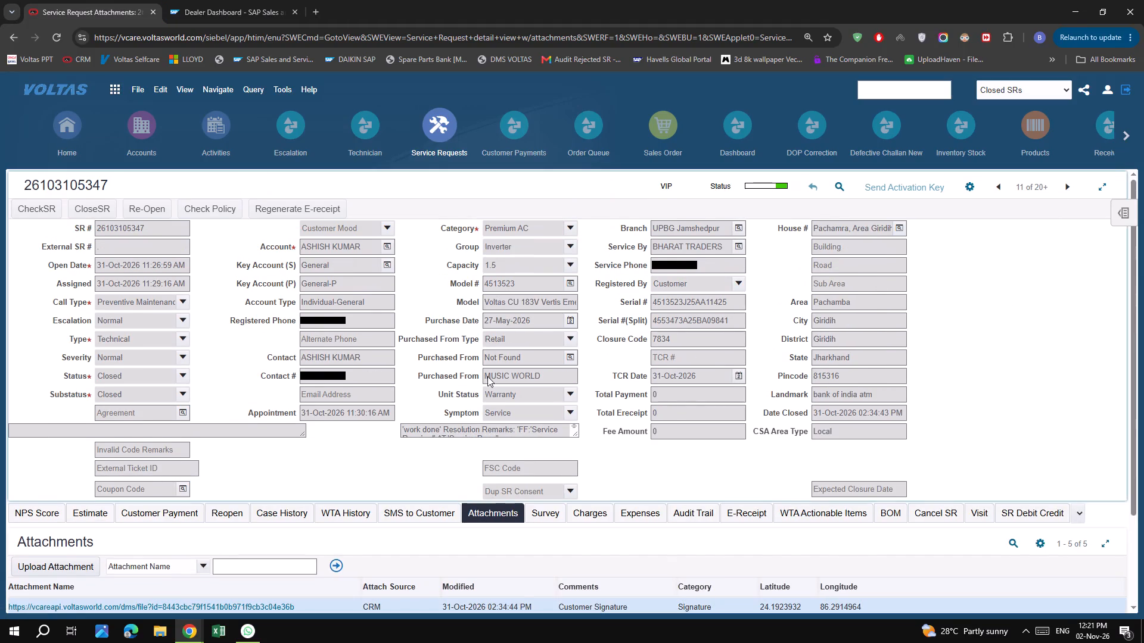
pyautogui.scroll(-6, 273, 420)
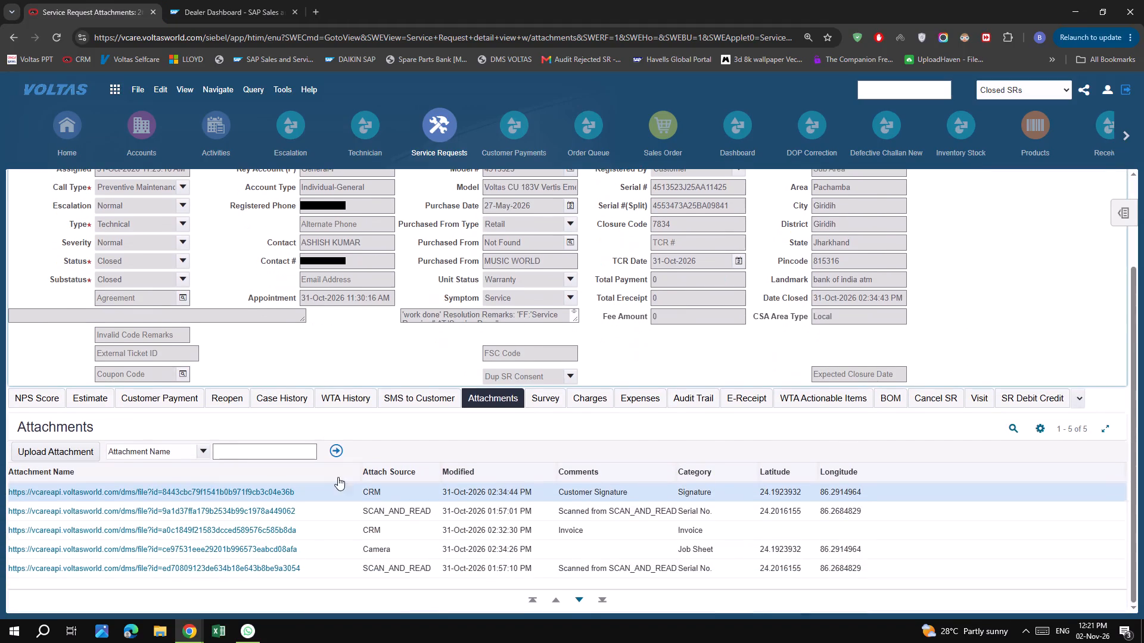
pyautogui.click(282, 510)
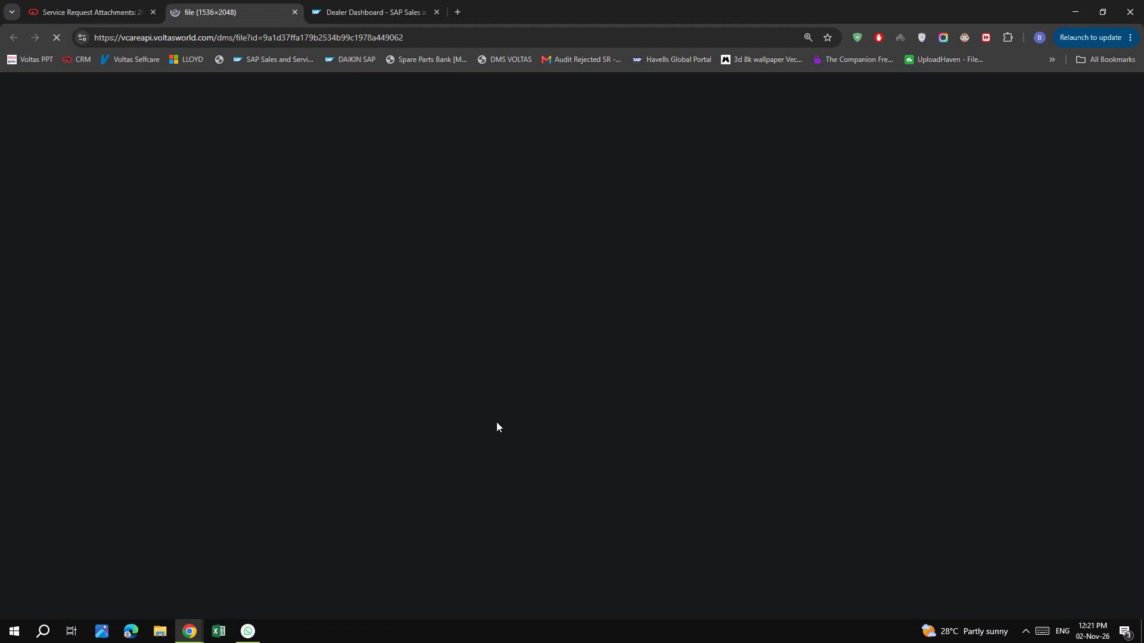
pyautogui.doubleClick(572, 345)
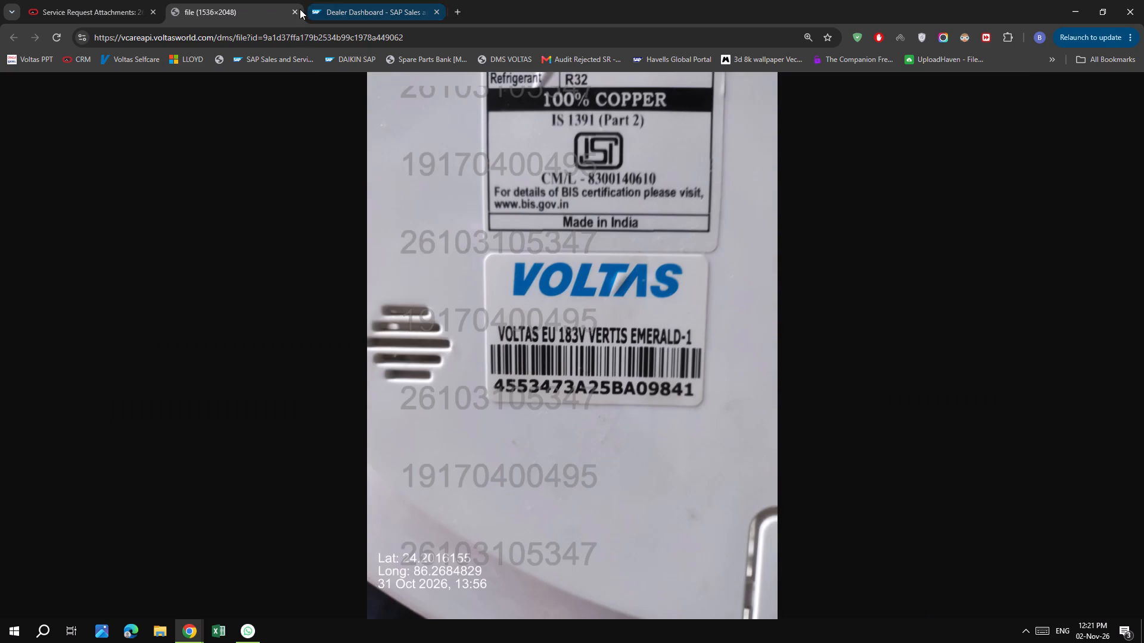
pyautogui.click(292, 10)
pyautogui.scroll(6, 857, 311)
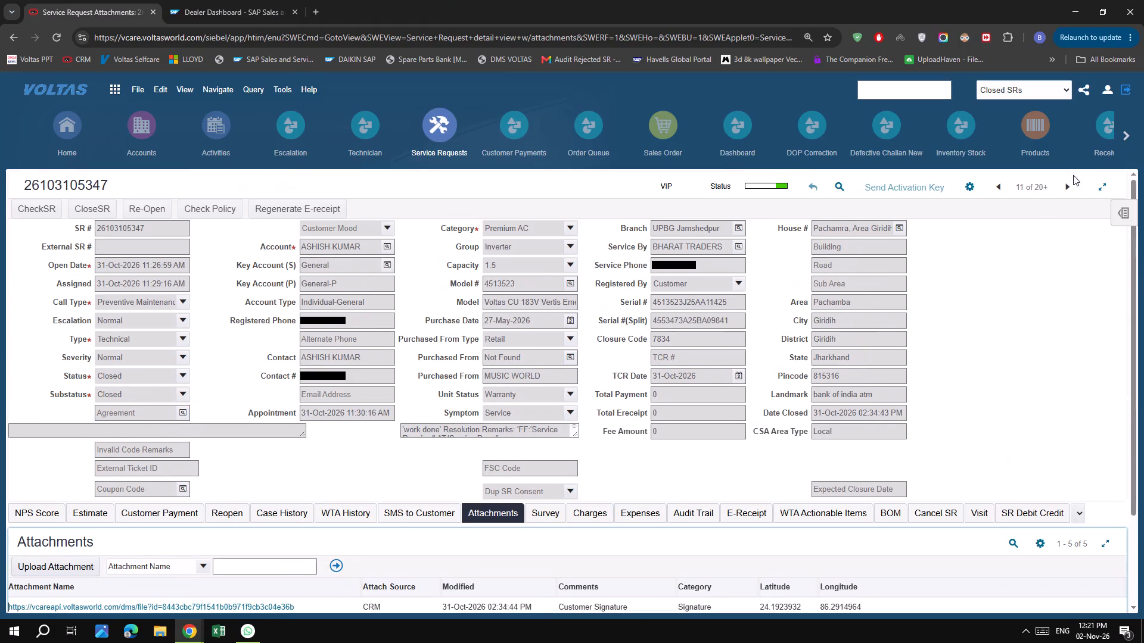
pyautogui.click(1068, 184)
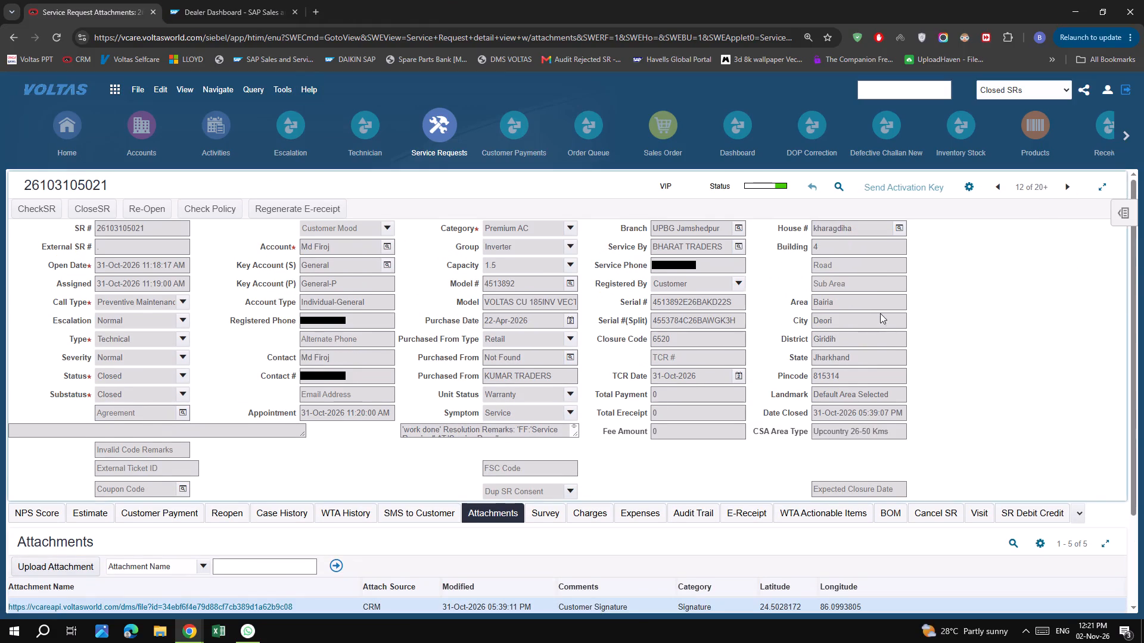
pyautogui.scroll(-6, 781, 379)
pyautogui.click(244, 548)
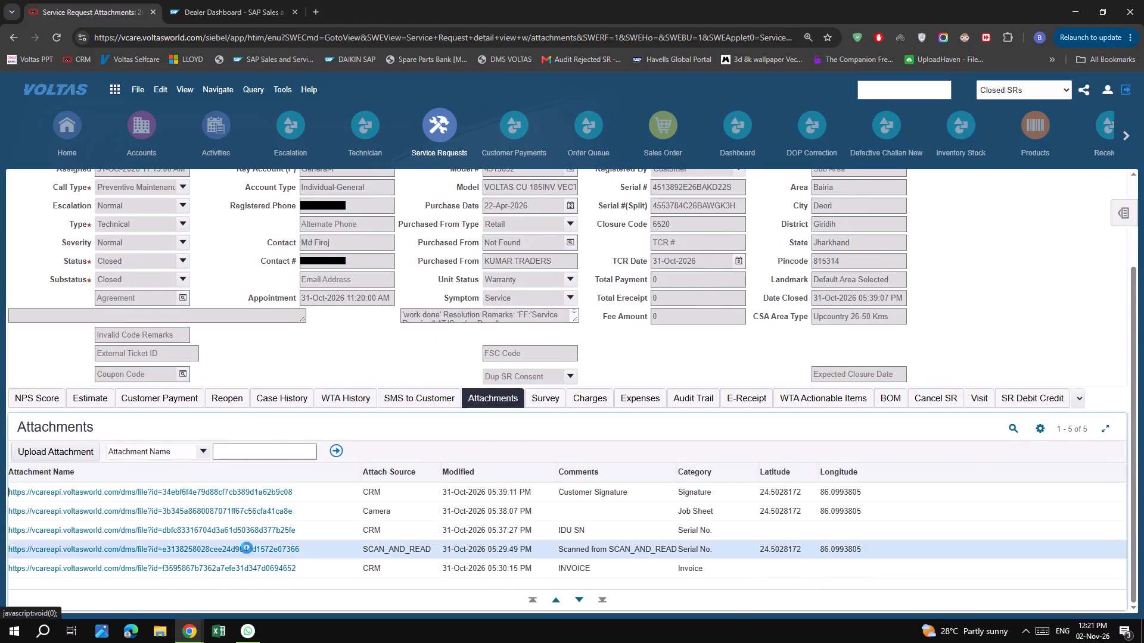
pyautogui.click(571, 321)
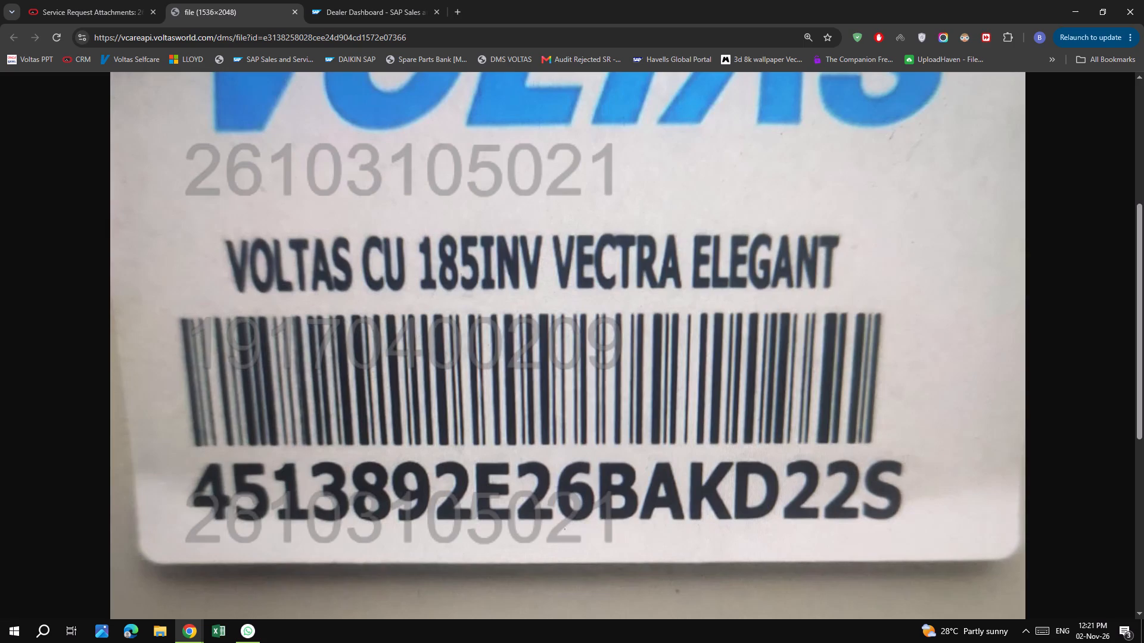
pyautogui.scroll(6, 571, 321)
pyautogui.click(571, 321)
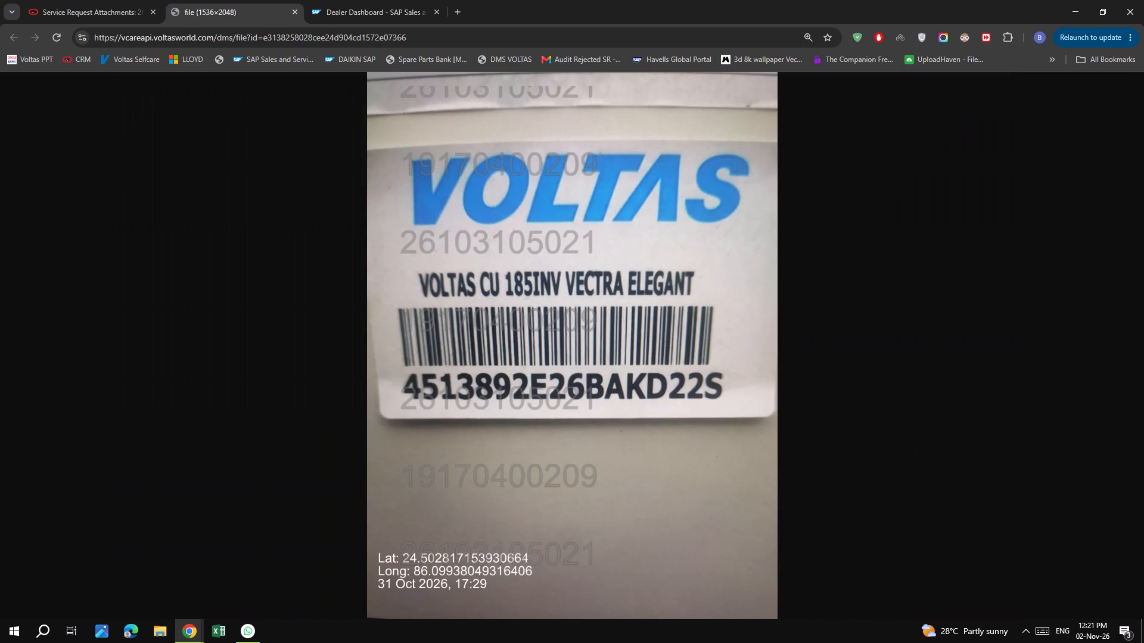
pyautogui.scroll(5, 568, 320)
pyautogui.click(296, 11)
pyautogui.scroll(5, 693, 445)
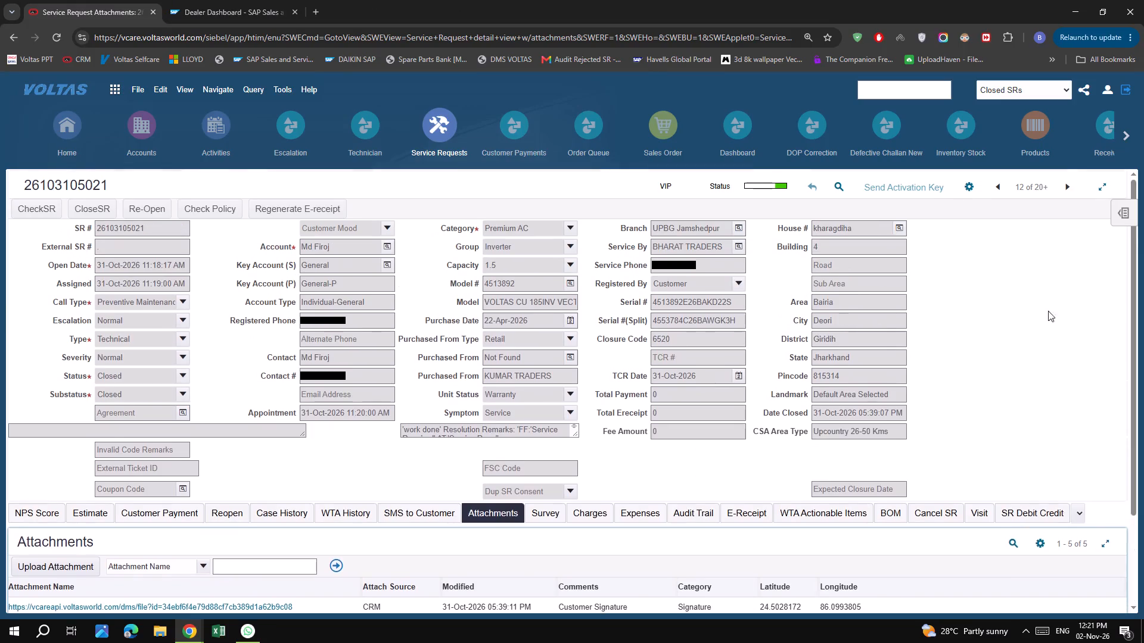
pyautogui.click(1067, 185)
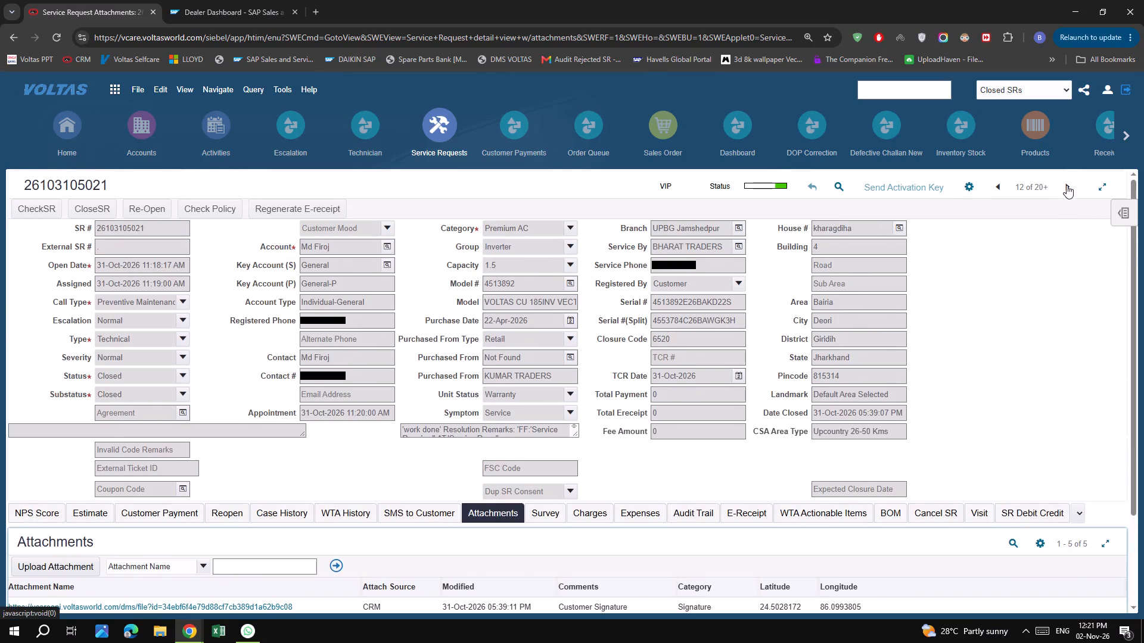
pyautogui.scroll(-6, 400, 435)
pyautogui.scroll(2, 1017, 285)
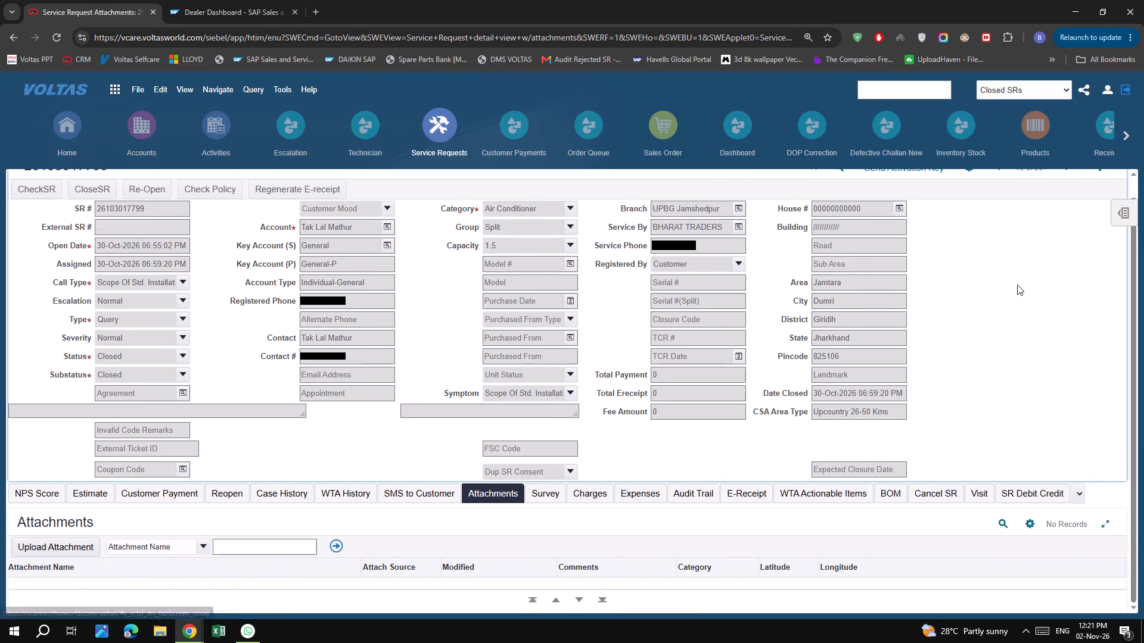
pyautogui.scroll(3, 1017, 285)
pyautogui.click(1071, 189)
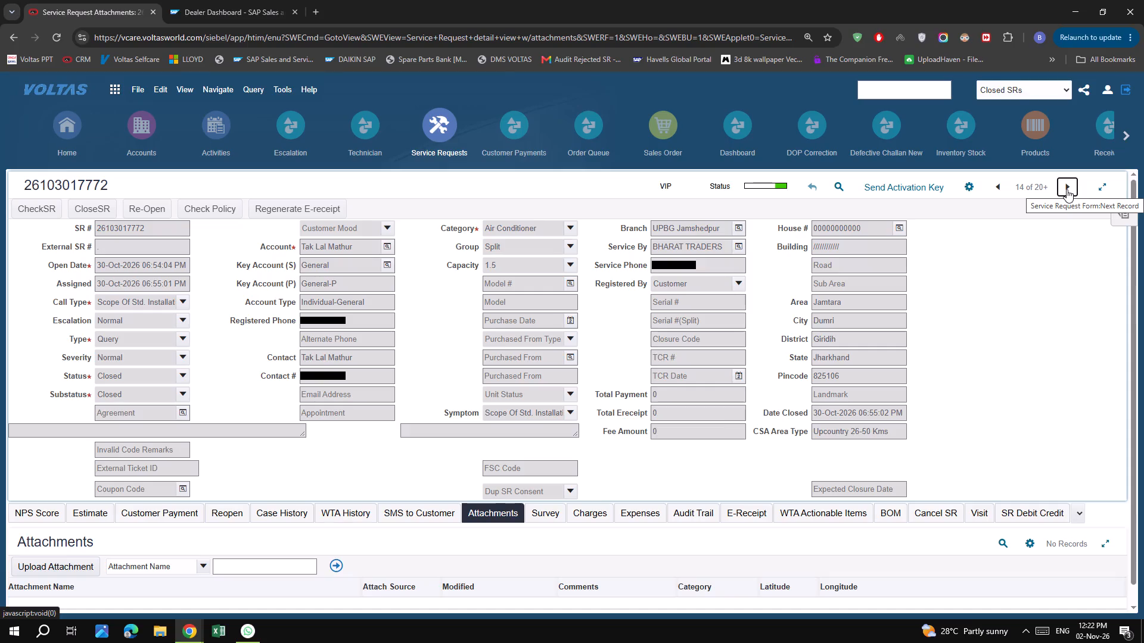
pyautogui.click(1067, 189)
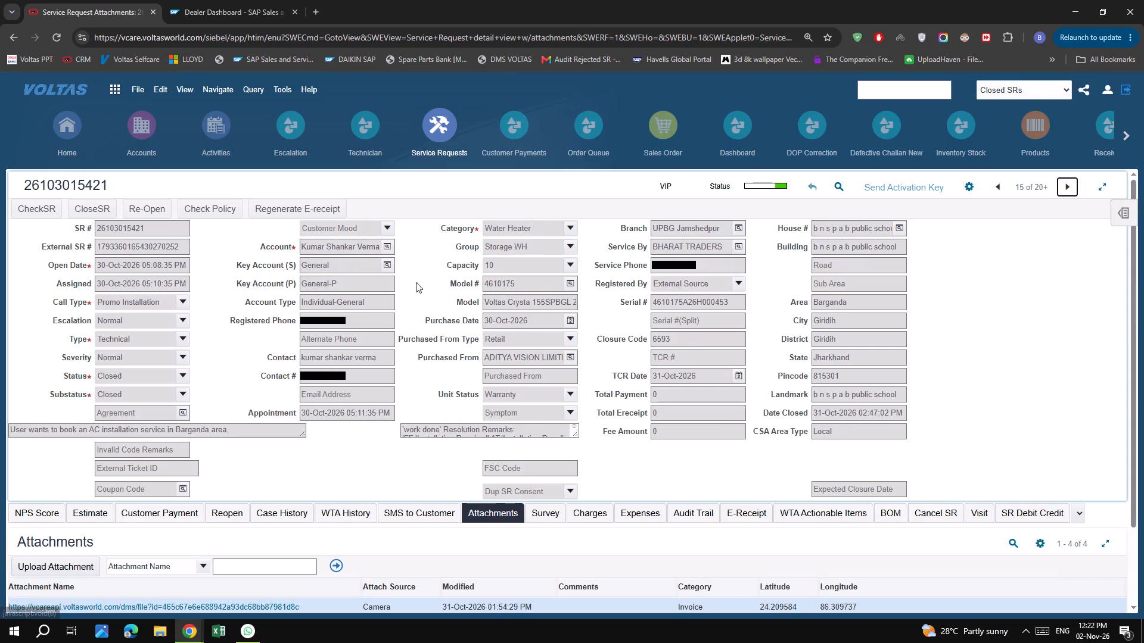
pyautogui.scroll(-8, 474, 380)
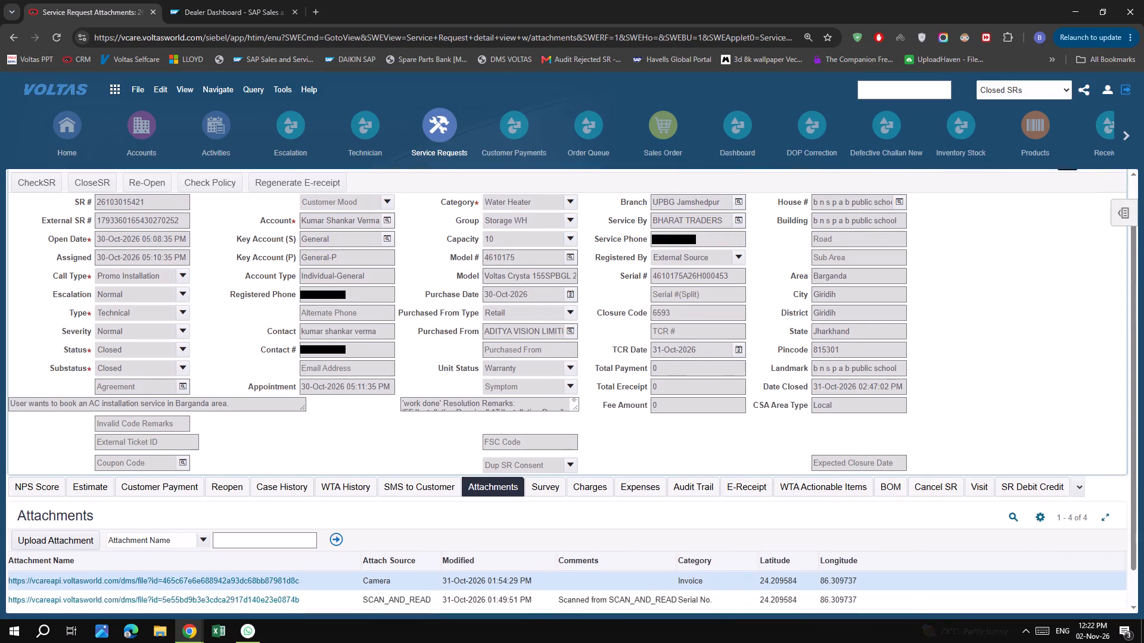
pyautogui.click(281, 528)
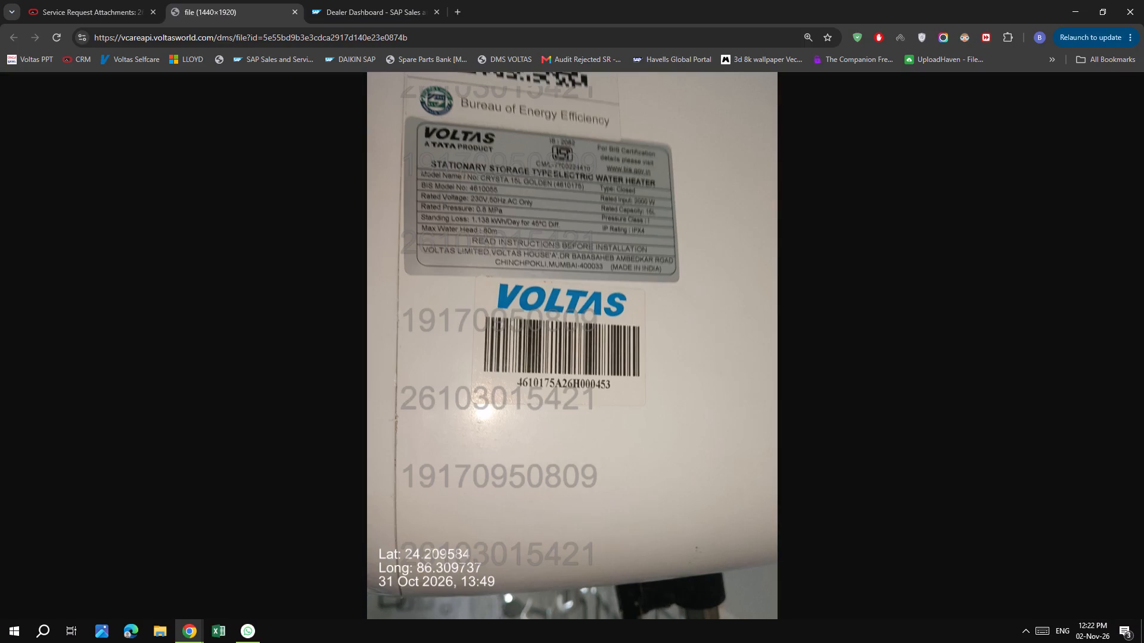
pyautogui.click(296, 15)
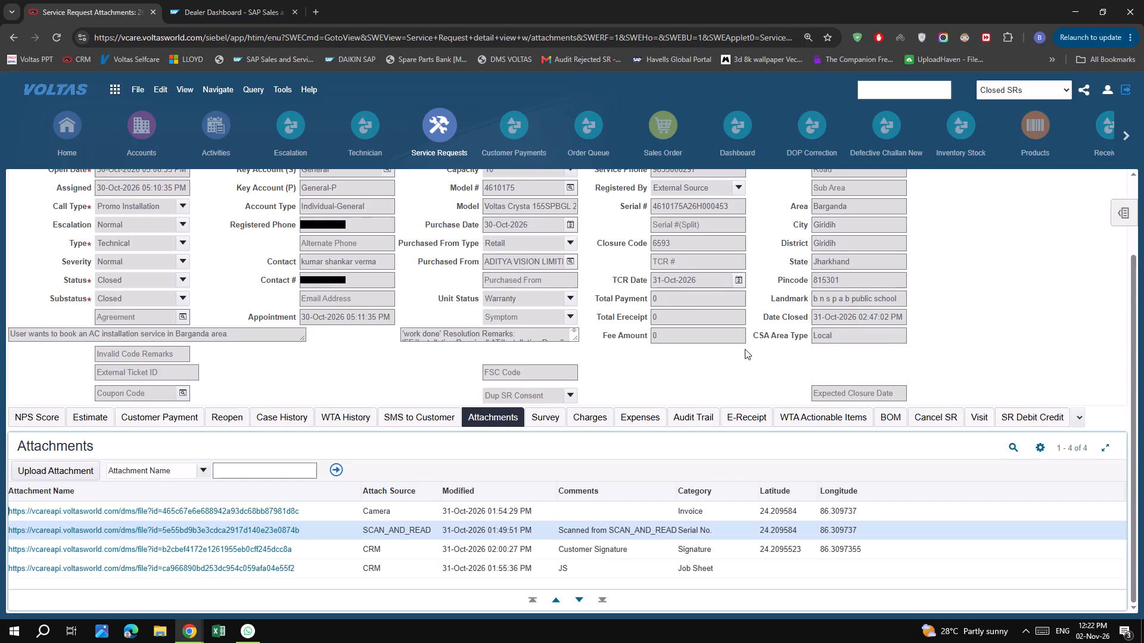
pyautogui.scroll(5, 925, 349)
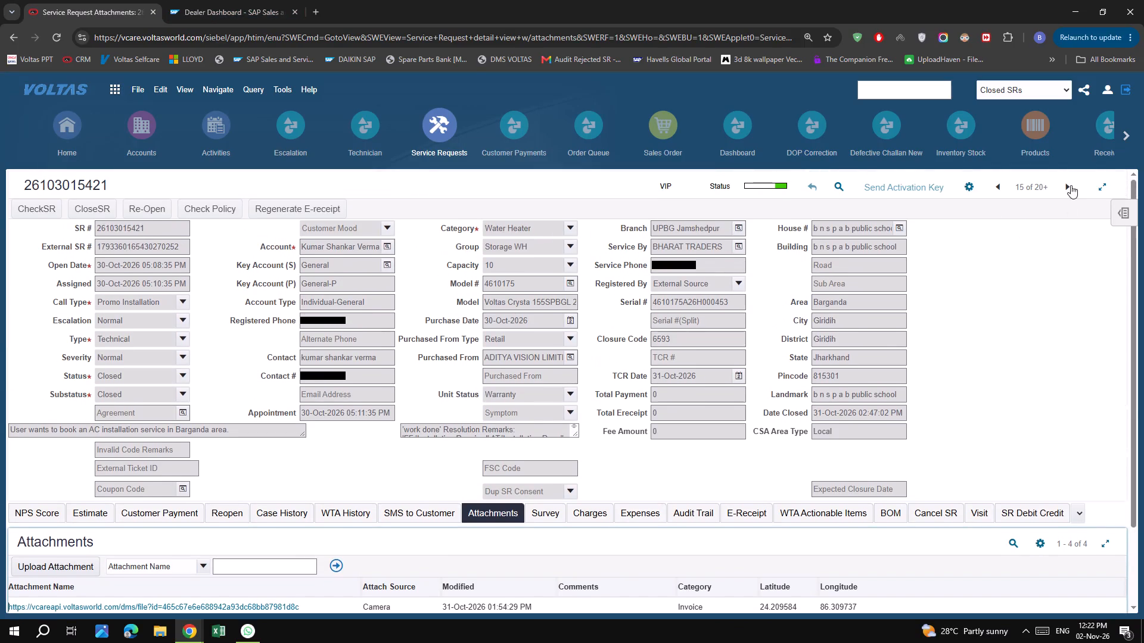
pyautogui.click(1071, 185)
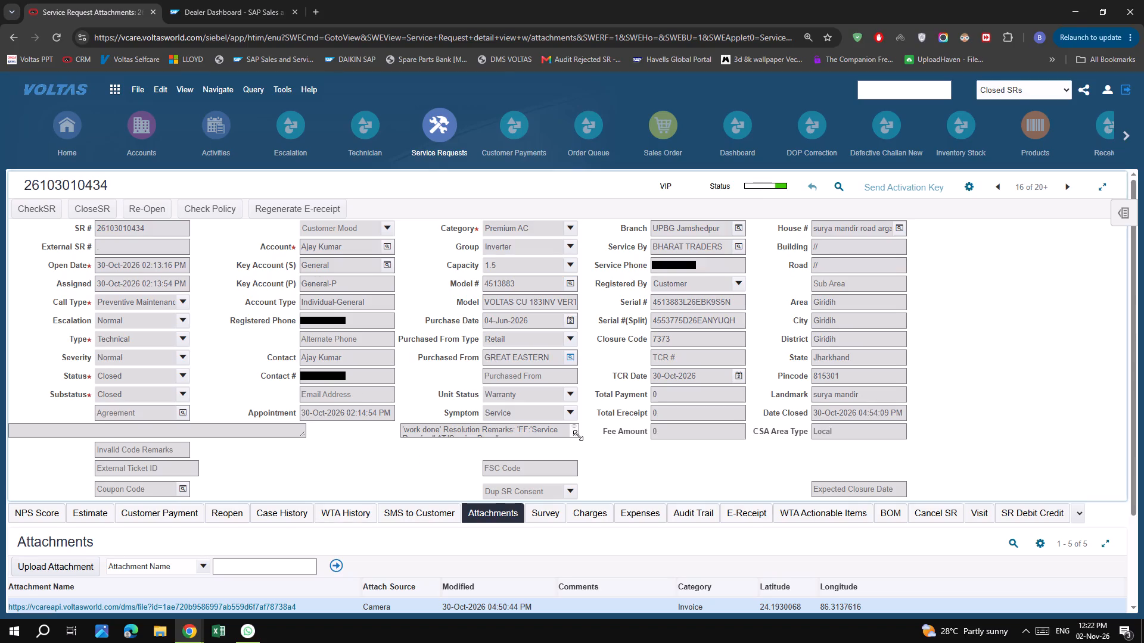
pyautogui.moveTo(578, 434); pyautogui.dragTo(587, 445)
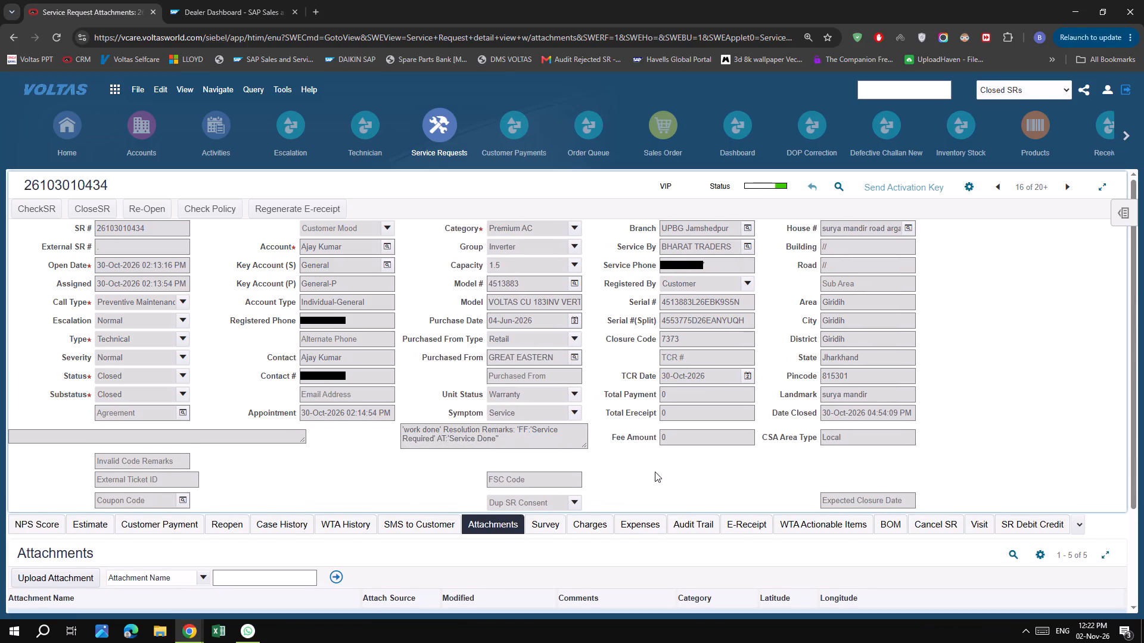
pyautogui.click(655, 472)
pyautogui.scroll(-7, 567, 464)
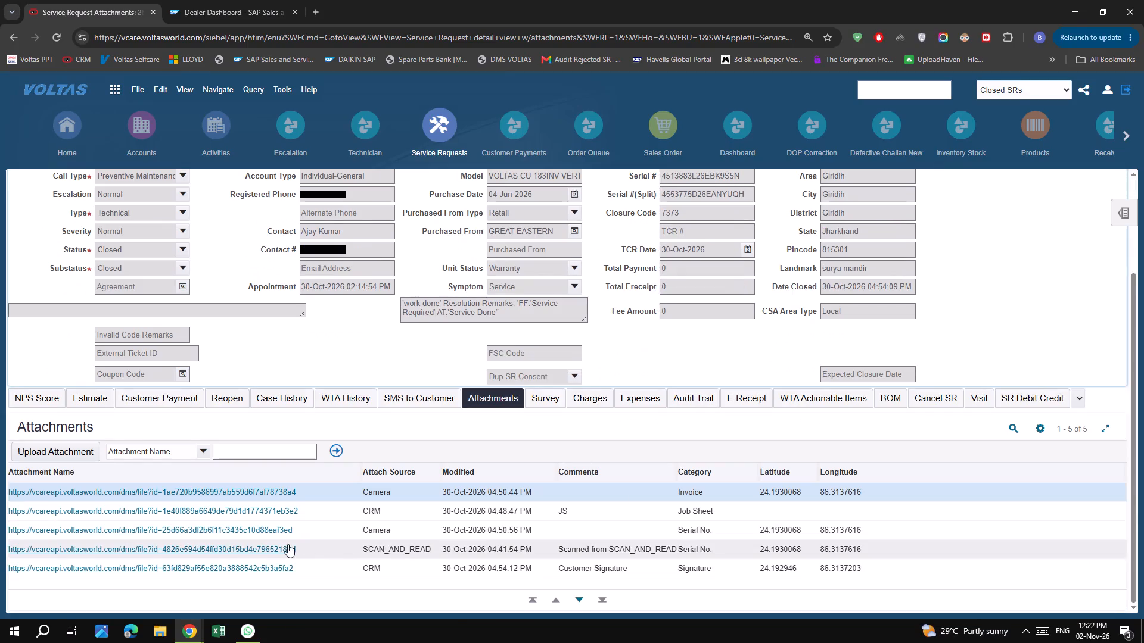
pyautogui.click(283, 544)
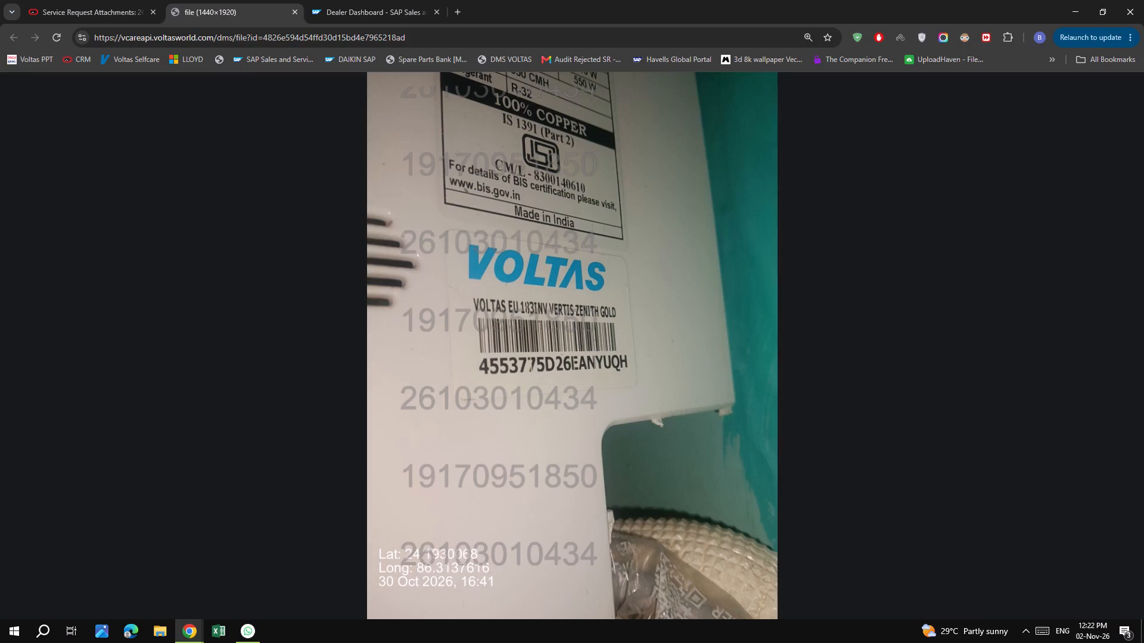
pyautogui.click(300, 13)
pyautogui.click(297, 12)
pyautogui.scroll(4, 714, 336)
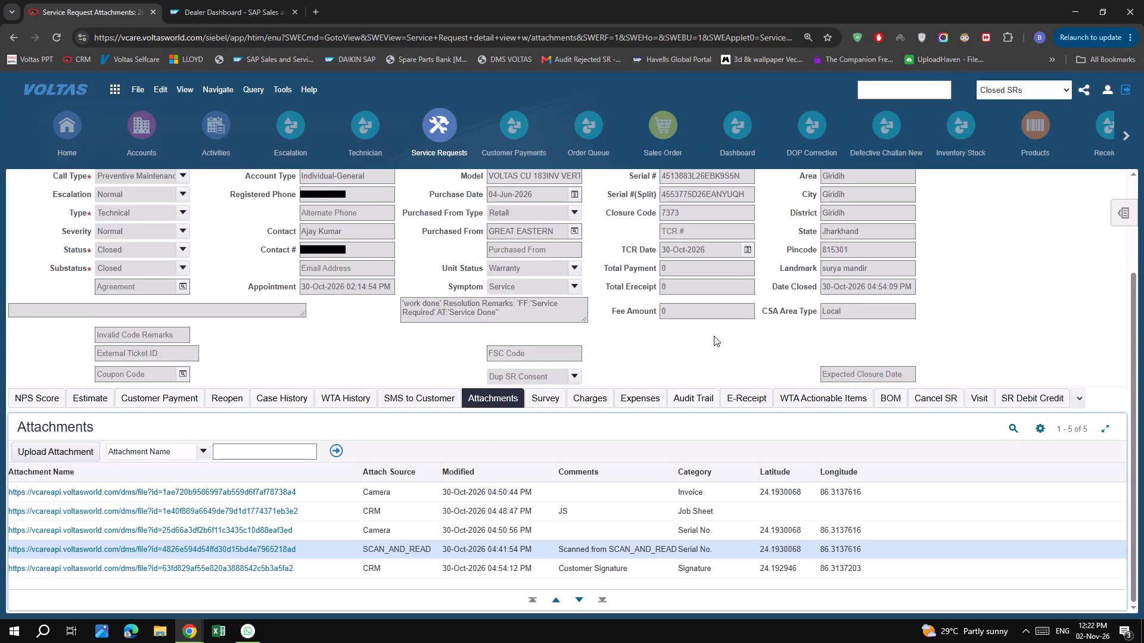
pyautogui.scroll(1, 714, 336)
pyautogui.click(1064, 188)
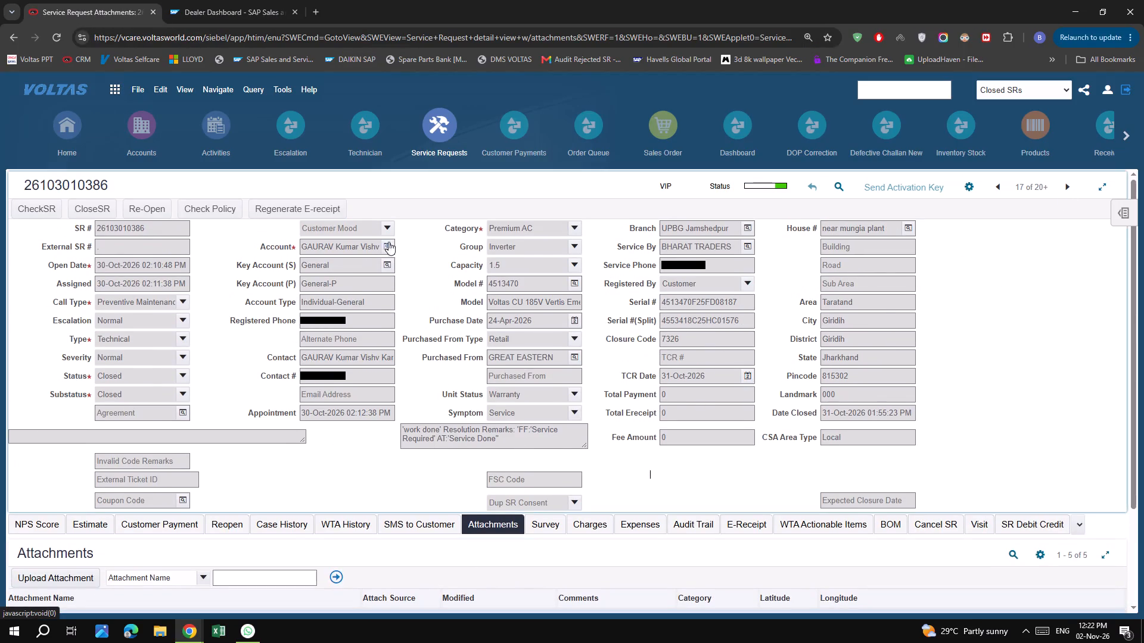
pyautogui.scroll(-5, 594, 420)
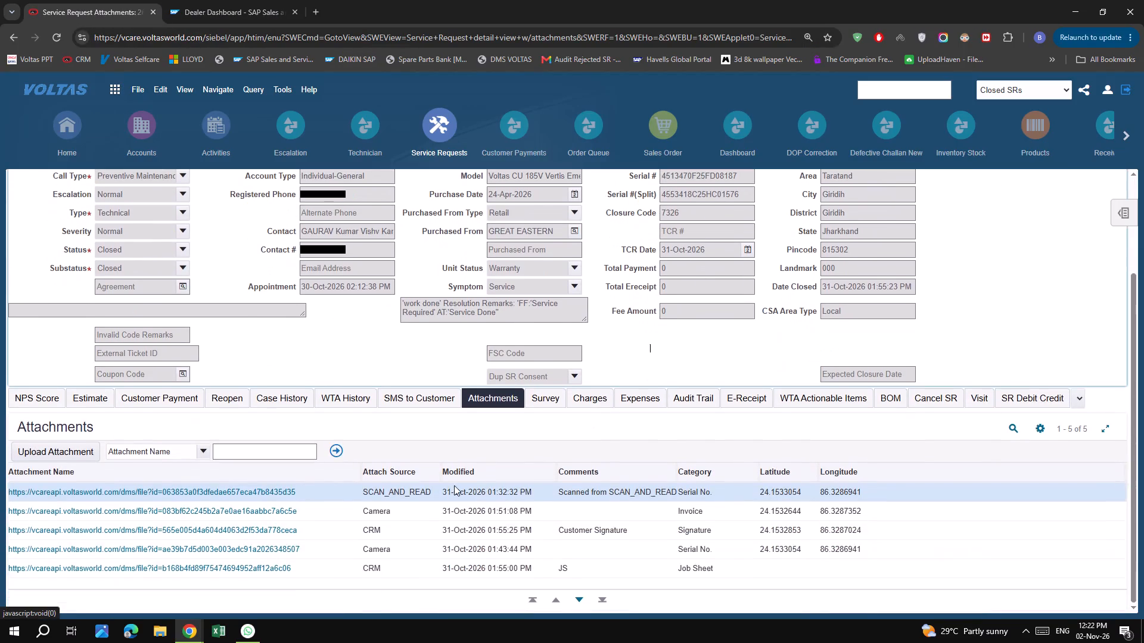
pyautogui.click(237, 492)
pyautogui.click(550, 467)
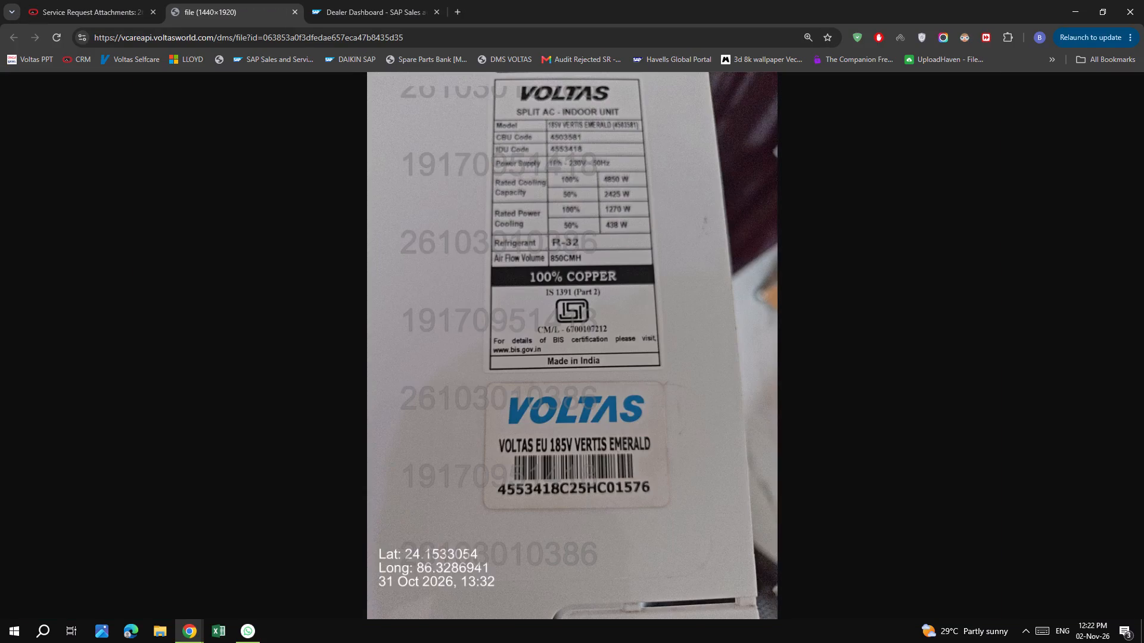
pyautogui.click(550, 467)
pyautogui.click(294, 12)
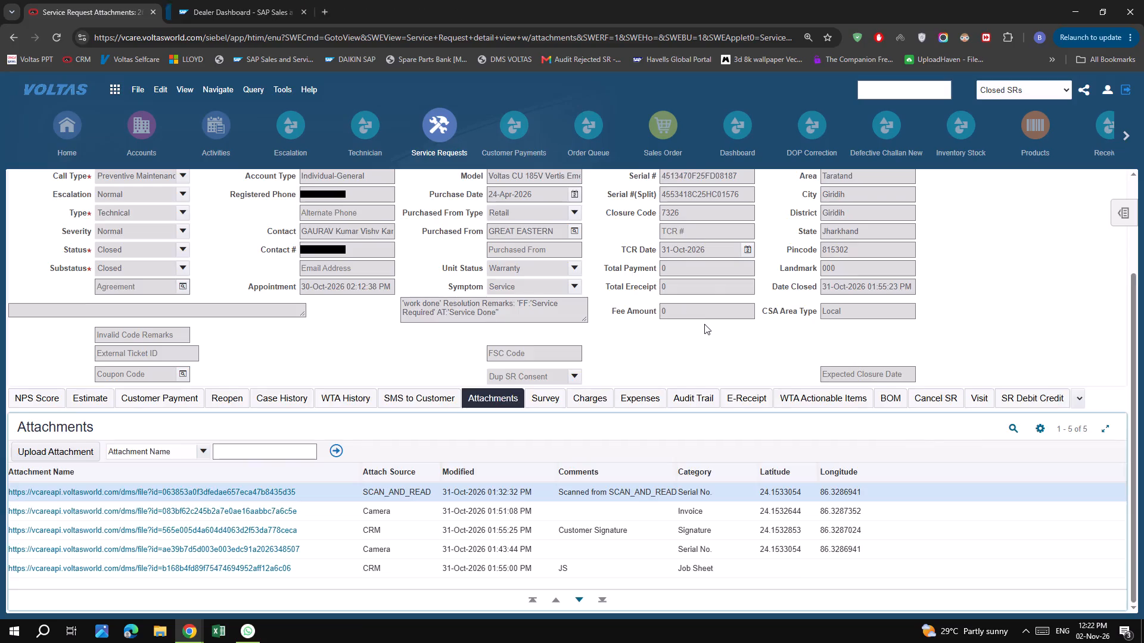
pyautogui.scroll(5, 705, 324)
pyautogui.click(1067, 184)
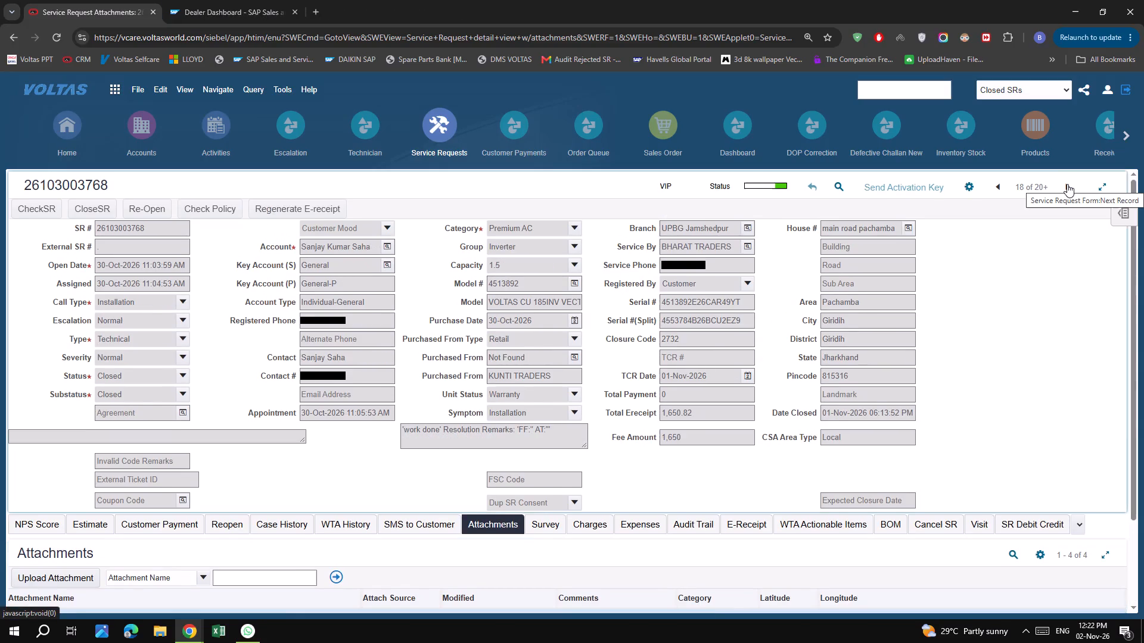
pyautogui.scroll(-4, 507, 416)
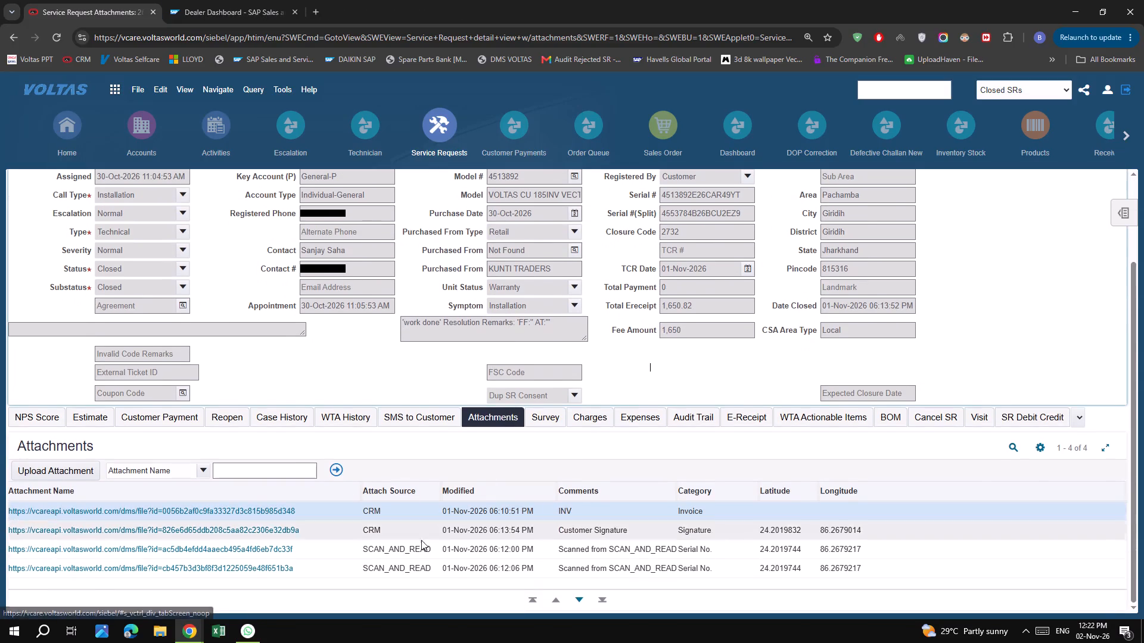
pyautogui.click(283, 548)
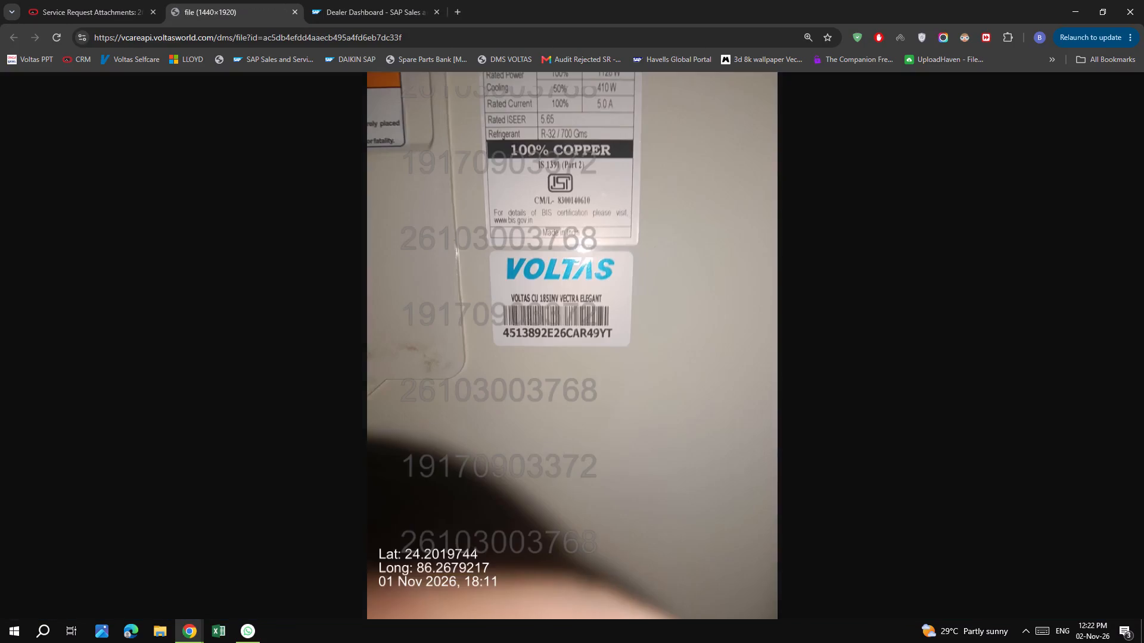
pyautogui.click(561, 285)
pyautogui.click(561, 285)
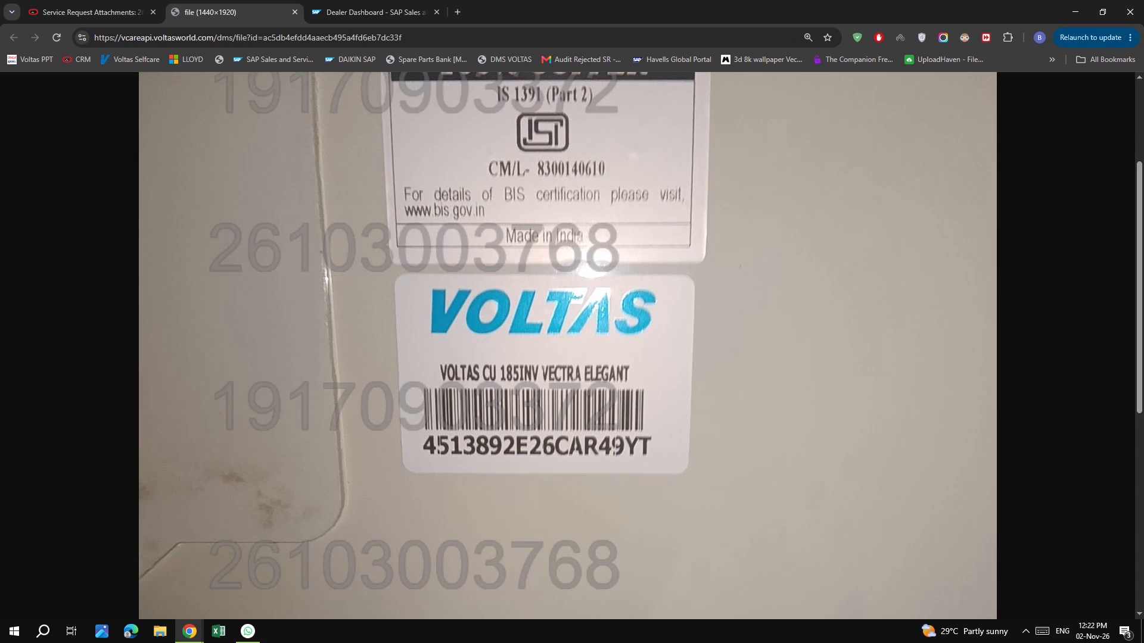
pyautogui.click(561, 285)
pyautogui.click(561, 285)
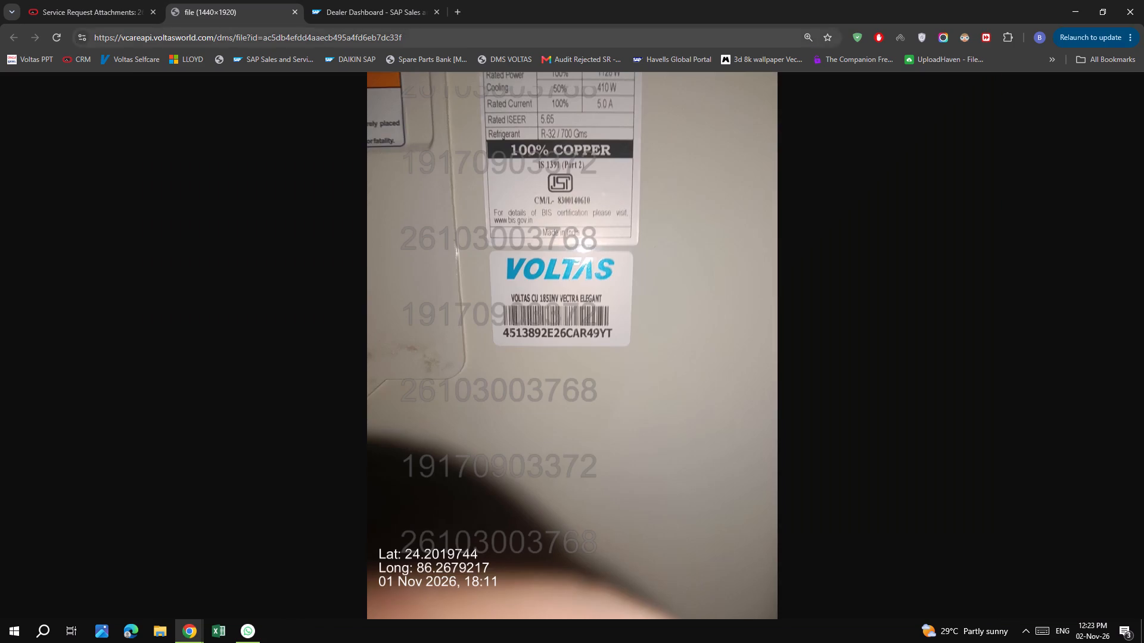
pyautogui.click(296, 13)
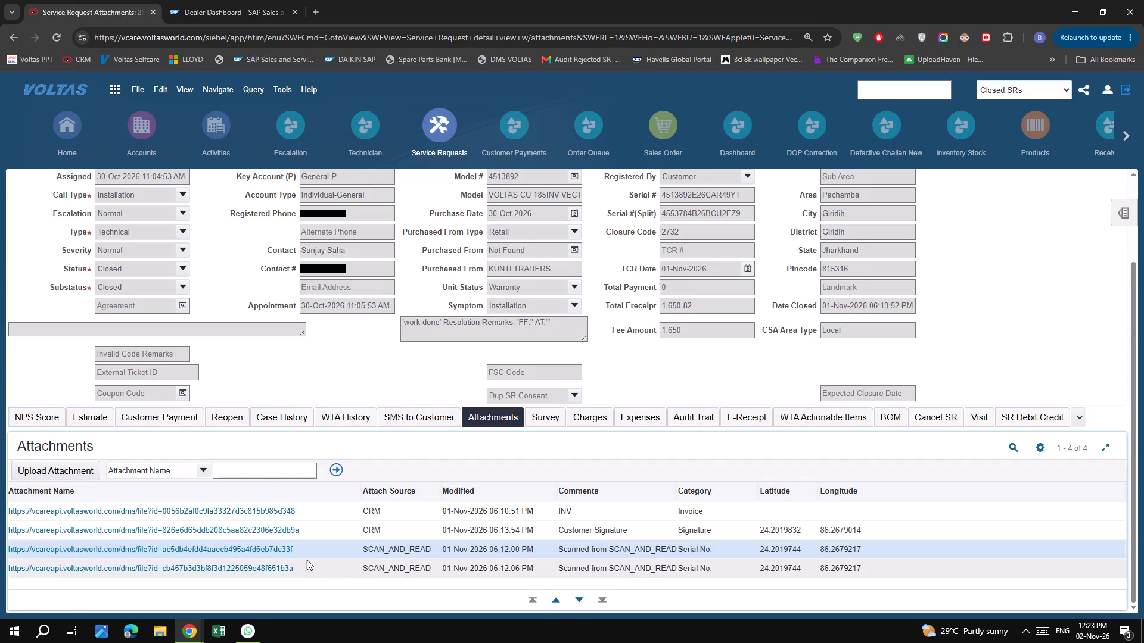
pyautogui.click(275, 566)
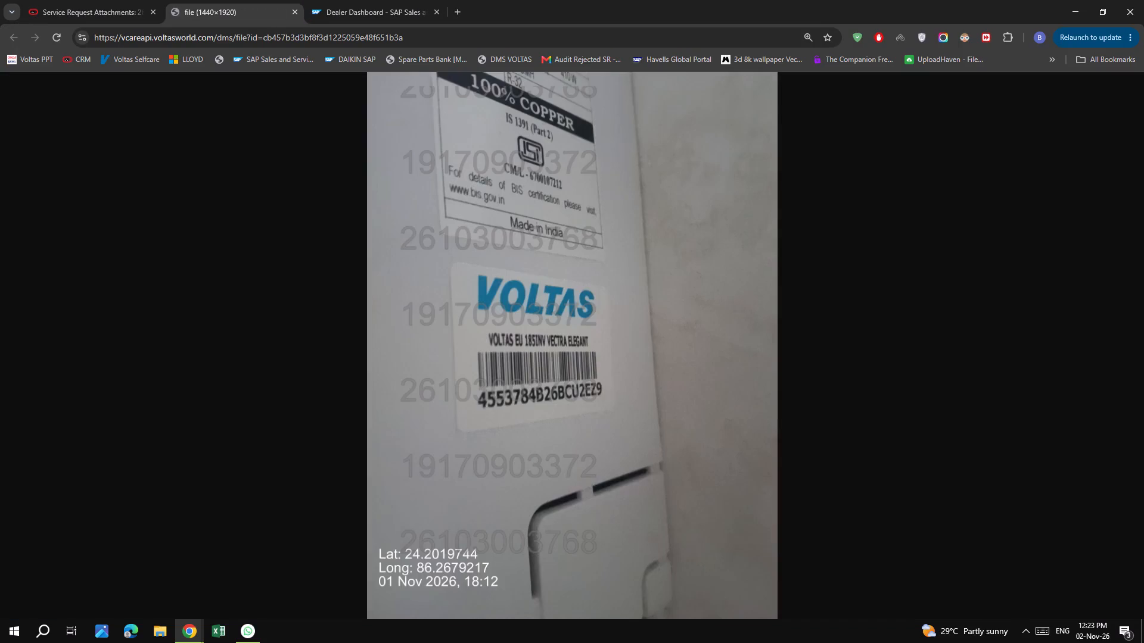
pyautogui.click(523, 372)
pyautogui.click(523, 372)
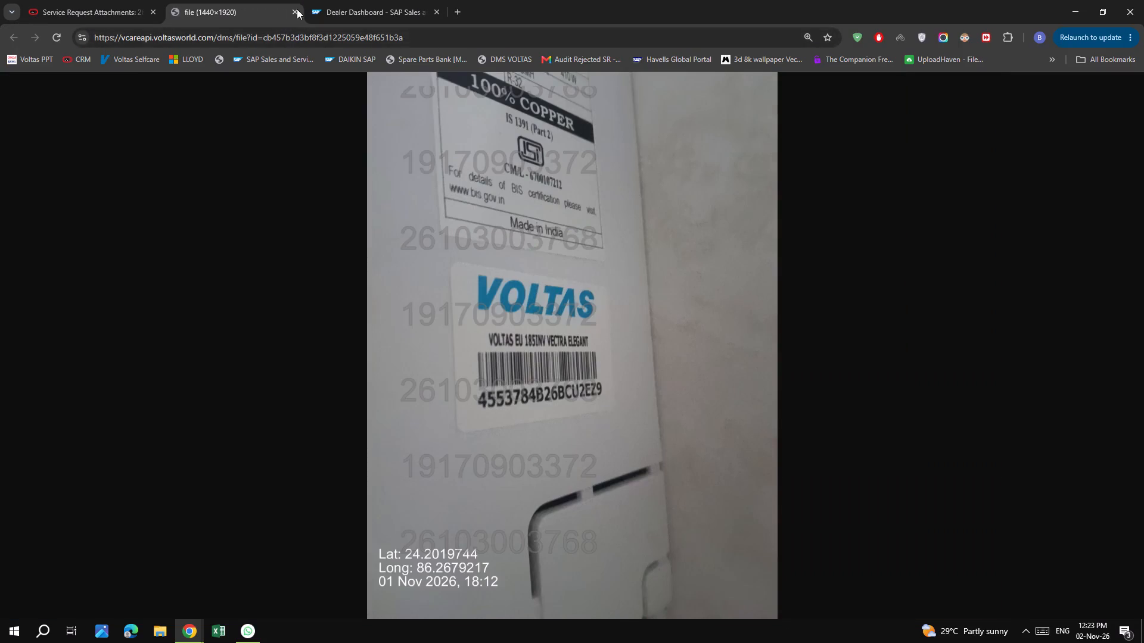
pyautogui.click(297, 9)
pyautogui.scroll(6, 865, 249)
pyautogui.click(1067, 185)
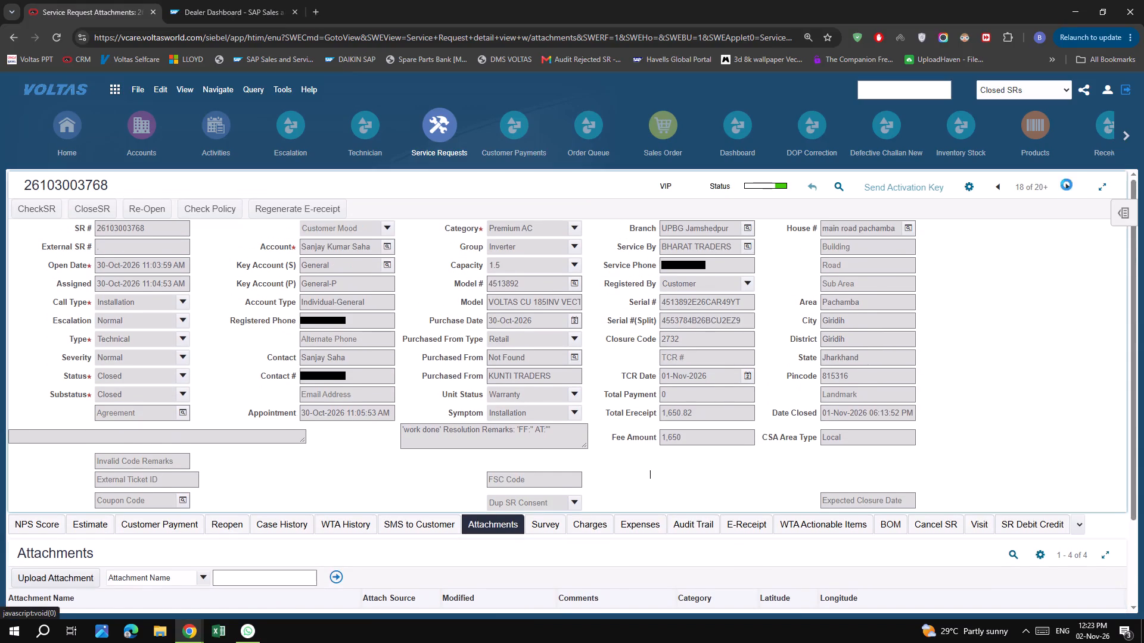
pyautogui.scroll(-2, 411, 406)
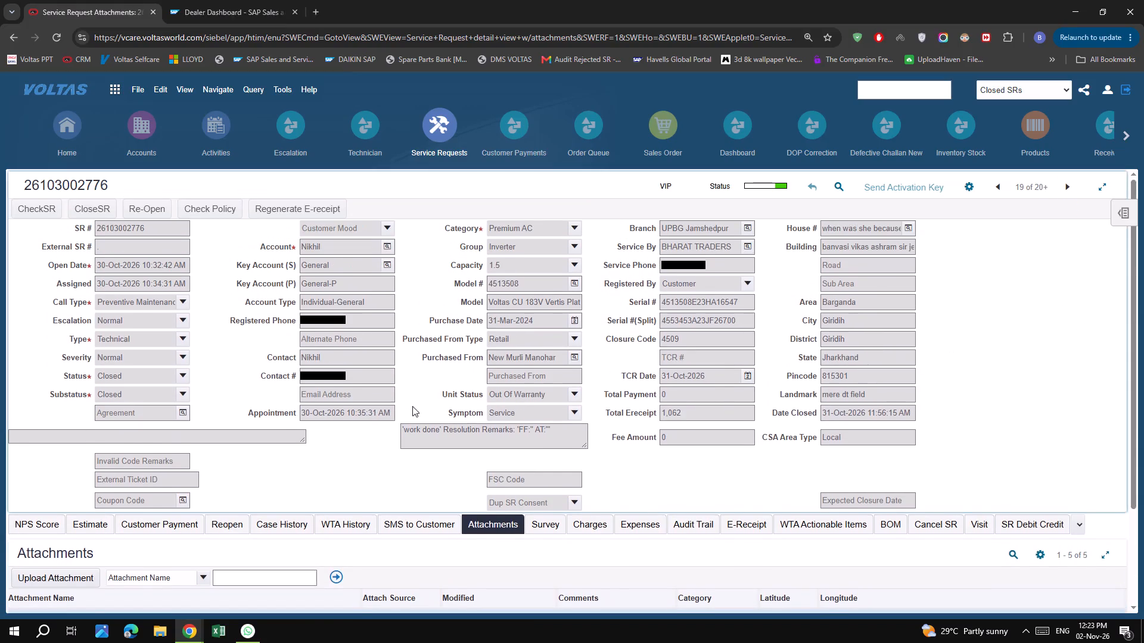
pyautogui.scroll(-4, 412, 406)
pyautogui.click(269, 514)
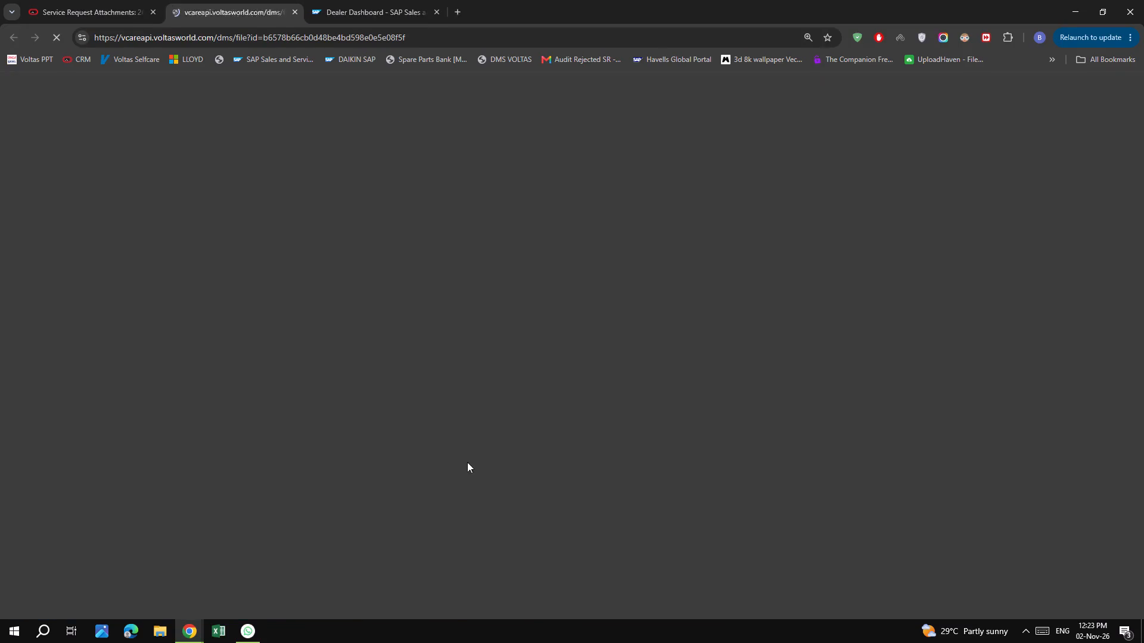
pyautogui.click(614, 231)
pyautogui.doubleClick(614, 231)
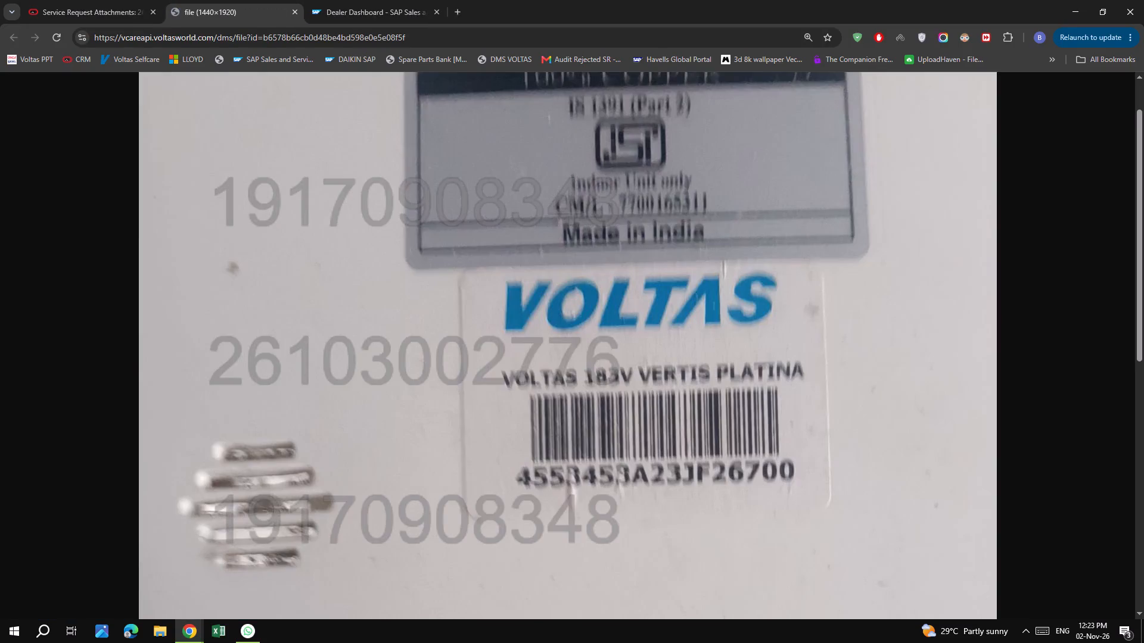
pyautogui.scroll(-3, 624, 389)
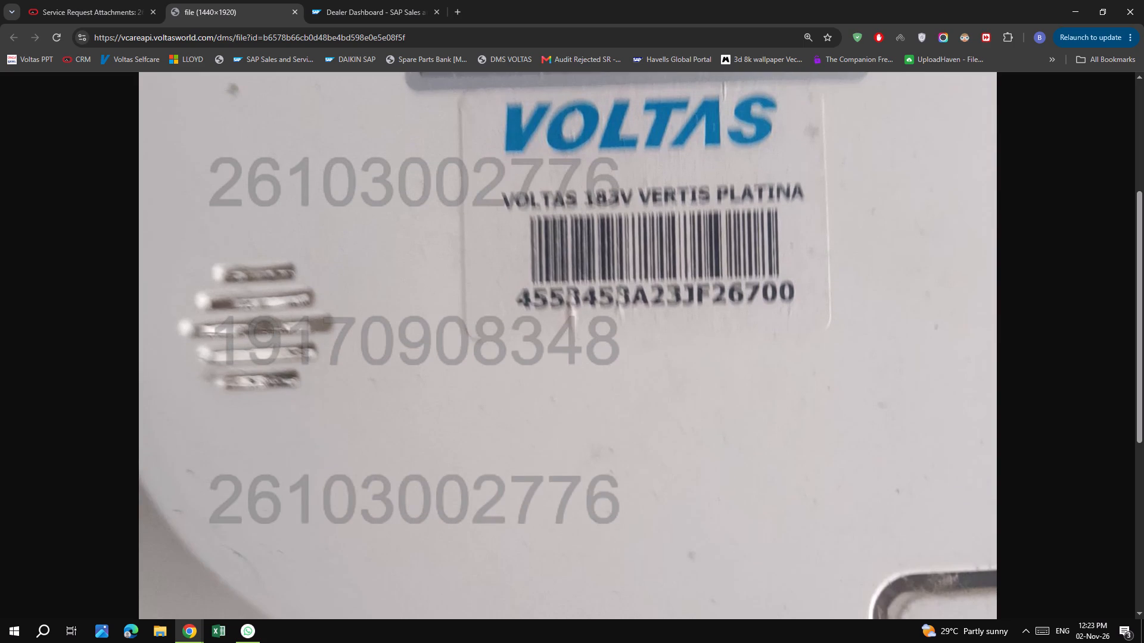
pyautogui.click(623, 388)
pyautogui.click(299, 13)
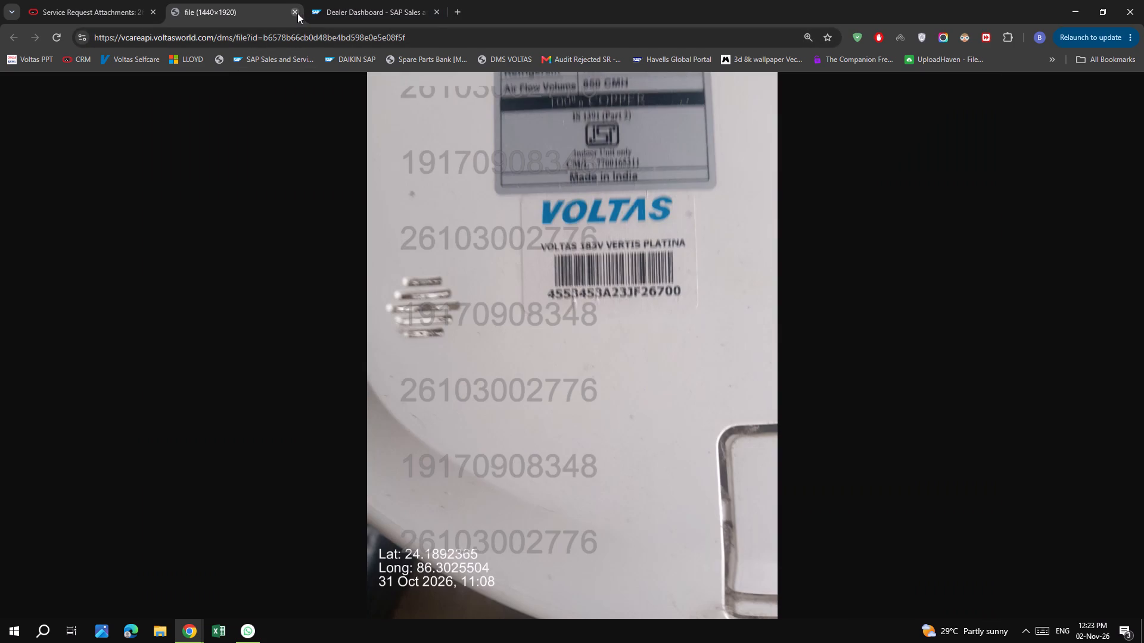
pyautogui.click(296, 12)
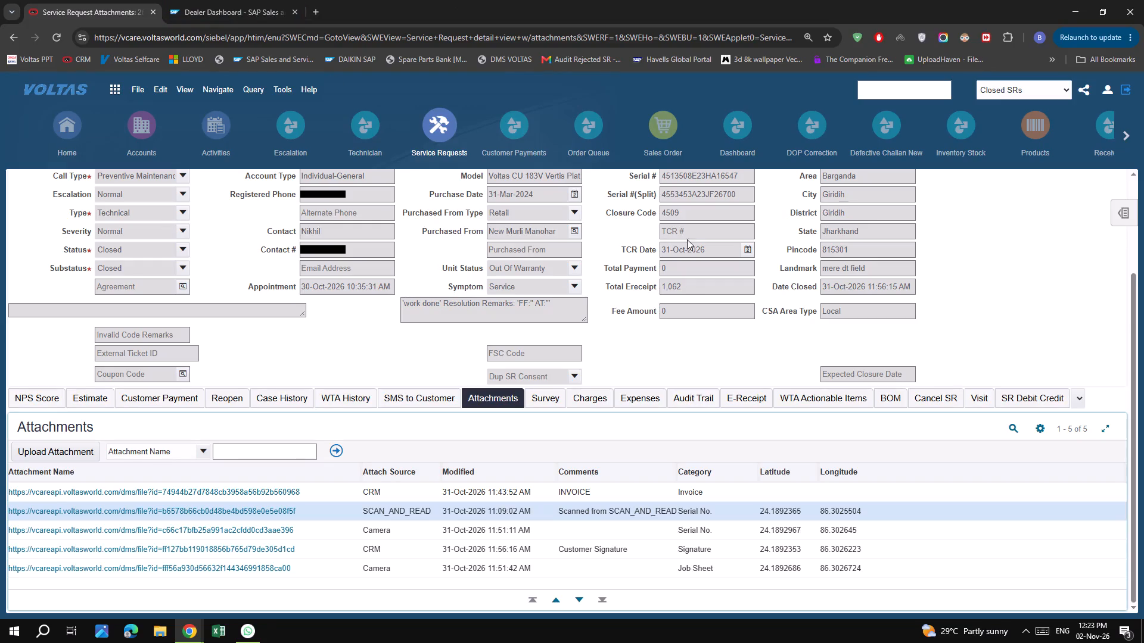
pyautogui.scroll(7, 1018, 298)
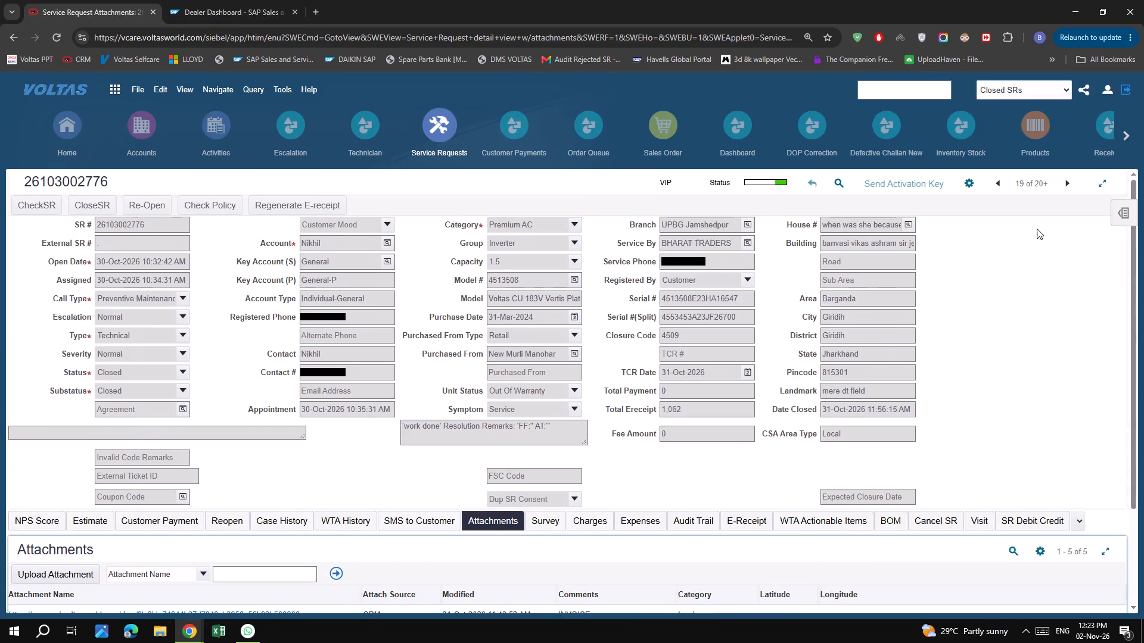
pyautogui.click(1061, 185)
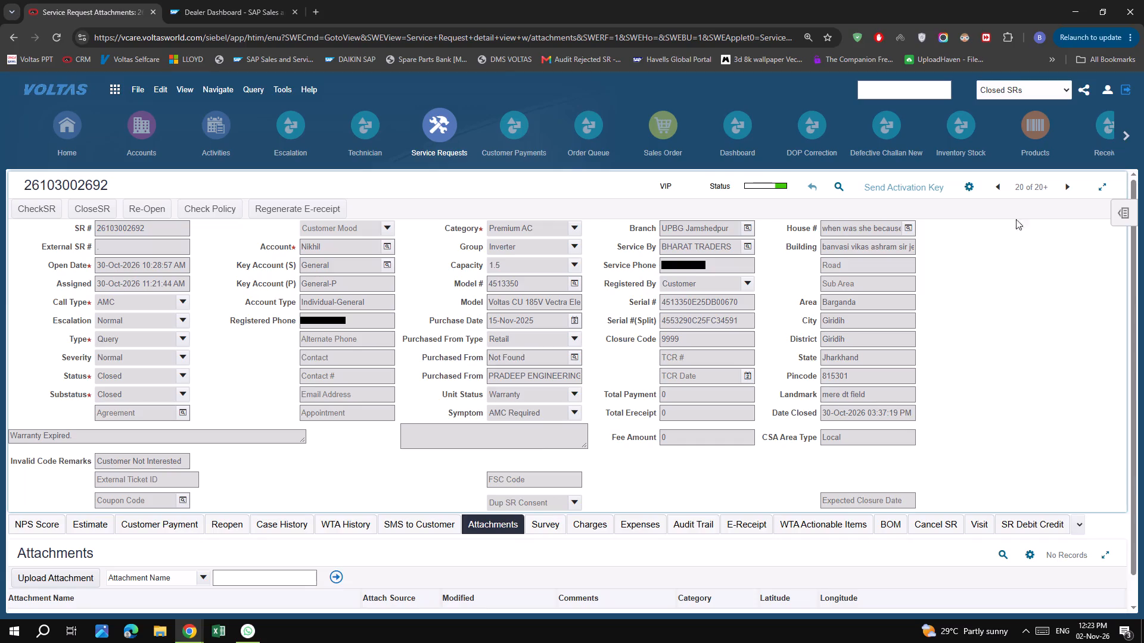
pyautogui.click(1061, 181)
pyautogui.scroll(-4, 269, 389)
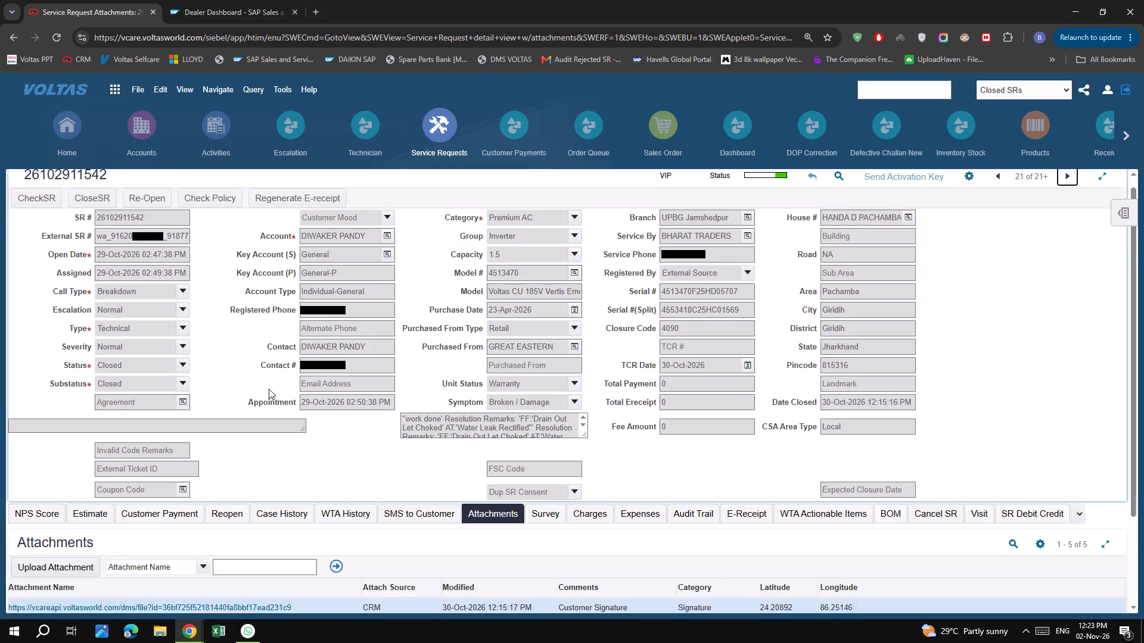
pyautogui.scroll(-2, 269, 389)
pyautogui.click(268, 548)
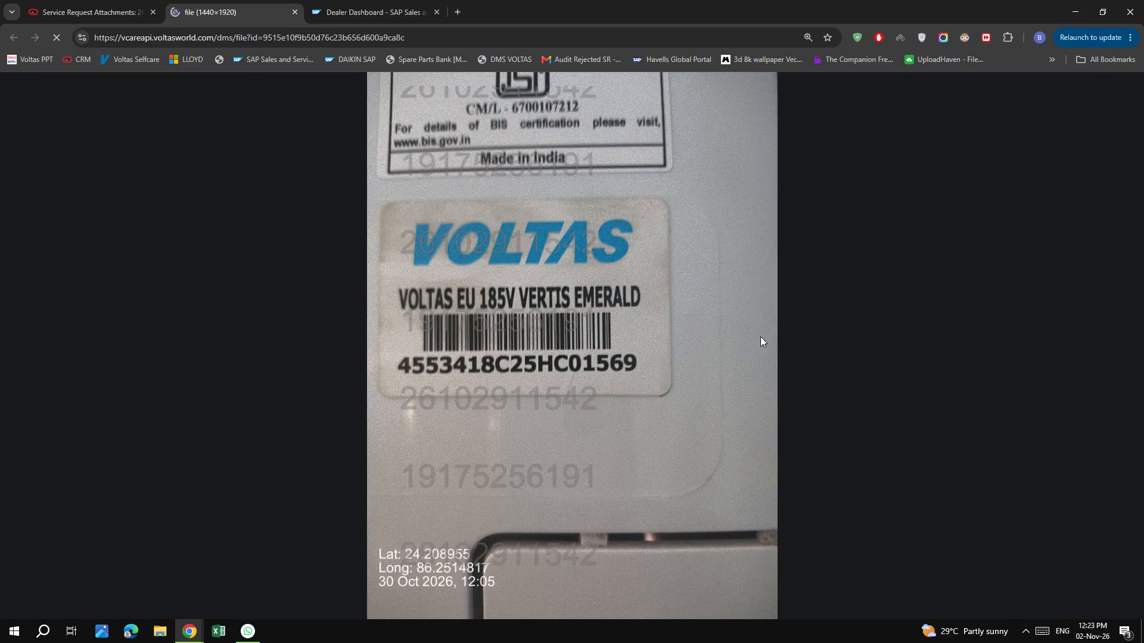
pyautogui.click(543, 316)
pyautogui.scroll(11, 543, 316)
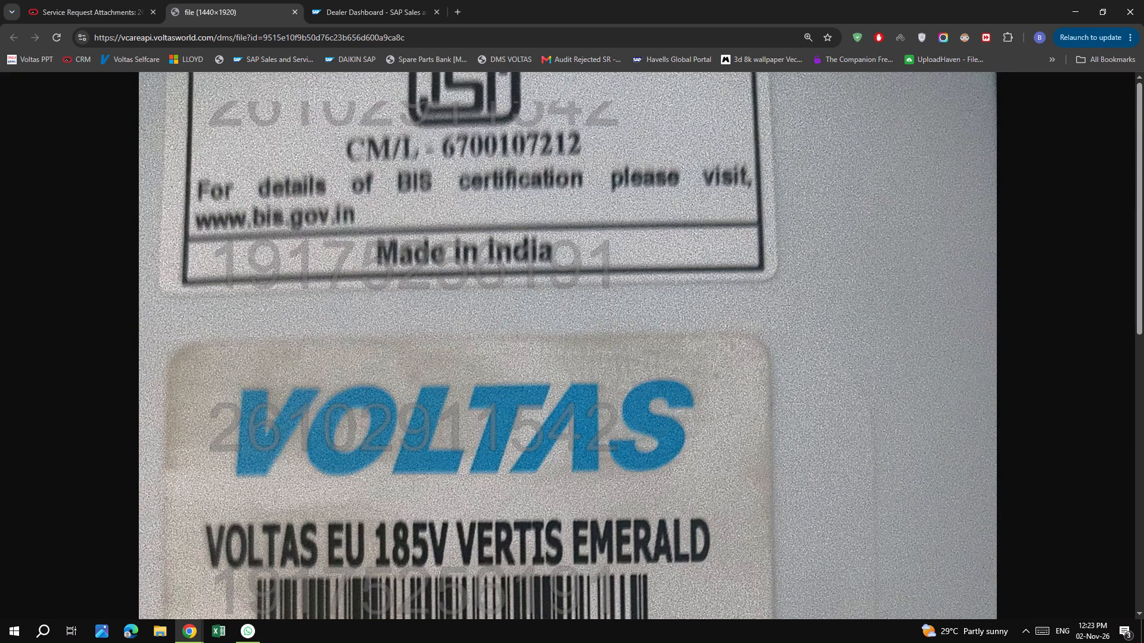
pyautogui.click(543, 316)
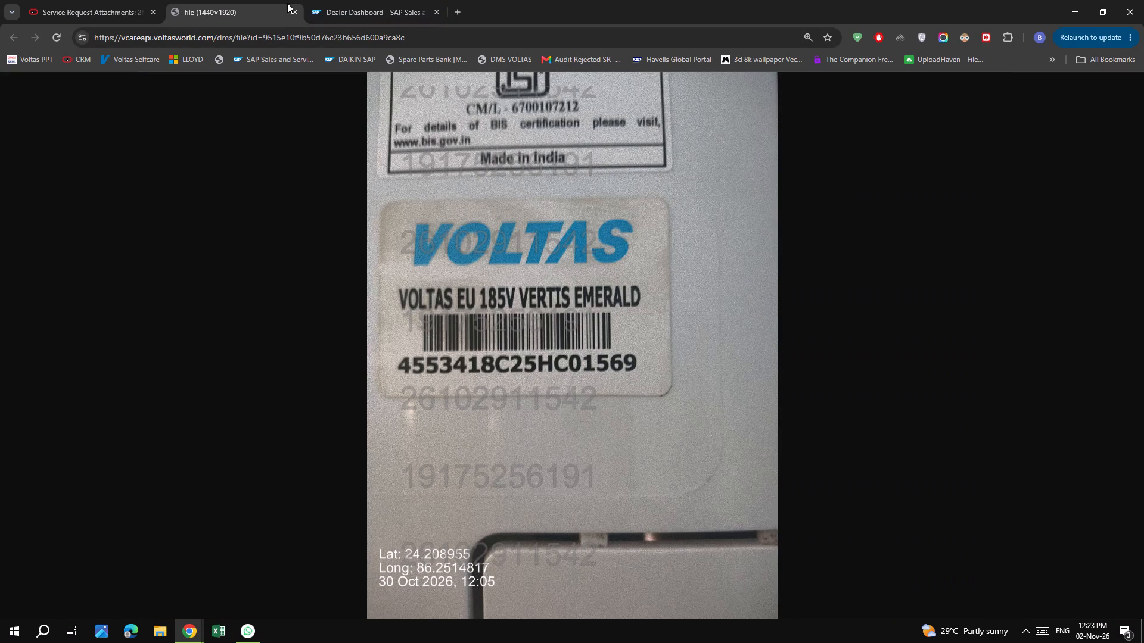
pyautogui.click(295, 11)
pyautogui.scroll(6, 802, 324)
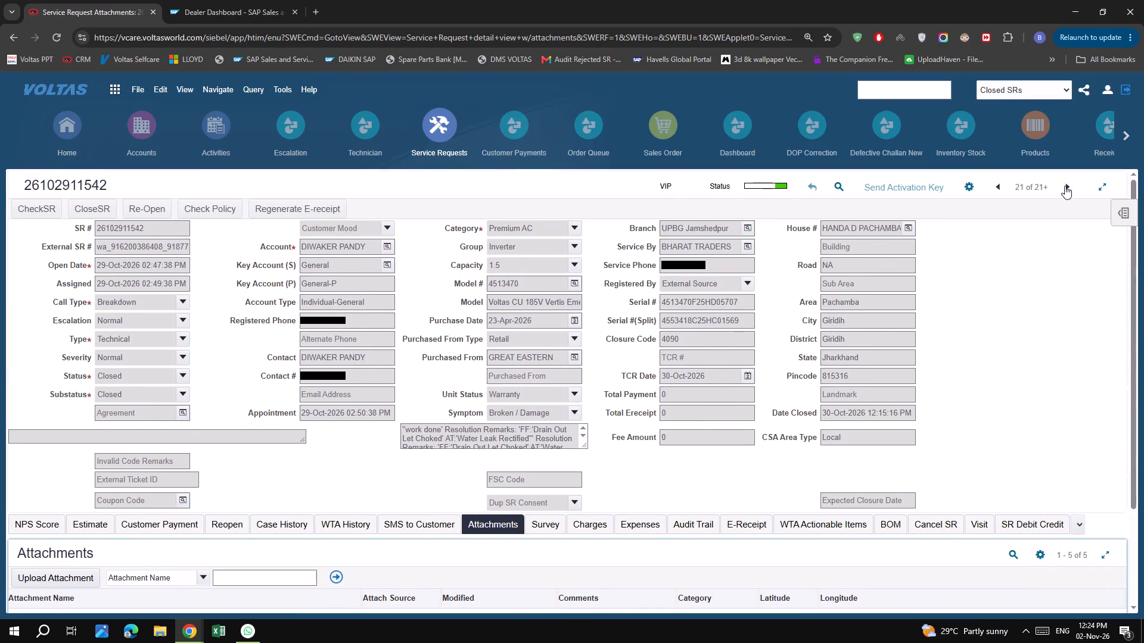
pyautogui.click(1065, 184)
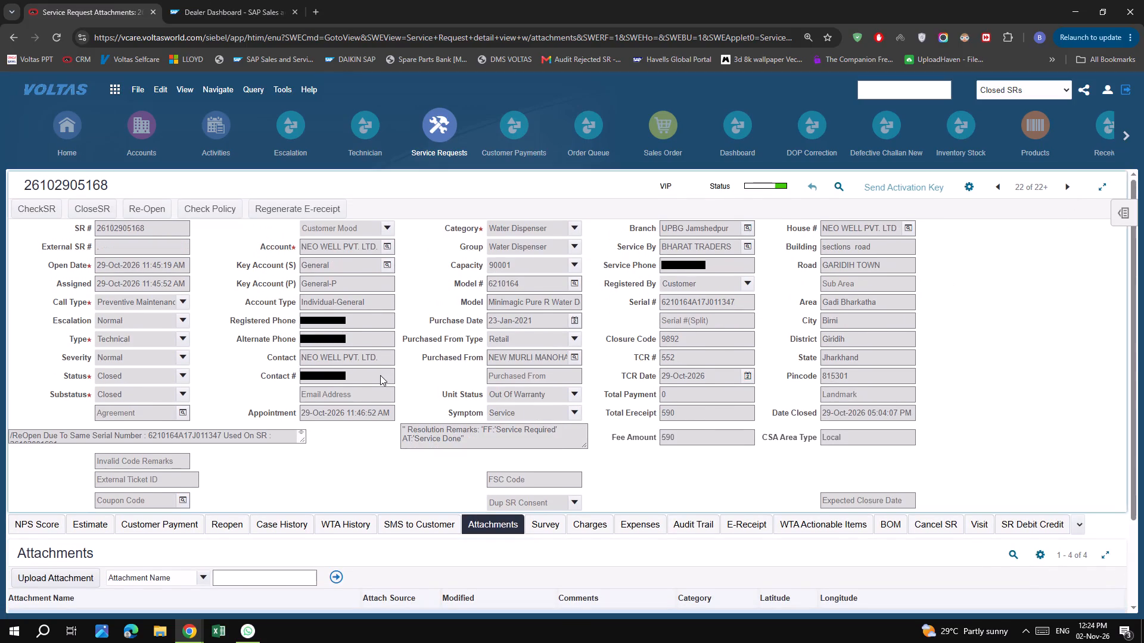
pyautogui.scroll(-7, 383, 397)
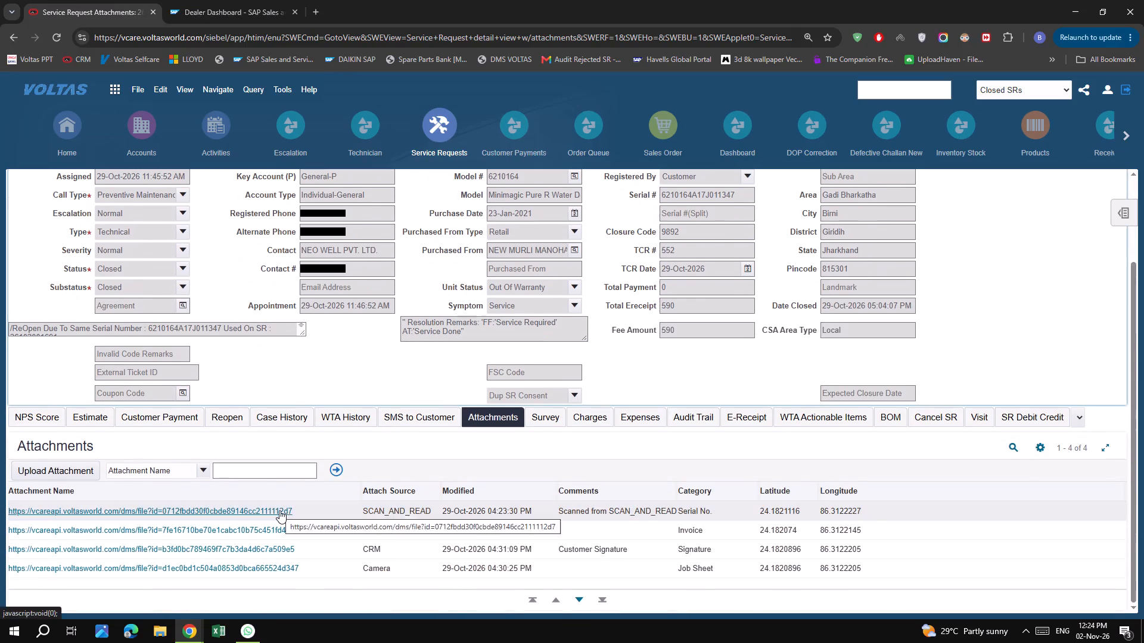
pyautogui.click(279, 510)
pyautogui.click(557, 311)
pyautogui.click(557, 311)
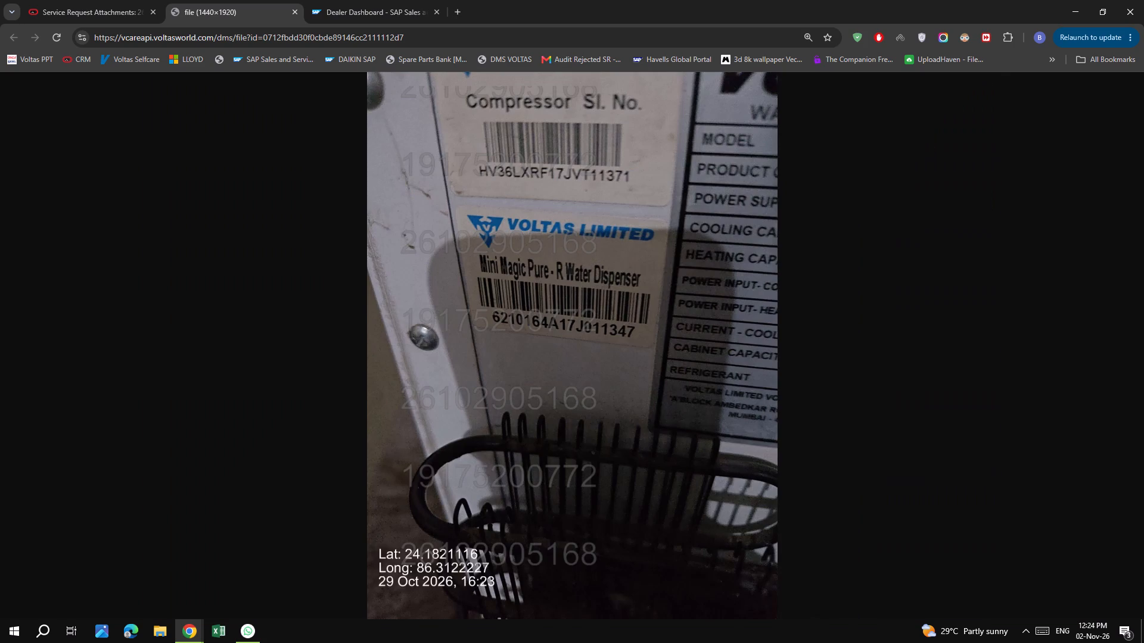
pyautogui.click(288, 10)
pyautogui.click(294, 9)
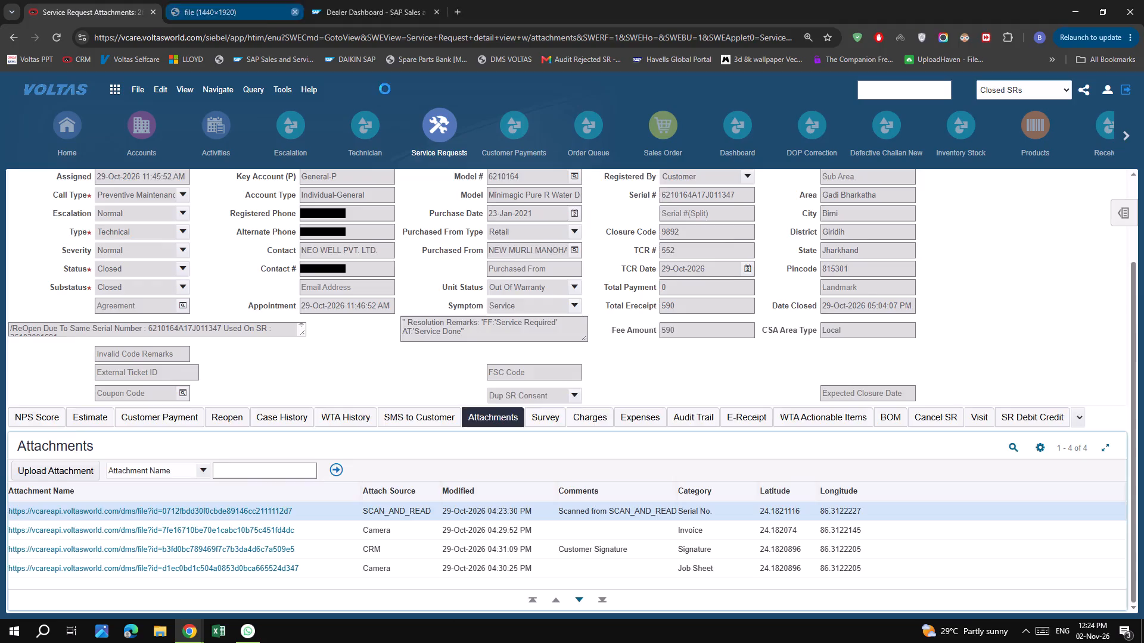
pyautogui.scroll(11, 711, 233)
pyautogui.click(1073, 190)
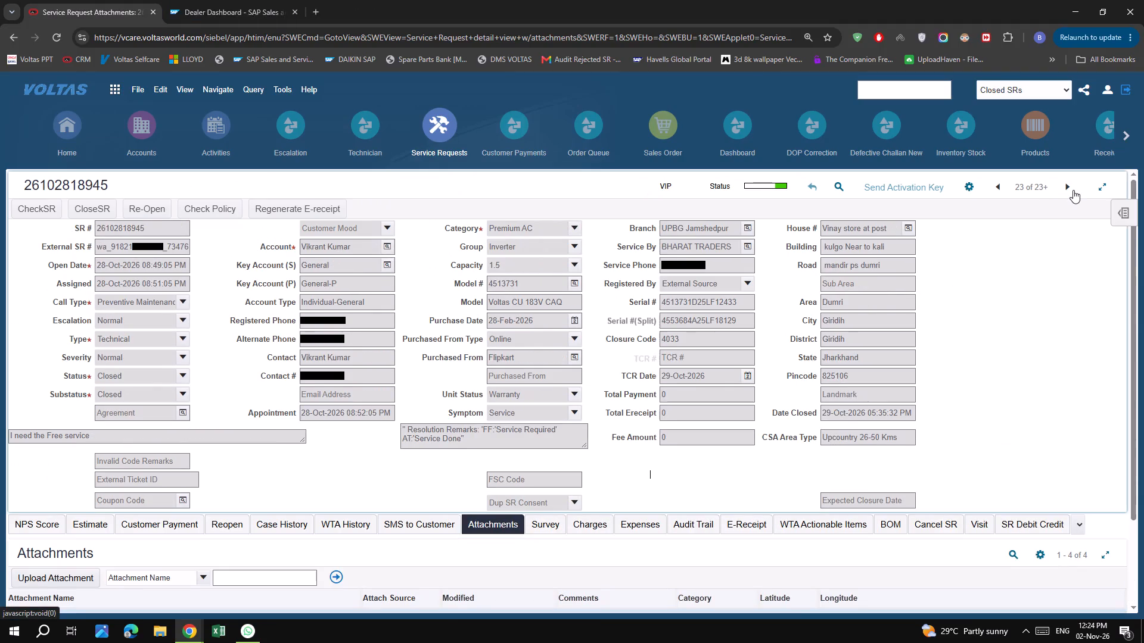
pyautogui.click(1073, 190)
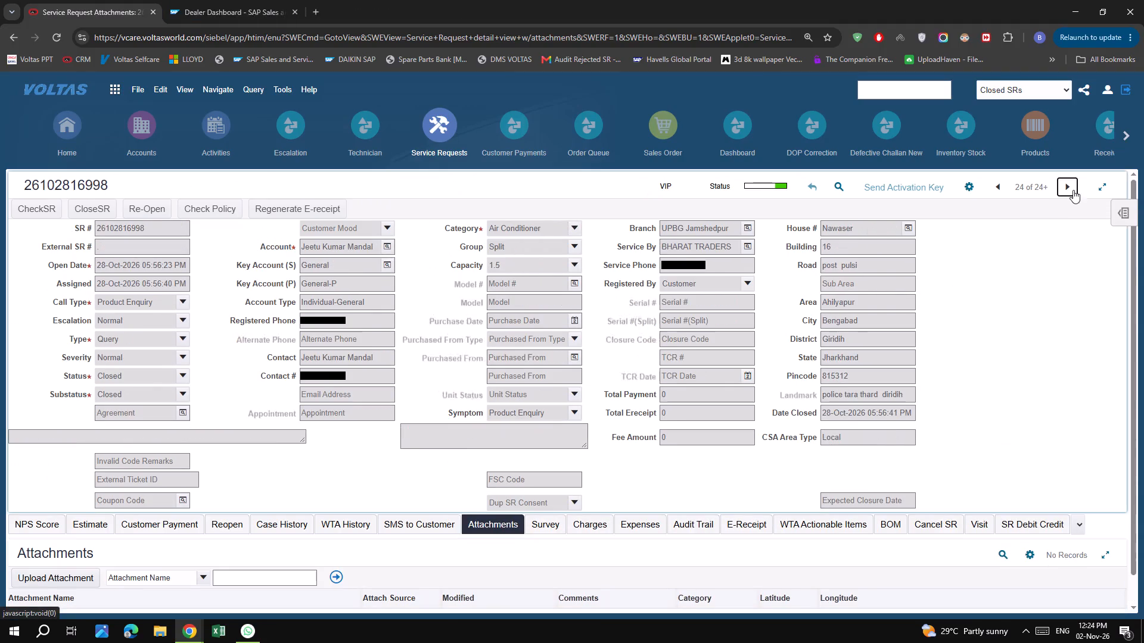
pyautogui.click(994, 187)
pyautogui.scroll(-7, 312, 333)
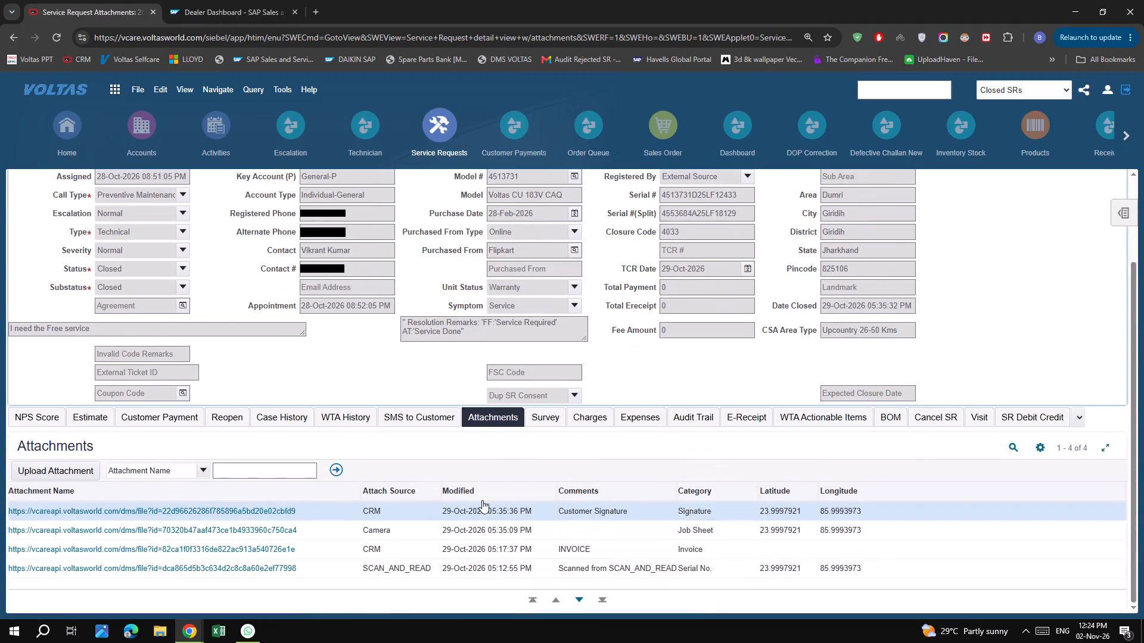
pyautogui.click(278, 566)
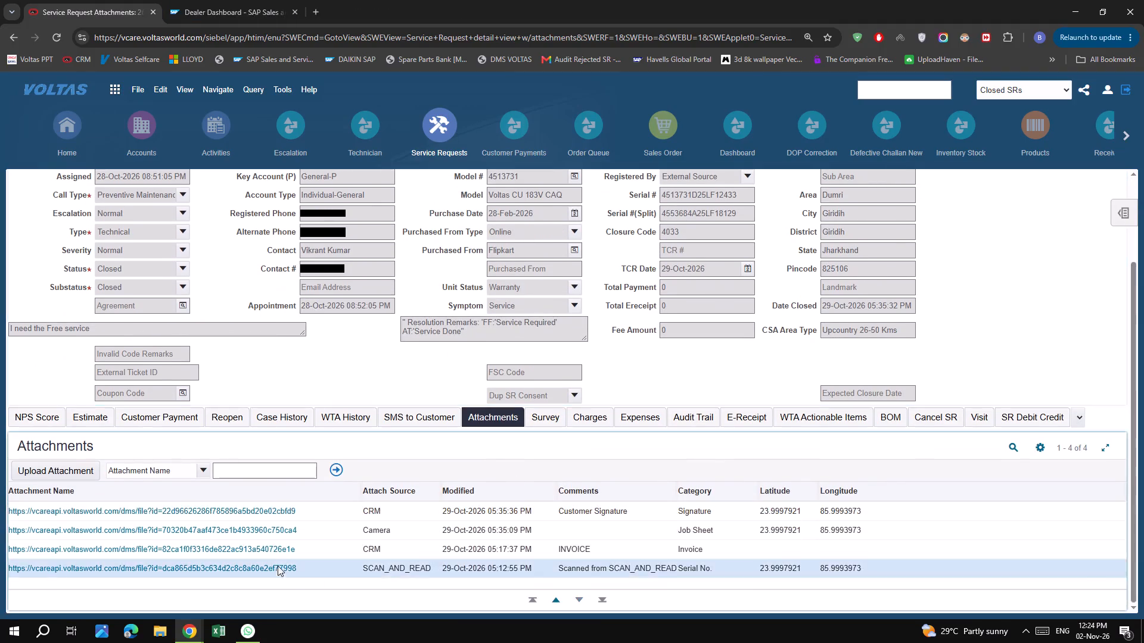
pyautogui.click(545, 467)
pyautogui.click(545, 467)
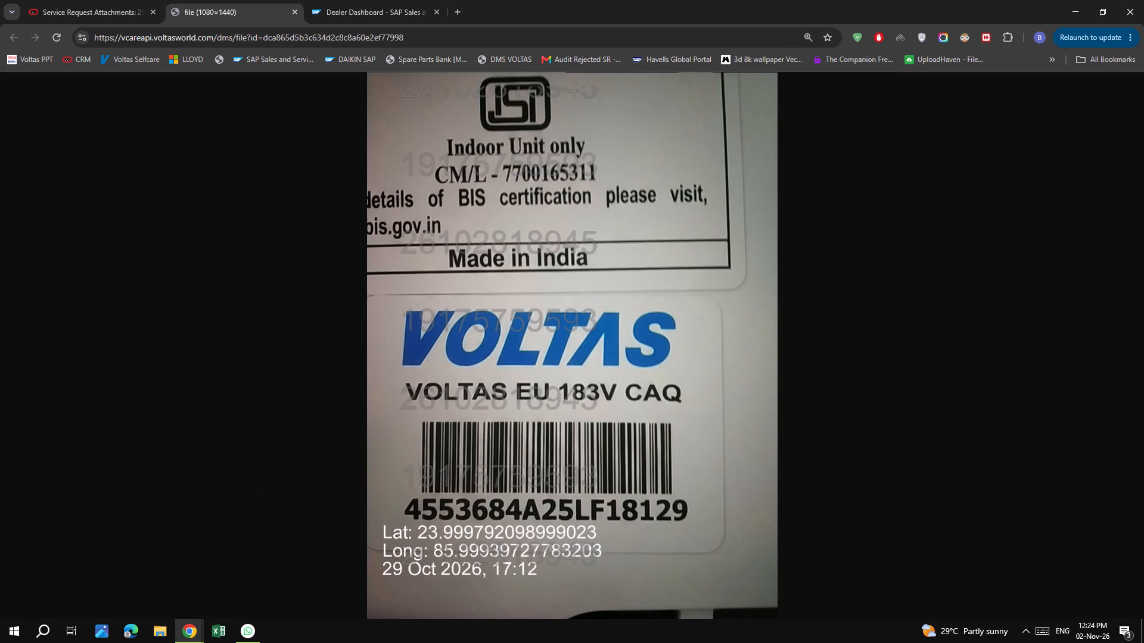
pyautogui.click(293, 14)
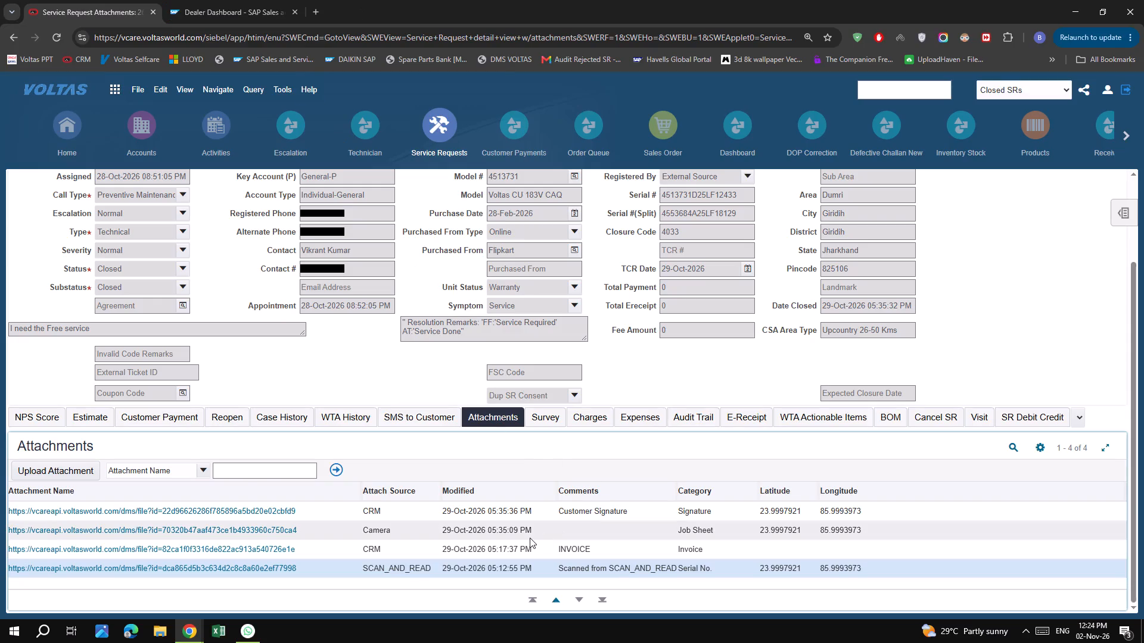
pyautogui.scroll(2, 831, 529)
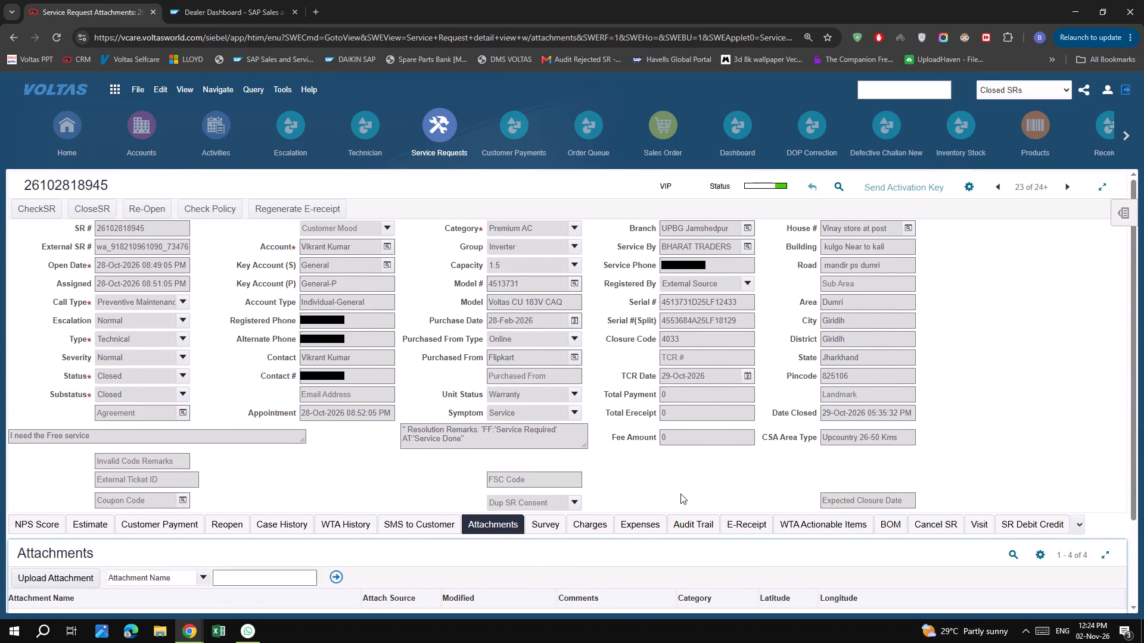
pyautogui.scroll(-6, 524, 461)
pyautogui.click(257, 567)
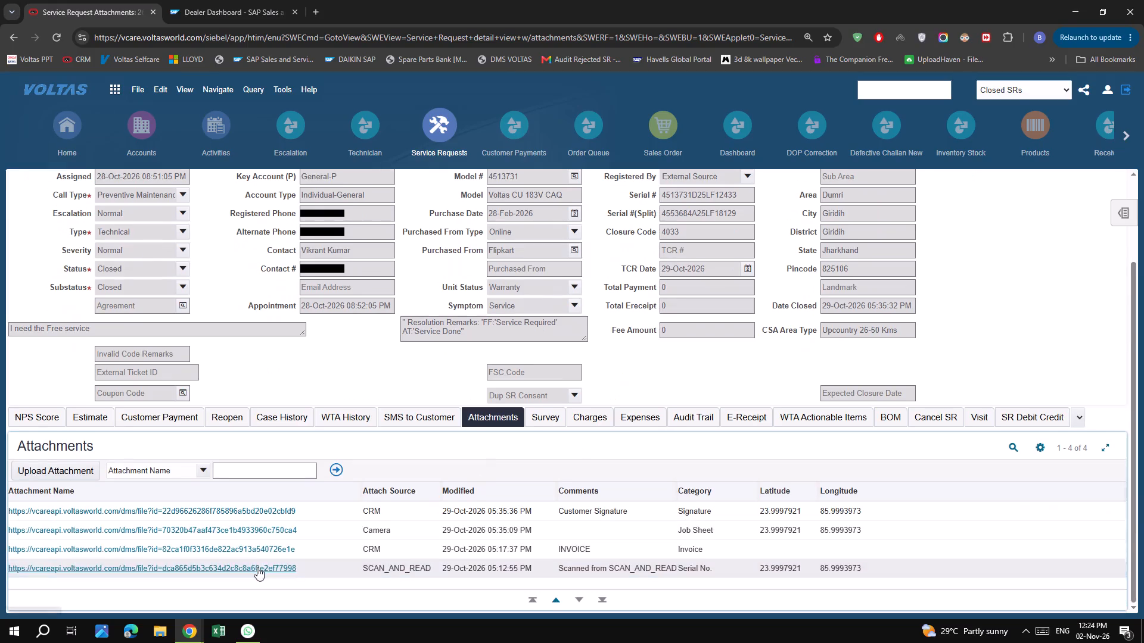
pyautogui.click(539, 488)
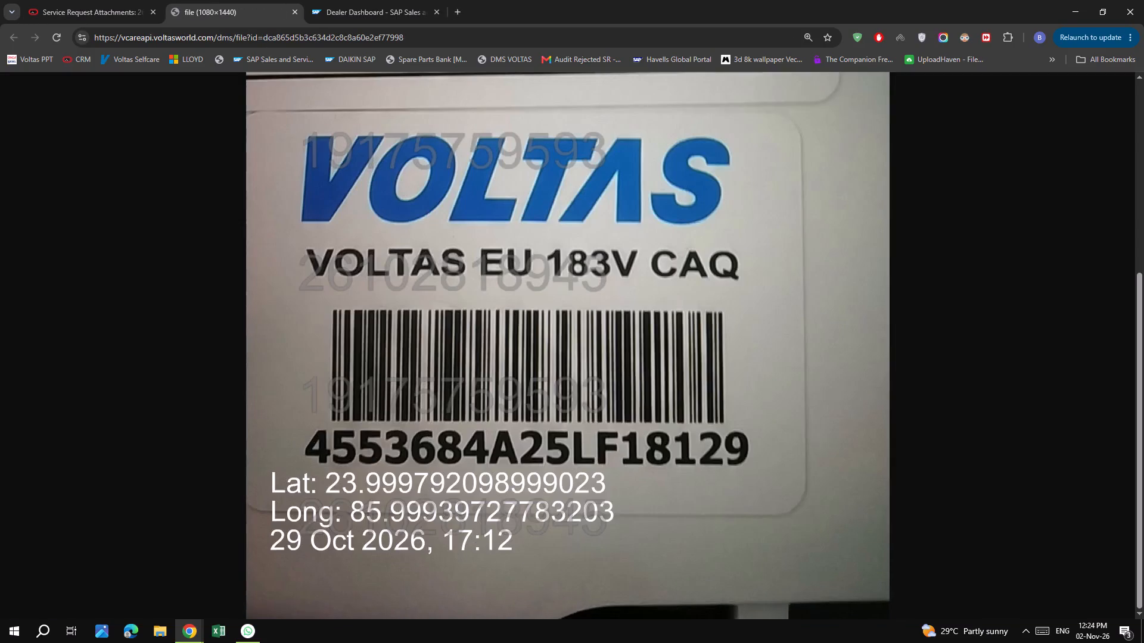
pyautogui.scroll(6, 539, 488)
pyautogui.click(539, 488)
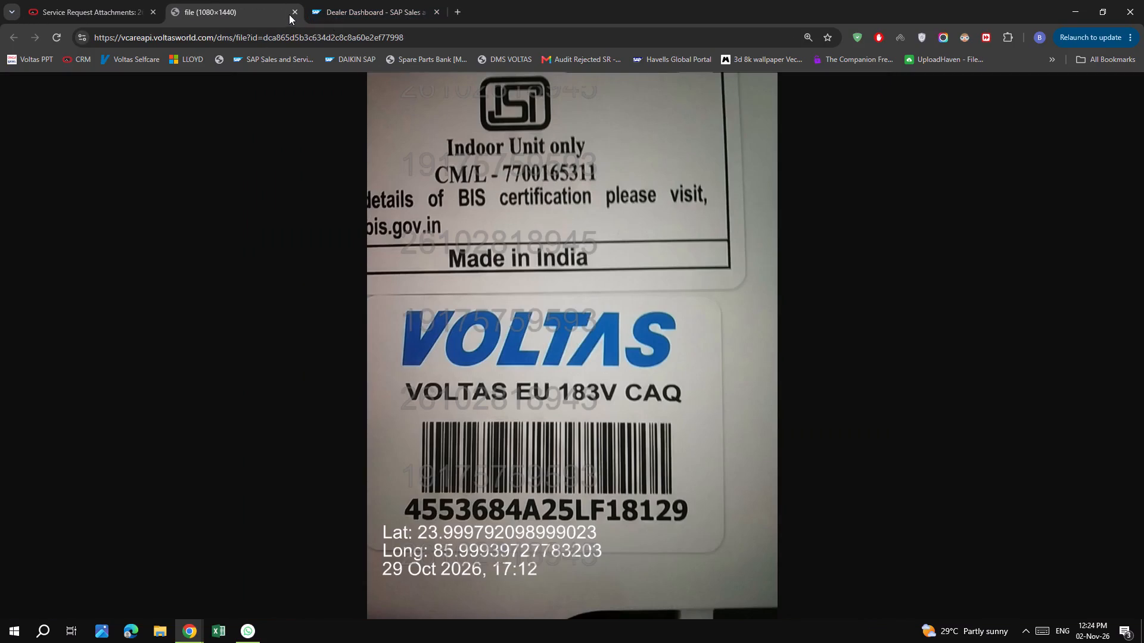
pyautogui.click(294, 10)
pyautogui.scroll(6, 991, 329)
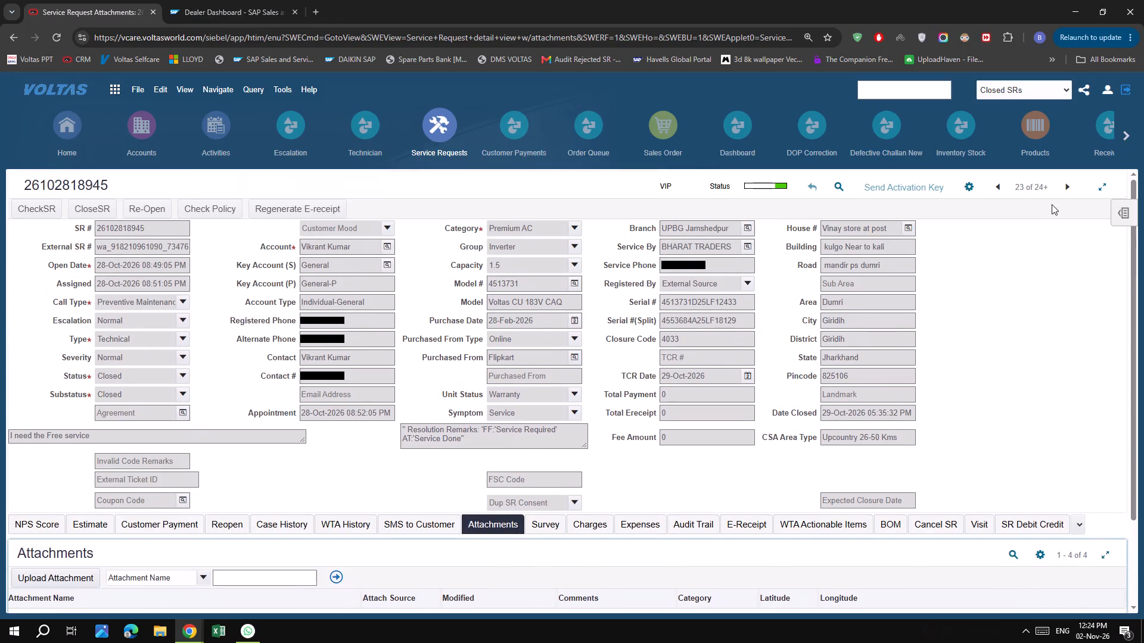
pyautogui.click(1062, 191)
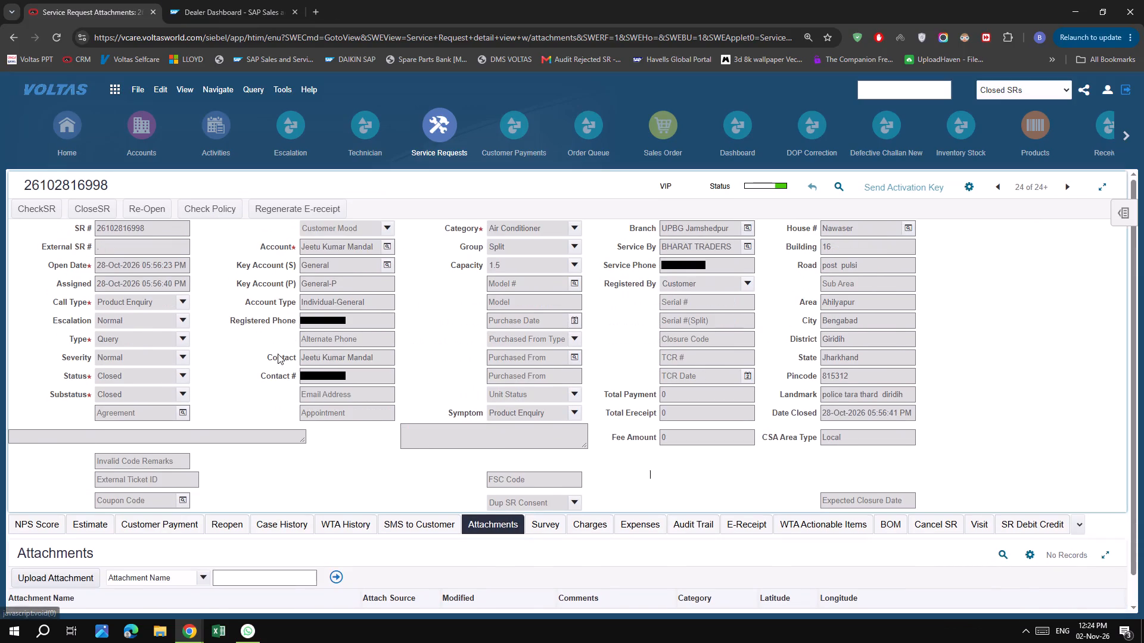
pyautogui.click(1065, 185)
pyautogui.scroll(-7, 510, 319)
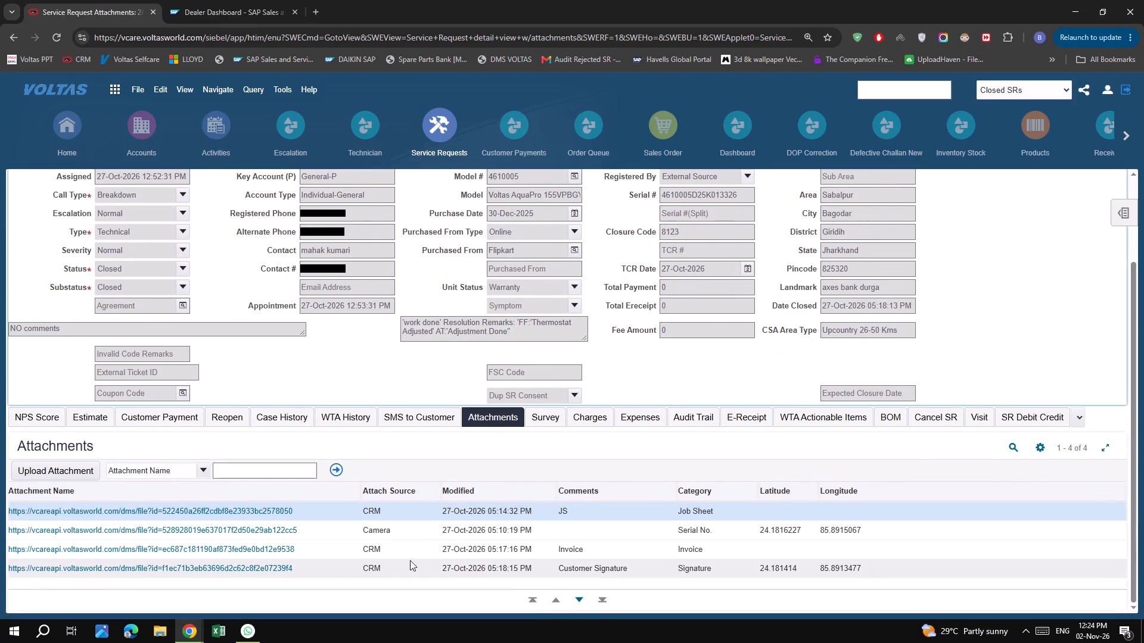
pyautogui.click(254, 532)
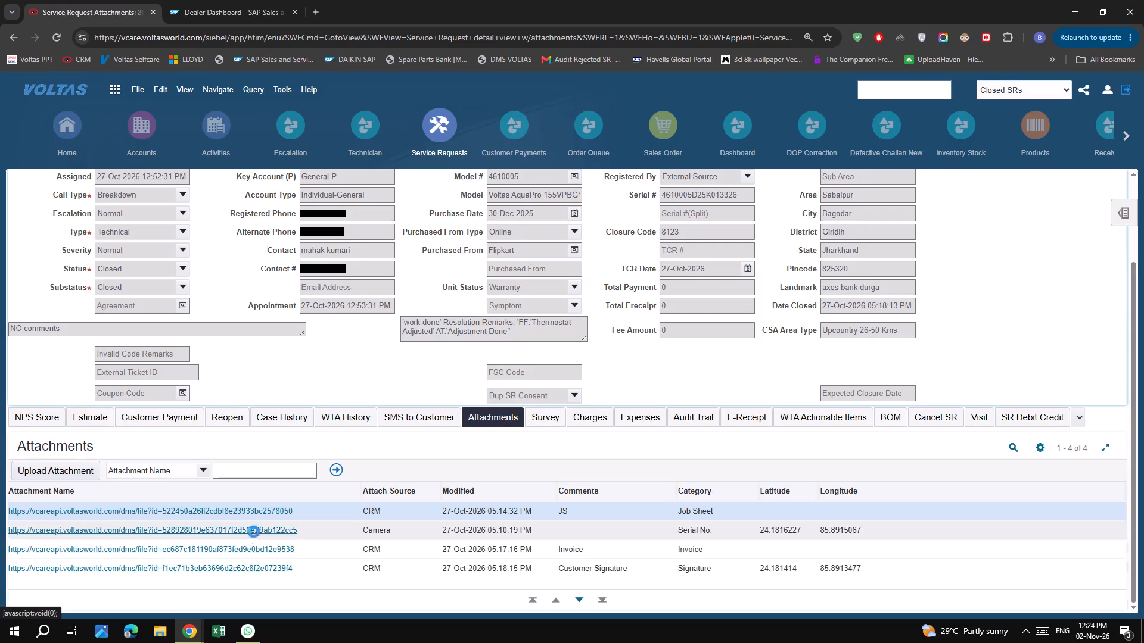
pyautogui.doubleClick(526, 344)
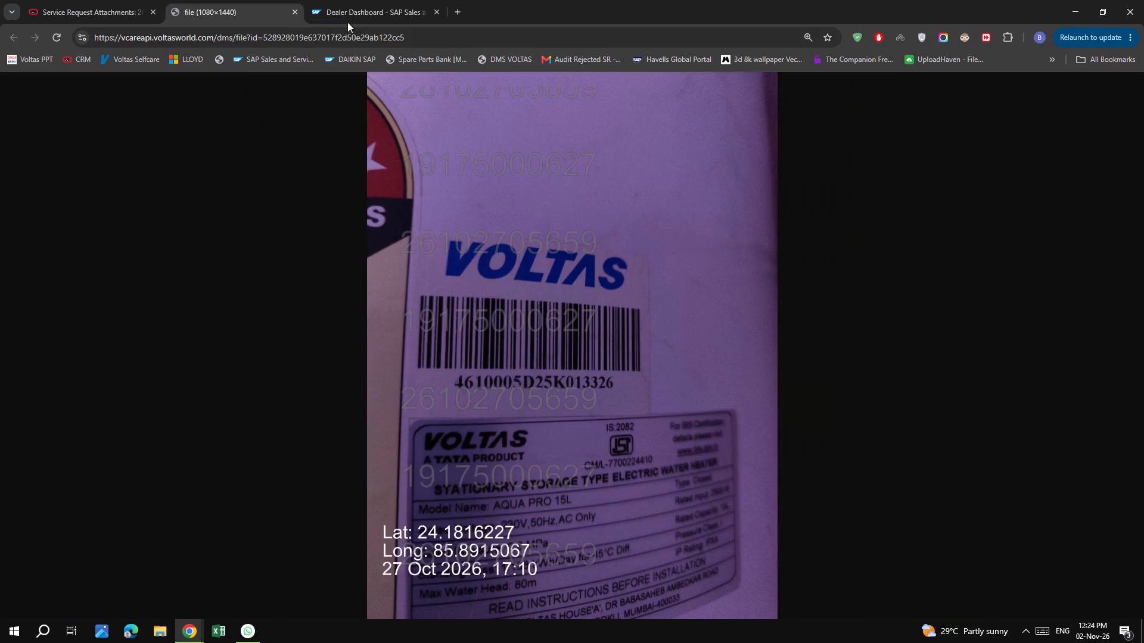
pyautogui.click(296, 13)
pyautogui.scroll(7, 788, 503)
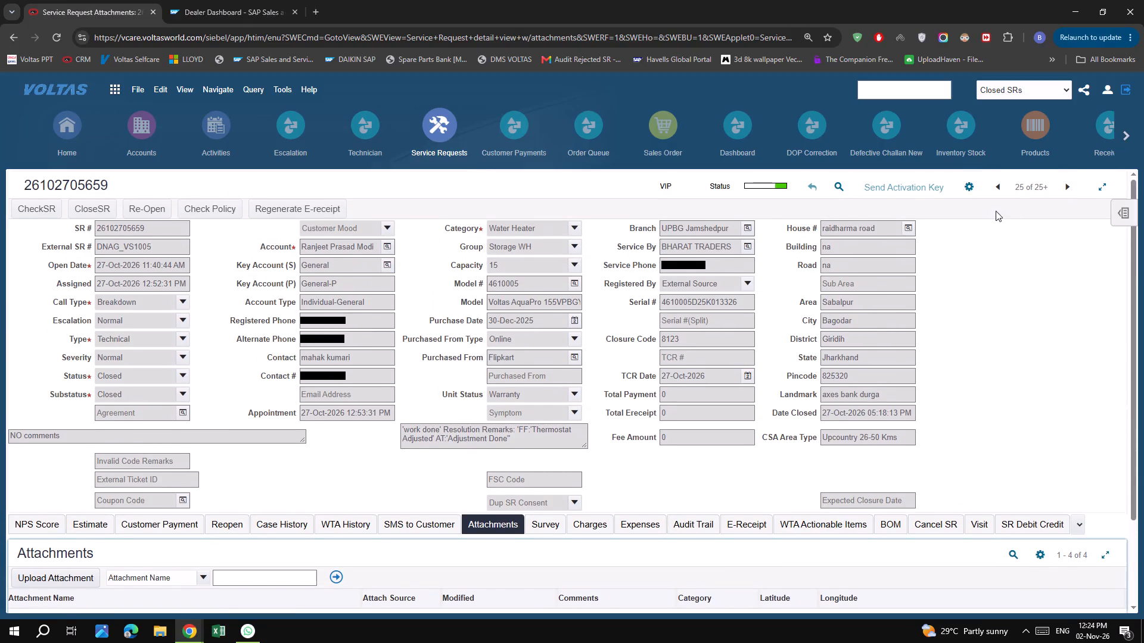
pyautogui.click(1067, 189)
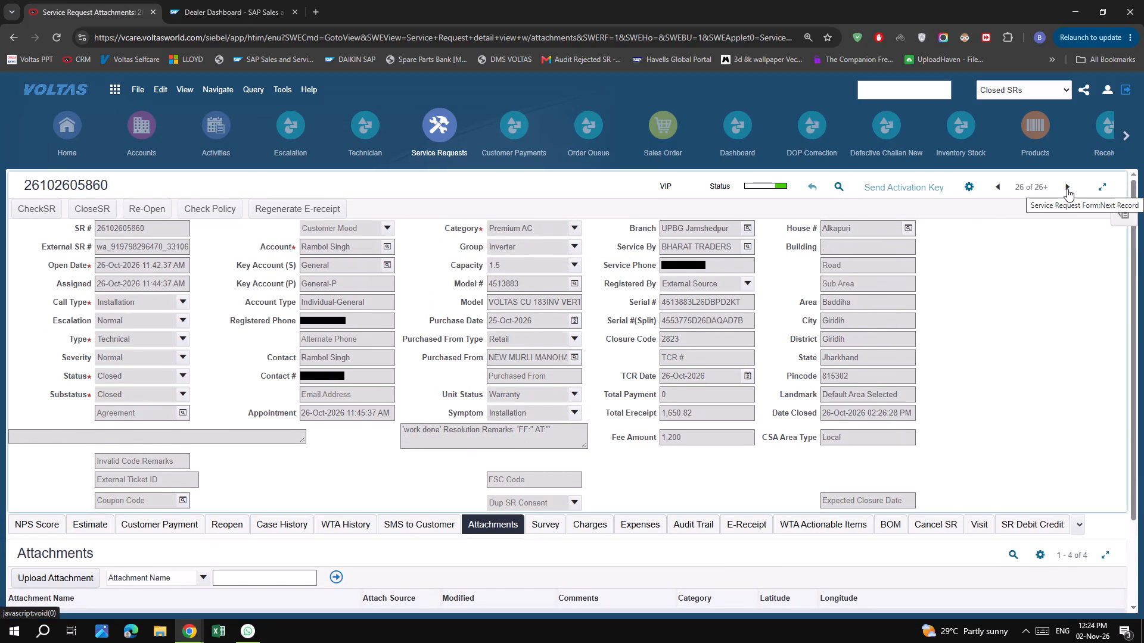
pyautogui.scroll(-6, 425, 438)
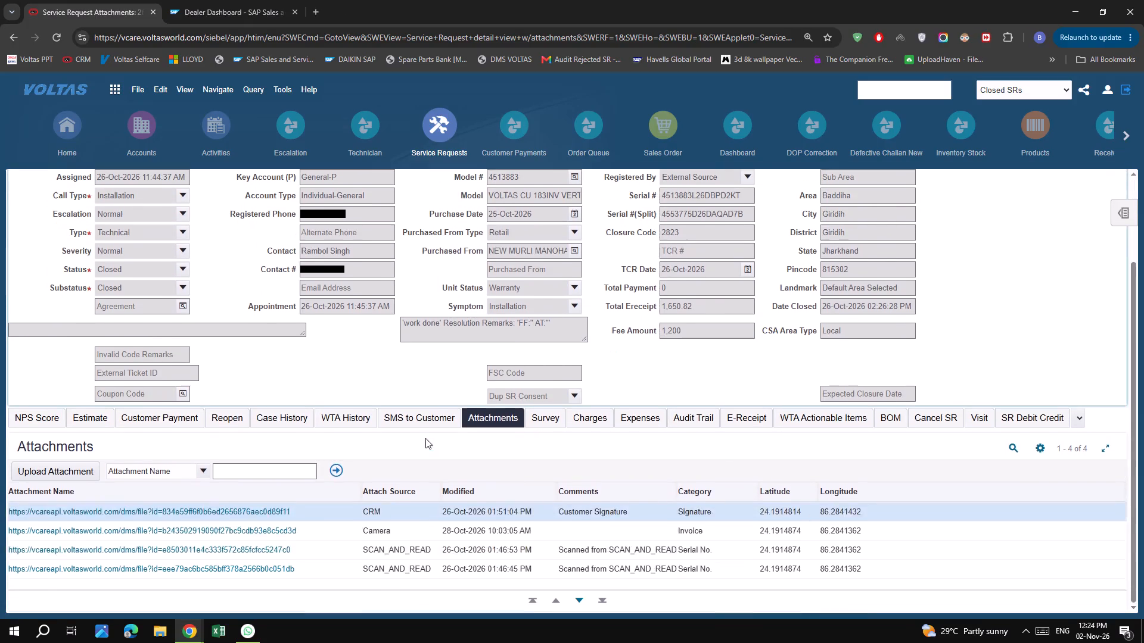
pyautogui.click(271, 547)
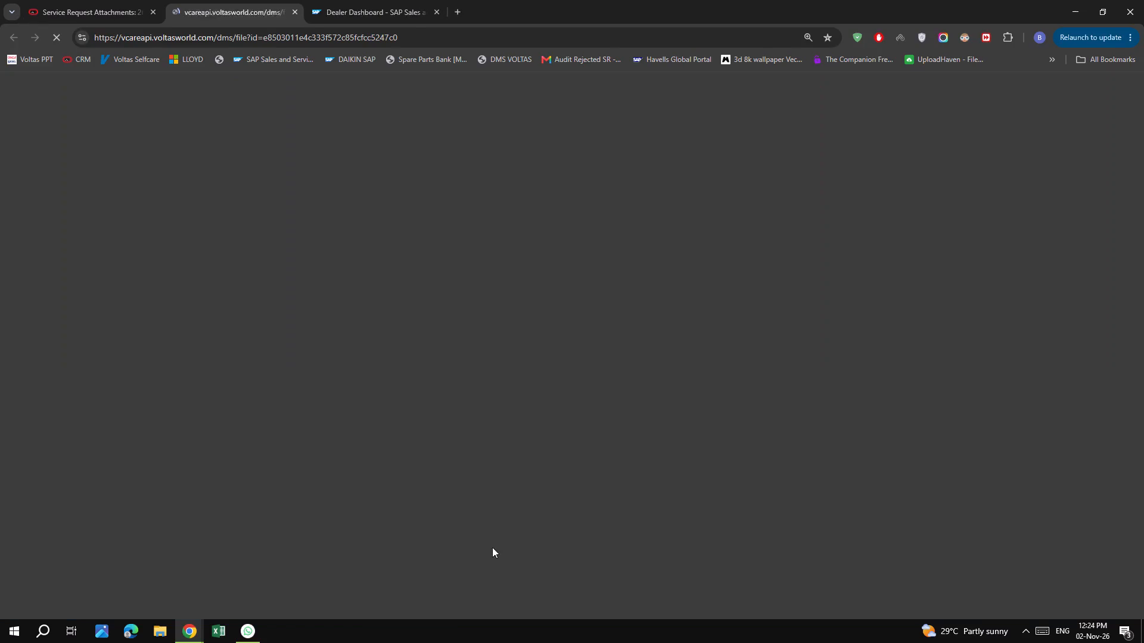
pyautogui.click(552, 353)
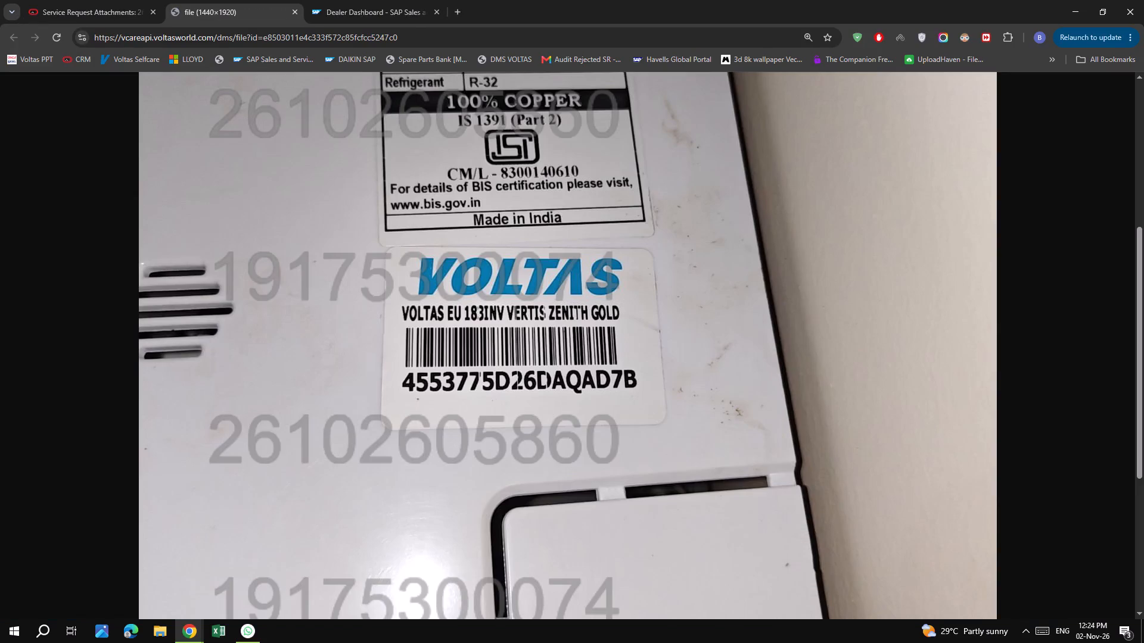
pyautogui.scroll(2, 549, 357)
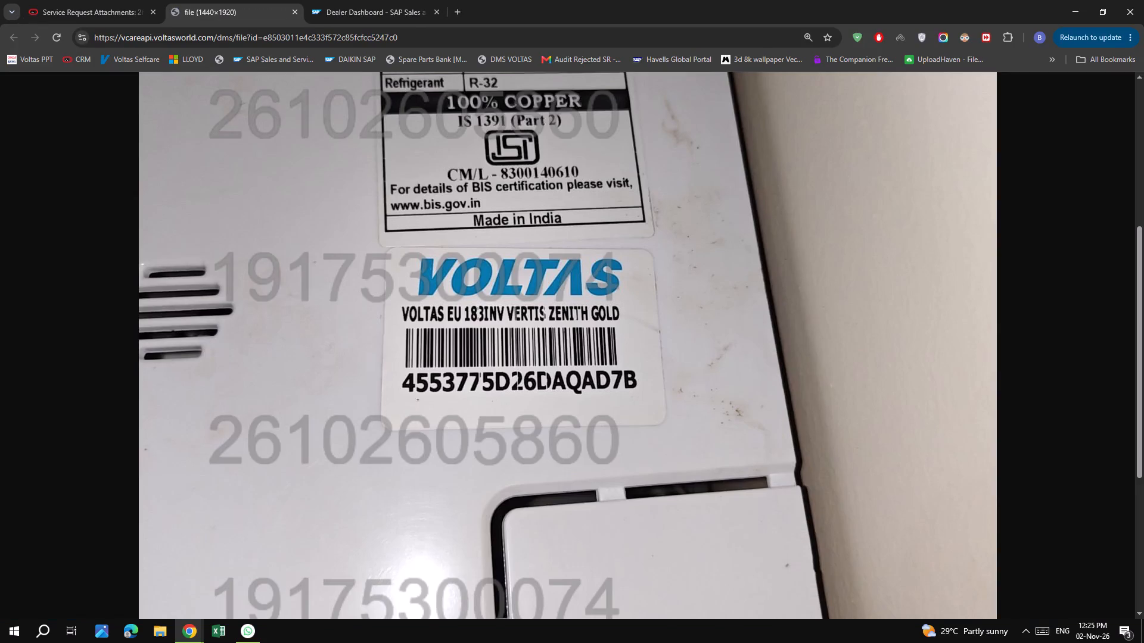
pyautogui.scroll(4, 549, 357)
pyautogui.click(292, 10)
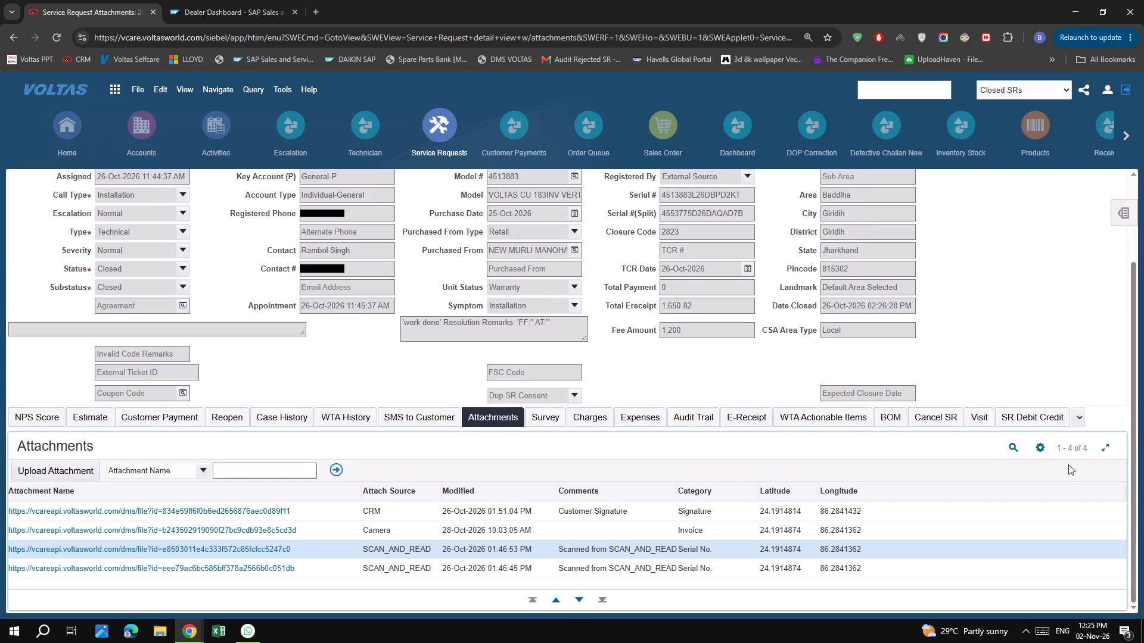
pyautogui.scroll(12, 994, 462)
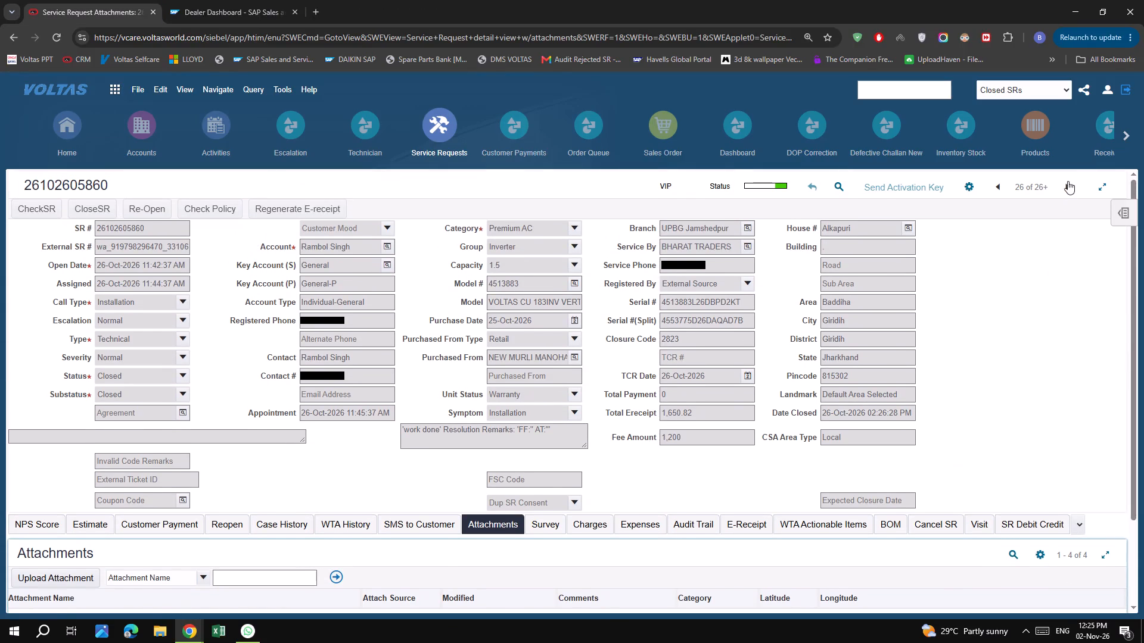
pyautogui.click(1069, 180)
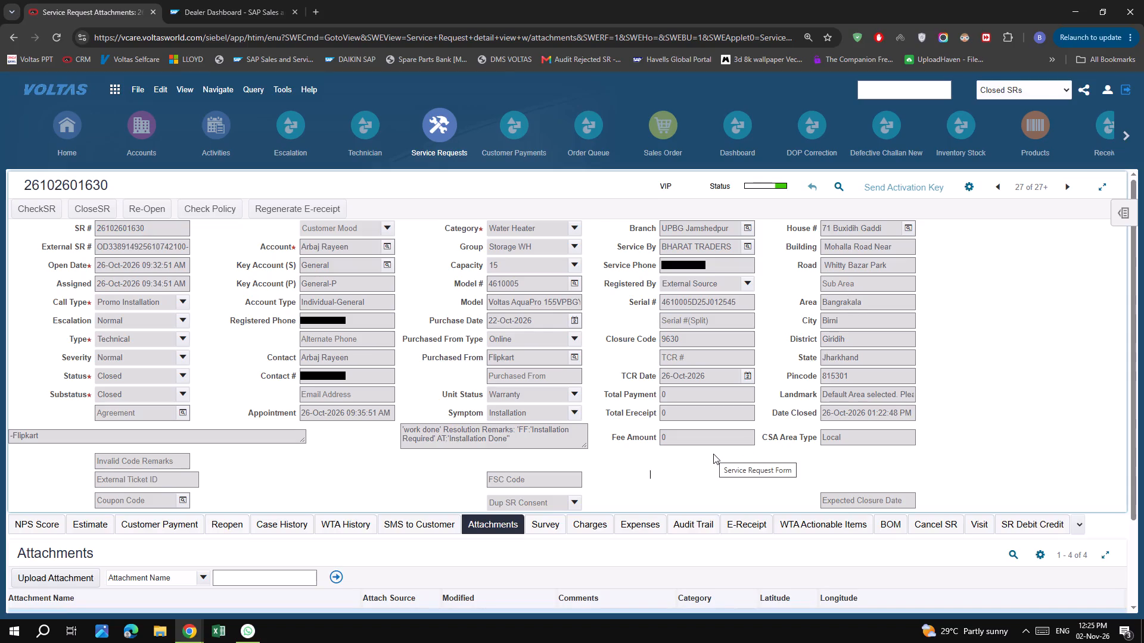
pyautogui.scroll(-2, 665, 472)
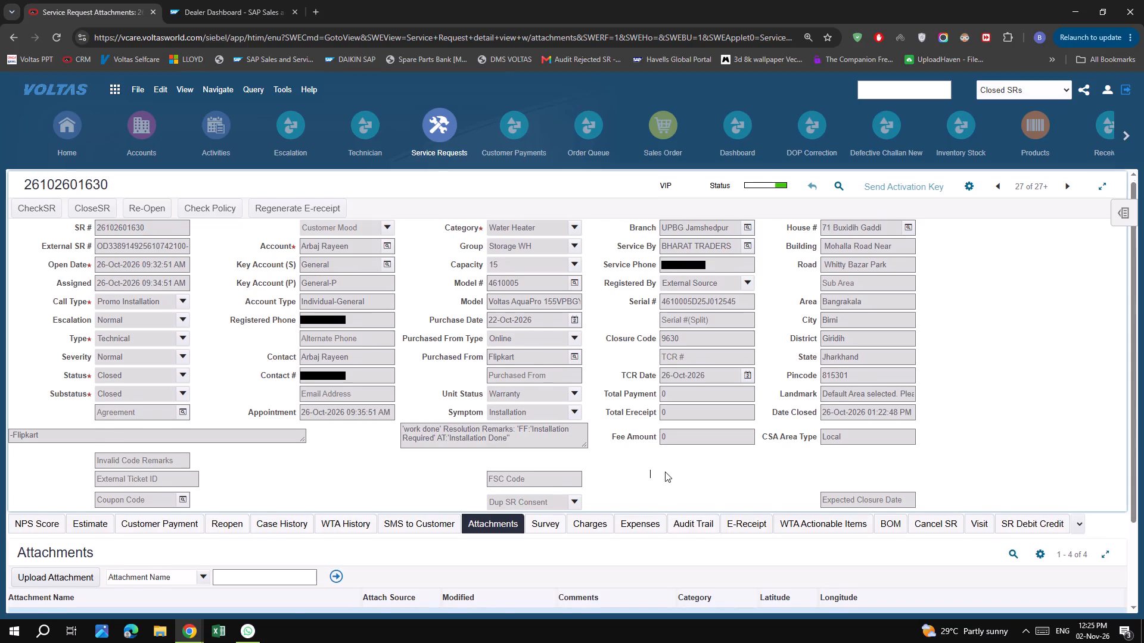
pyautogui.scroll(-2, 665, 472)
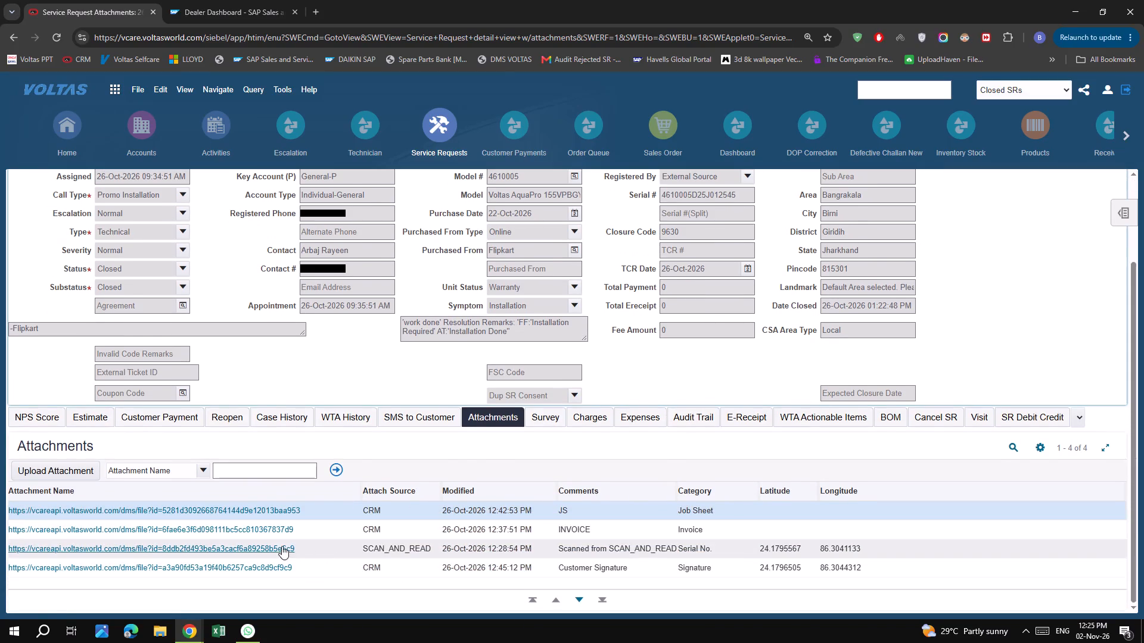
pyautogui.click(282, 546)
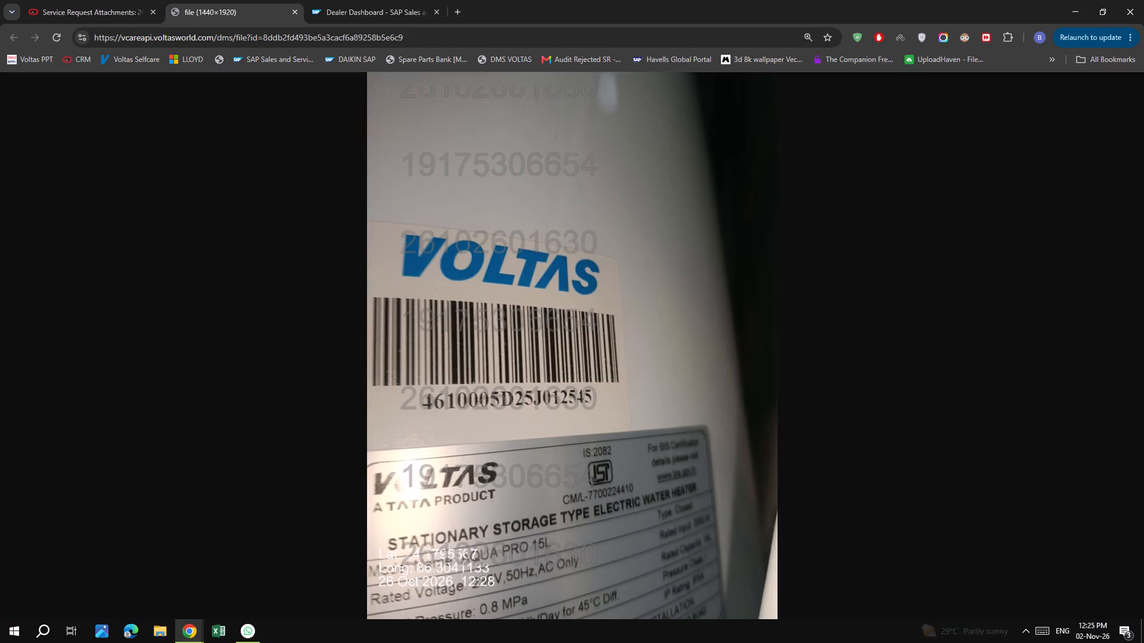
pyautogui.click(296, 13)
pyautogui.scroll(7, 872, 316)
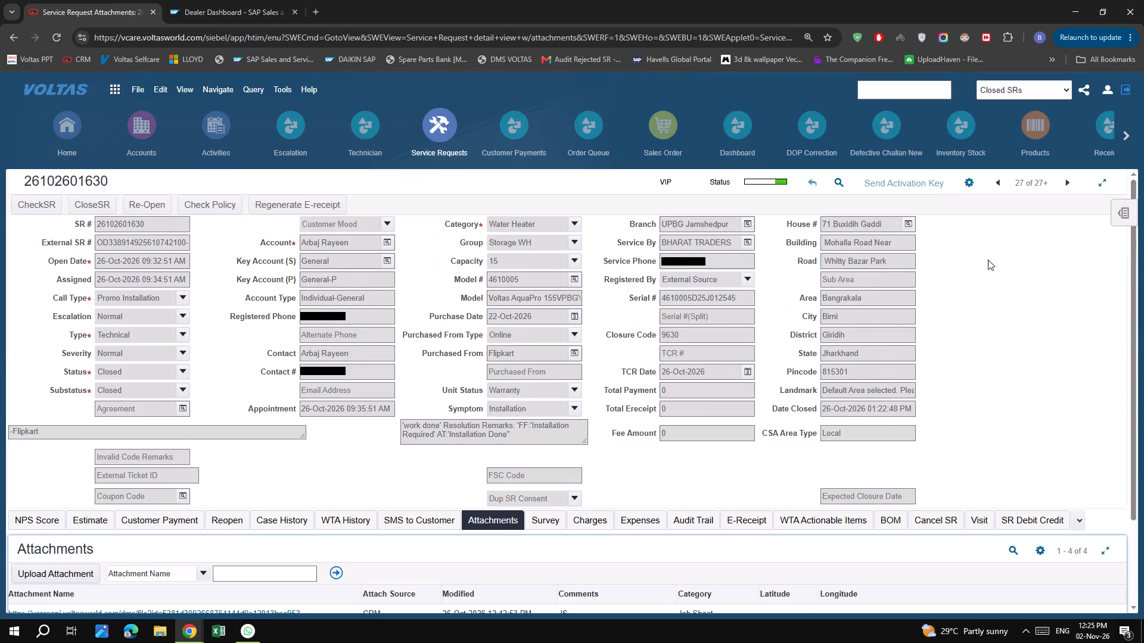
pyautogui.click(1070, 188)
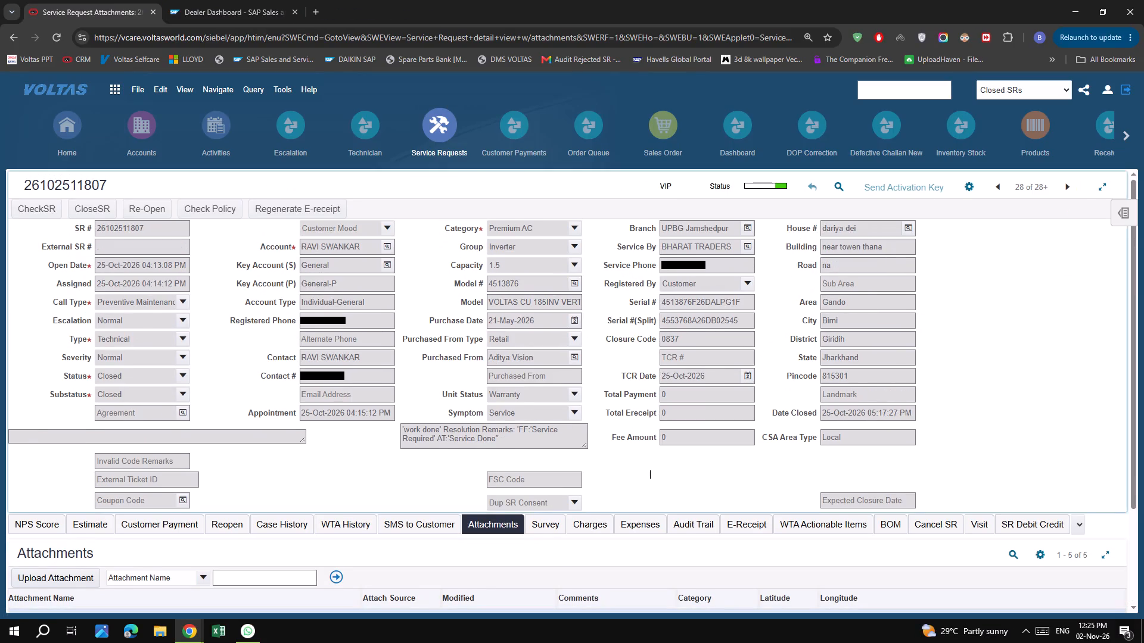
pyautogui.scroll(-3, 647, 360)
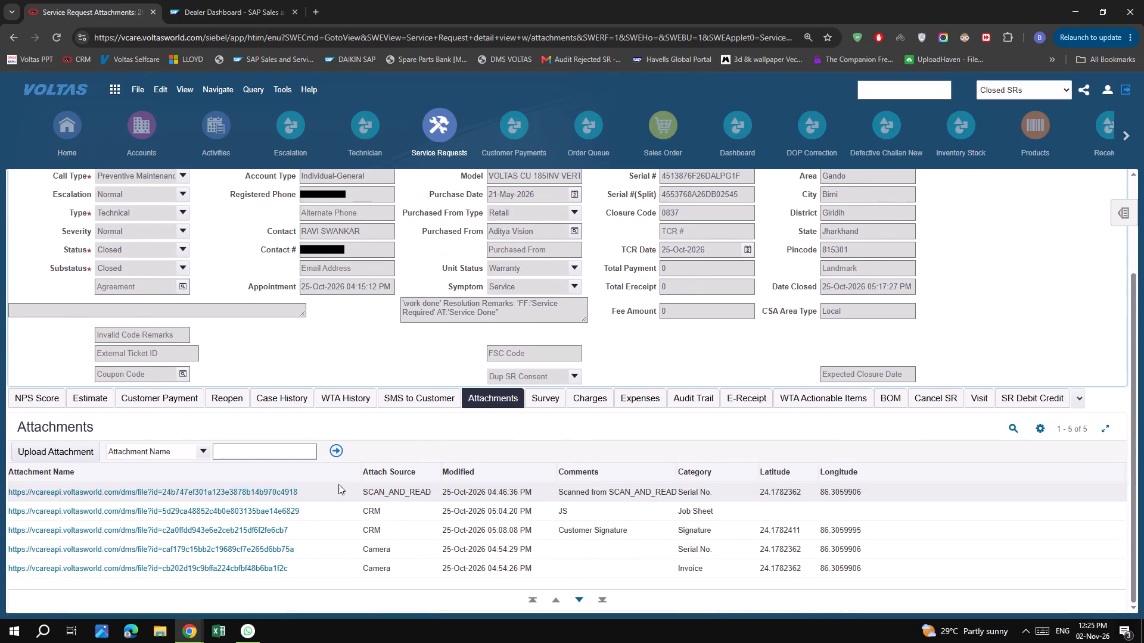
pyautogui.click(260, 490)
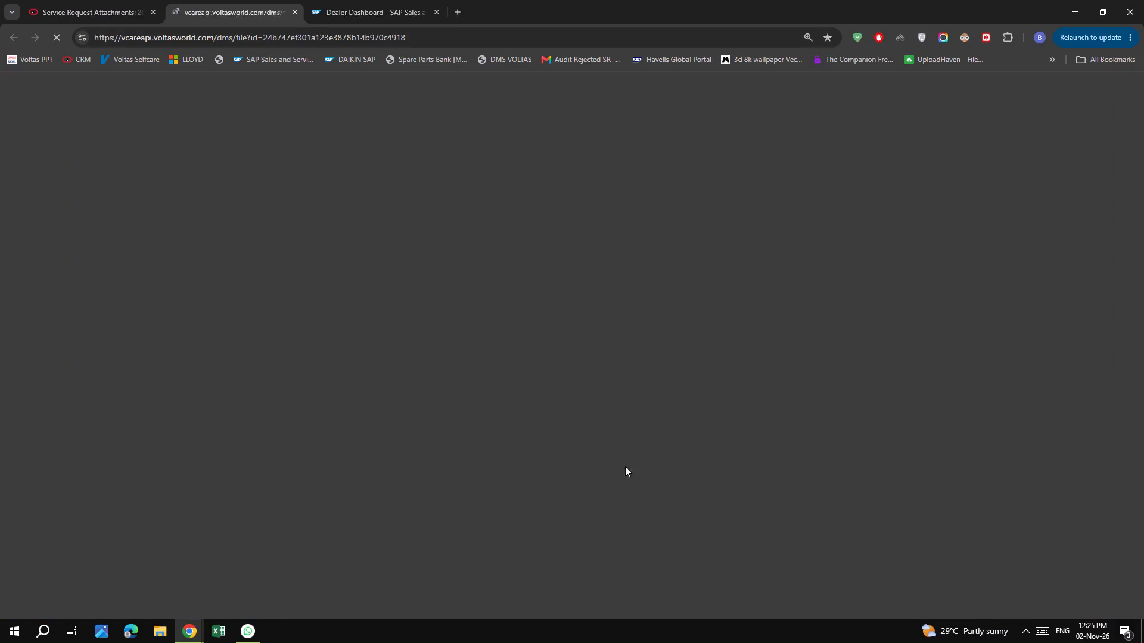
pyautogui.click(483, 362)
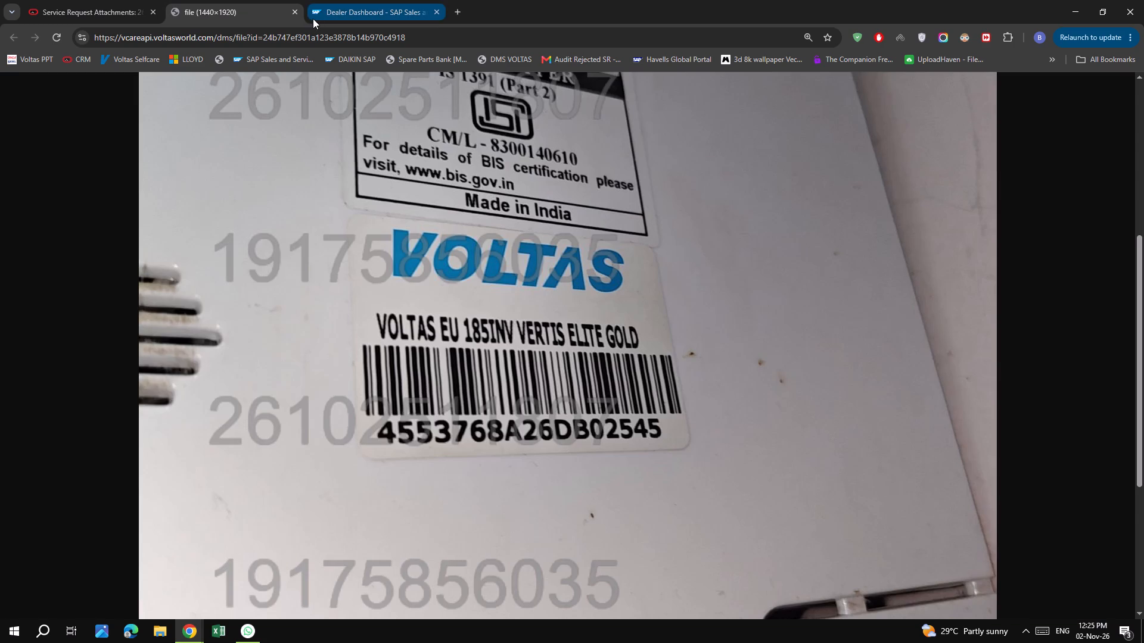
pyautogui.click(296, 8)
pyautogui.scroll(6, 962, 293)
pyautogui.click(1068, 186)
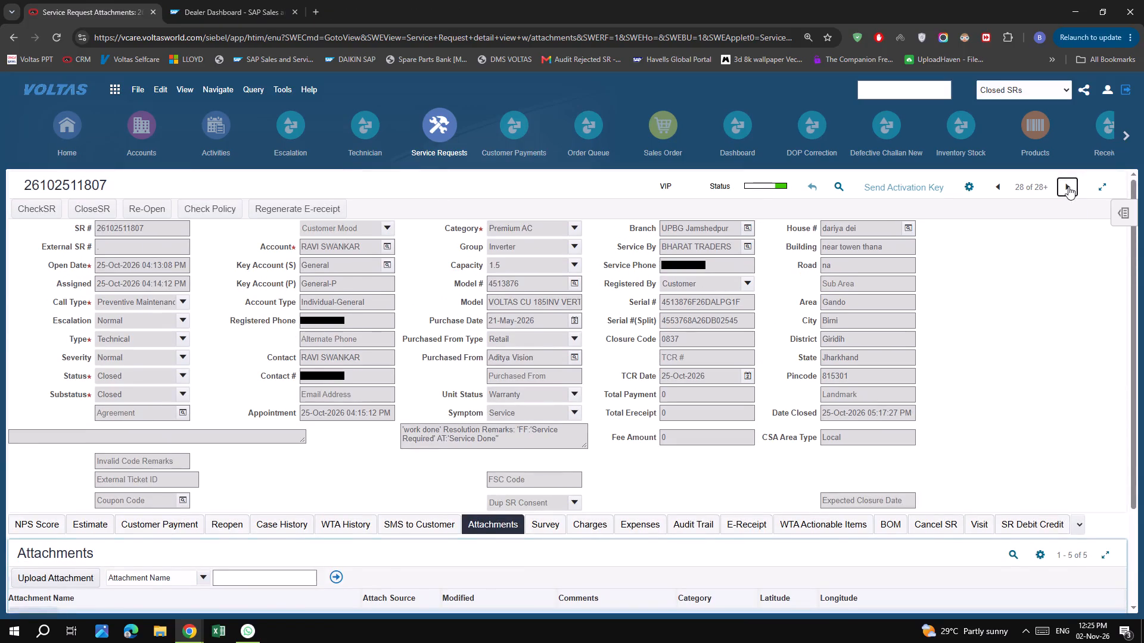
pyautogui.scroll(-6, 417, 396)
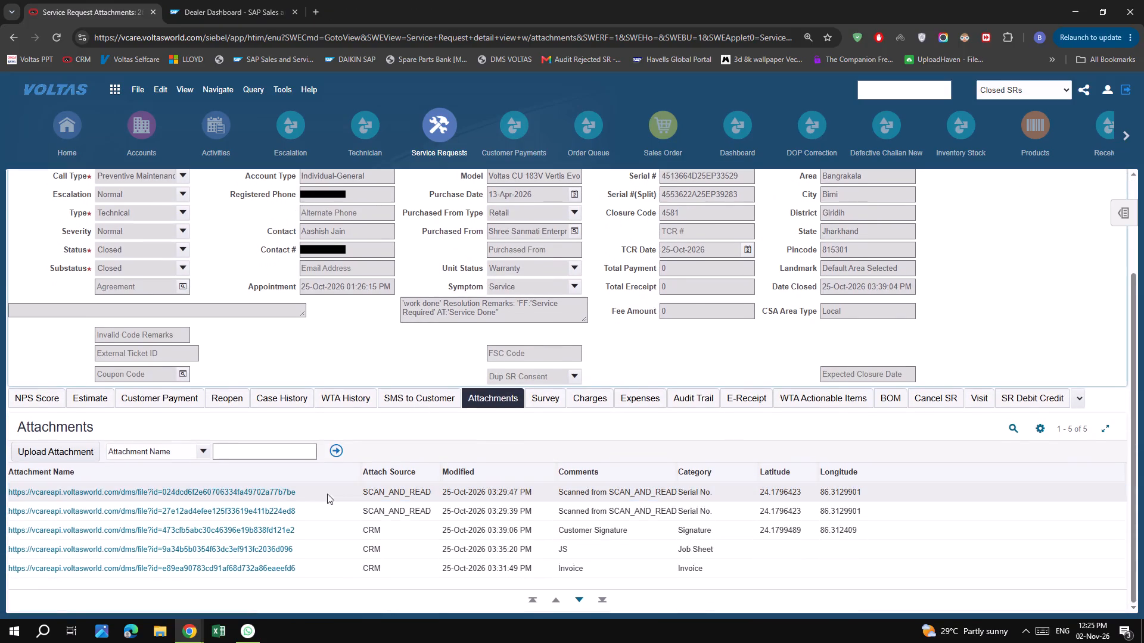
pyautogui.click(289, 492)
pyautogui.click(573, 407)
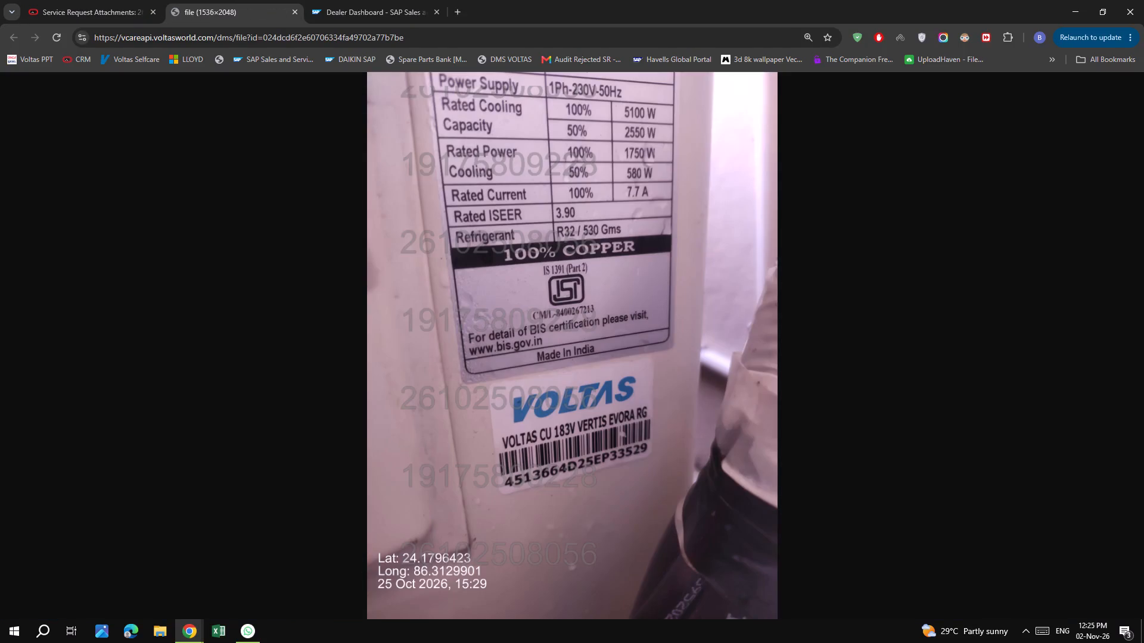
pyautogui.click(580, 442)
pyautogui.click(581, 442)
pyautogui.click(299, 10)
pyautogui.scroll(6, 983, 224)
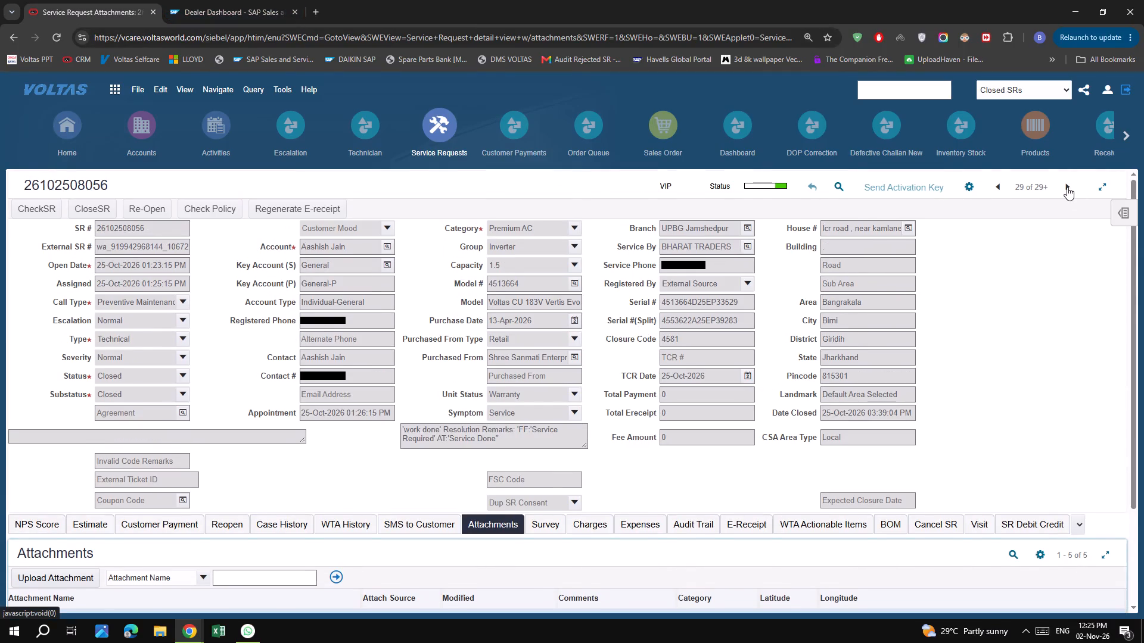
pyautogui.click(1067, 187)
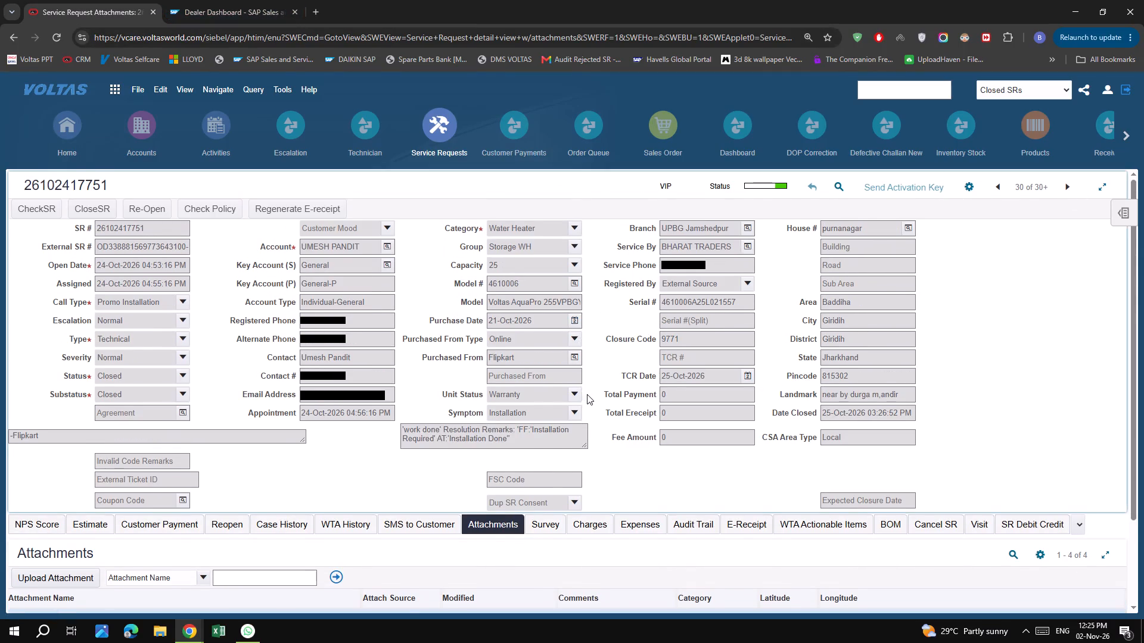
pyautogui.scroll(-6, 514, 388)
pyautogui.click(254, 511)
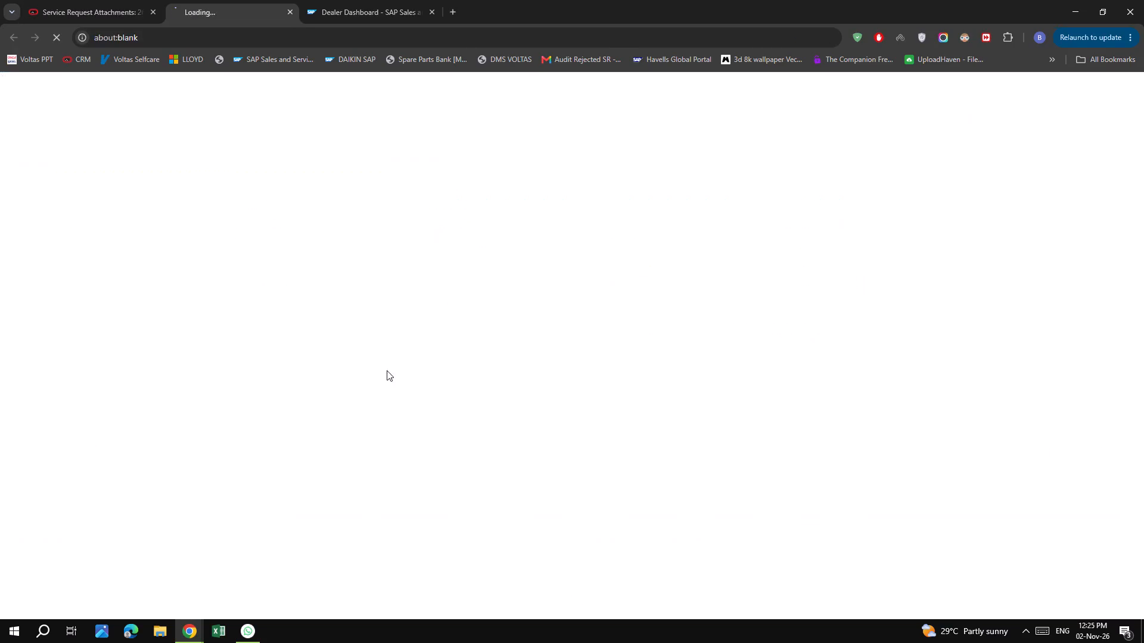
pyautogui.click(508, 348)
pyautogui.click(508, 348)
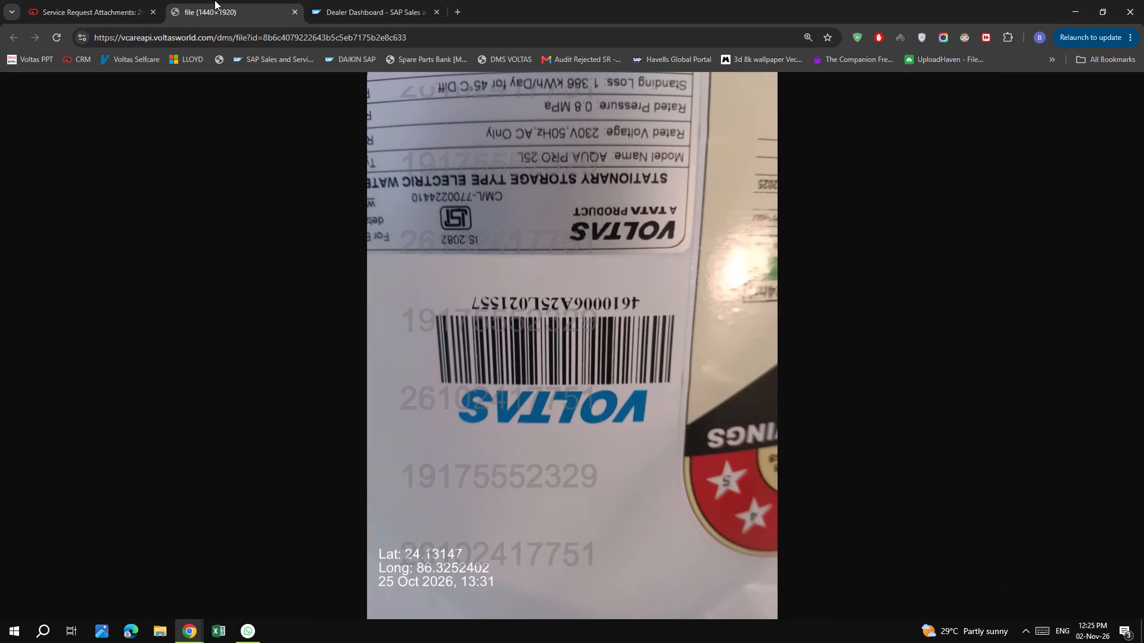
pyautogui.click(296, 10)
# Return to the service request list, show the Open SRs, and sort them by SR # in descending order.
pyautogui.scroll(6, 950, 343)
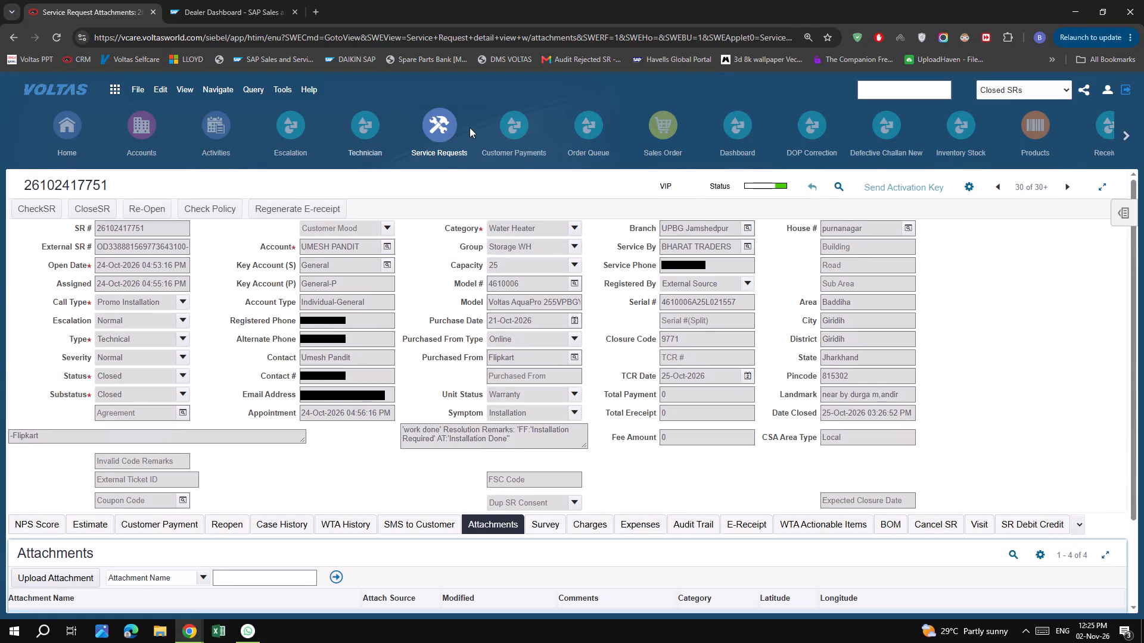
pyautogui.click(470, 127)
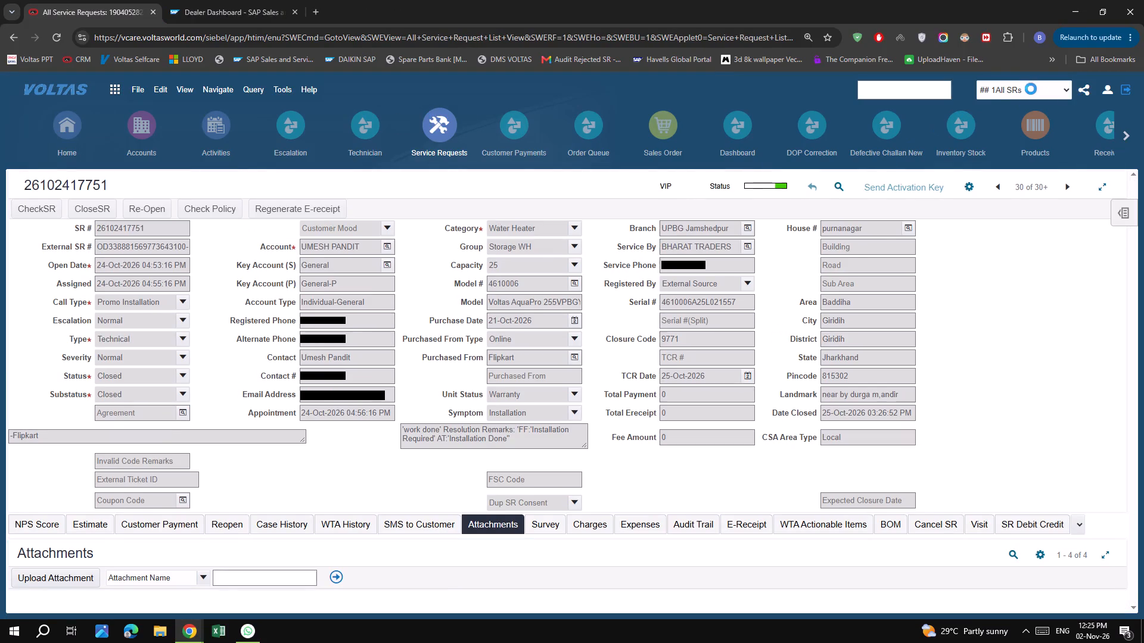
pyautogui.click(1031, 89)
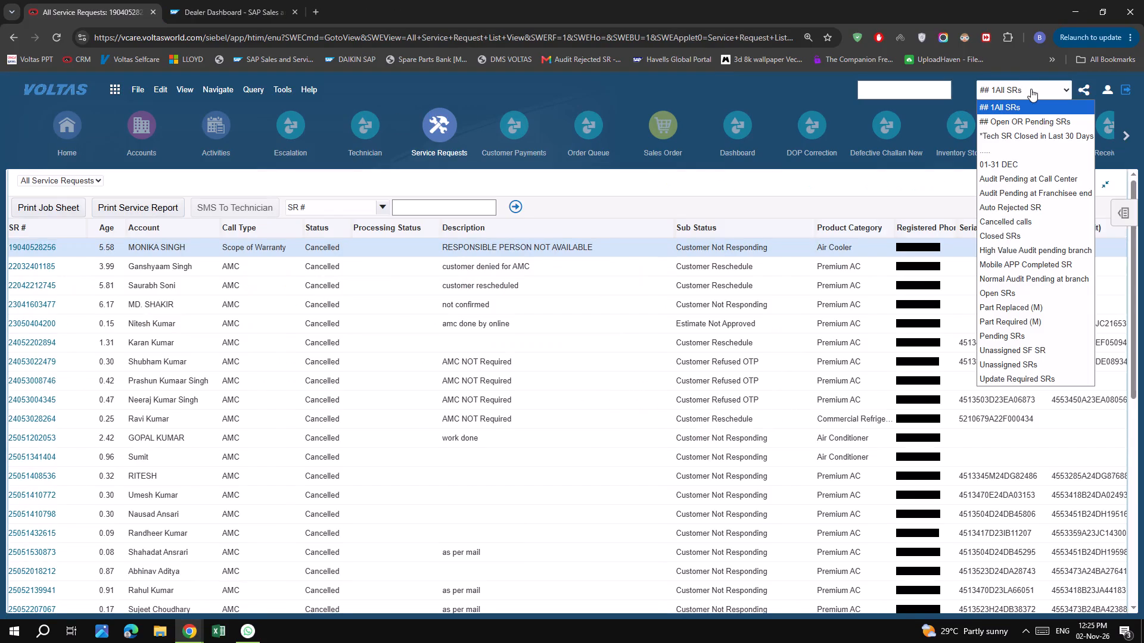
pyautogui.click(1006, 293)
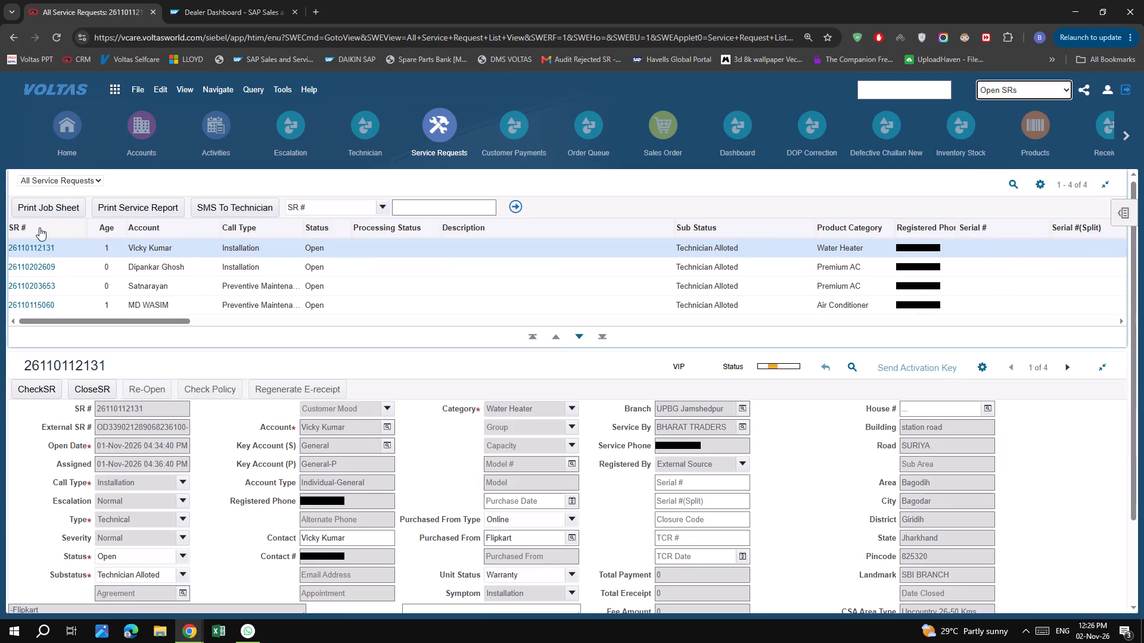
pyautogui.click(39, 227)
pyautogui.click(65, 233)
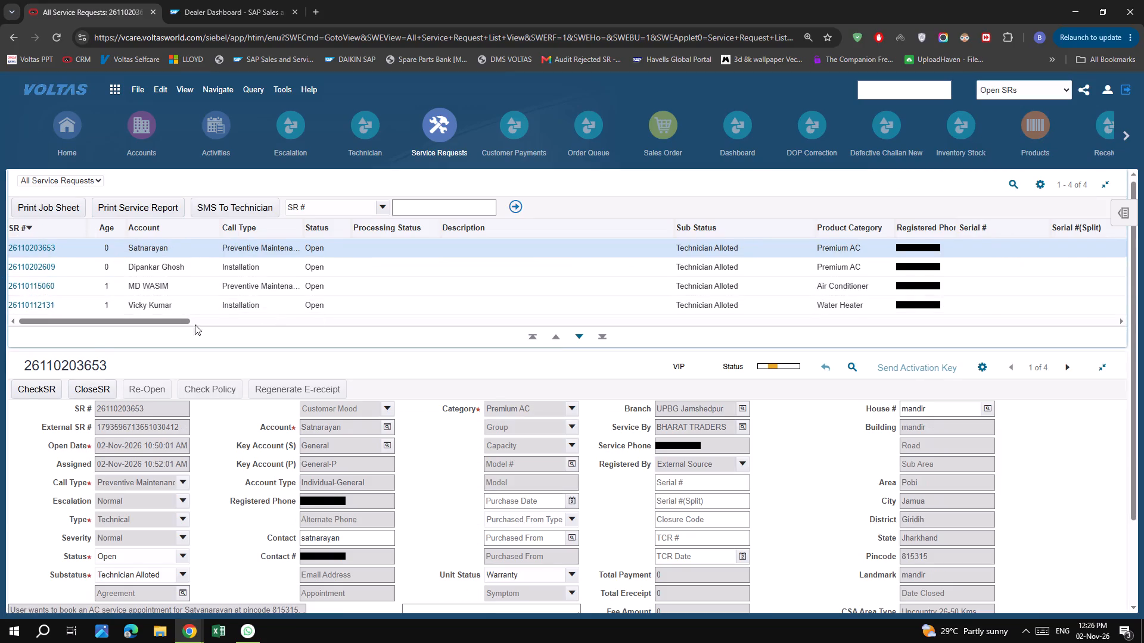
pyautogui.click(37, 302)
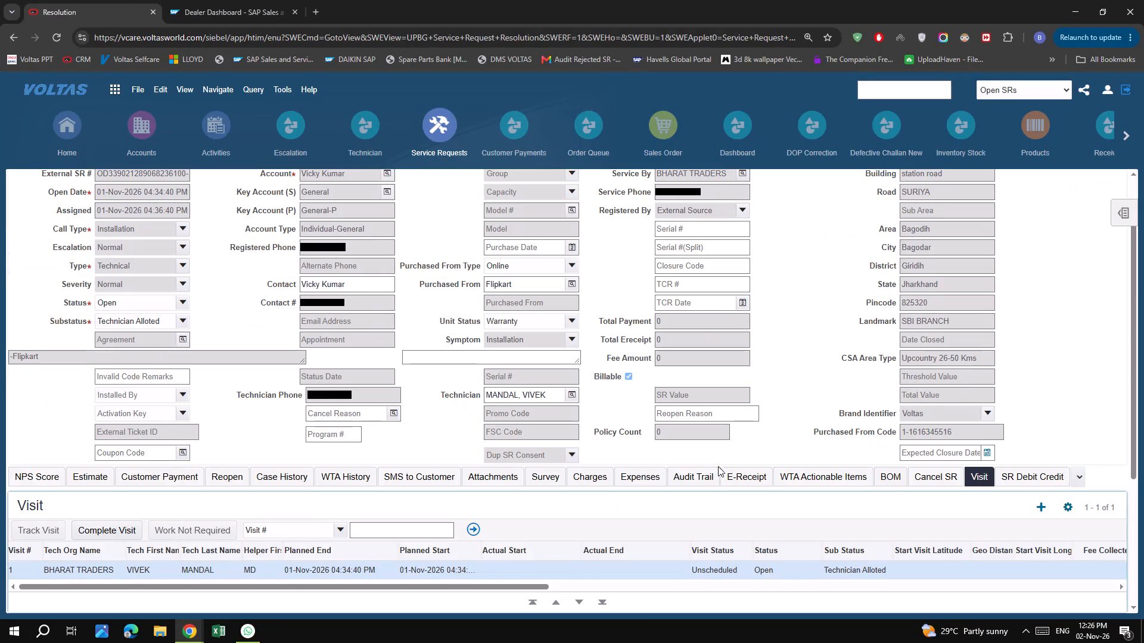
pyautogui.scroll(7, 742, 459)
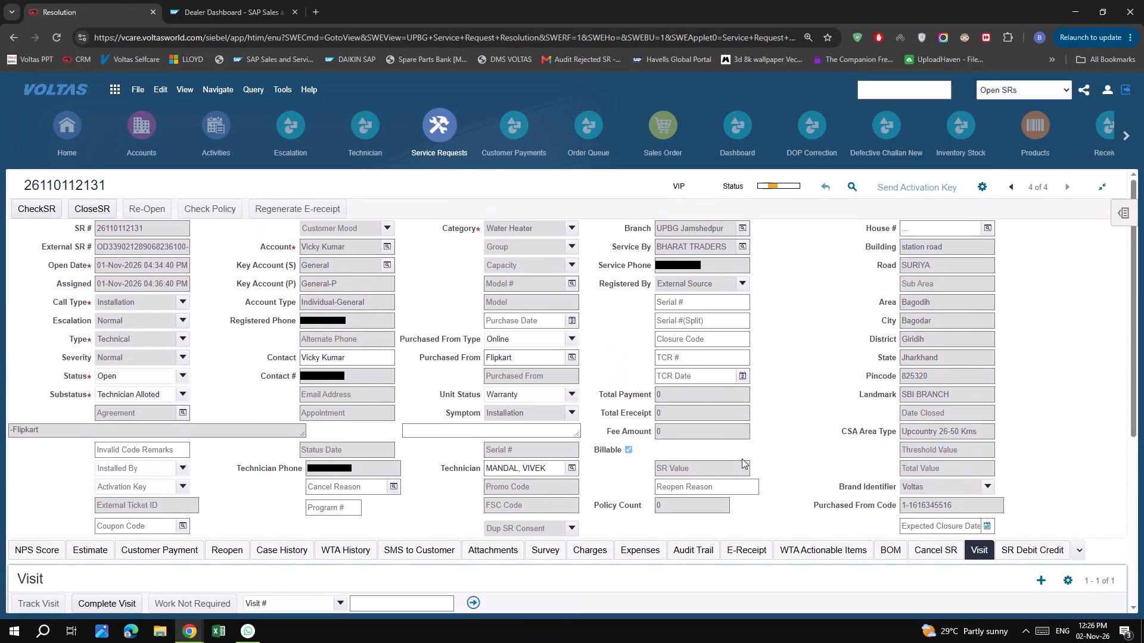
pyautogui.click(1018, 188)
pyautogui.click(1018, 188)
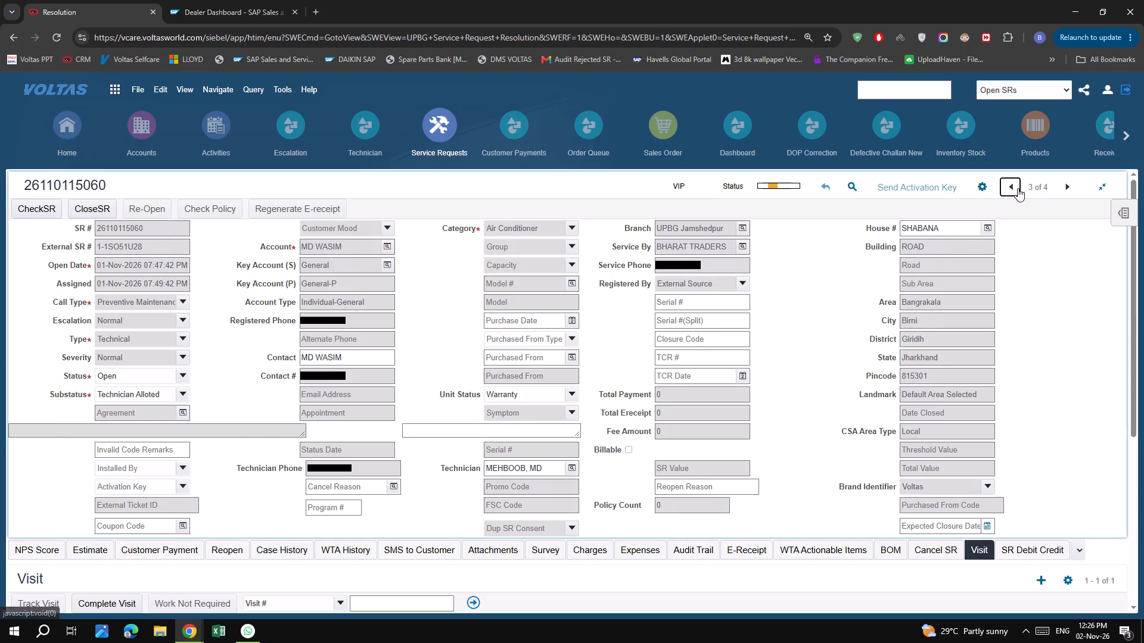
pyautogui.click(1073, 186)
pyautogui.click(435, 430)
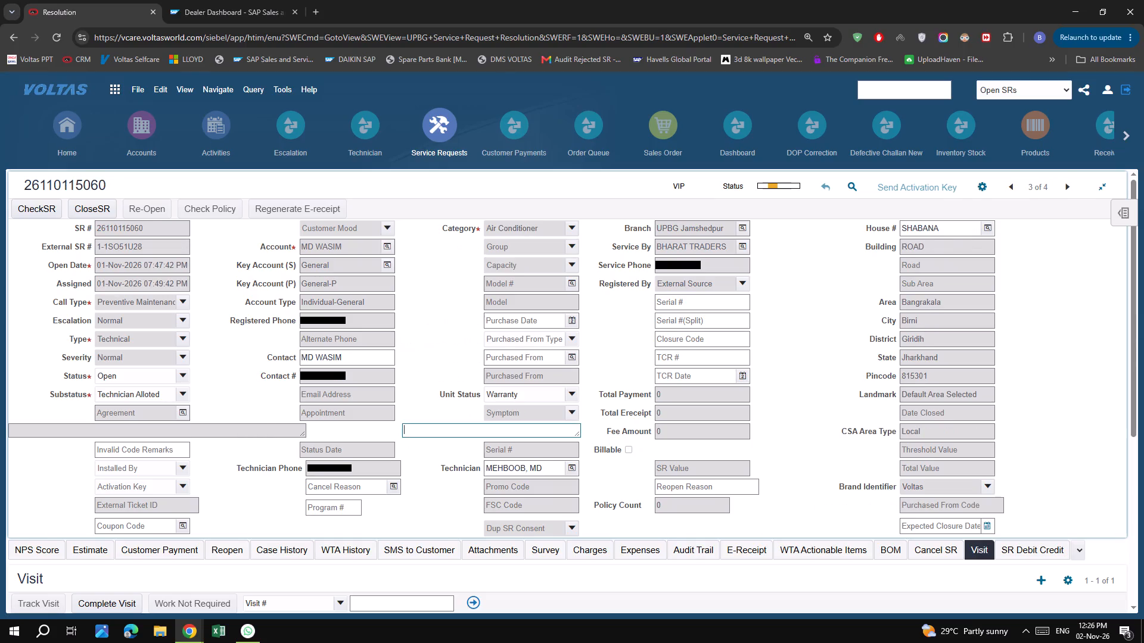
pyautogui.press('w')
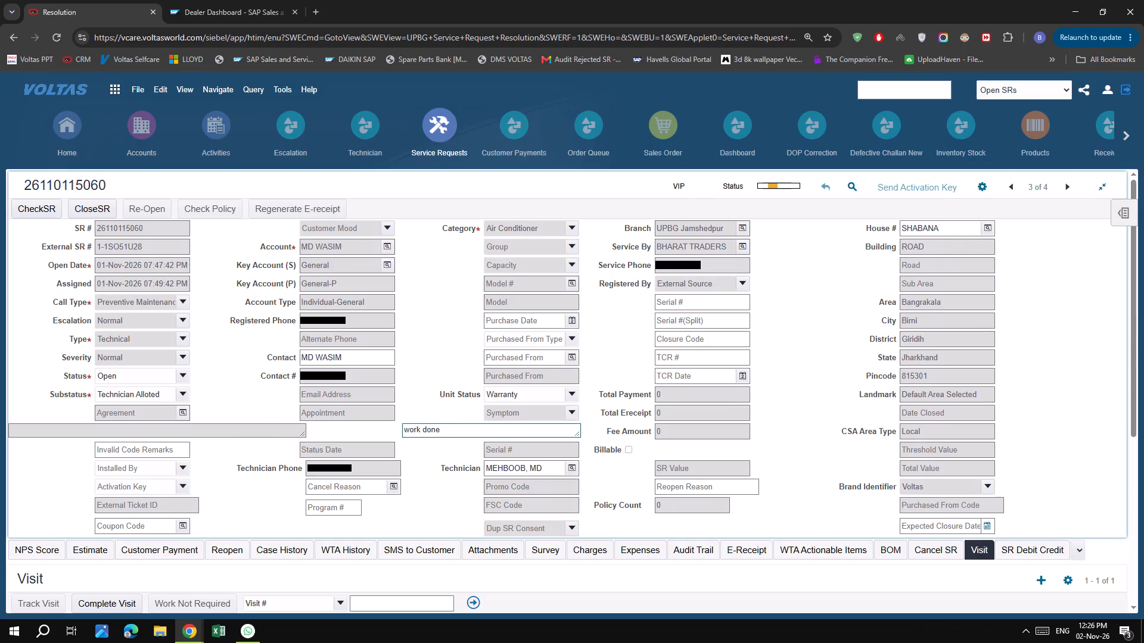
pyautogui.hotkey('shift', 'Left')
pyautogui.hotkey('shift', 'Left')
pyautogui.hotkey('shift', 'Left')
pyautogui.hotkey('shift', 'Left')
pyautogui.hotkey('shift', 'Left')
pyautogui.hotkey('shift', 'Left')
pyautogui.hotkey('shift', 'Left')
pyautogui.hotkey('shift', 'Left')
pyautogui.hotkey('shift', 'Left')
pyautogui.hotkey('shift', 'Left')
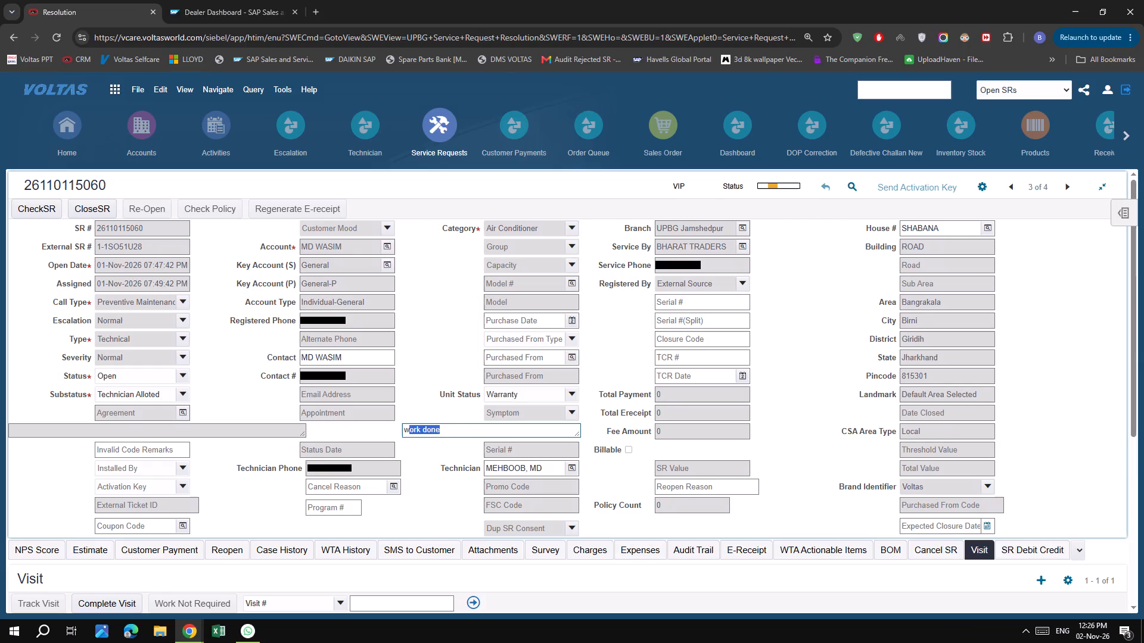
pyautogui.hotkey('ctrl', 'c')
pyautogui.hotkey('ctrl', 'c')
pyautogui.hotkey('ctrl', 'c')
pyautogui.click(857, 276)
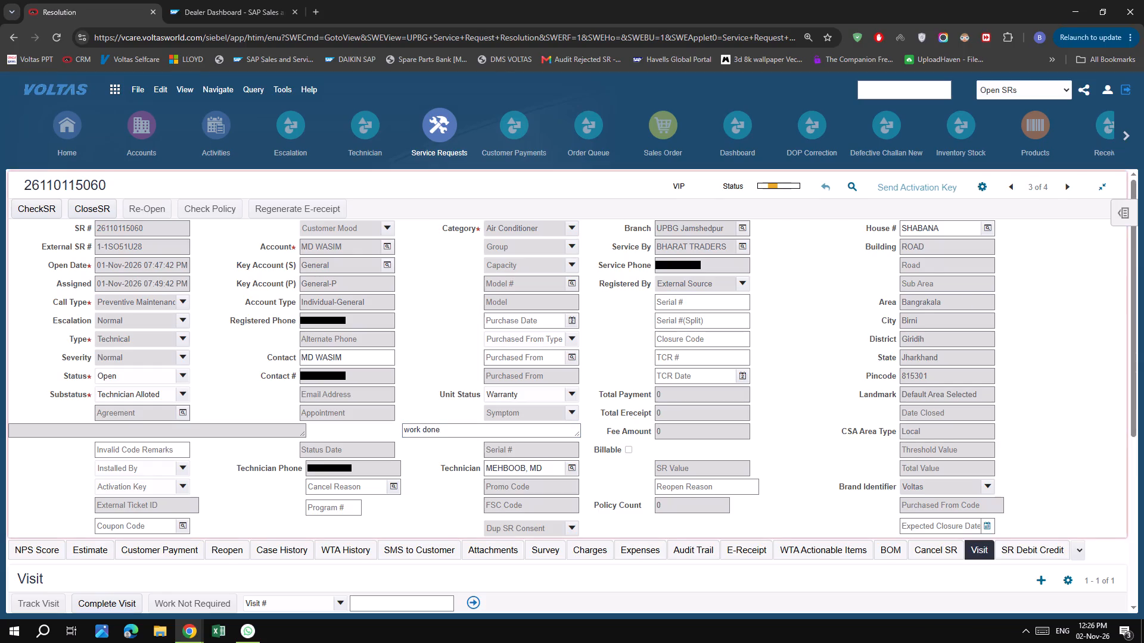
pyautogui.click(1075, 191)
pyautogui.click(493, 435)
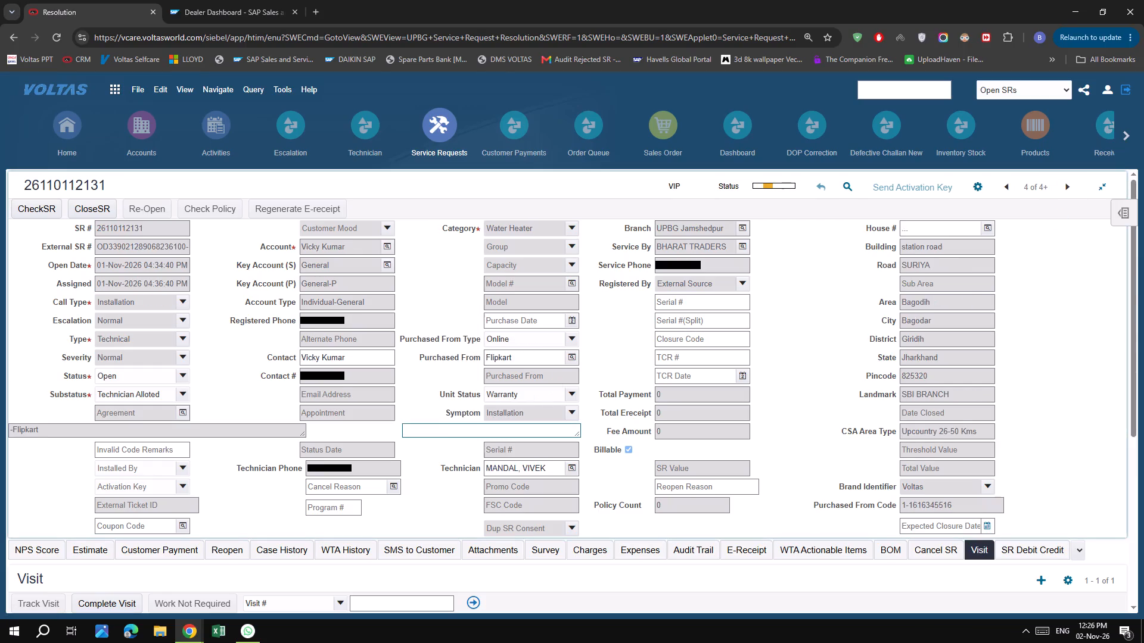
pyautogui.hotkey('ctrl', 'v')
pyautogui.click(829, 292)
pyautogui.click(1004, 181)
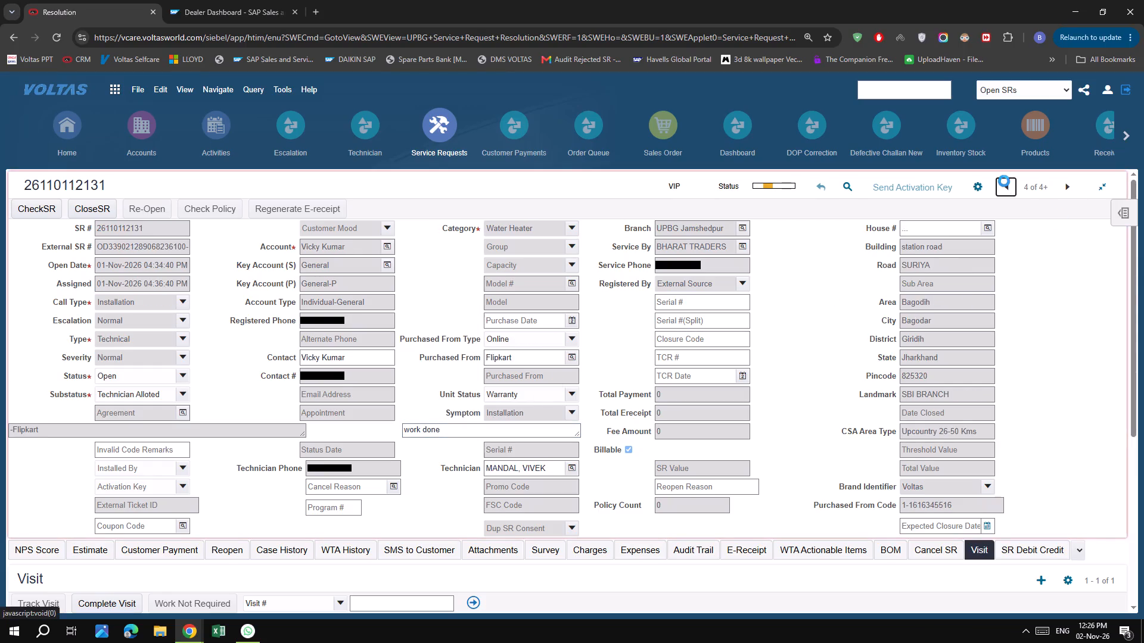
pyautogui.click(1004, 181)
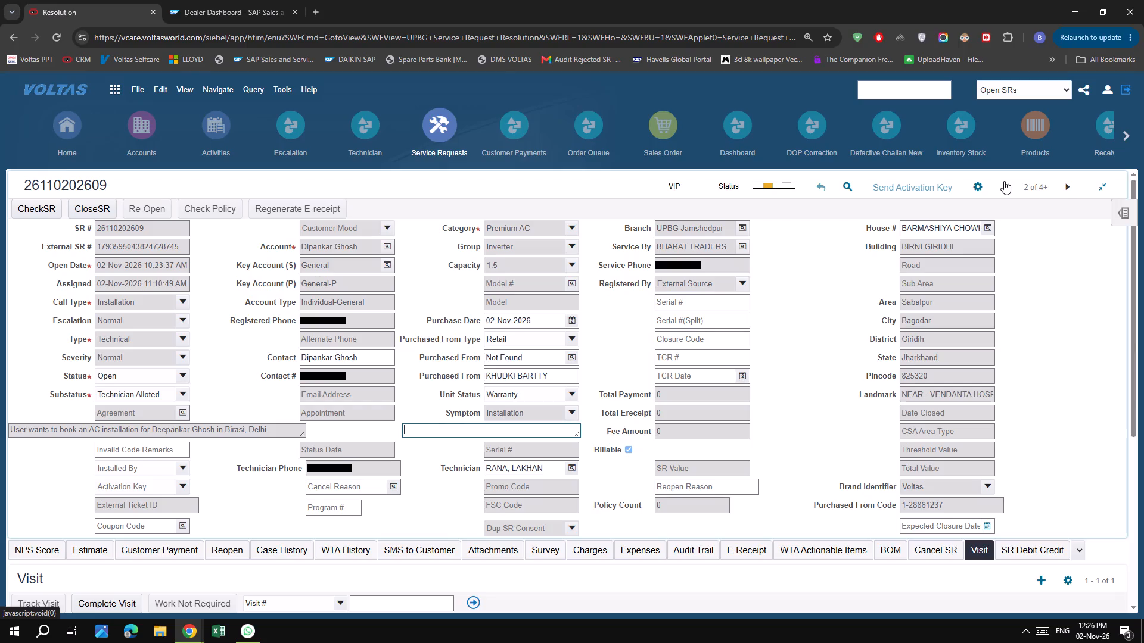
pyautogui.click(1004, 181)
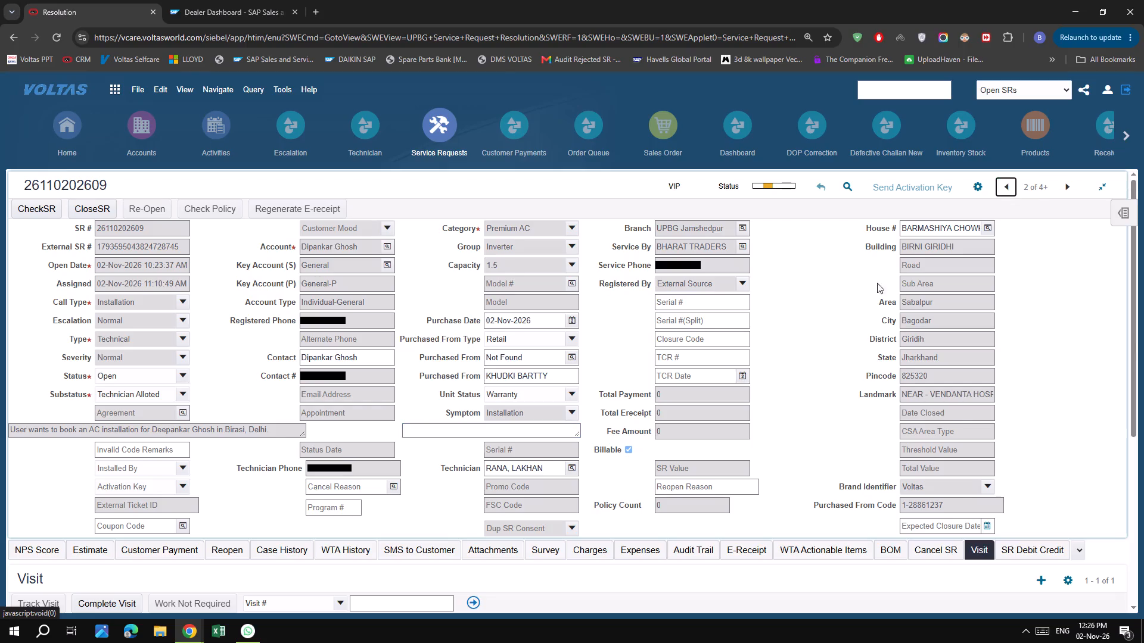
pyautogui.scroll(-3, 829, 391)
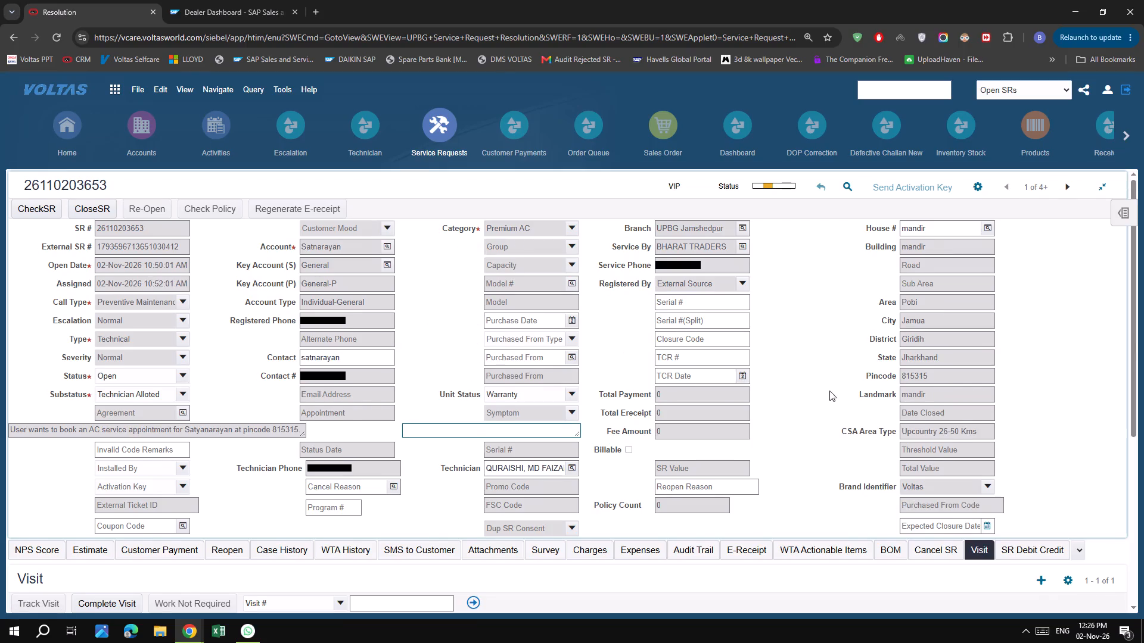
pyautogui.scroll(-4, 829, 391)
pyautogui.scroll(4, 839, 368)
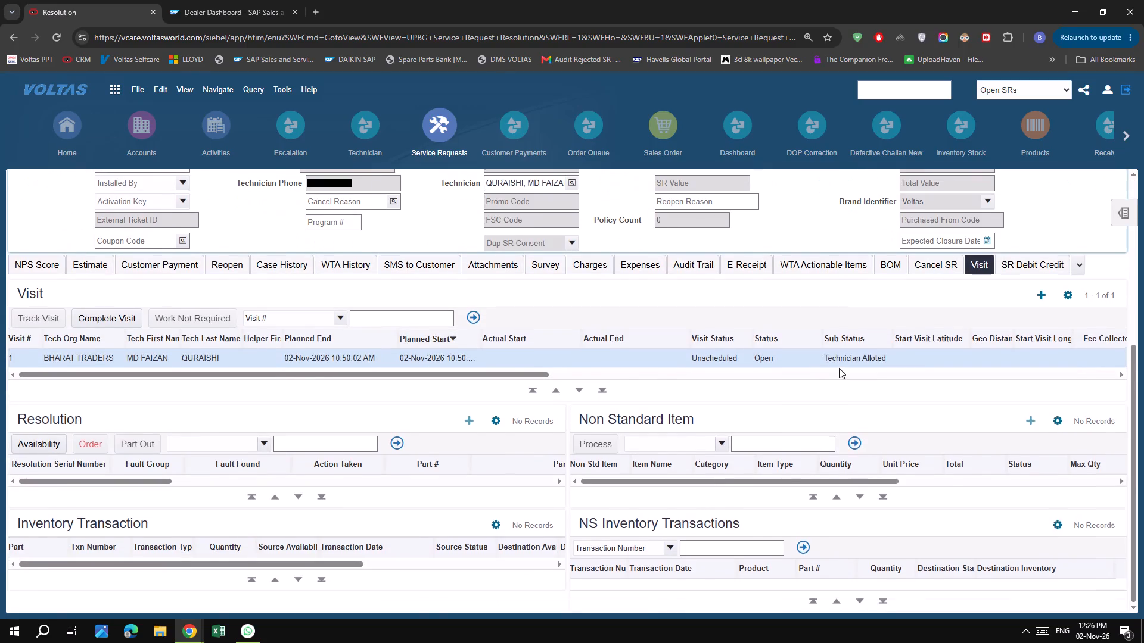
pyautogui.scroll(9, 839, 368)
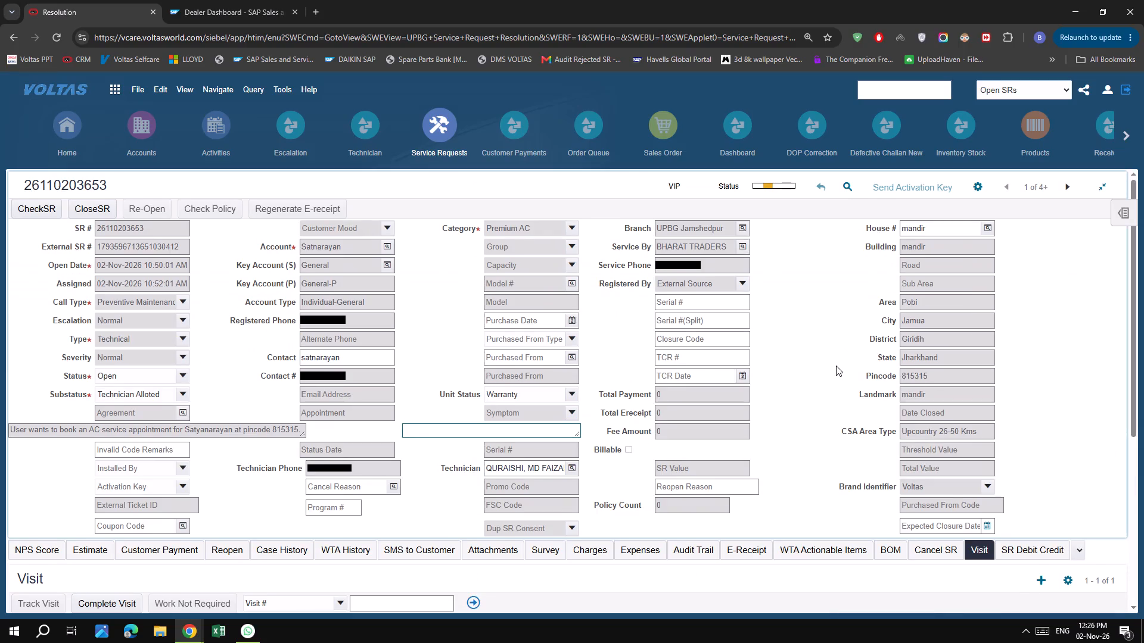
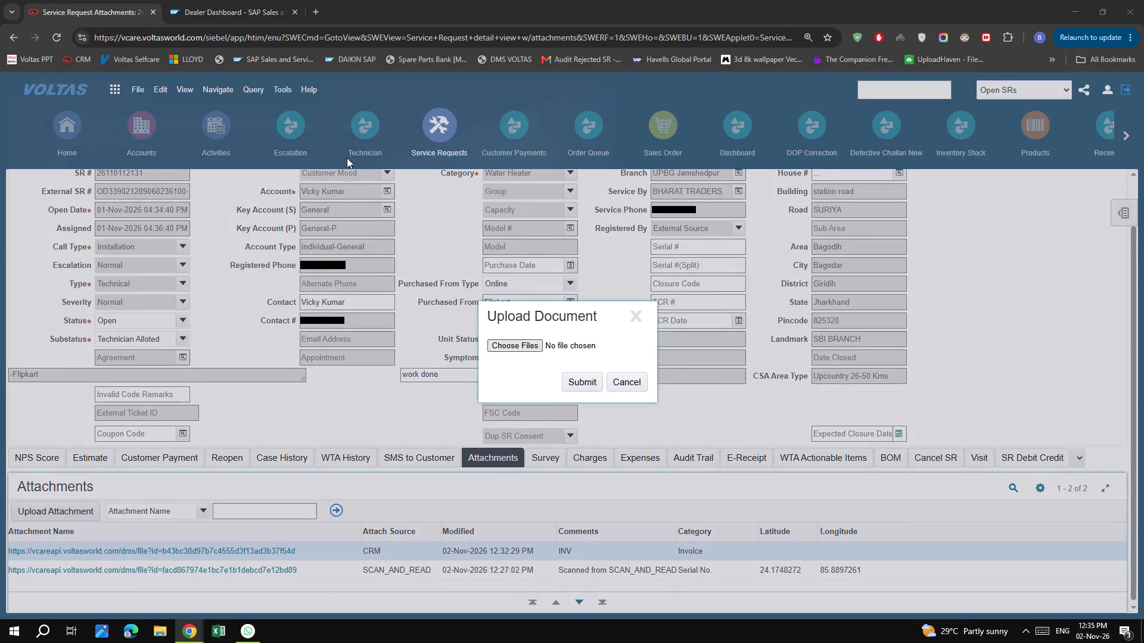
pyautogui.click(150, 99)
pyautogui.click(467, 431)
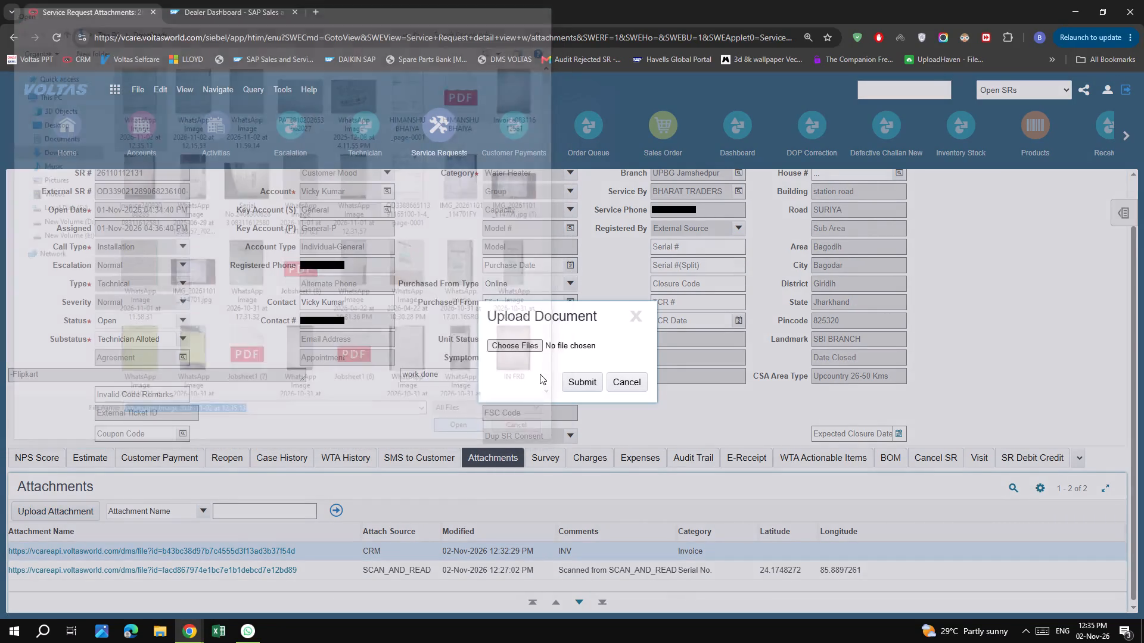
pyautogui.click(545, 359)
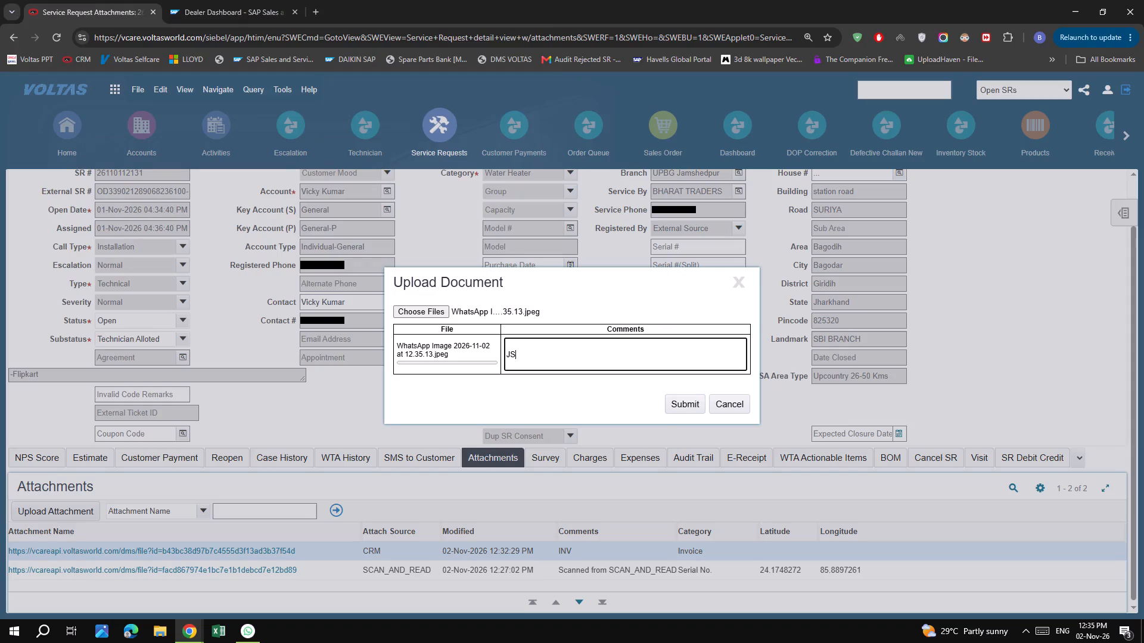
pyautogui.click(690, 401)
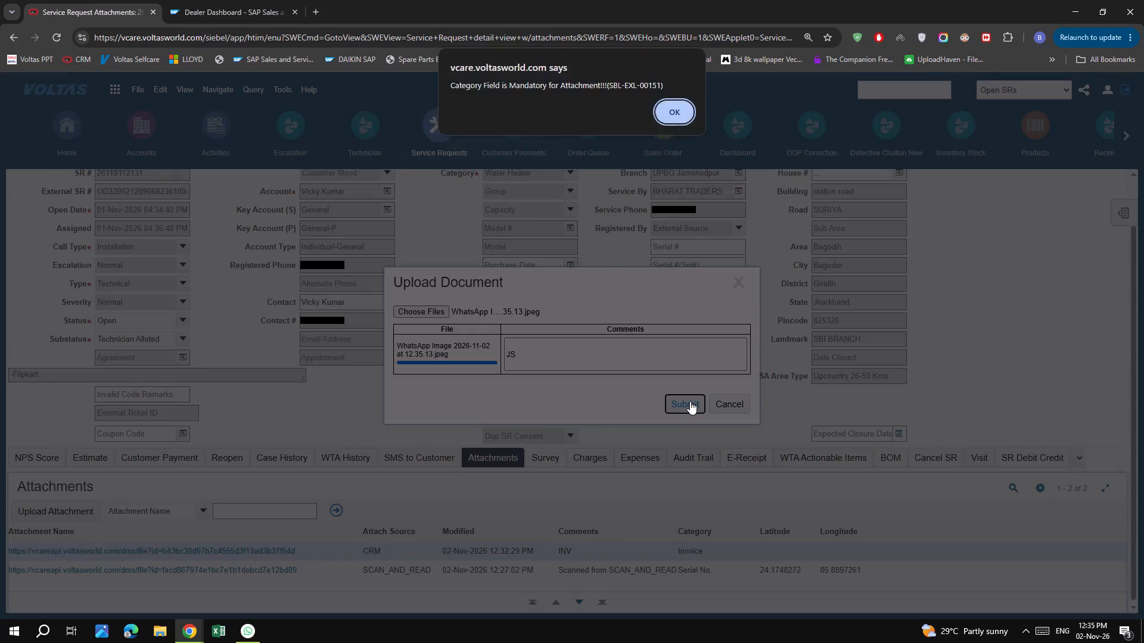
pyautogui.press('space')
# Set the category of the new JS attachment to Job Sheet.
pyautogui.click(713, 548)
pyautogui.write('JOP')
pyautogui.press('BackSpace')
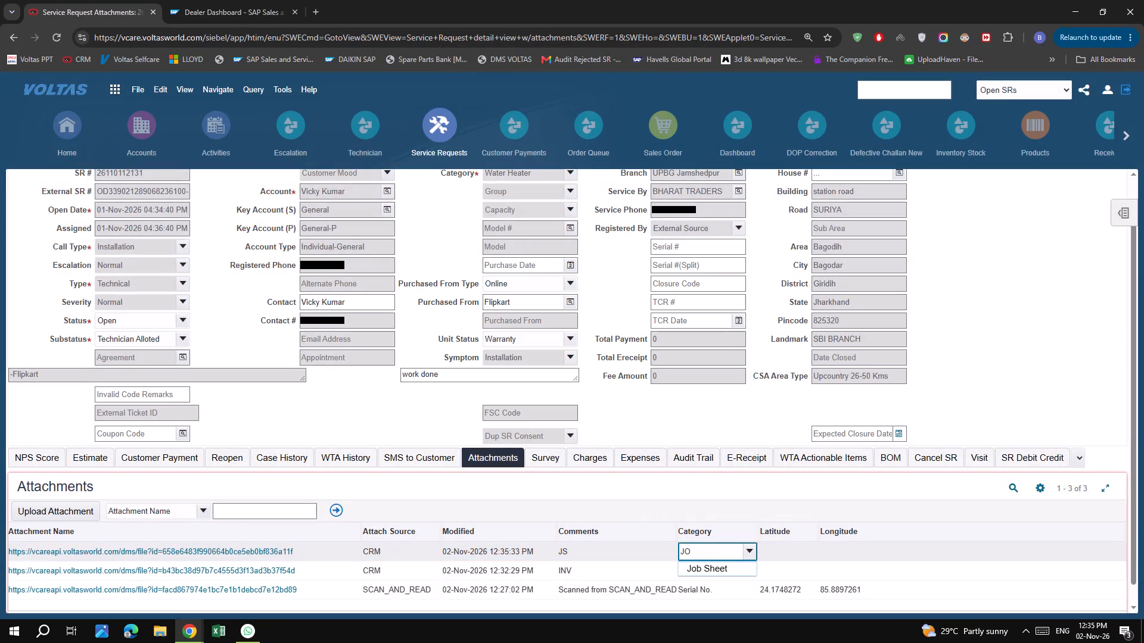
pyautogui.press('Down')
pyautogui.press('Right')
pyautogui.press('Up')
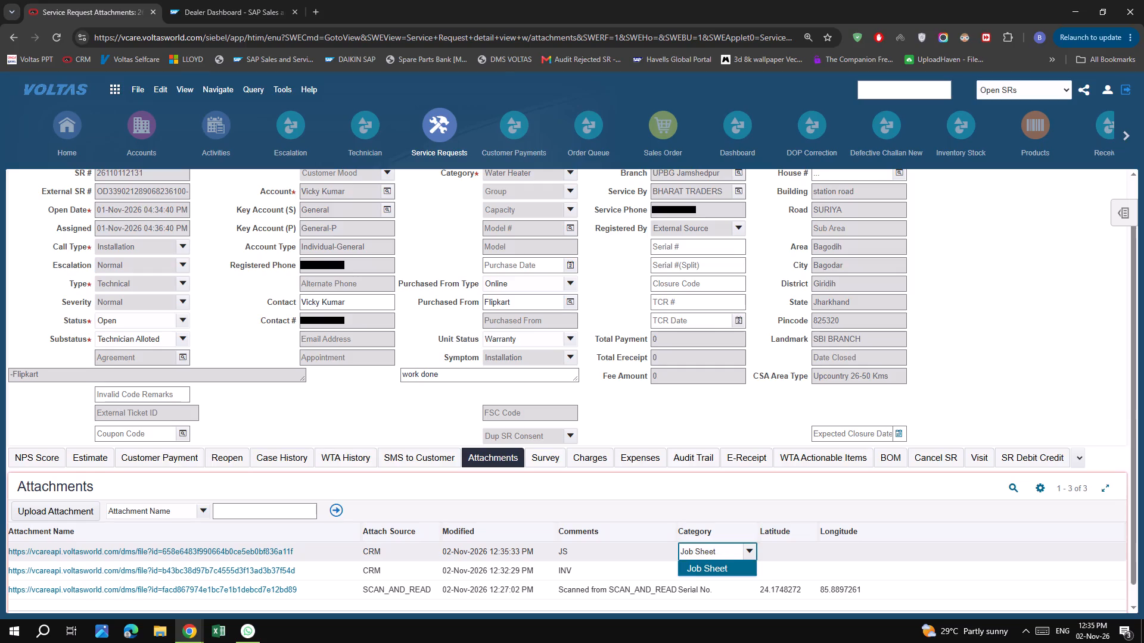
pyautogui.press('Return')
# Open the INV attachment to examine the tax invoice at full view, then close it.
pyautogui.click(277, 572)
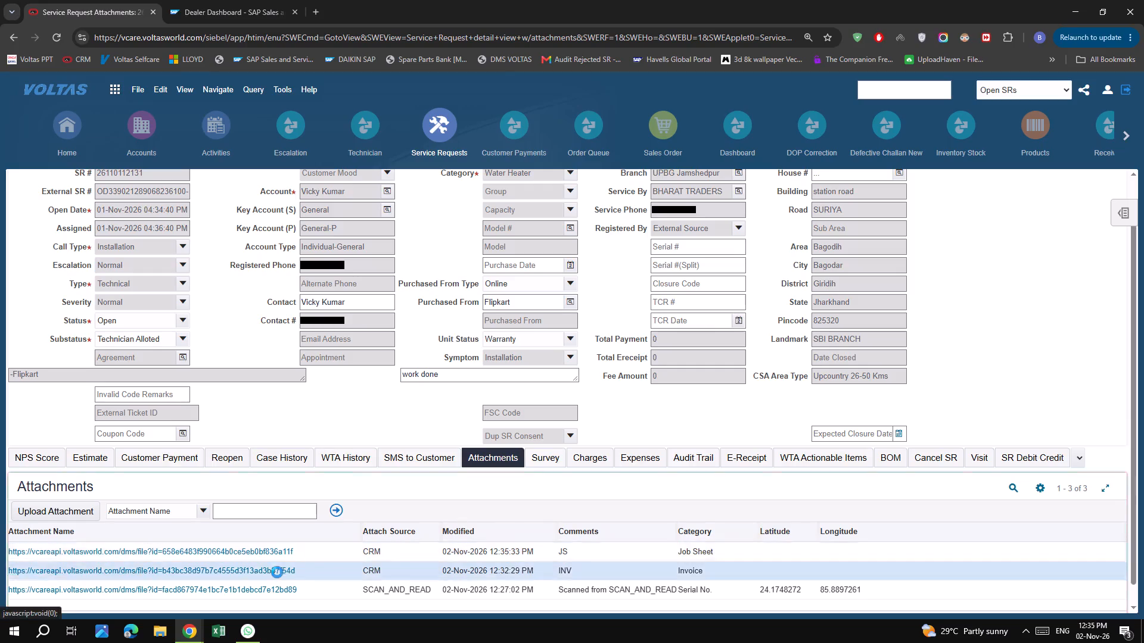
pyautogui.click(571, 247)
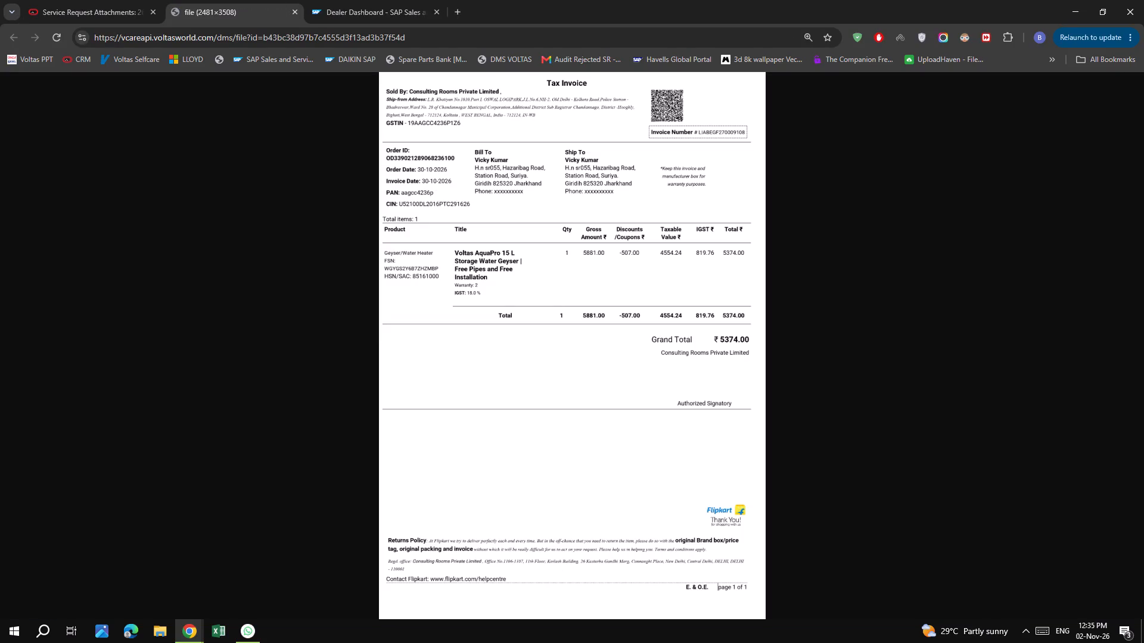
pyautogui.click(571, 247)
pyautogui.click(292, 10)
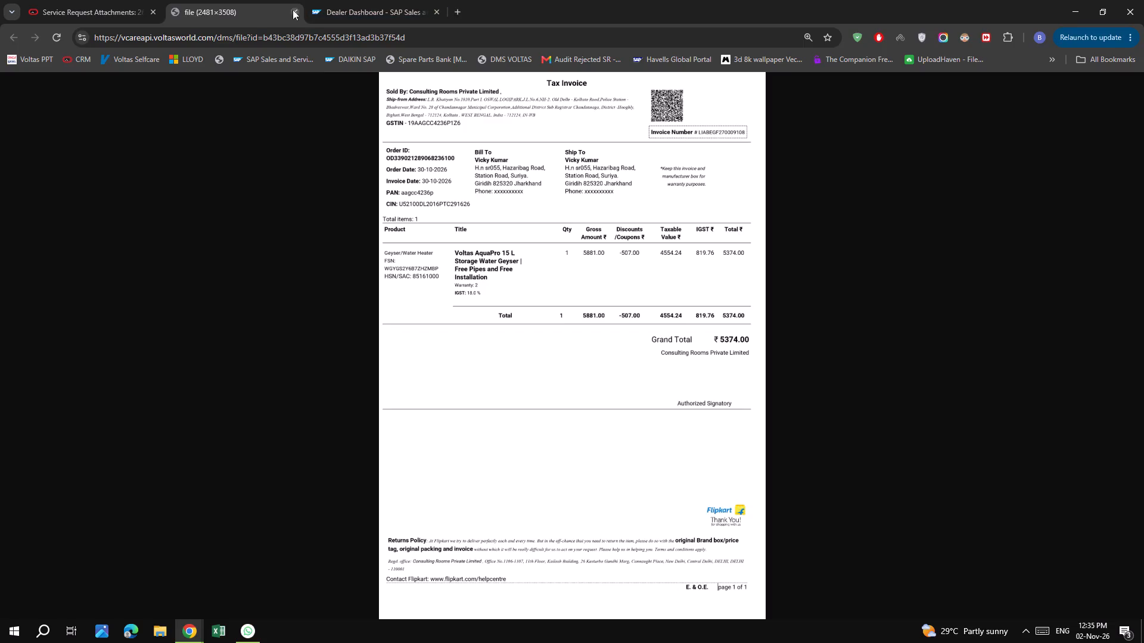
# Save the service request record.
pyautogui.click(626, 405)
pyautogui.hotkey('ctrl', 's')
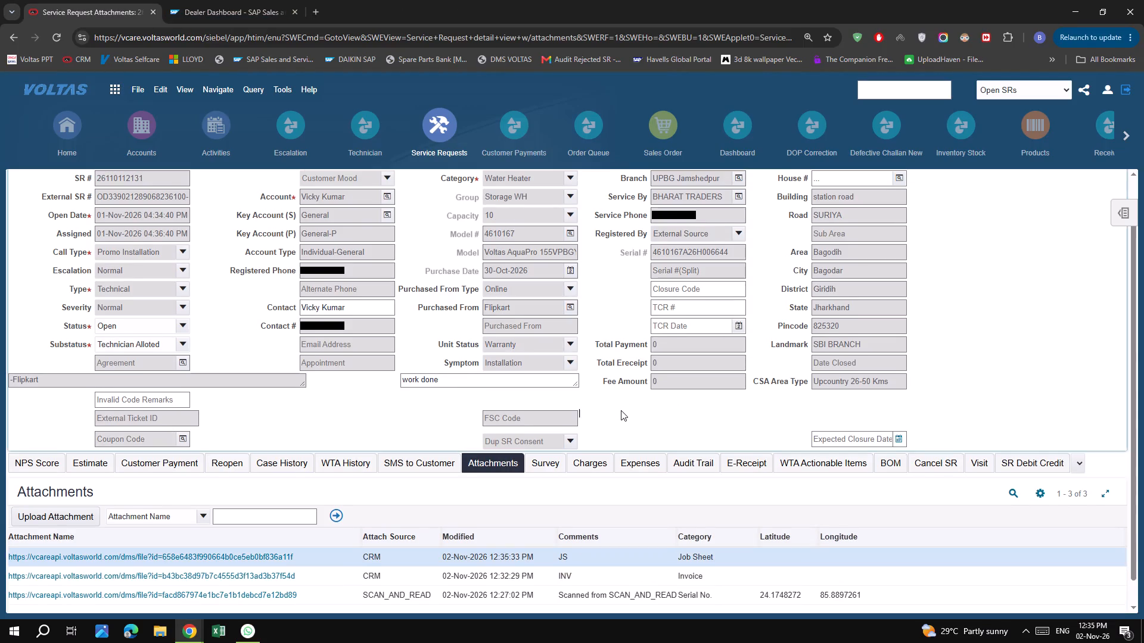
pyautogui.click(621, 410)
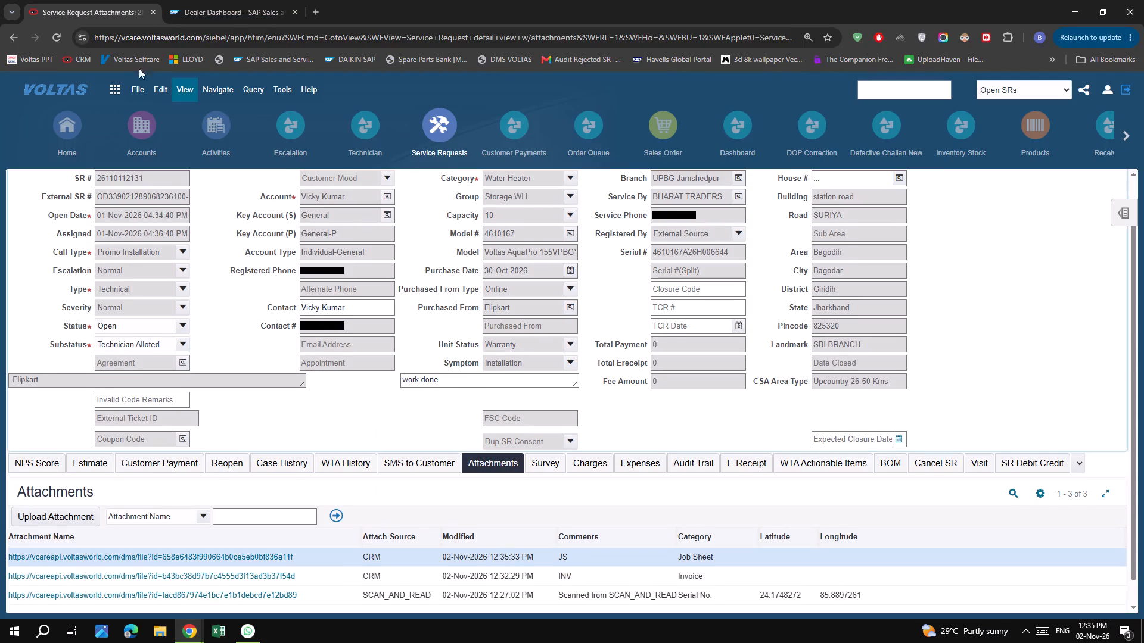
pyautogui.click(54, 40)
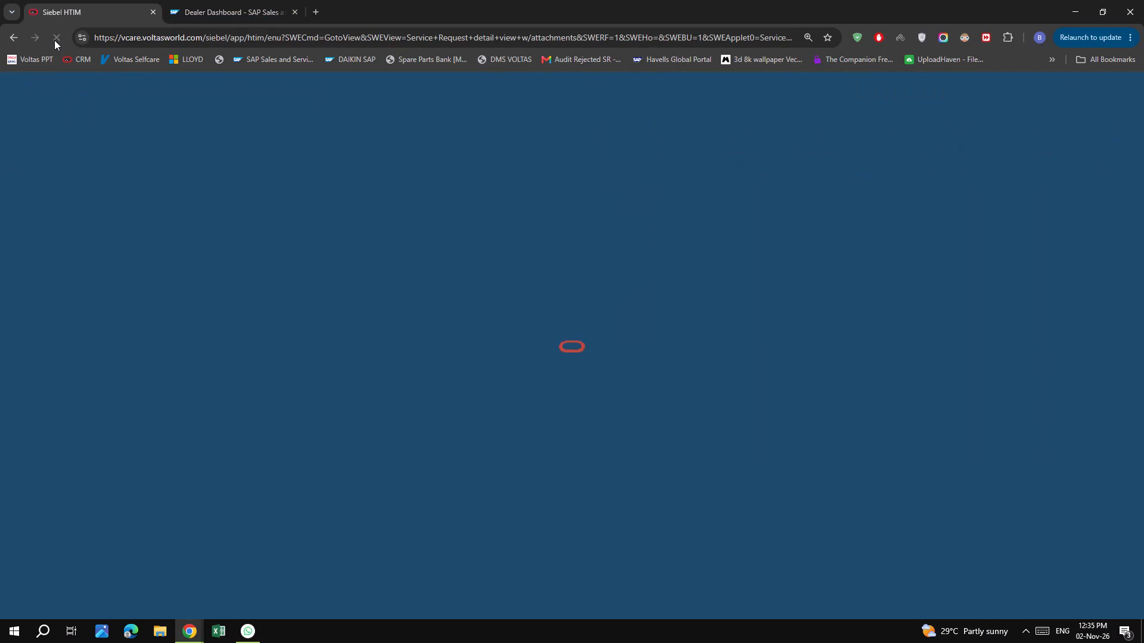
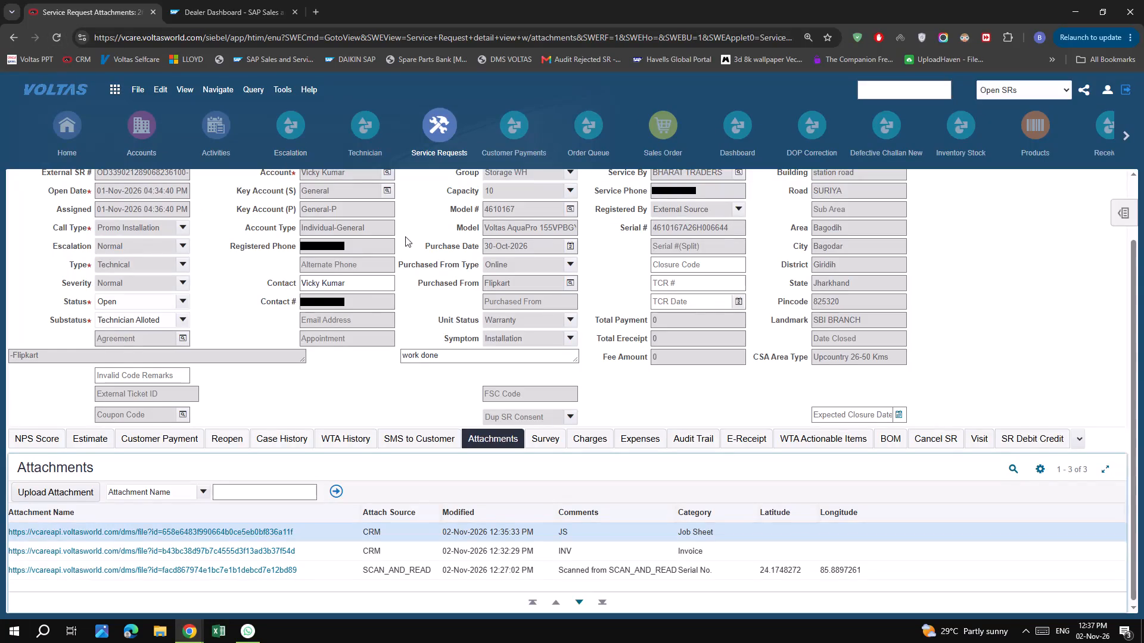
pyautogui.scroll(6, 888, 335)
pyautogui.click(1006, 178)
pyautogui.click(1006, 178)
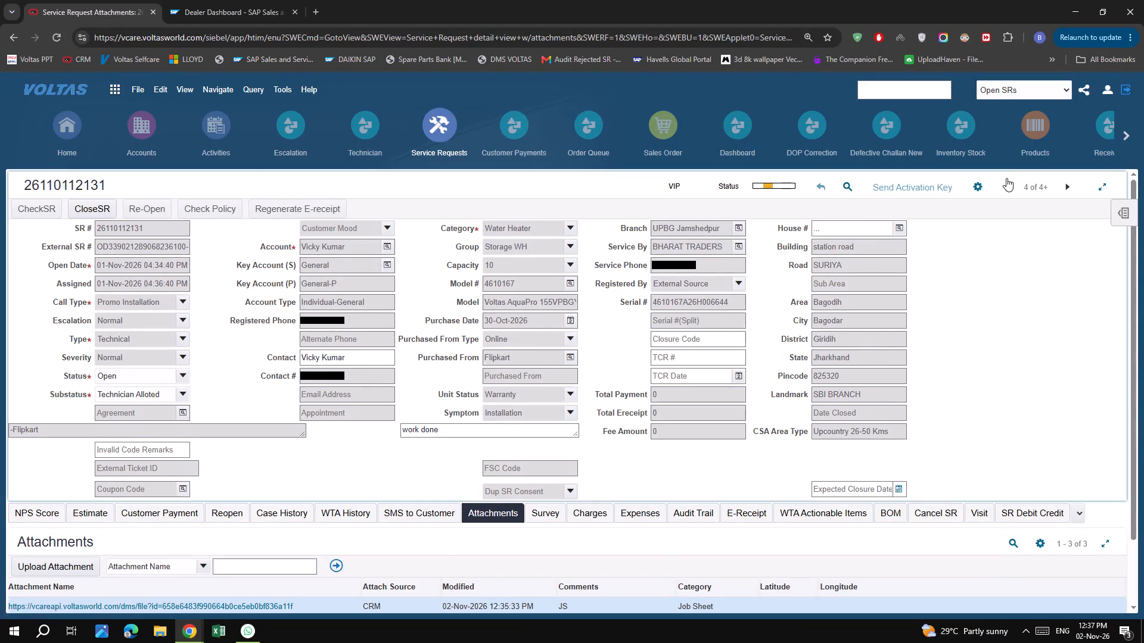
pyautogui.click(1006, 178)
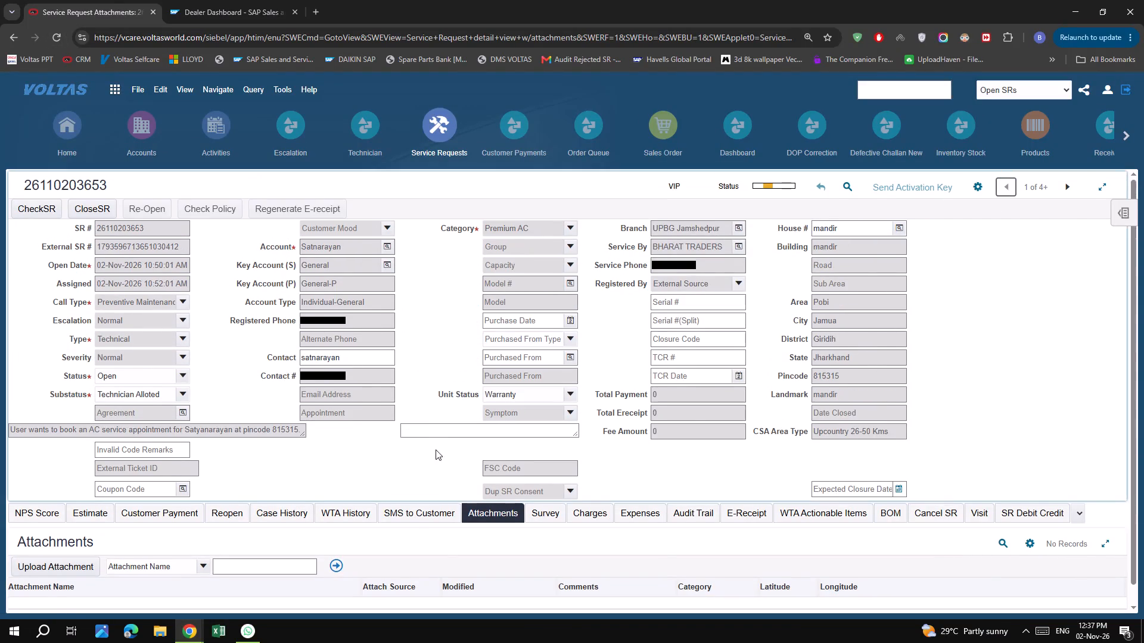
pyautogui.click(465, 432)
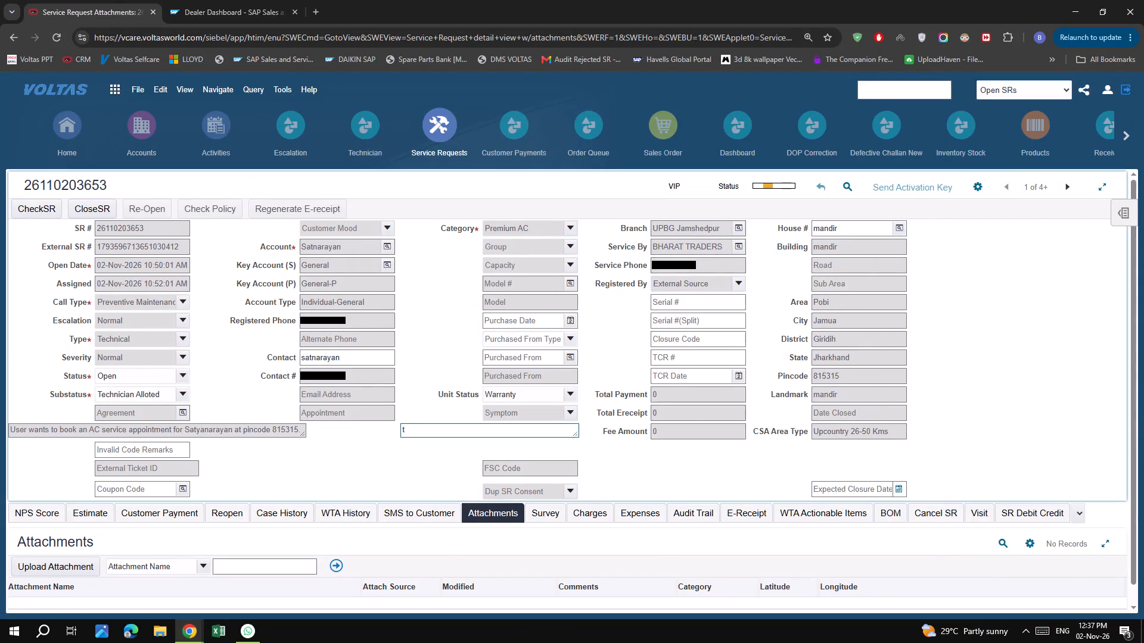
pyautogui.press('BackSpace')
pyautogui.press('t')
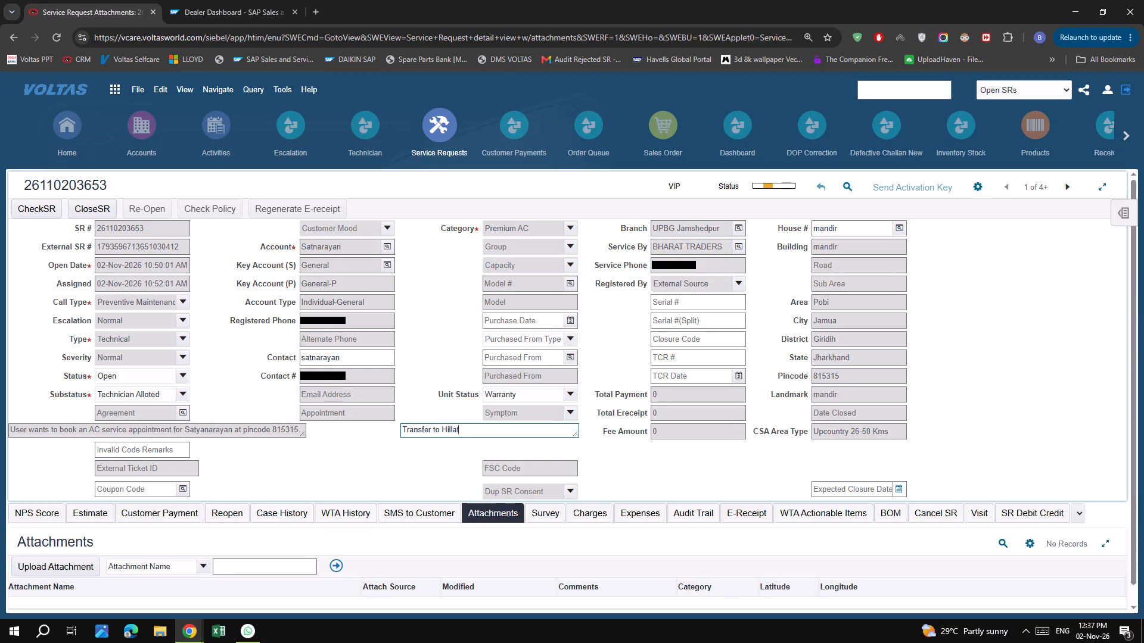
pyautogui.press('k')
pyautogui.press('e')
pyautogui.press('BackSpace')
pyautogui.press('BackSpace')
pyautogui.press('BackSpace')
pyautogui.press('BackSpace')
pyautogui.write('takr')
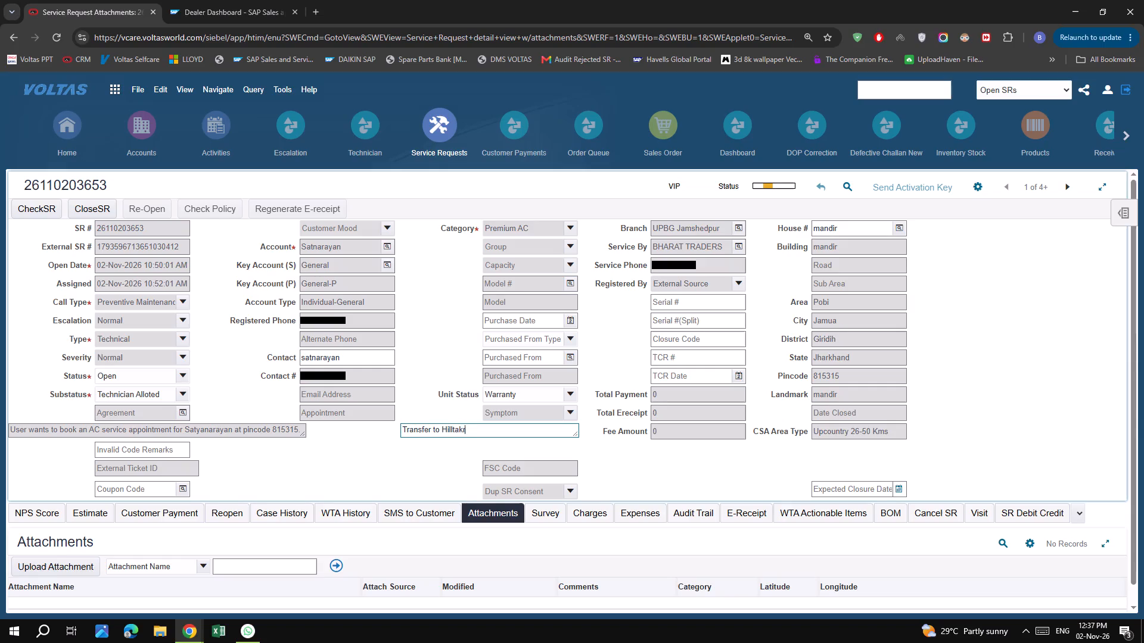
pyautogui.press('BackSpace')
pyautogui.write('e,')
pyautogui.press('space')
pyautogui.press('BackSpace')
pyautogui.press('BackSpace')
pyautogui.write('achine complaint')
# Copy the full resolution remark and keep it in the address bar of a new browser tab.
pyautogui.hotkey('ctrl', 'a')
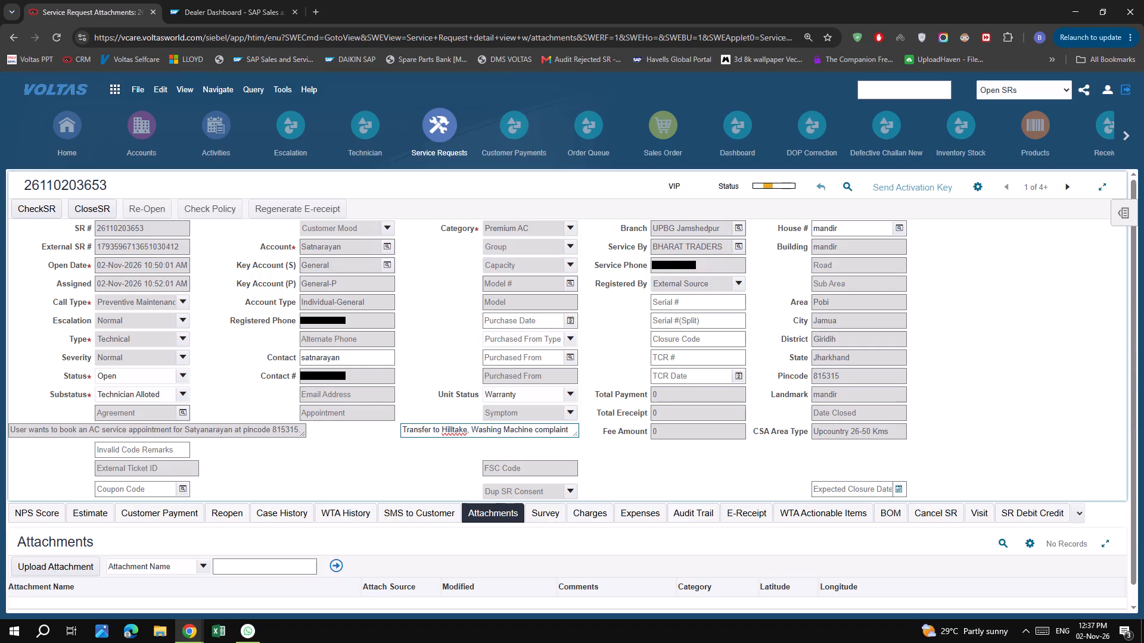
pyautogui.tripleClick(490, 429)
pyautogui.click(490, 429)
pyautogui.hotkey('ctrl', 'c')
pyautogui.hotkey('ctrl', 'c')
pyautogui.hotkey('ctrl', 'c')
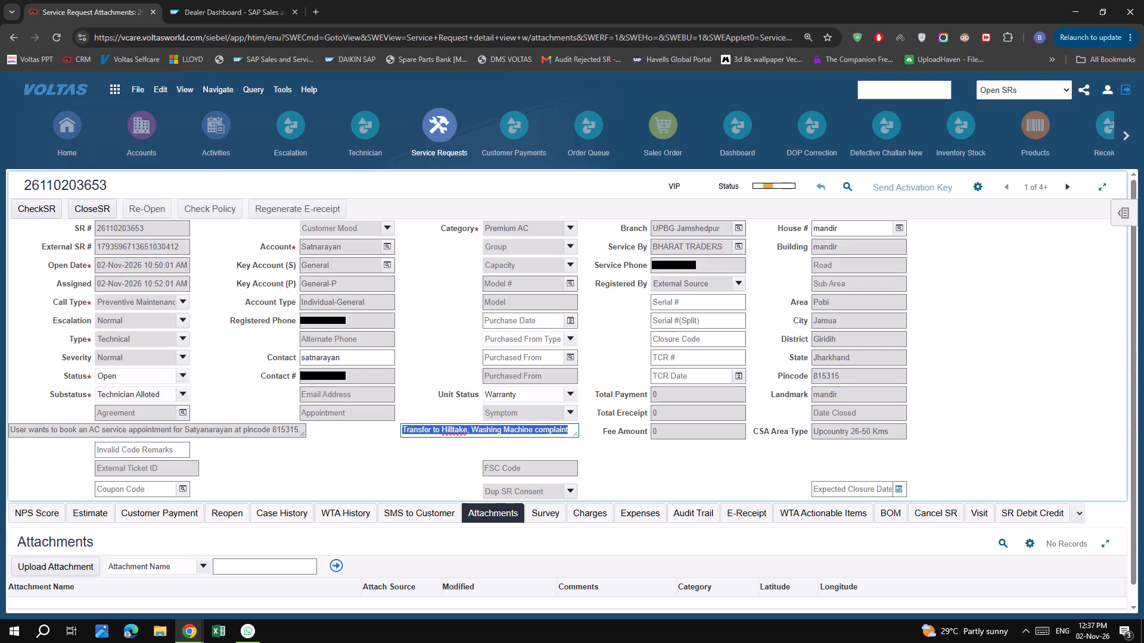
pyautogui.click(318, 11)
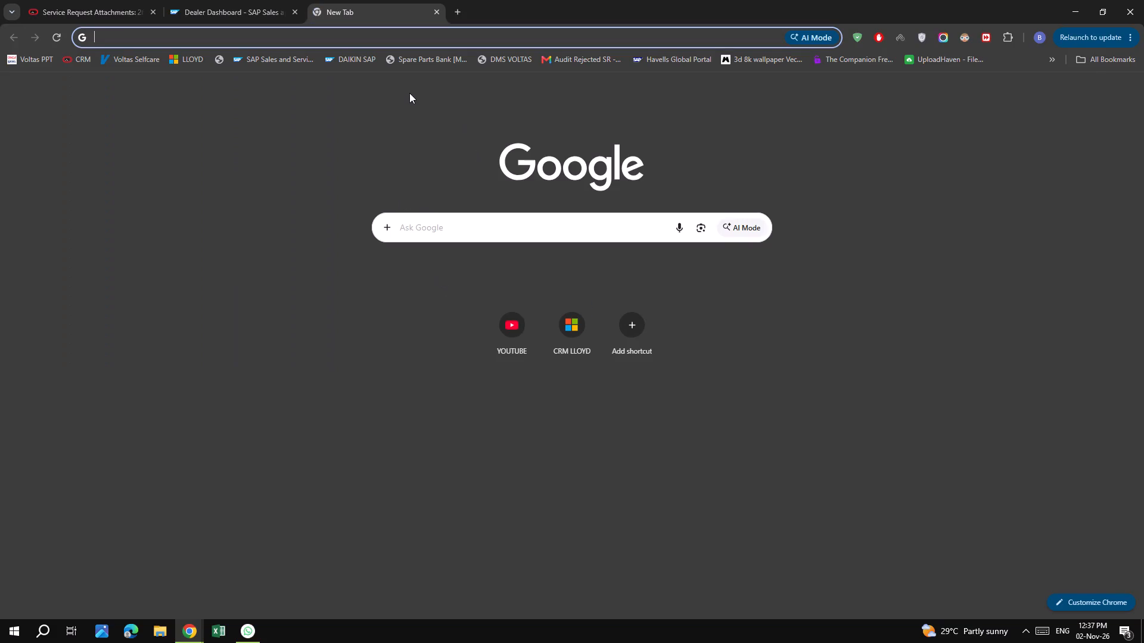
pyautogui.hotkey('ctrl', 'v')
pyautogui.click(83, 21)
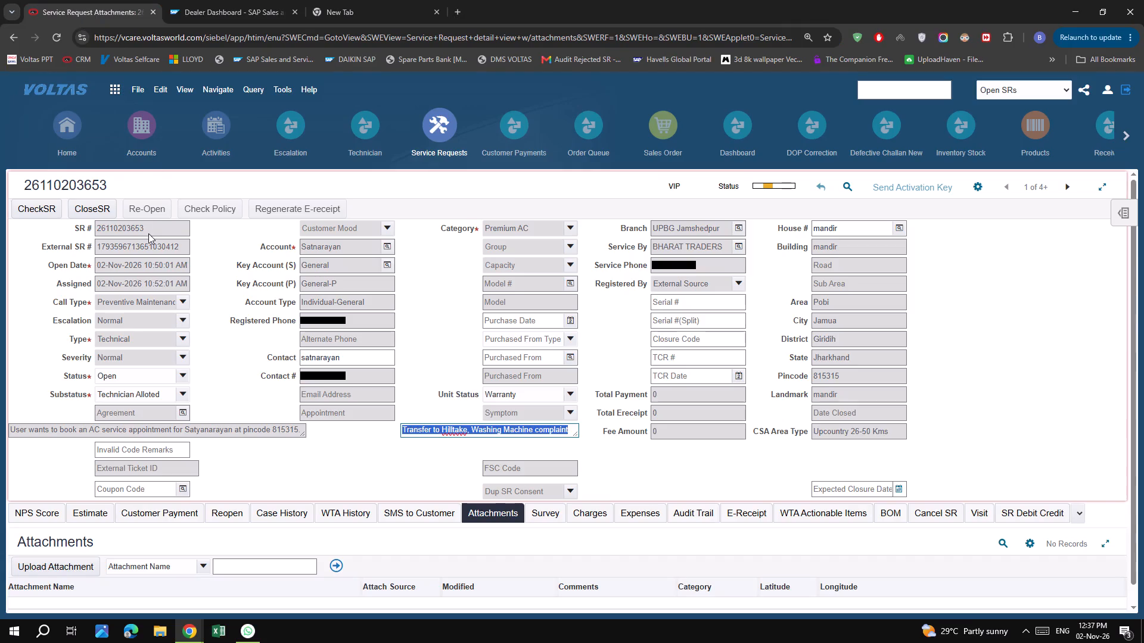
pyautogui.doubleClick(148, 233)
pyautogui.hotkey('ctrl', 'c')
pyautogui.hotkey('ctrl', 'c')
pyautogui.hotkey('ctrl', 'c')
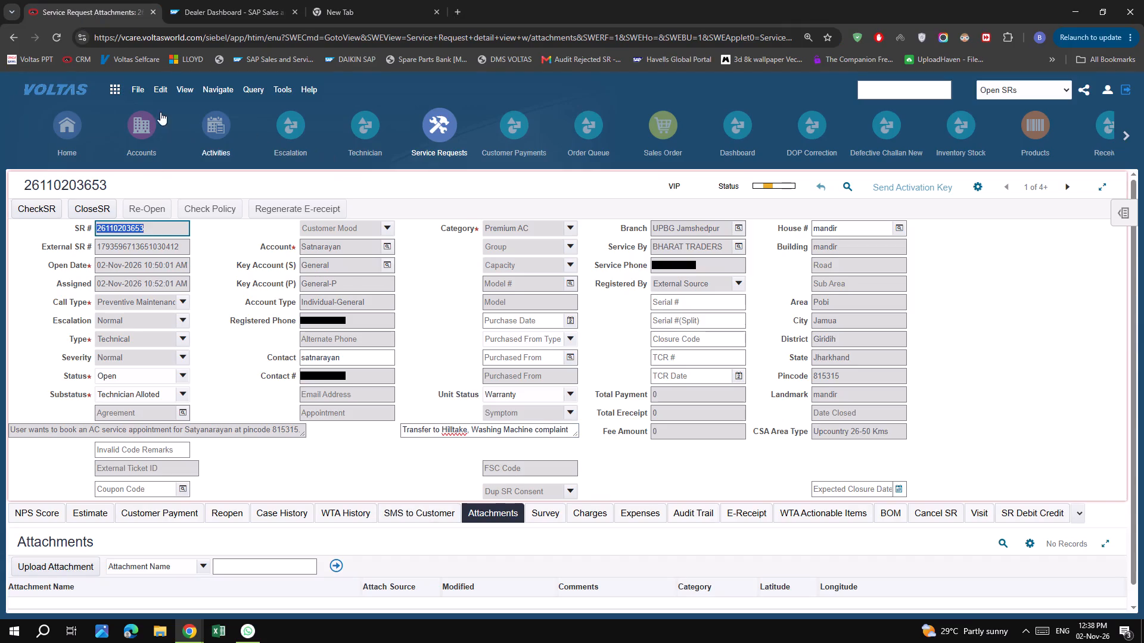
pyautogui.click(123, 96)
pyautogui.click(136, 125)
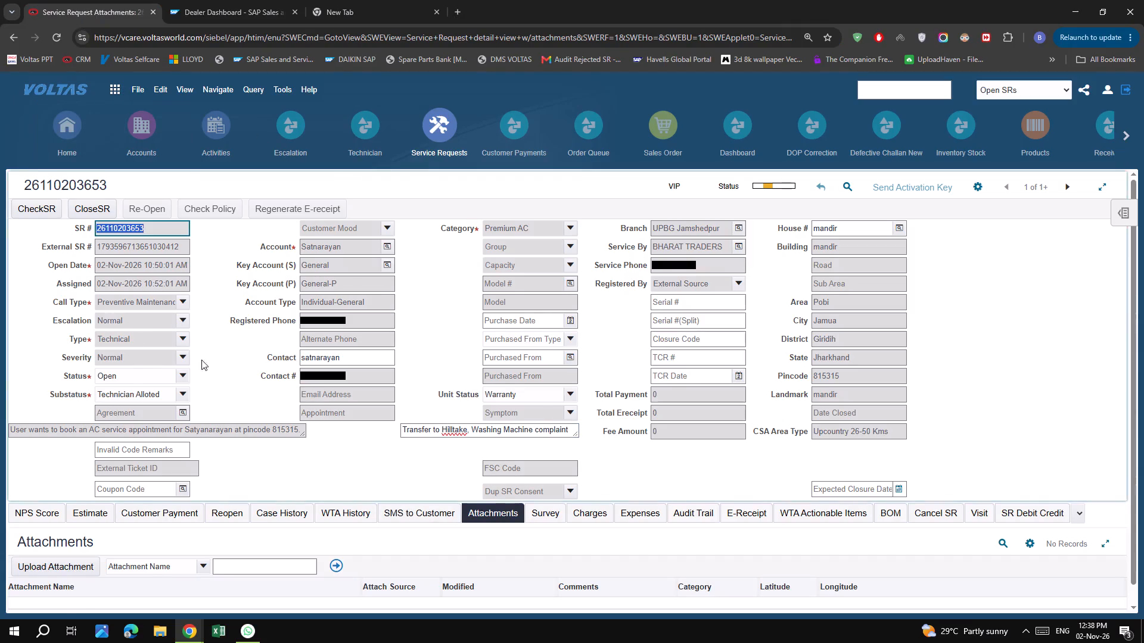
pyautogui.click(763, 306)
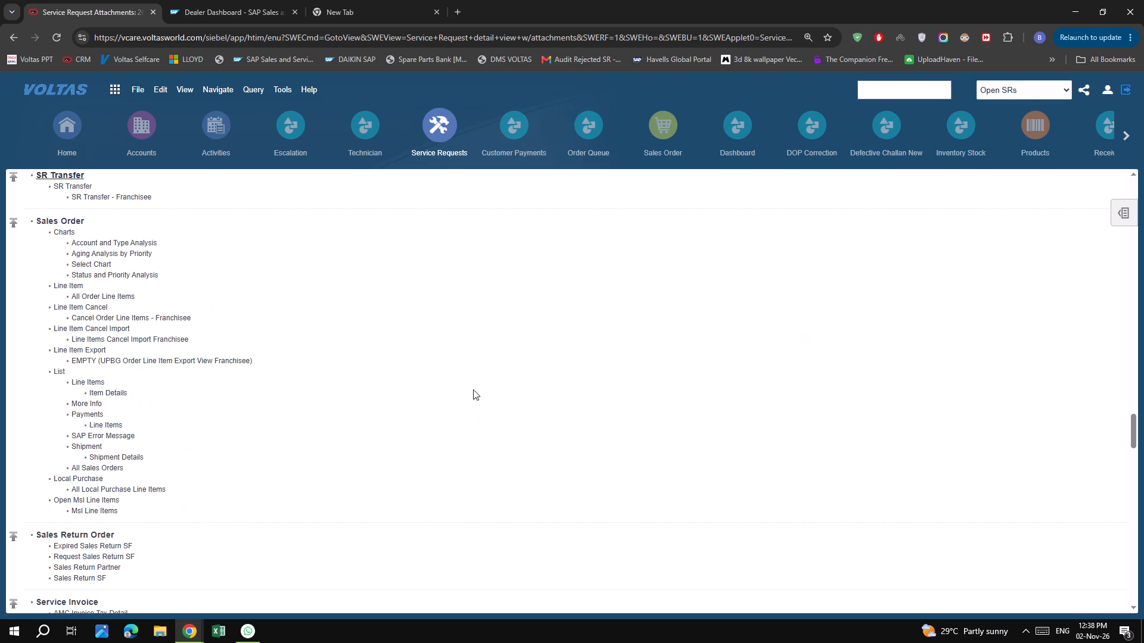
pyautogui.click(76, 184)
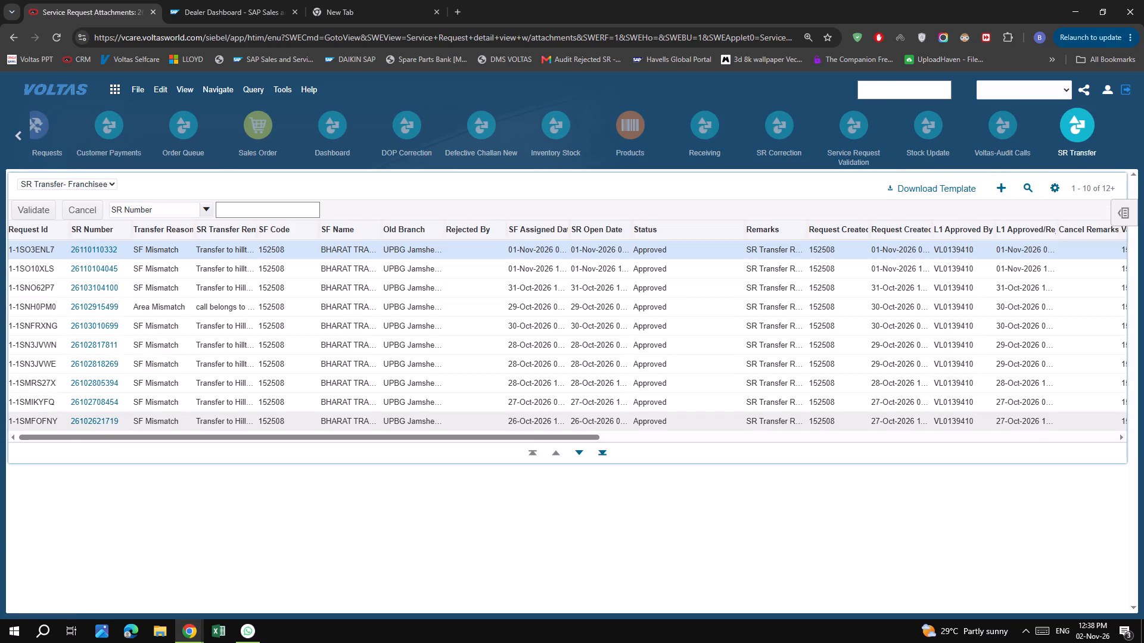
pyautogui.click(1002, 189)
pyautogui.hotkey('ctrl', 'v')
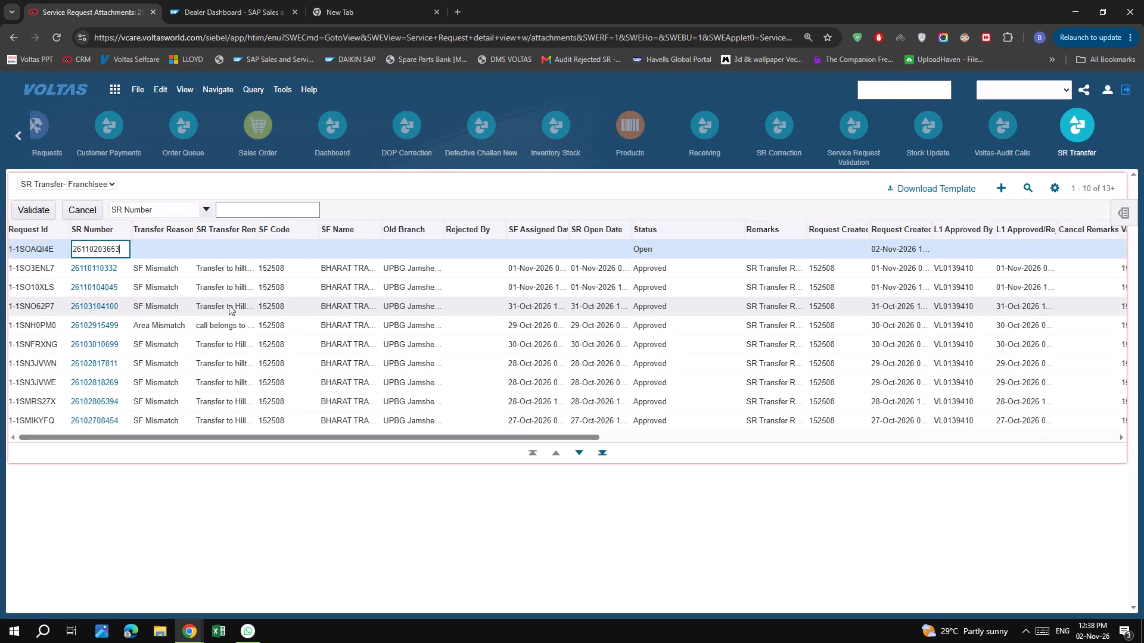
# Set the new request's transfer reason to SF Mismatch and its transfer remarks to the kept text "Transfer to Hilltake, Washing Machine complaint".
pyautogui.click(175, 248)
pyautogui.click(185, 248)
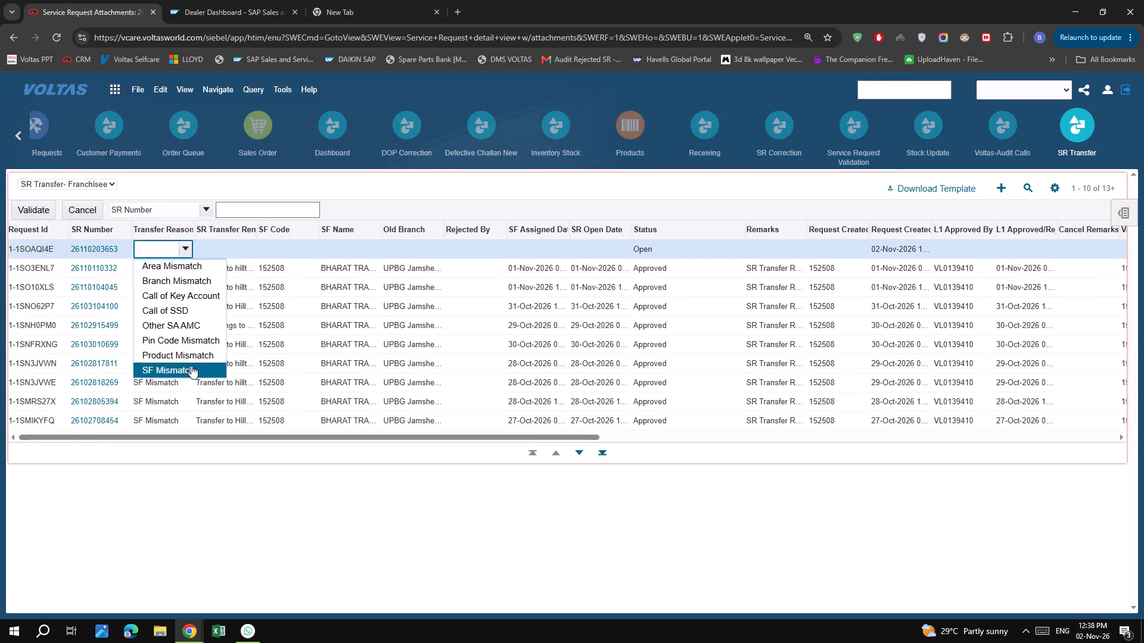
pyautogui.click(191, 366)
pyautogui.click(349, 10)
pyautogui.tripleClick(340, 31)
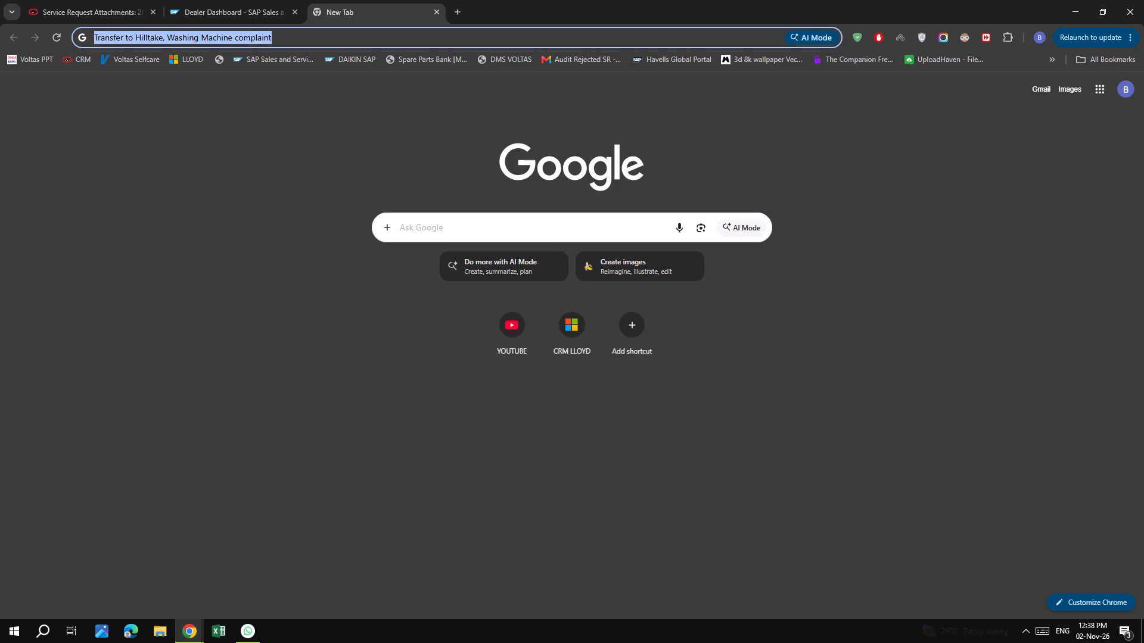
pyautogui.hotkey('ctrl', 'c')
pyautogui.hotkey('ctrl', 'c')
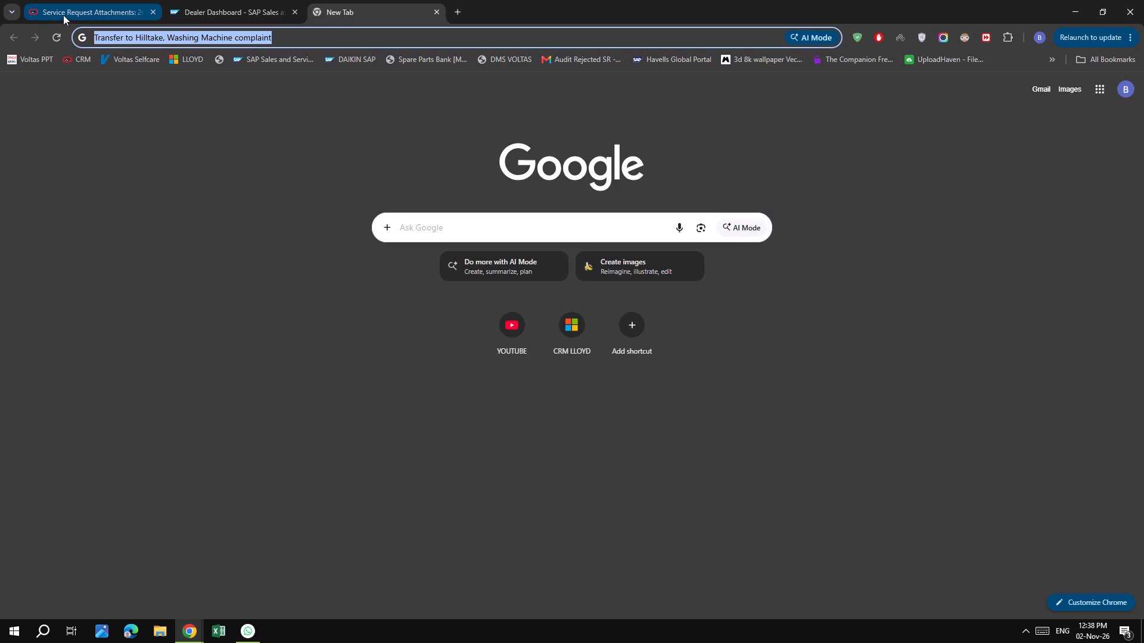
pyautogui.click(63, 15)
pyautogui.click(219, 246)
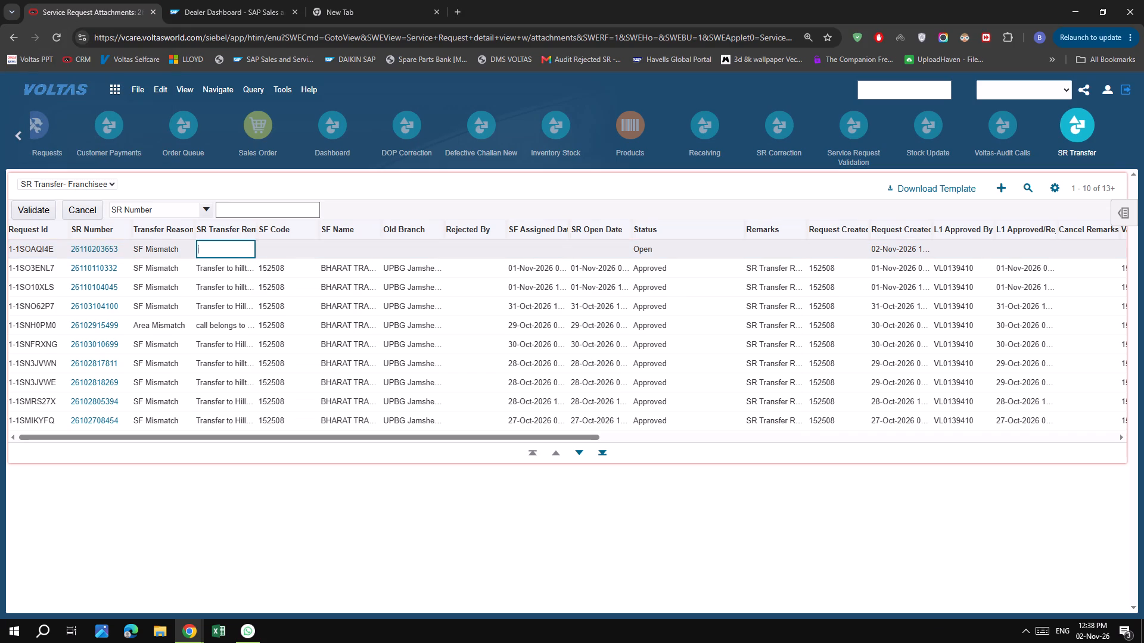
pyautogui.hotkey('ctrl', 'v')
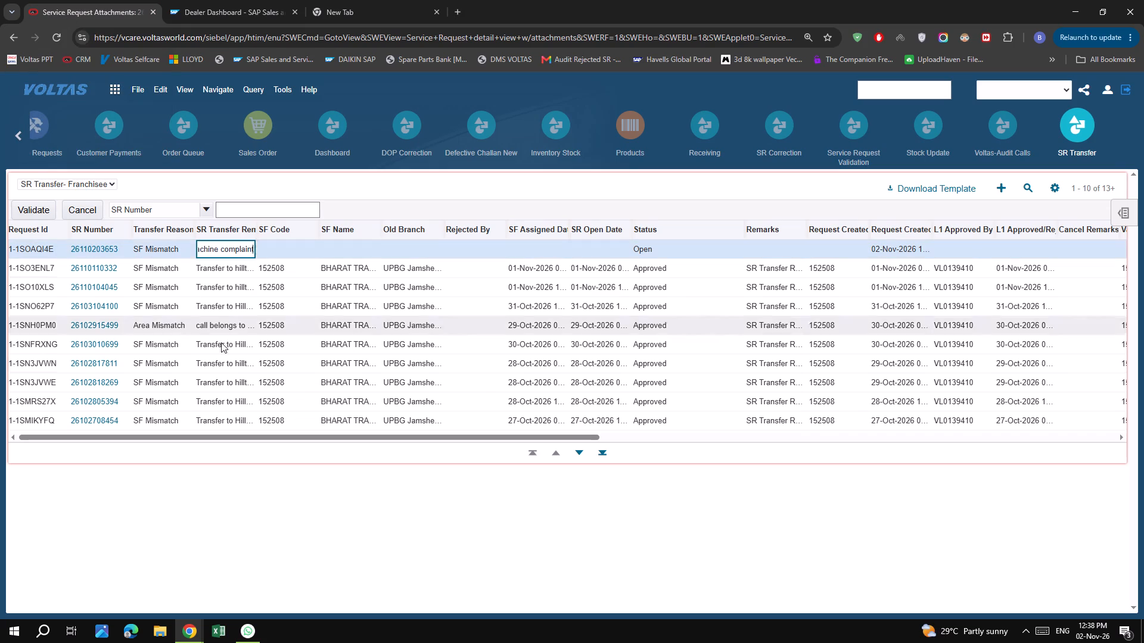
pyautogui.click(306, 523)
pyautogui.click(110, 247)
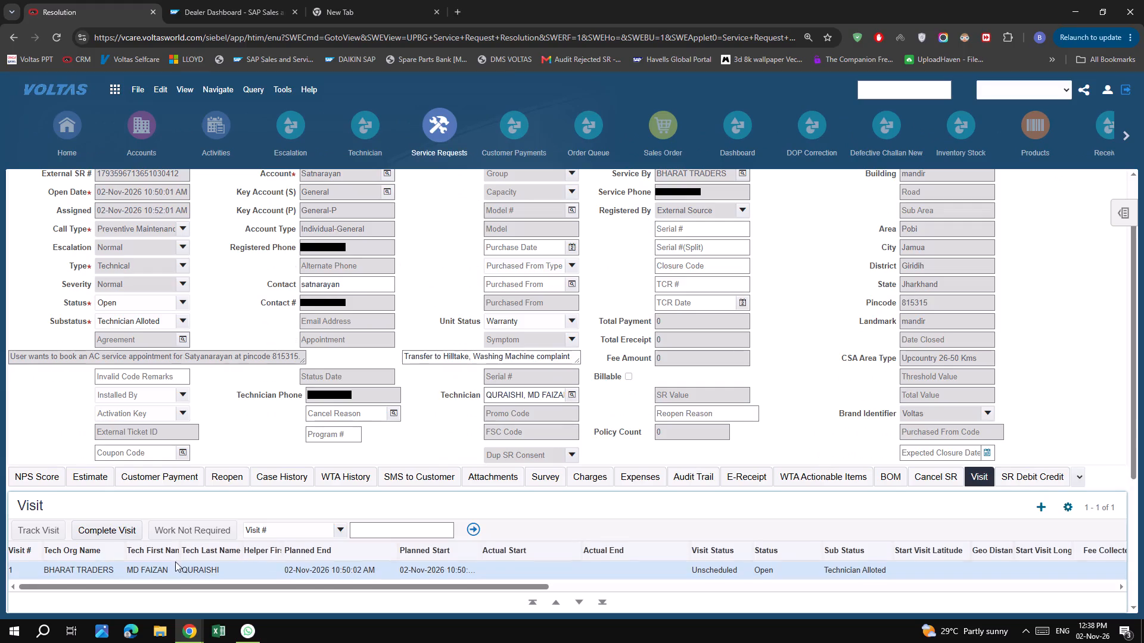
pyautogui.click(157, 568)
pyautogui.press('BackSpace')
pyautogui.click(212, 573)
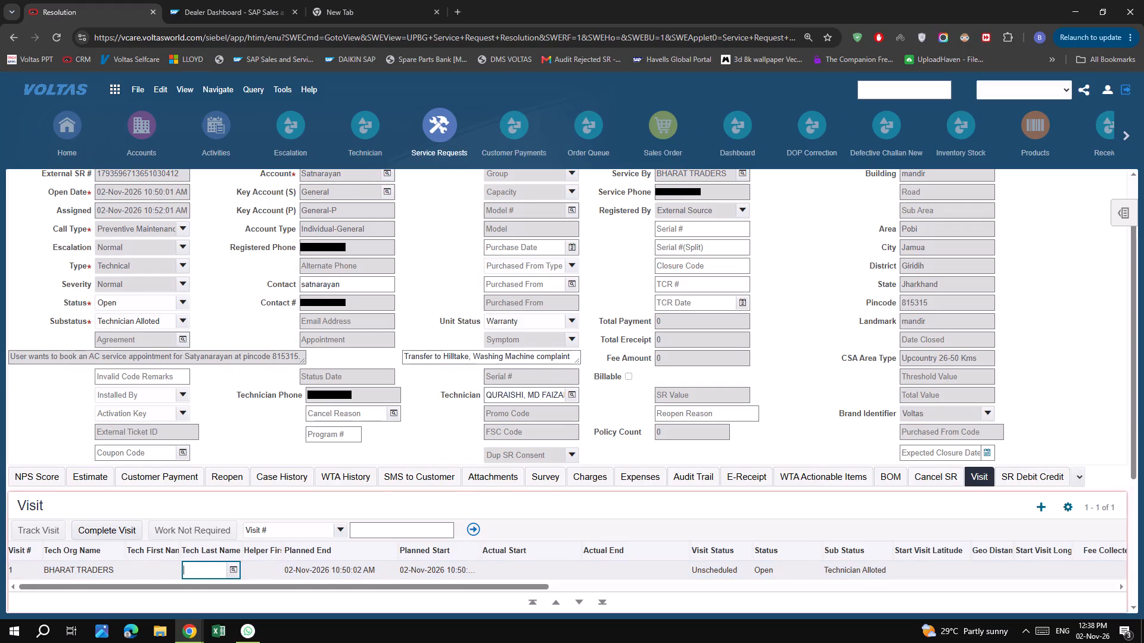
pyautogui.press('BackSpace')
pyautogui.click(474, 529)
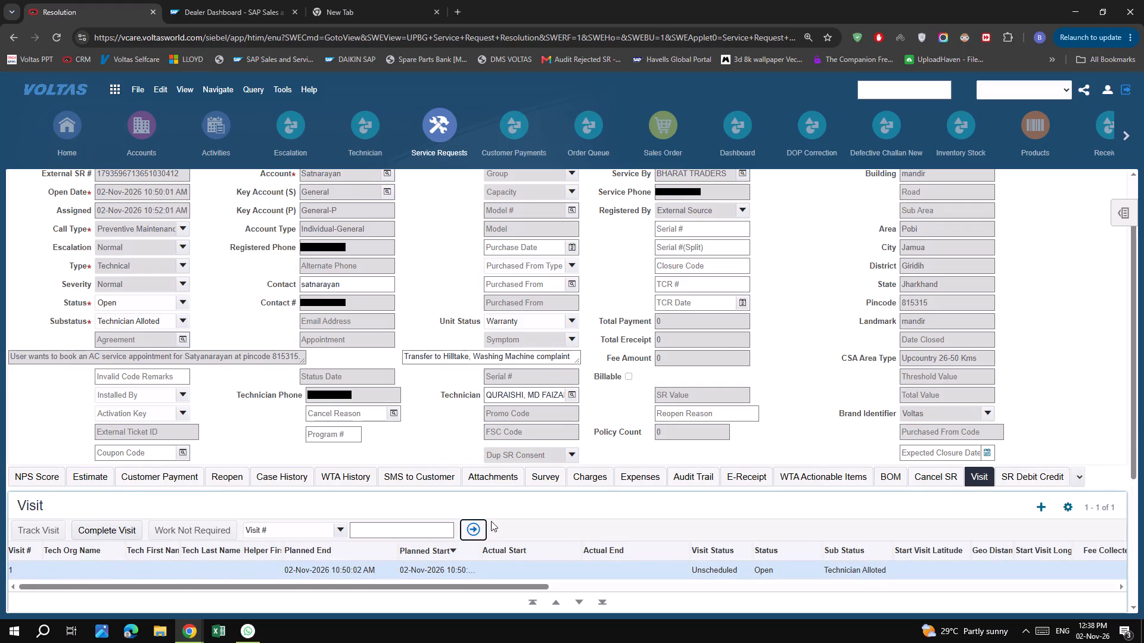
pyautogui.scroll(5, 270, 294)
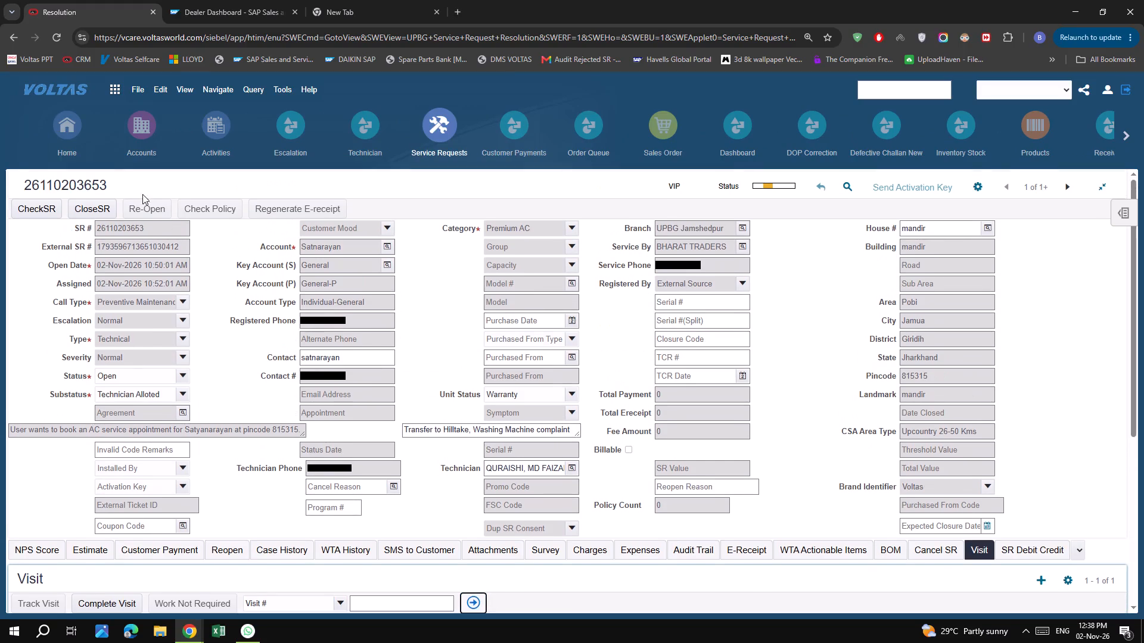
pyautogui.click(119, 86)
pyautogui.click(126, 120)
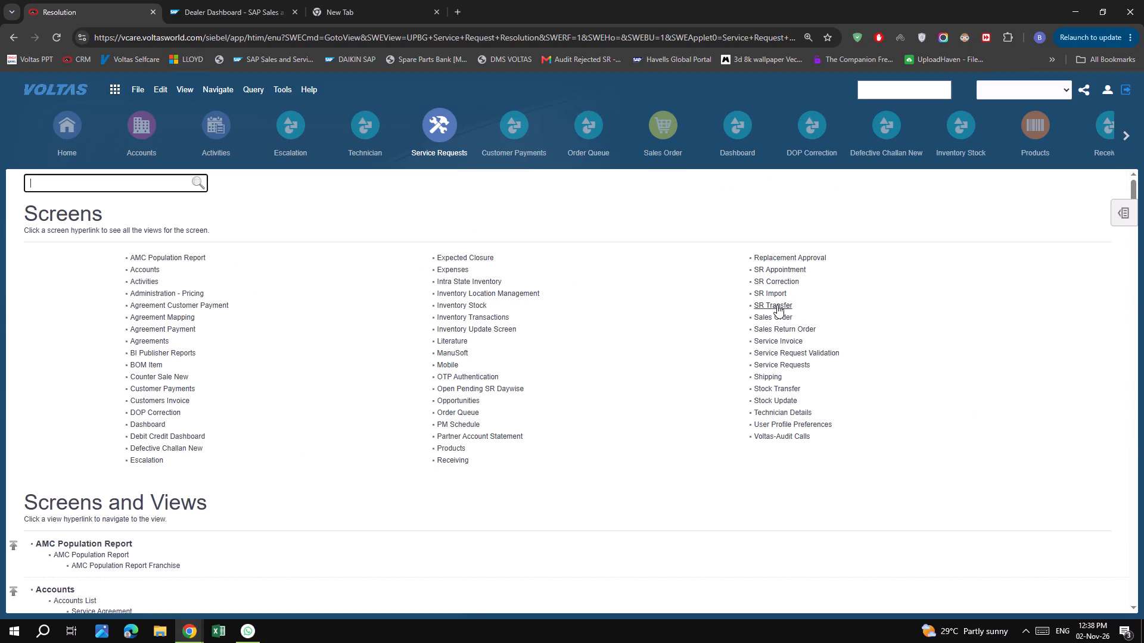
pyautogui.click(777, 305)
pyautogui.click(69, 182)
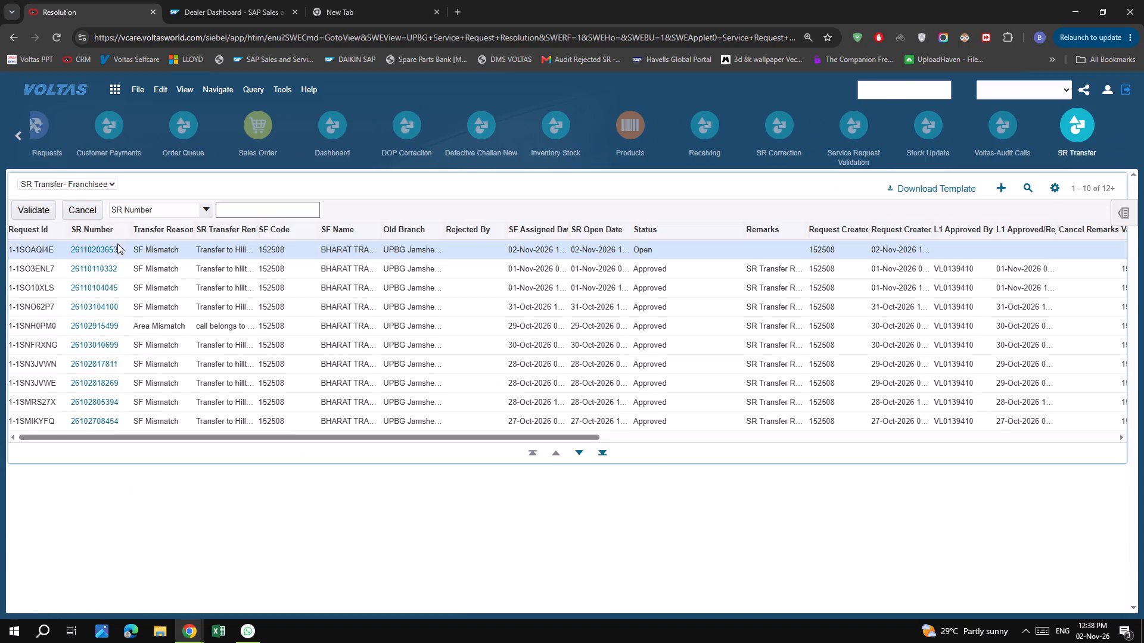
pyautogui.click(42, 206)
pyautogui.doubleClick(36, 248)
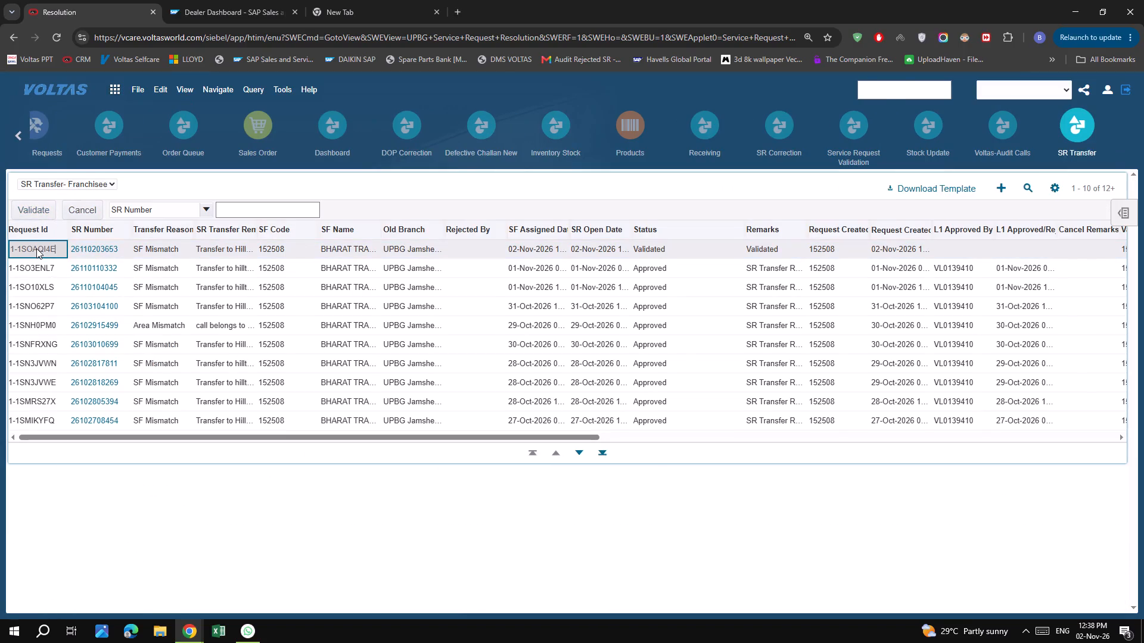
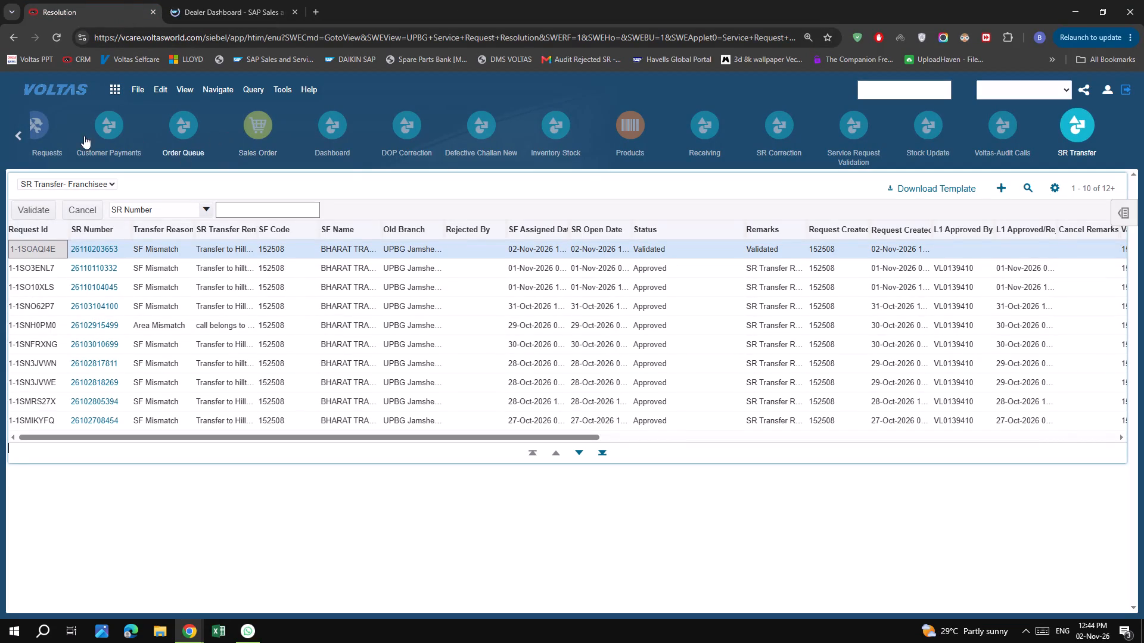
# Open the service requests list, filter it to Open SRs, and sort it by SR number in descending order.
pyautogui.click(46, 135)
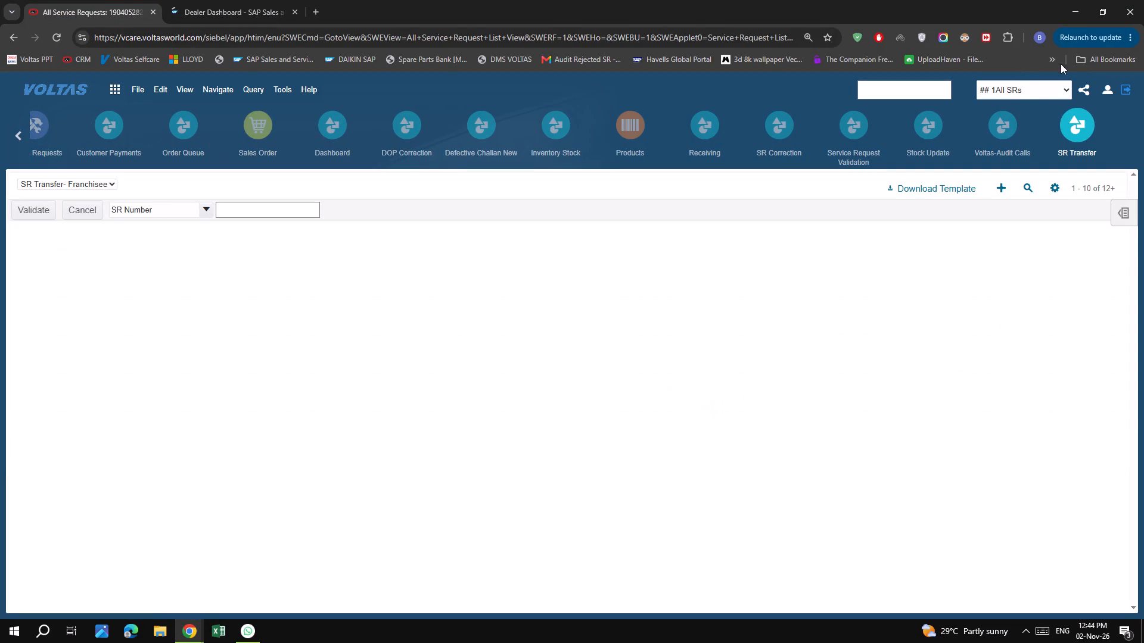
pyautogui.click(1030, 96)
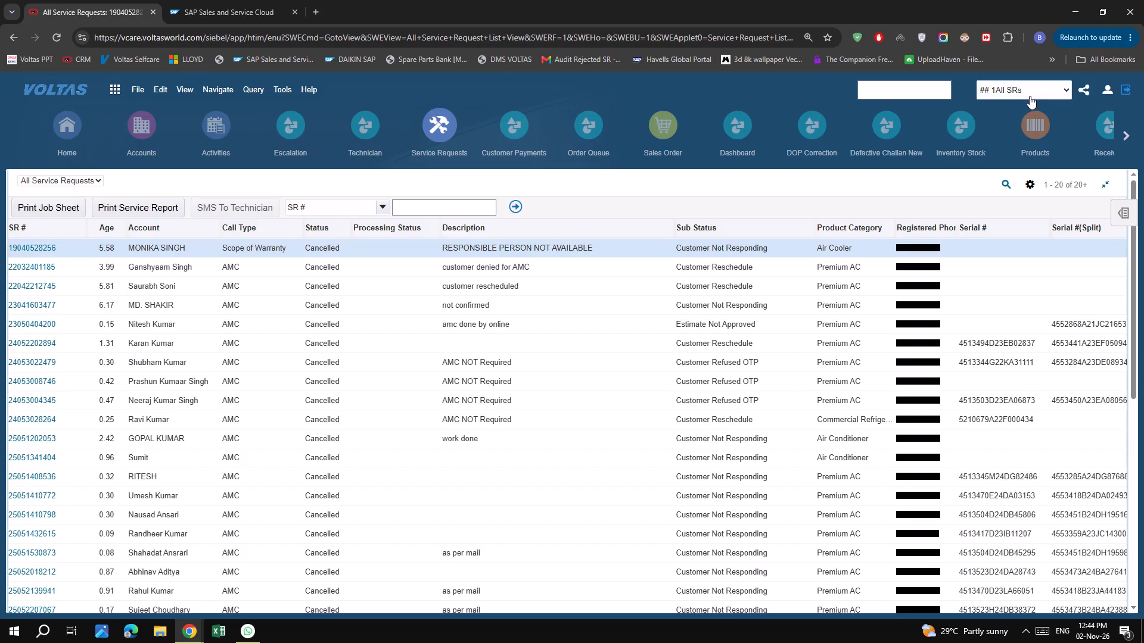
pyautogui.click(1030, 89)
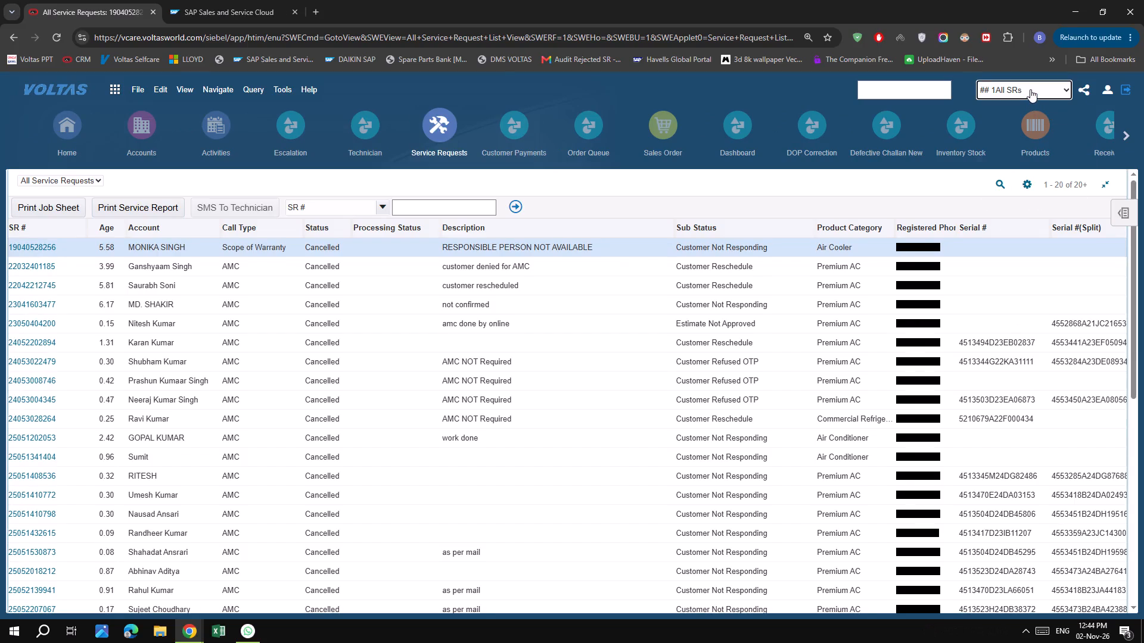
pyautogui.click(1030, 89)
pyautogui.click(1031, 287)
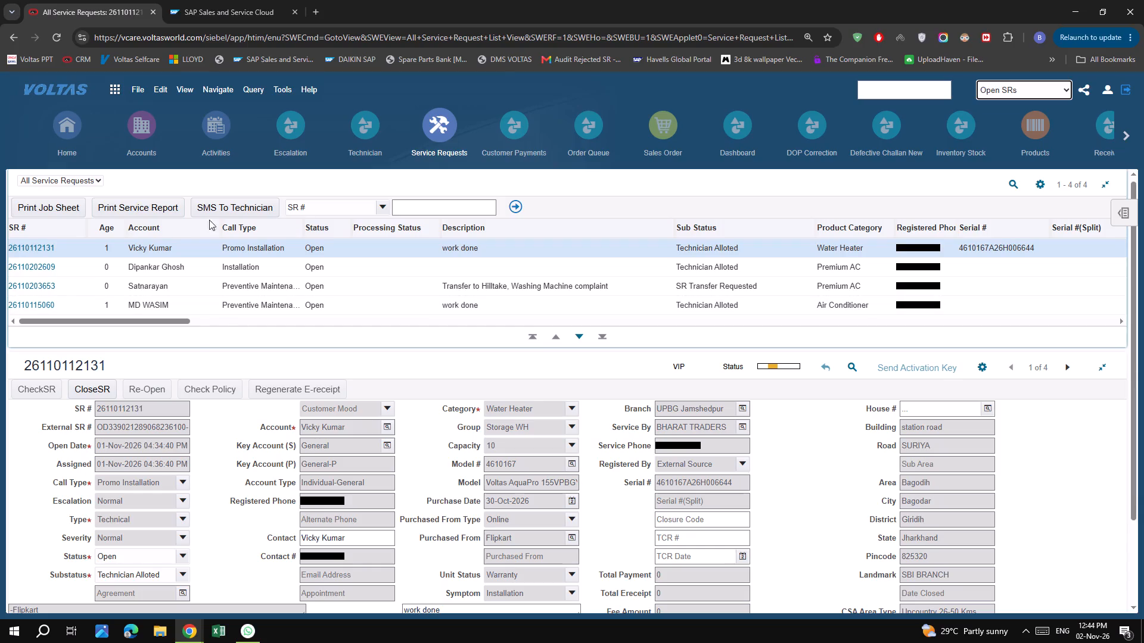
pyautogui.click(32, 226)
pyautogui.click(65, 233)
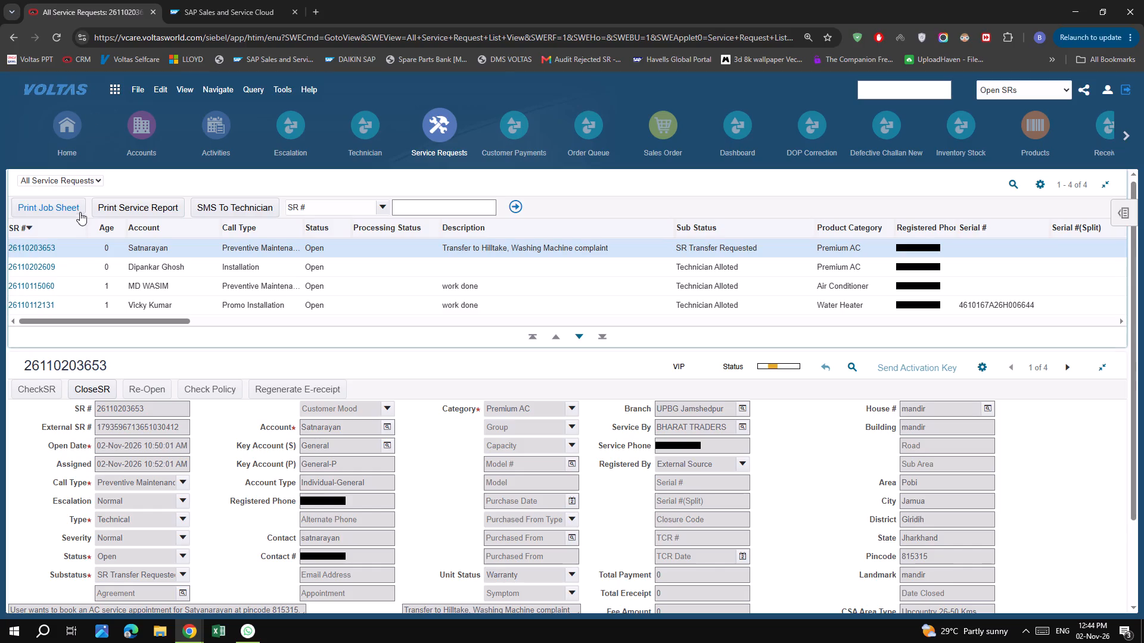
# Keep the Open SRs filter and refresh the service request list.
pyautogui.click(1011, 86)
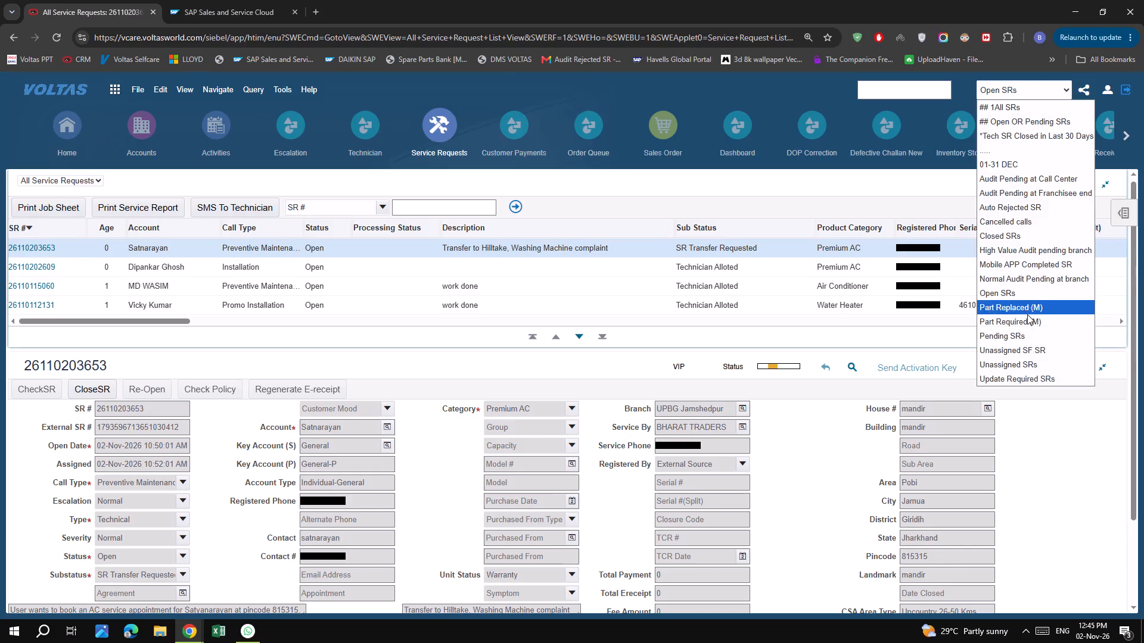
pyautogui.click(701, 85)
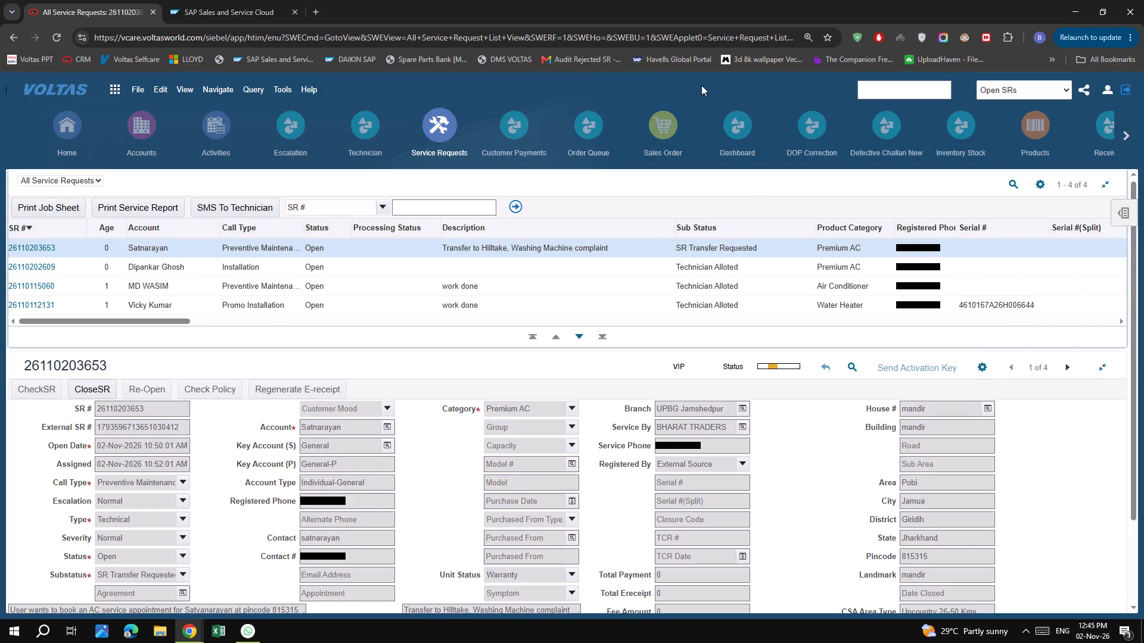
pyautogui.click(63, 34)
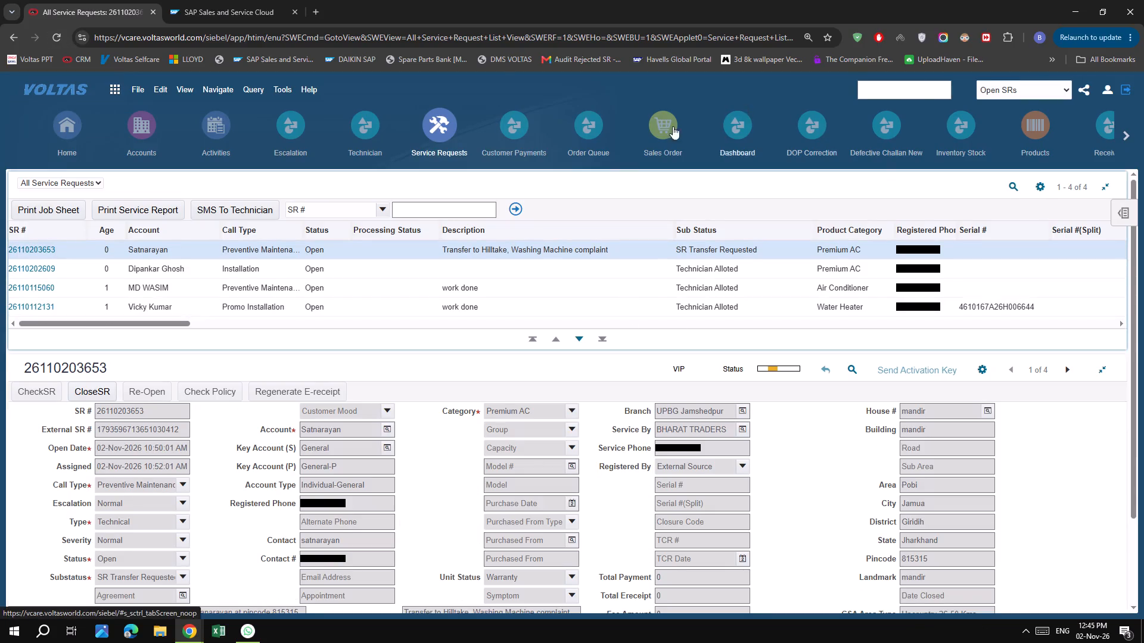
# Switch to the Daikin SAP Sales and Service Cloud page and sign in using SSO.
pyautogui.click(227, 14)
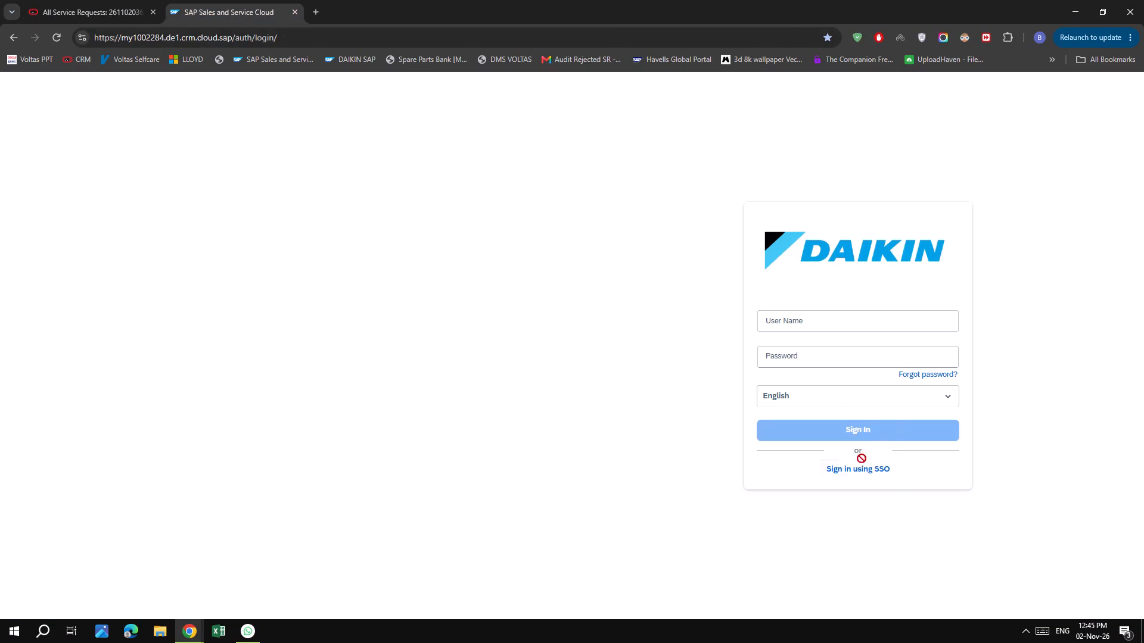
pyautogui.click(860, 462)
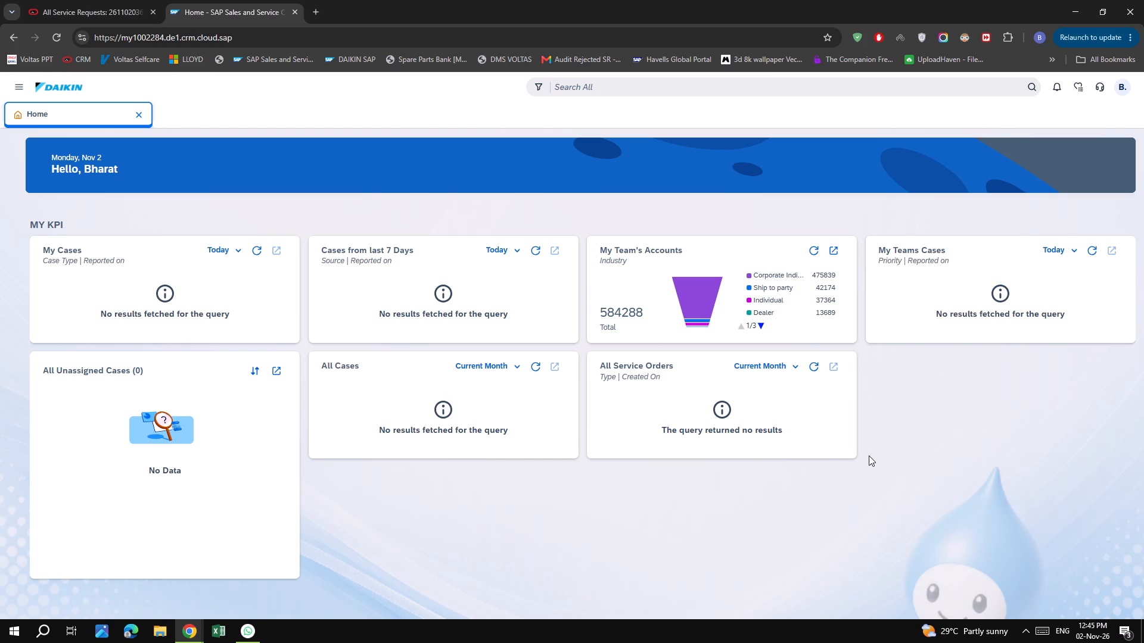
# Open the Daikin Dealer Dashboard and filter its case list to Technician Assigned Case.
pyautogui.click(26, 83)
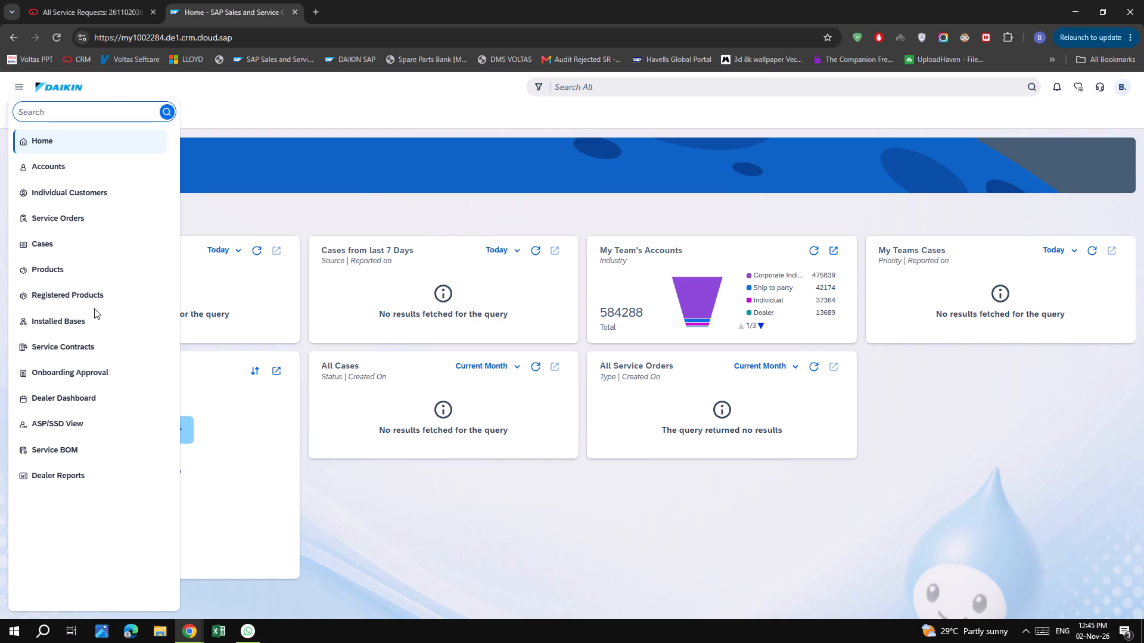
pyautogui.click(110, 407)
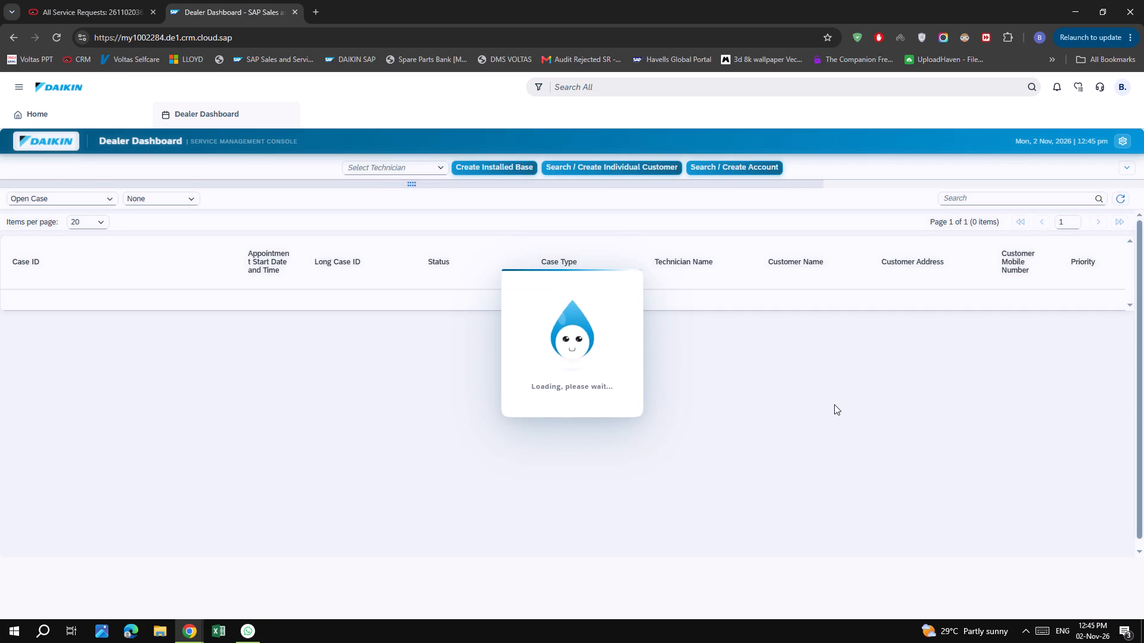
pyautogui.click(111, 196)
pyautogui.click(92, 234)
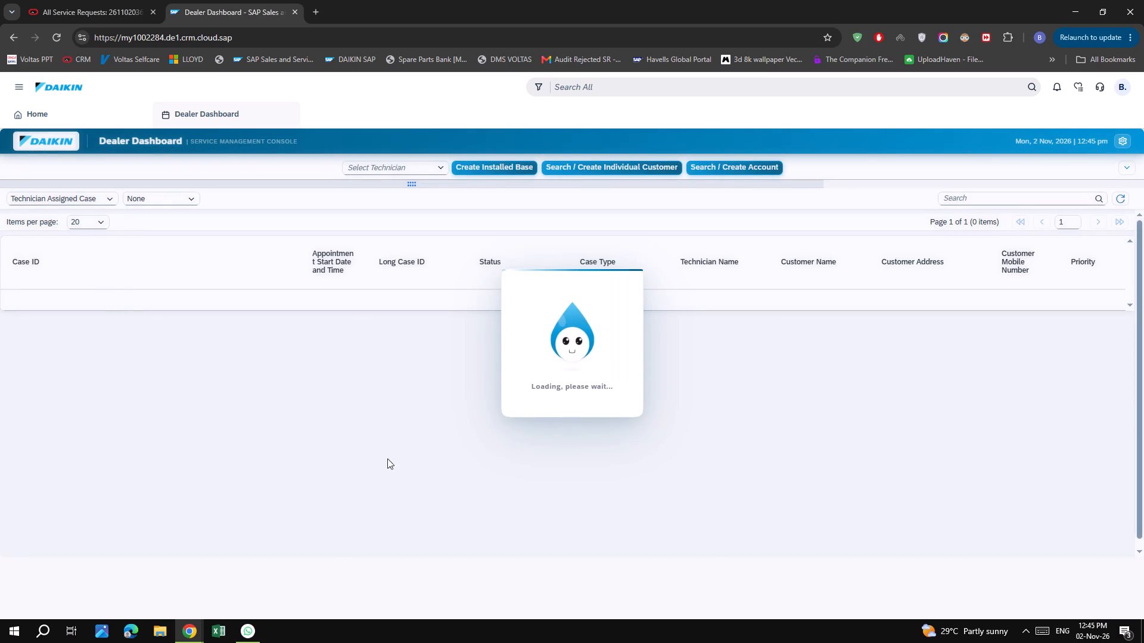
pyautogui.click(70, 7)
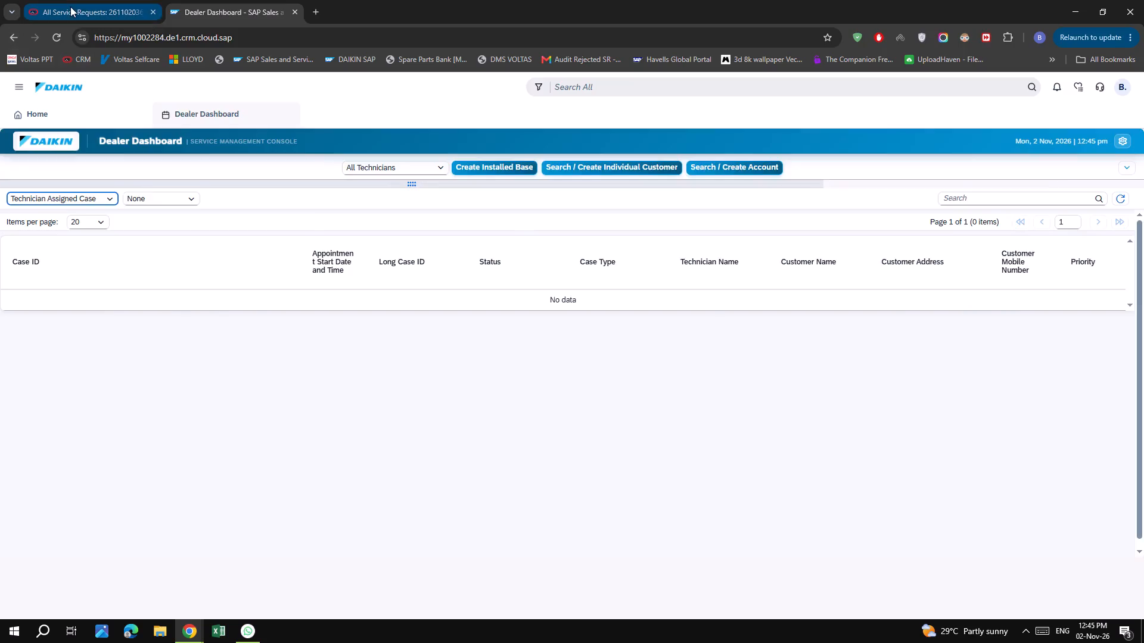
pyautogui.click(57, 35)
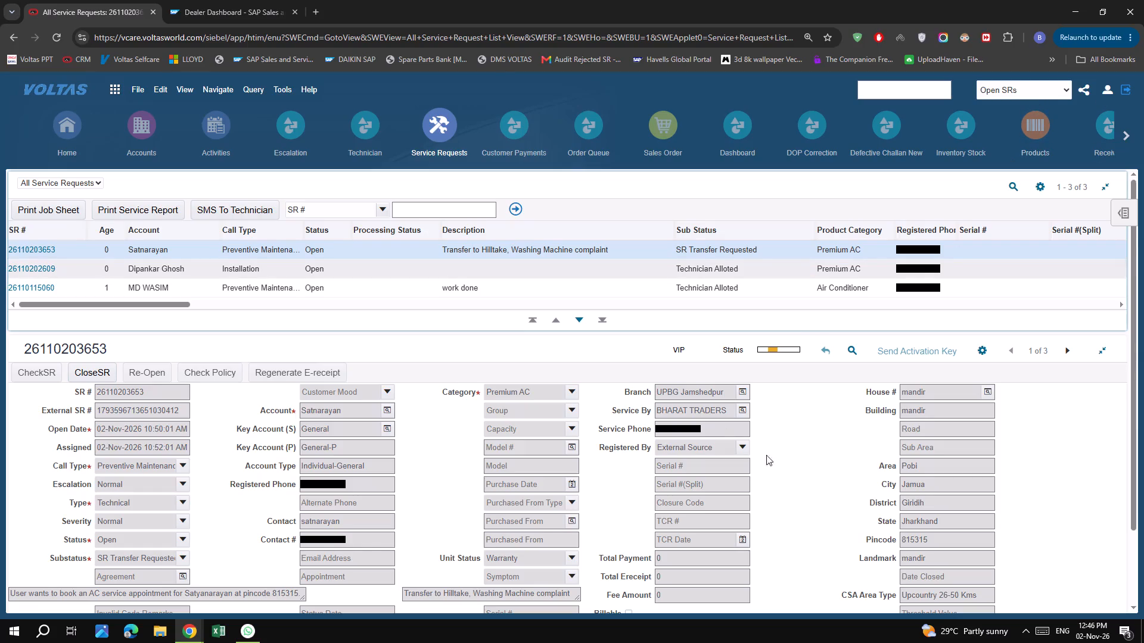
pyautogui.scroll(-7, 795, 457)
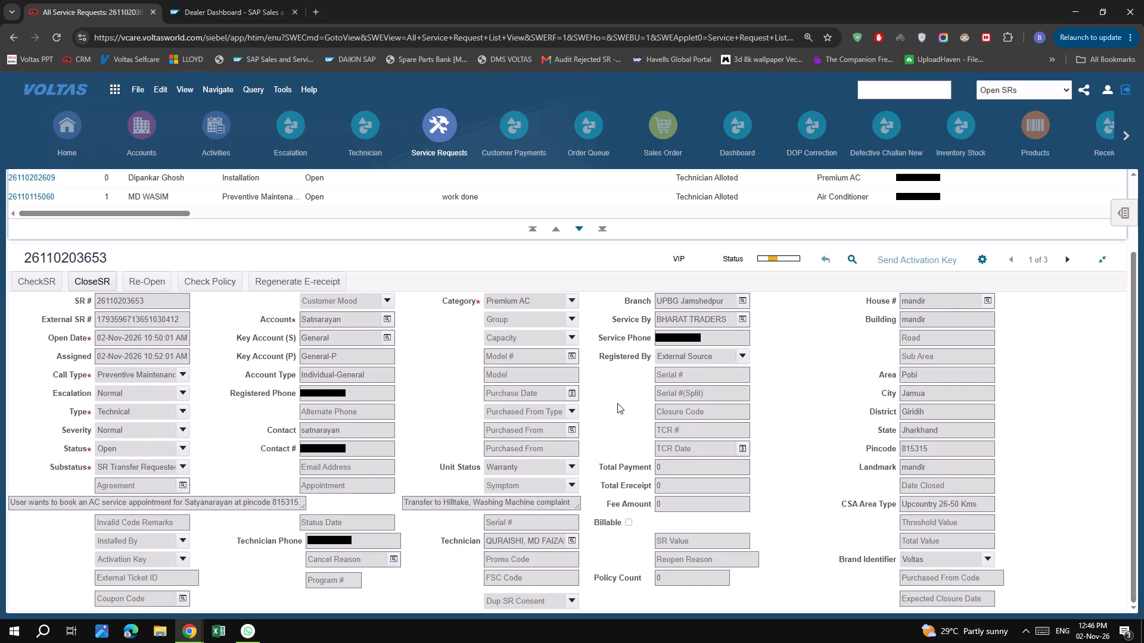
pyautogui.scroll(-5, 608, 386)
pyautogui.scroll(6, 845, 410)
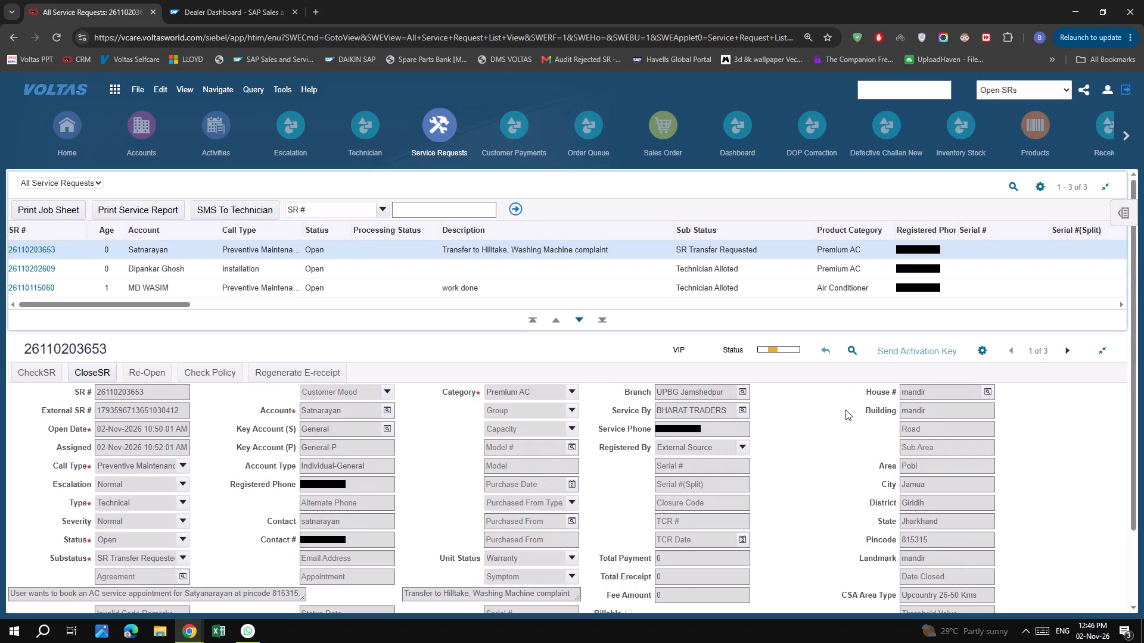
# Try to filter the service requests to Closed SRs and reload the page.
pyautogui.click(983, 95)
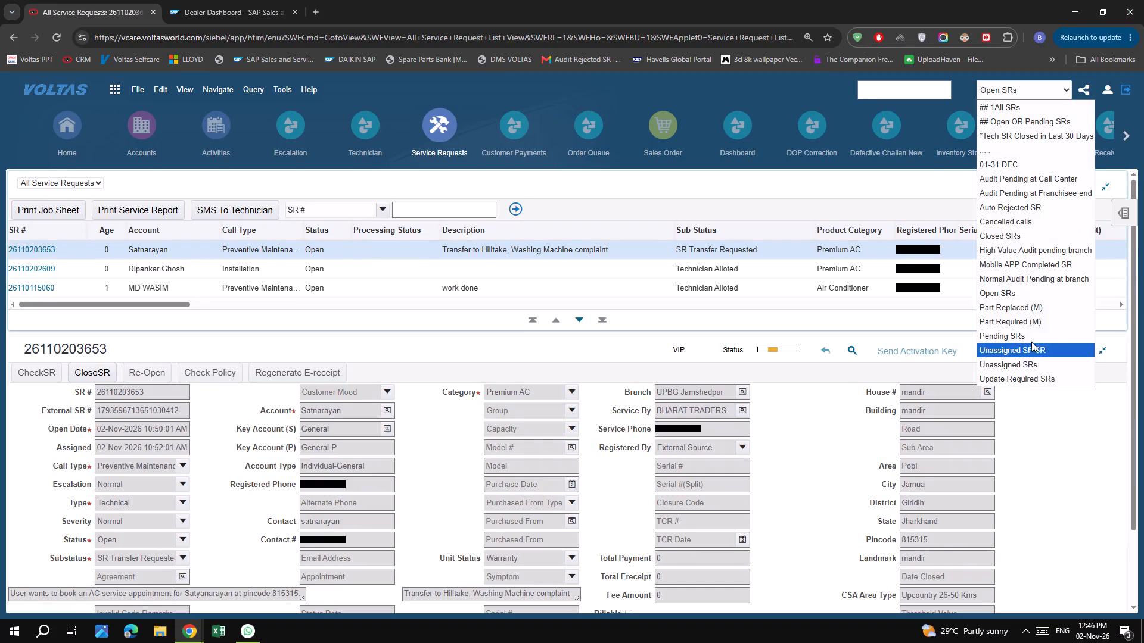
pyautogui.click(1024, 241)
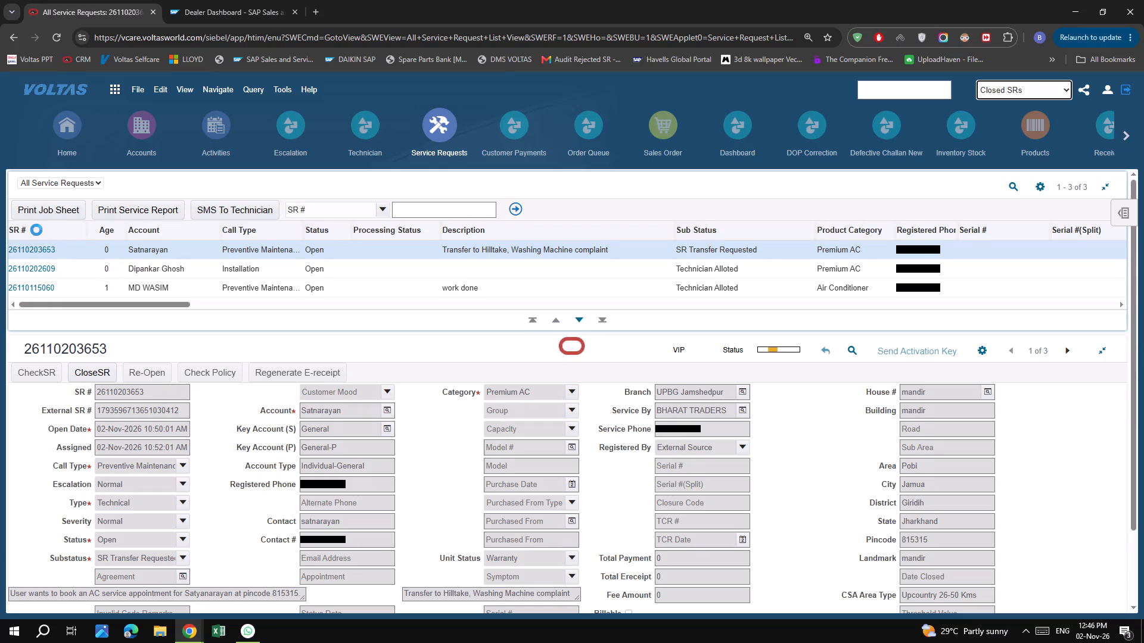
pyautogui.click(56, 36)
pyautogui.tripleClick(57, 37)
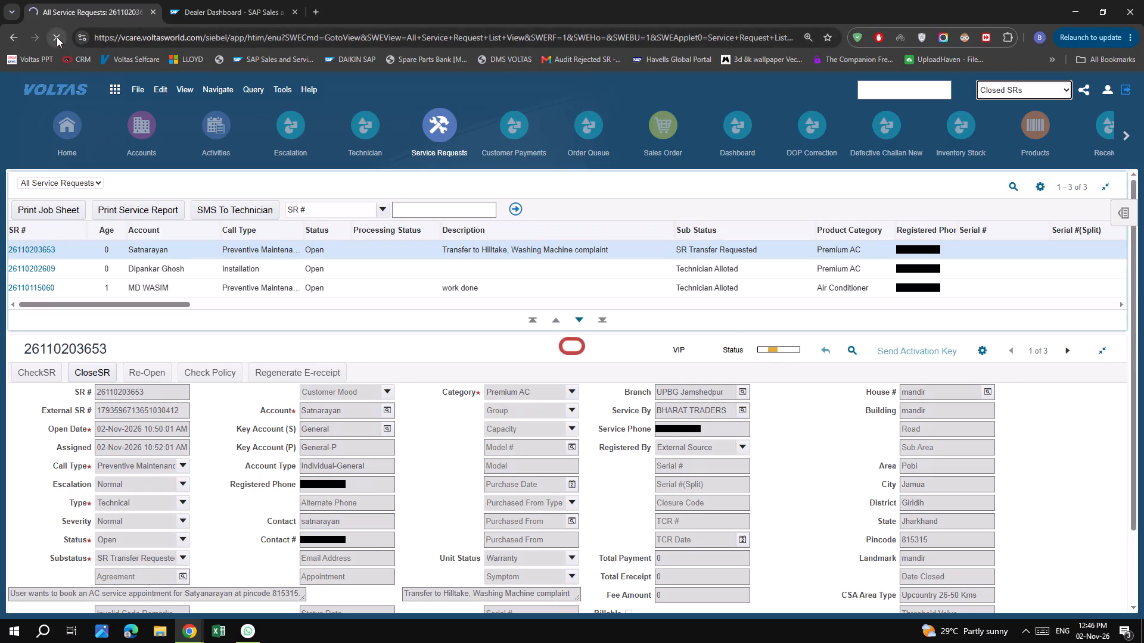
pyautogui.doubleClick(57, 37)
# Close the Voltas service requests page and the Daikin Dealer Dashboard page.
pyautogui.click(152, 7)
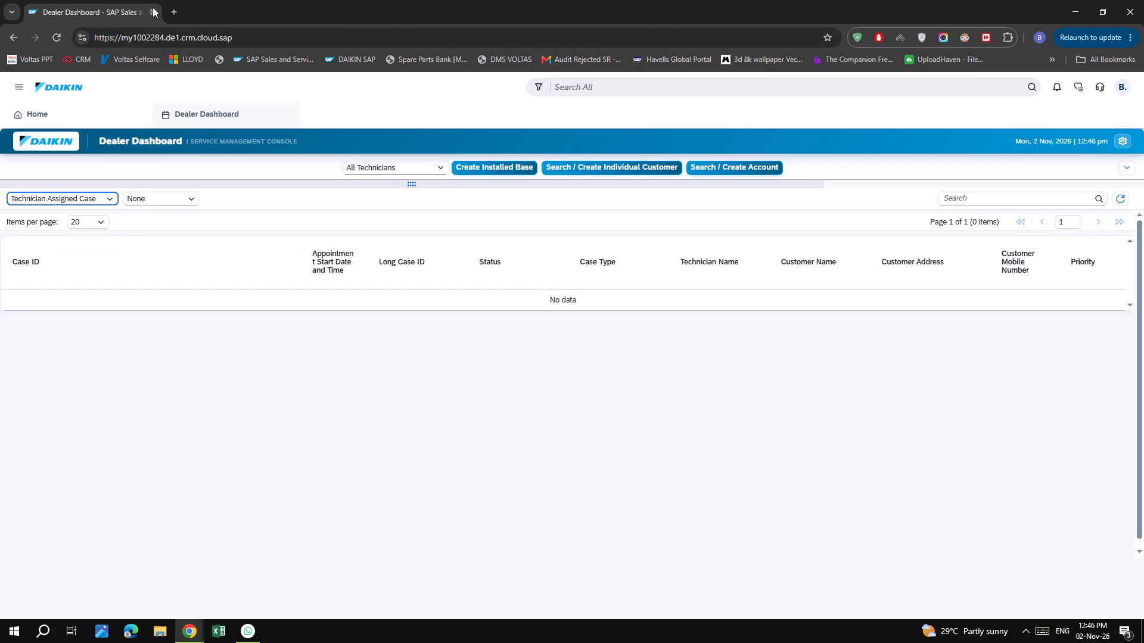
pyautogui.click(153, 8)
# Switch to the incognito Voltas service requests window and log in to Voltas CRM again with the saved account credentials.
pyautogui.click(188, 628)
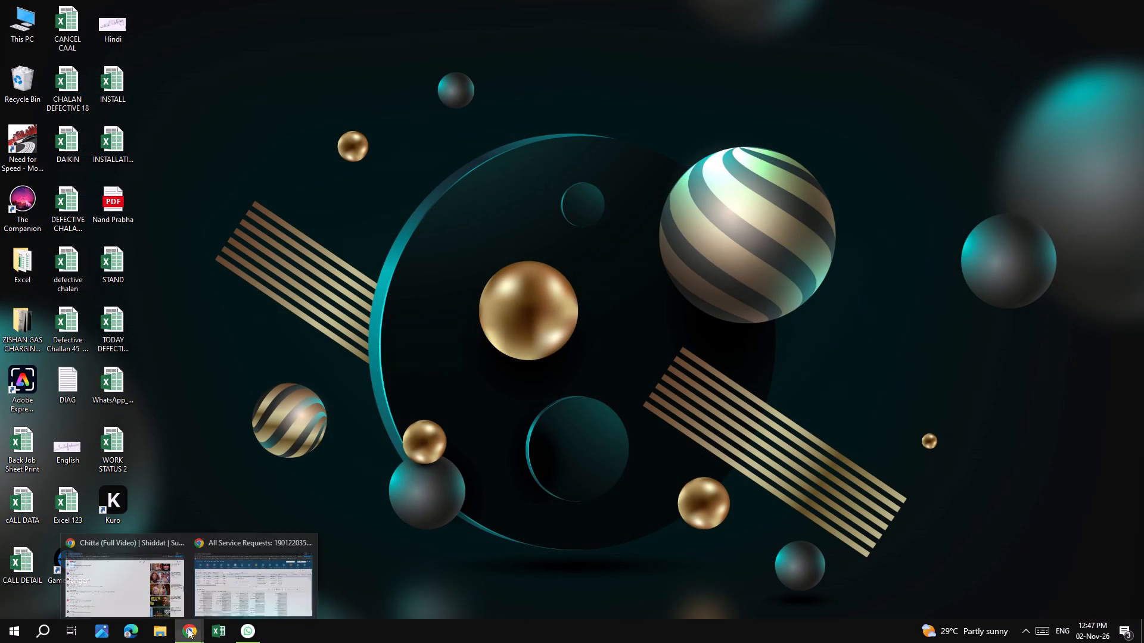
pyautogui.click(242, 583)
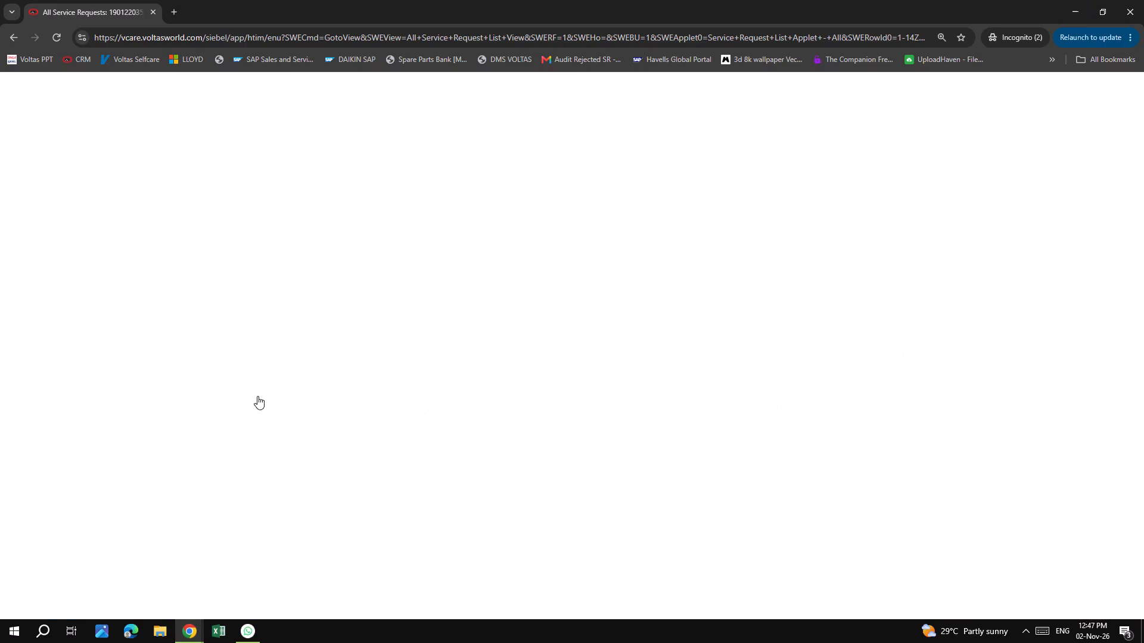
pyautogui.click(437, 130)
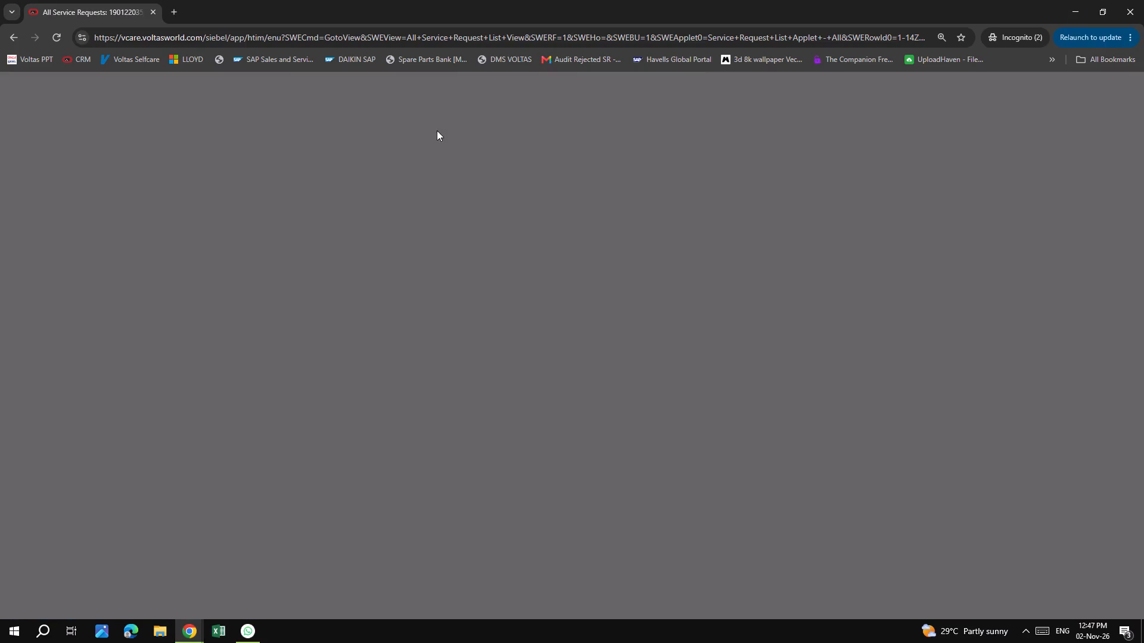
pyautogui.click(672, 161)
pyautogui.click(578, 389)
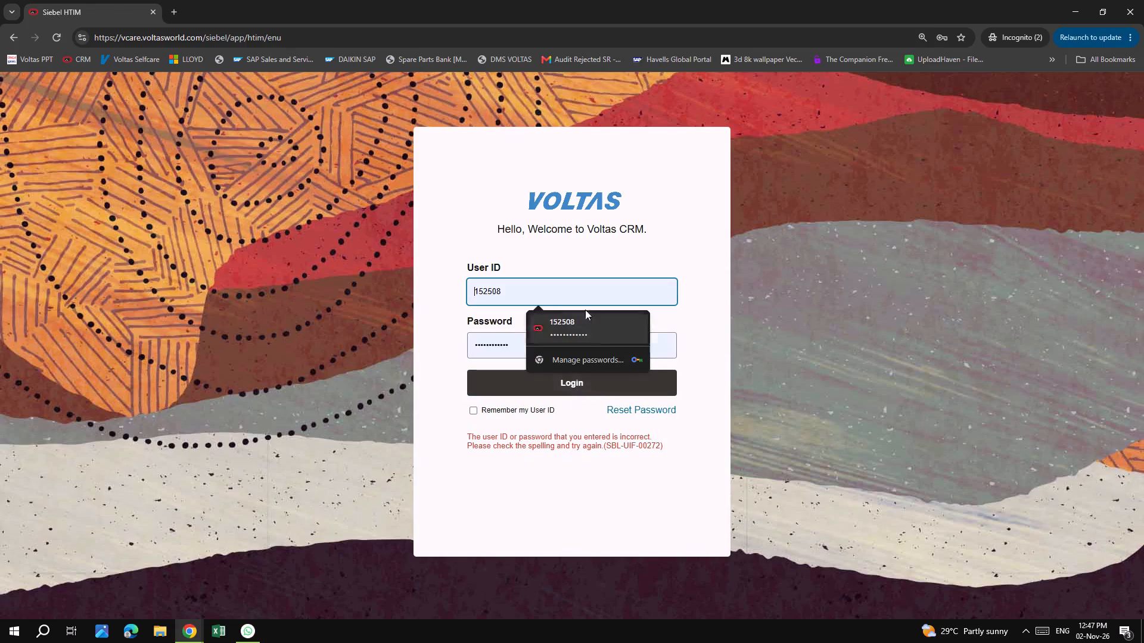
pyautogui.click(583, 291)
pyautogui.click(585, 328)
pyautogui.click(576, 378)
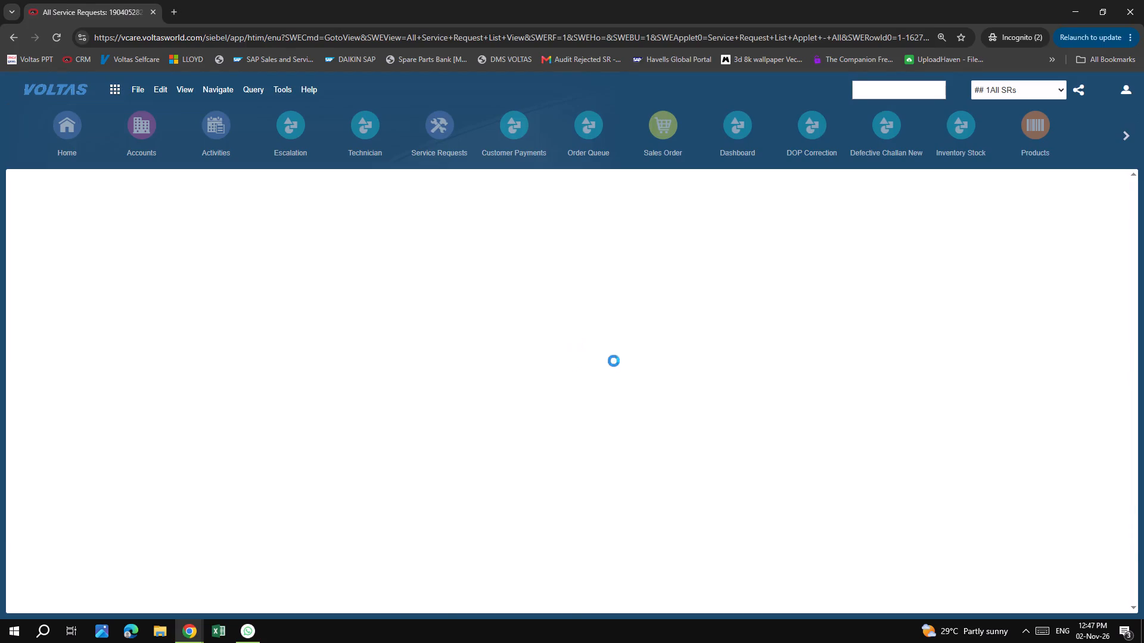
# Filter the service requests to Open SRs and sort them by SR number in descending order.
pyautogui.click(1018, 92)
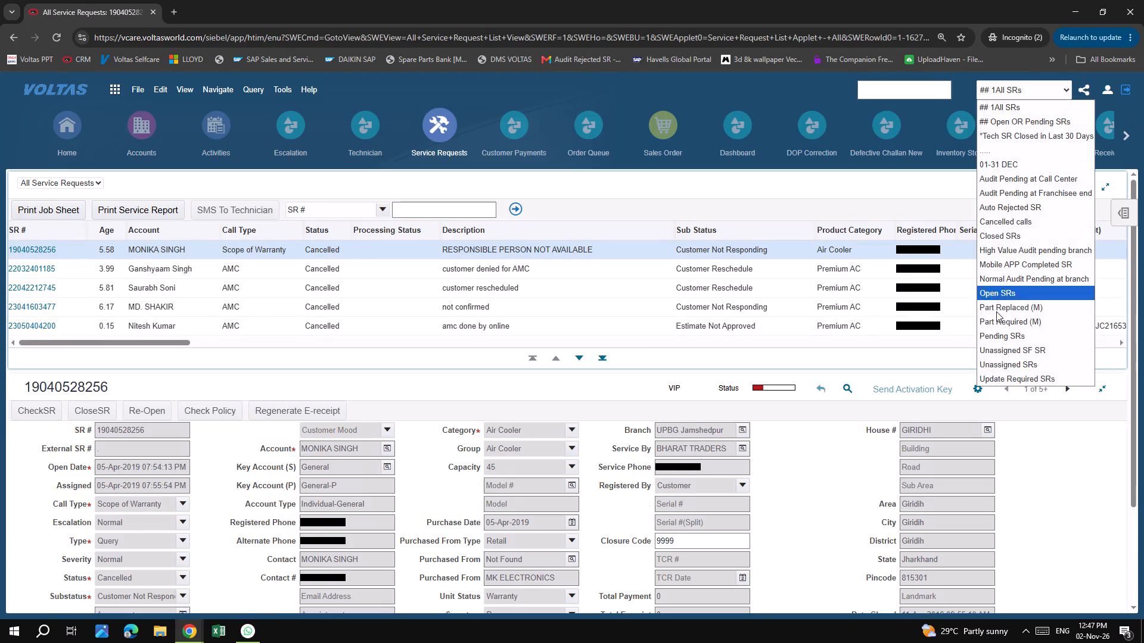
pyautogui.click(1012, 294)
pyautogui.click(42, 227)
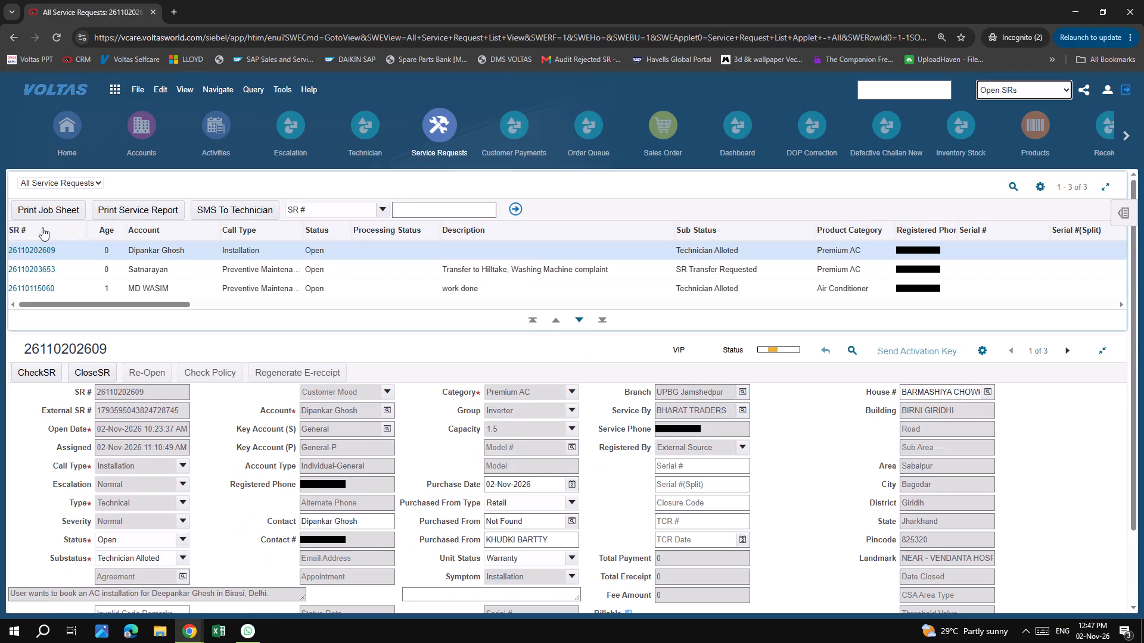
pyautogui.click(73, 232)
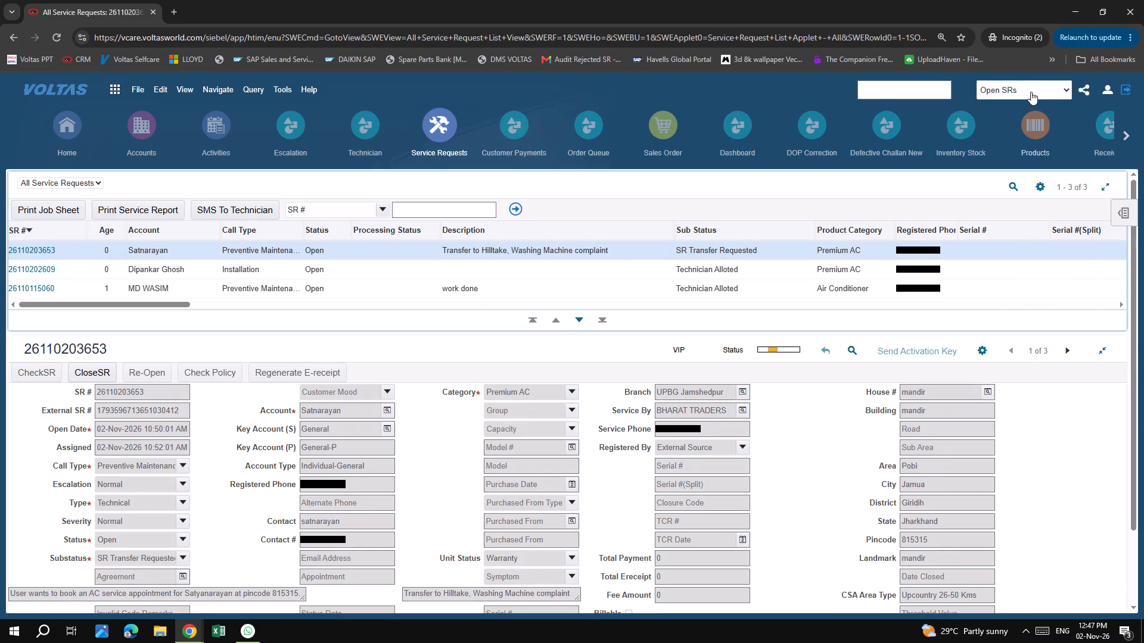
# Filter the service request list to Pending SRs.
pyautogui.click(1031, 92)
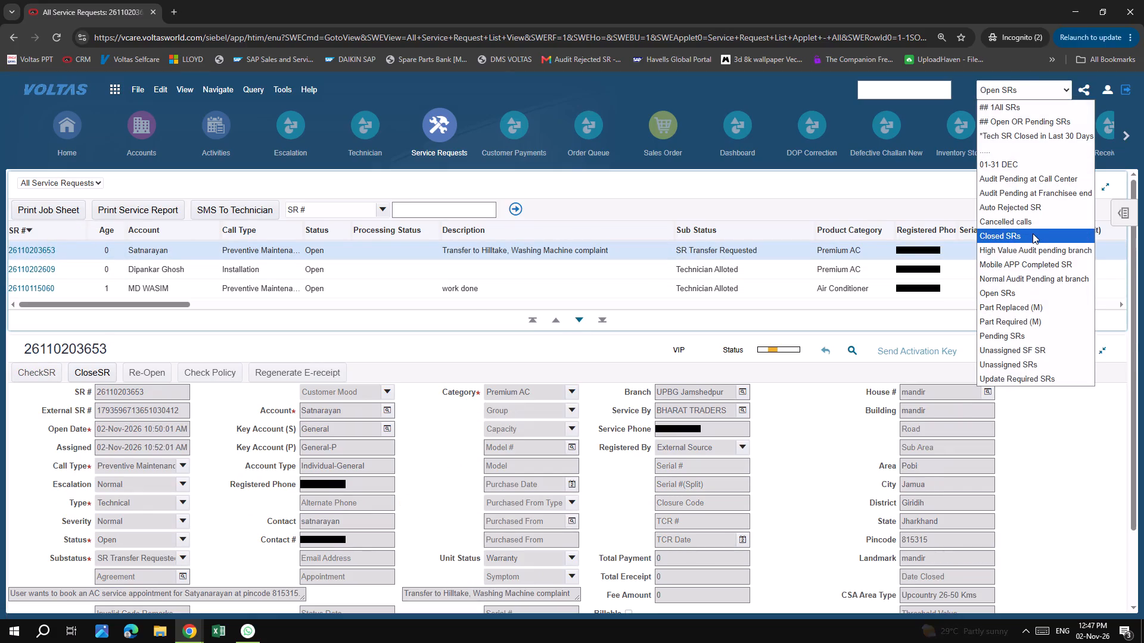
pyautogui.click(1018, 331)
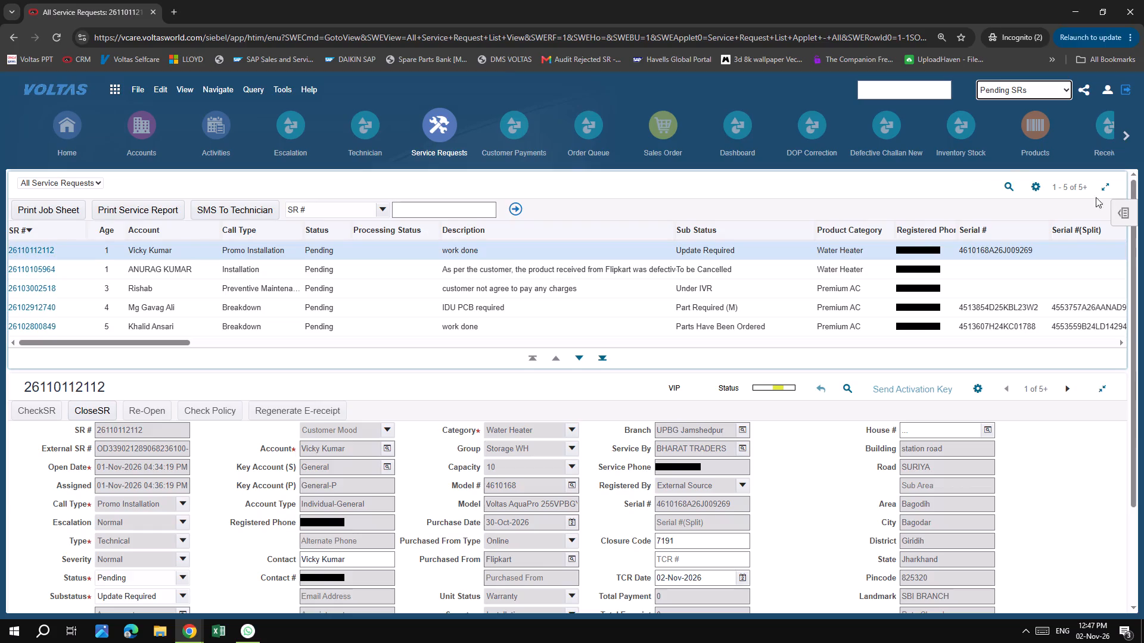
pyautogui.click(1110, 182)
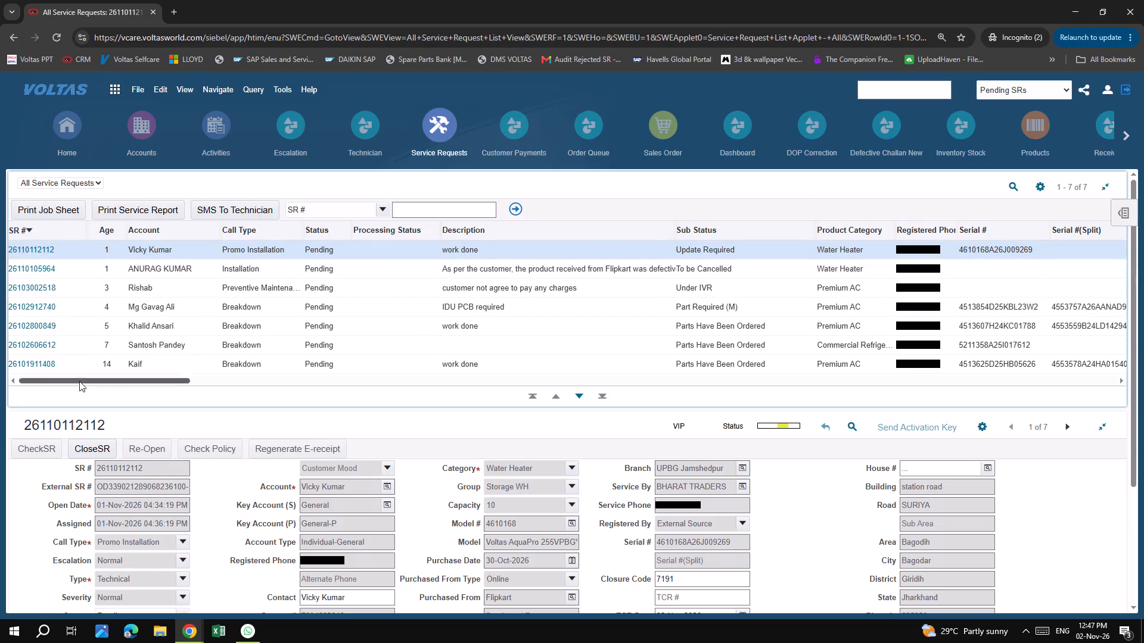
pyautogui.click(9, 360)
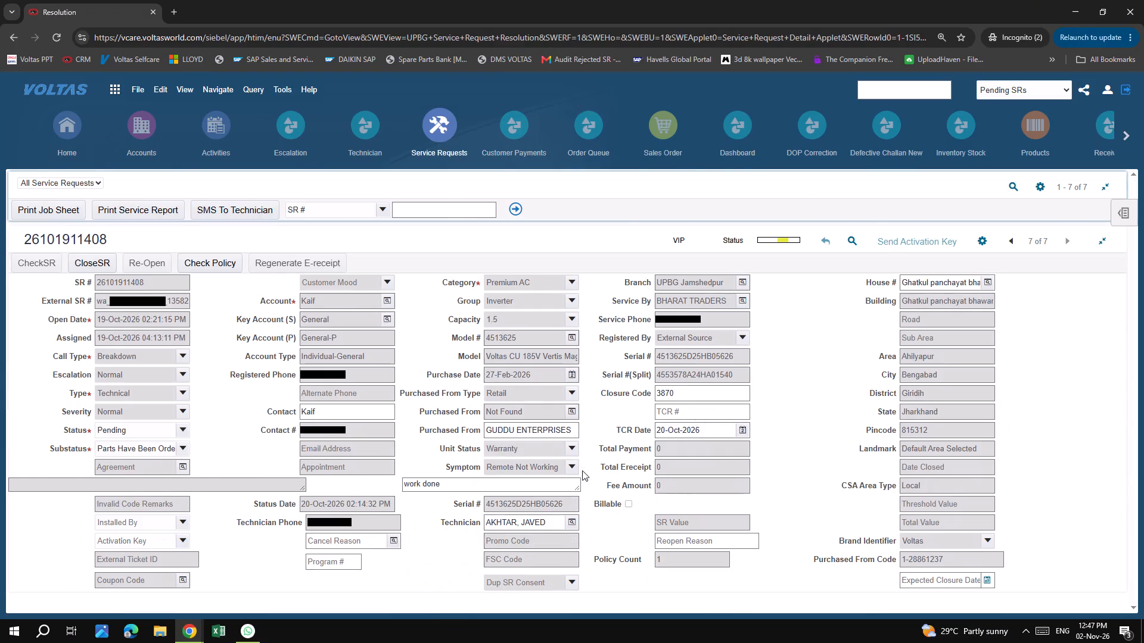
pyautogui.click(505, 479)
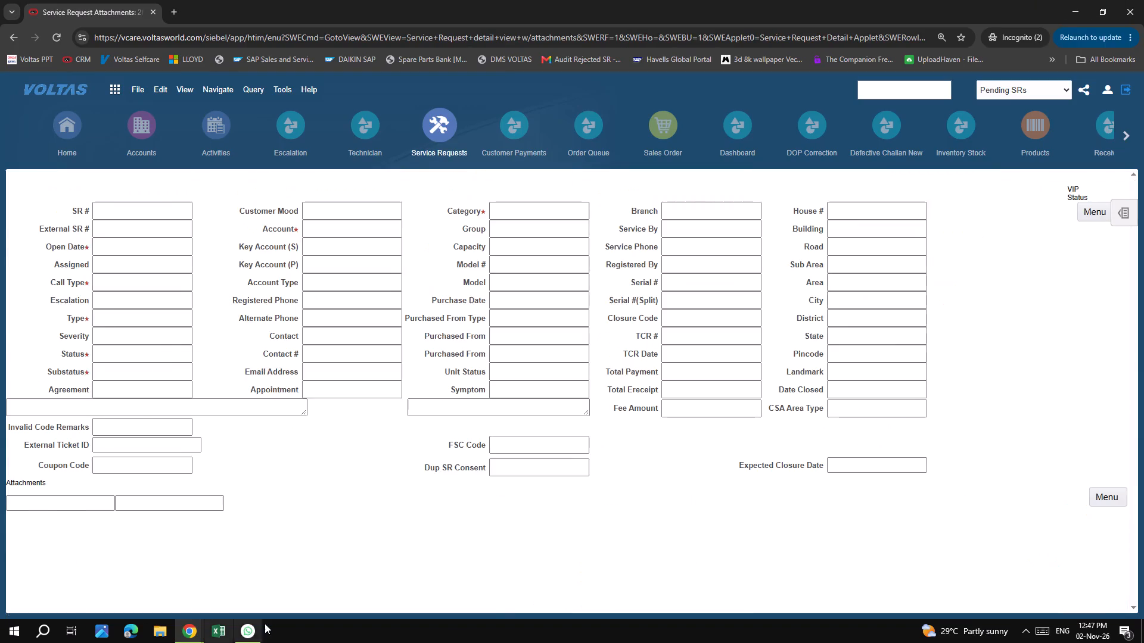
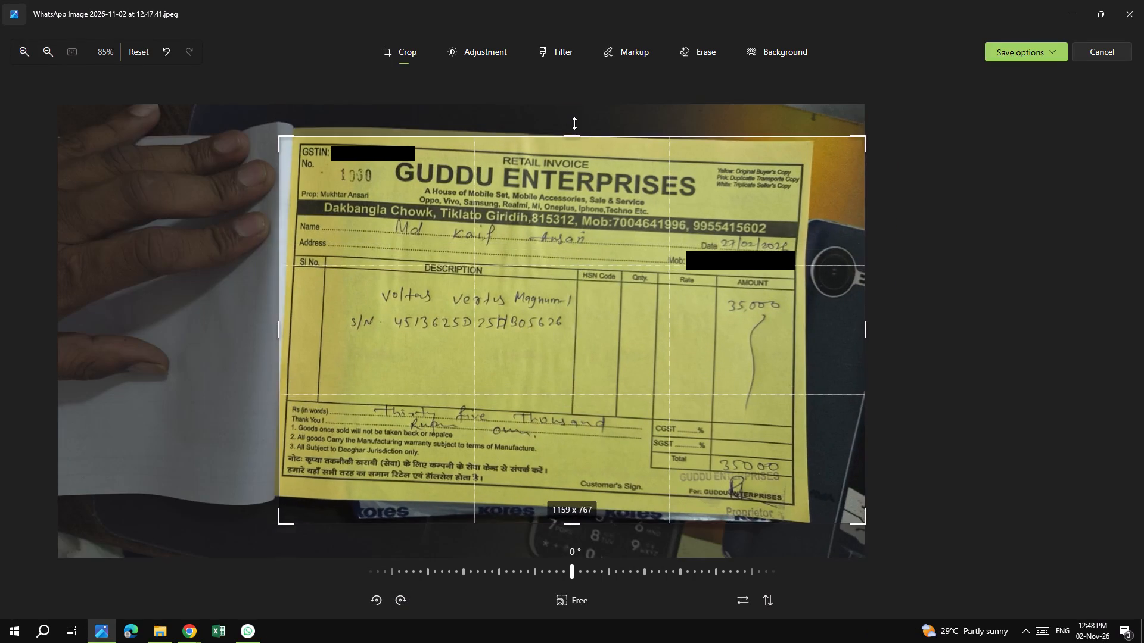
# Straighten the Guddu Enterprises invoice photo to -2.9° and crop it to 1093 x 745 around the yellow bill.
pyautogui.moveTo(574, 123); pyautogui.dragTo(577, 113)
pyautogui.moveTo(570, 512); pyautogui.dragTo(570, 519)
pyautogui.moveTo(579, 574); pyautogui.dragTo(588, 569)
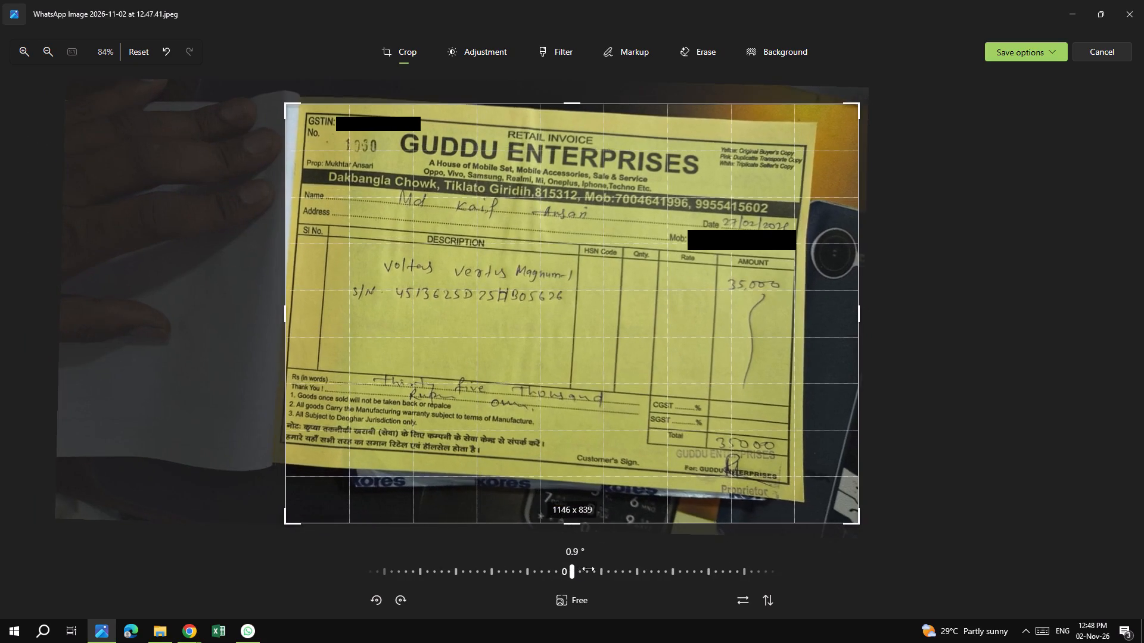
pyautogui.moveTo(588, 569); pyautogui.dragTo(615, 569)
pyautogui.moveTo(284, 305); pyautogui.dragTo(273, 307)
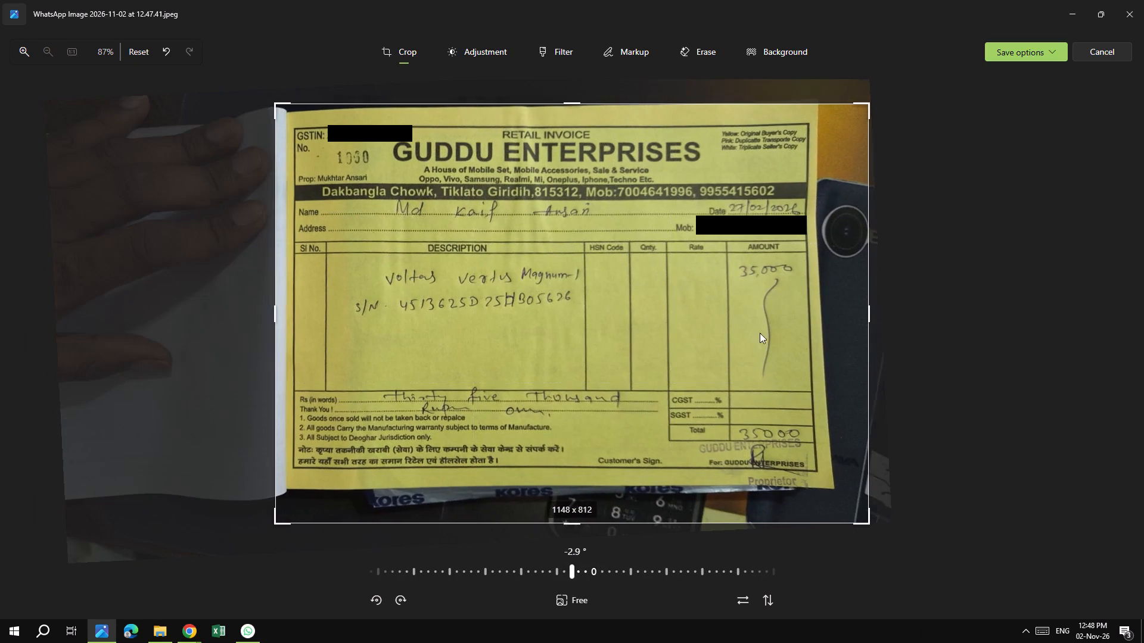
pyautogui.moveTo(866, 305); pyautogui.dragTo(834, 304)
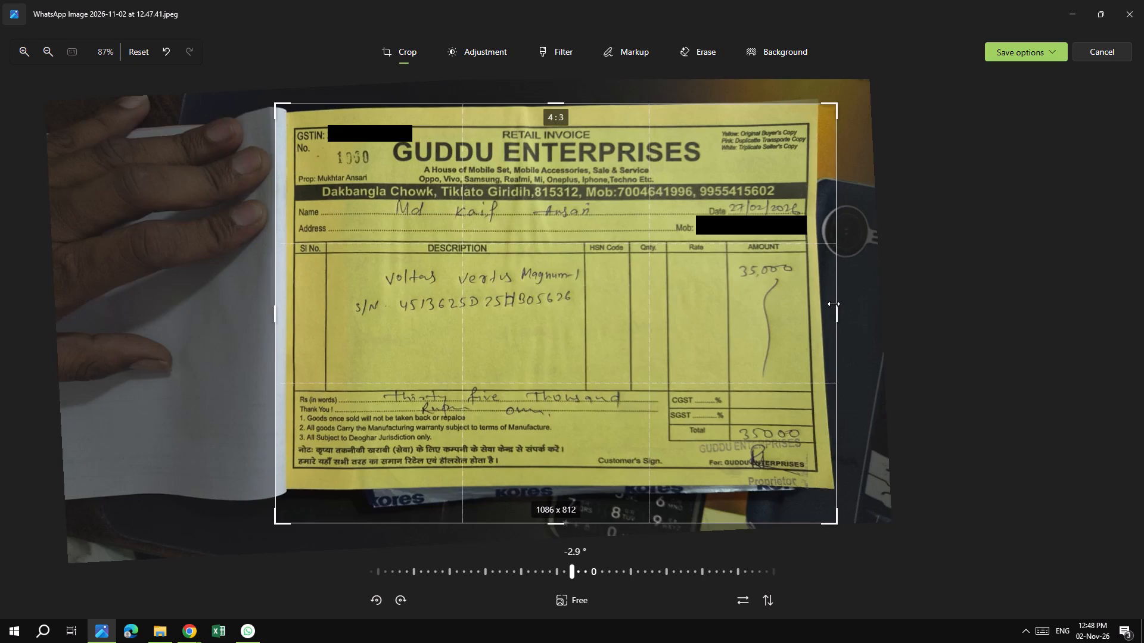
pyautogui.moveTo(834, 304); pyautogui.dragTo(837, 304)
pyautogui.moveTo(578, 517); pyautogui.dragTo(583, 494)
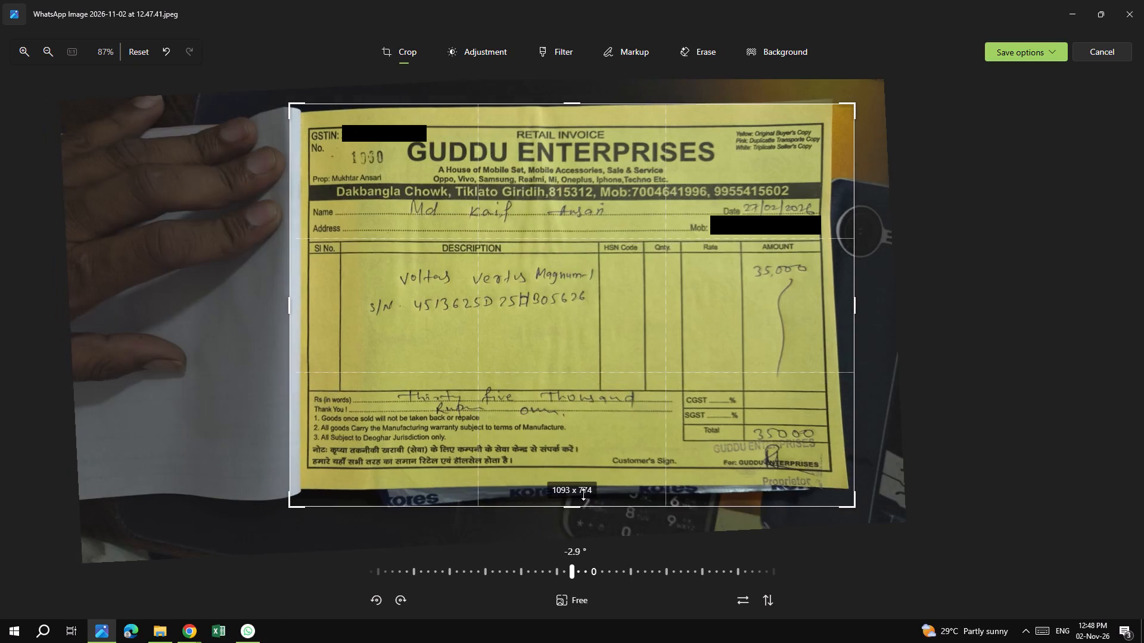
pyautogui.moveTo(583, 494); pyautogui.dragTo(589, 482)
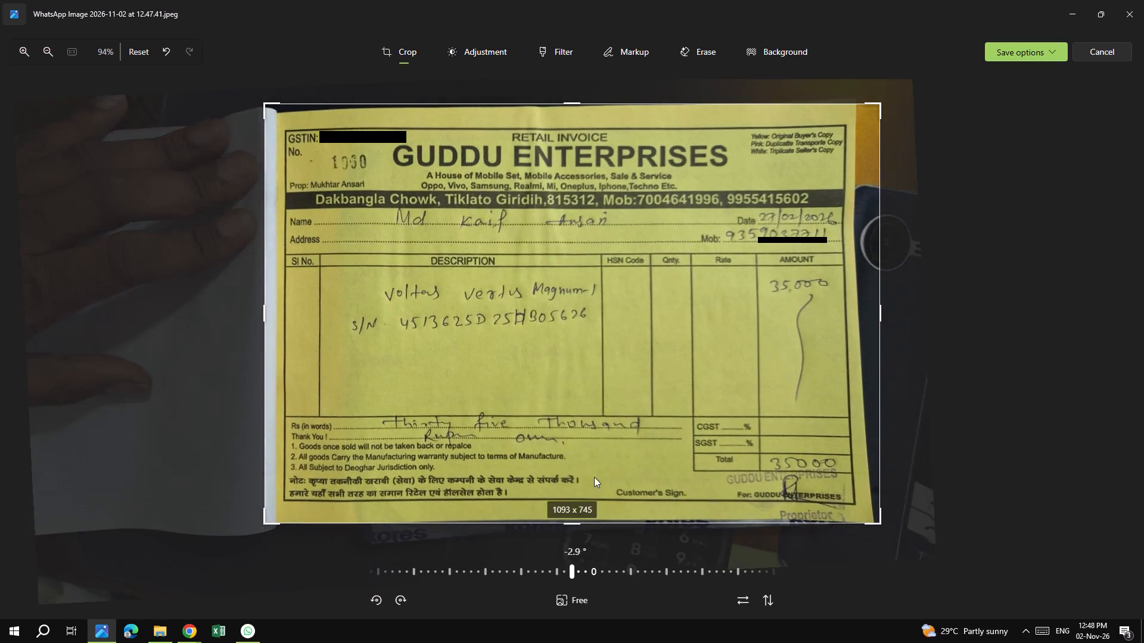
# Save the cropped invoice photo as a separate .jpeg file in the Downloads folder.
pyautogui.click(1042, 47)
pyautogui.click(1022, 71)
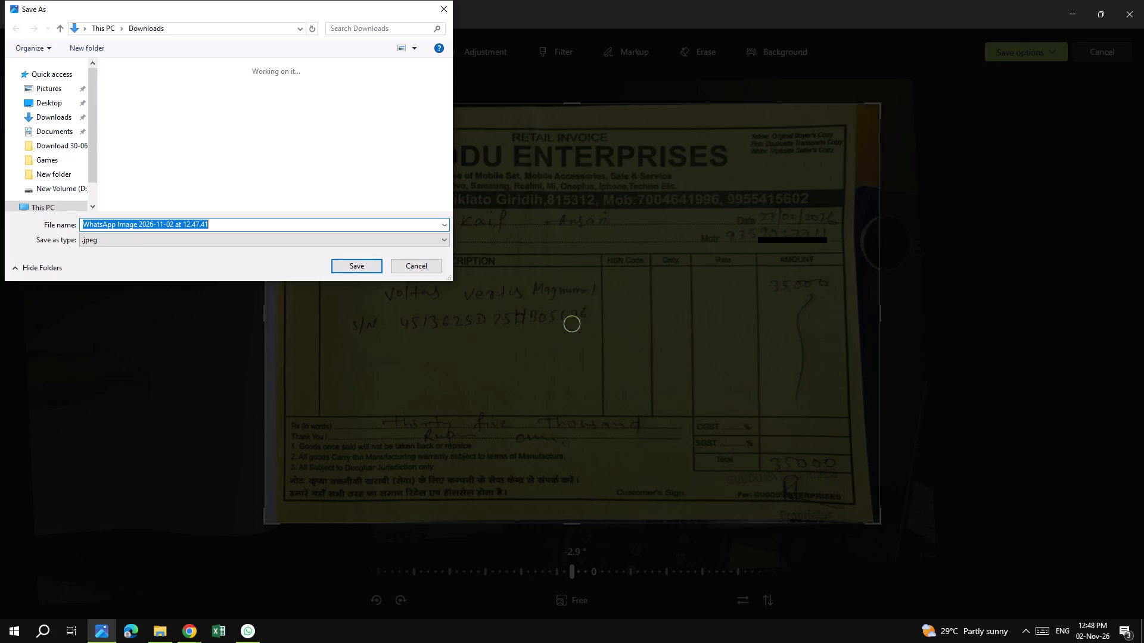
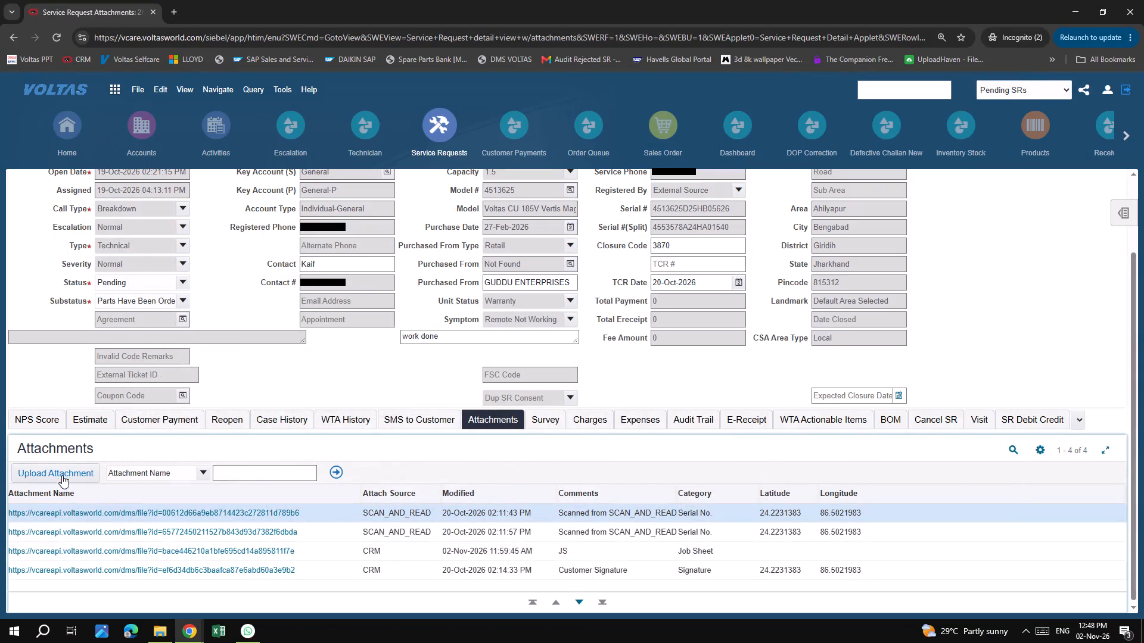
# Start uploading a new attachment to the pending Voltas service request and open the file selection dialog.
pyautogui.click(62, 475)
pyautogui.click(531, 347)
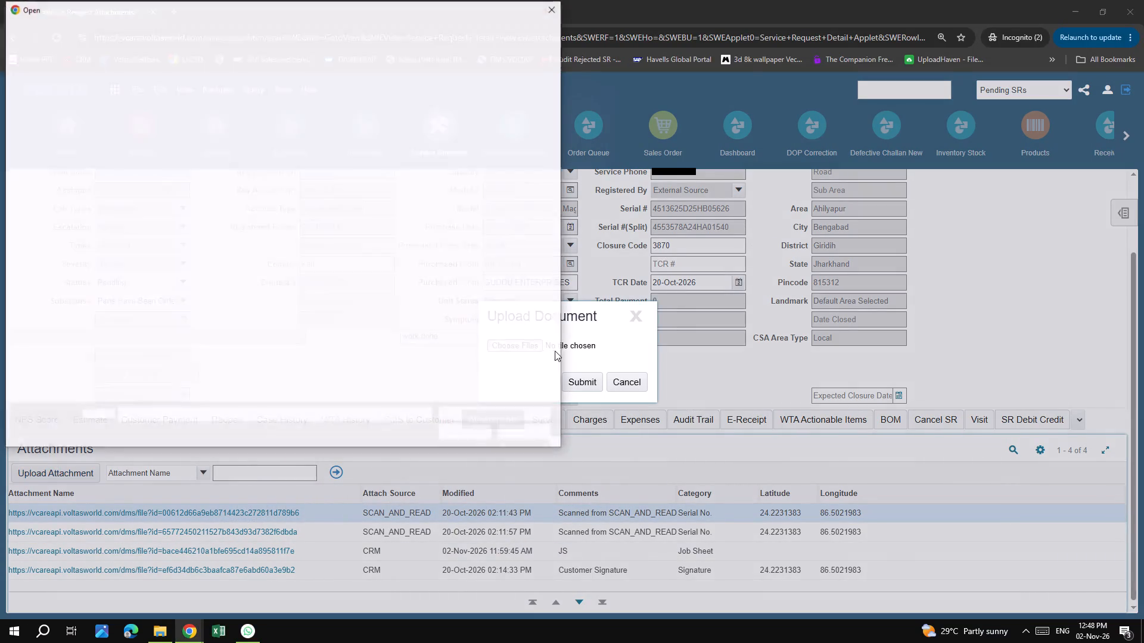
pyautogui.click(145, 93)
pyautogui.click(449, 432)
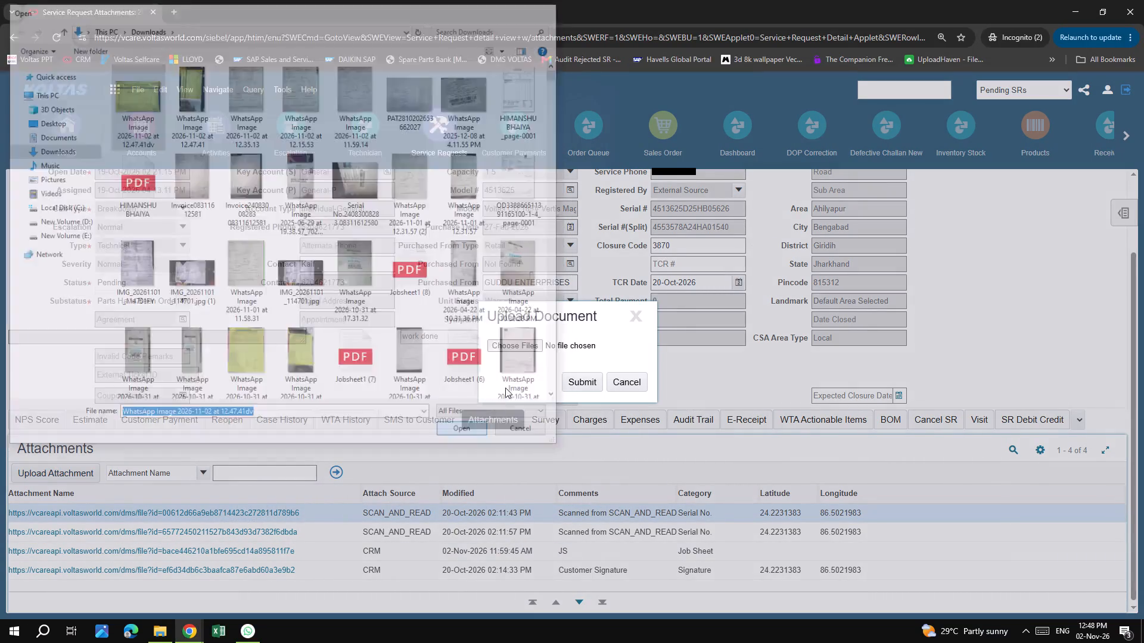
pyautogui.click(549, 354)
pyautogui.write('INV')
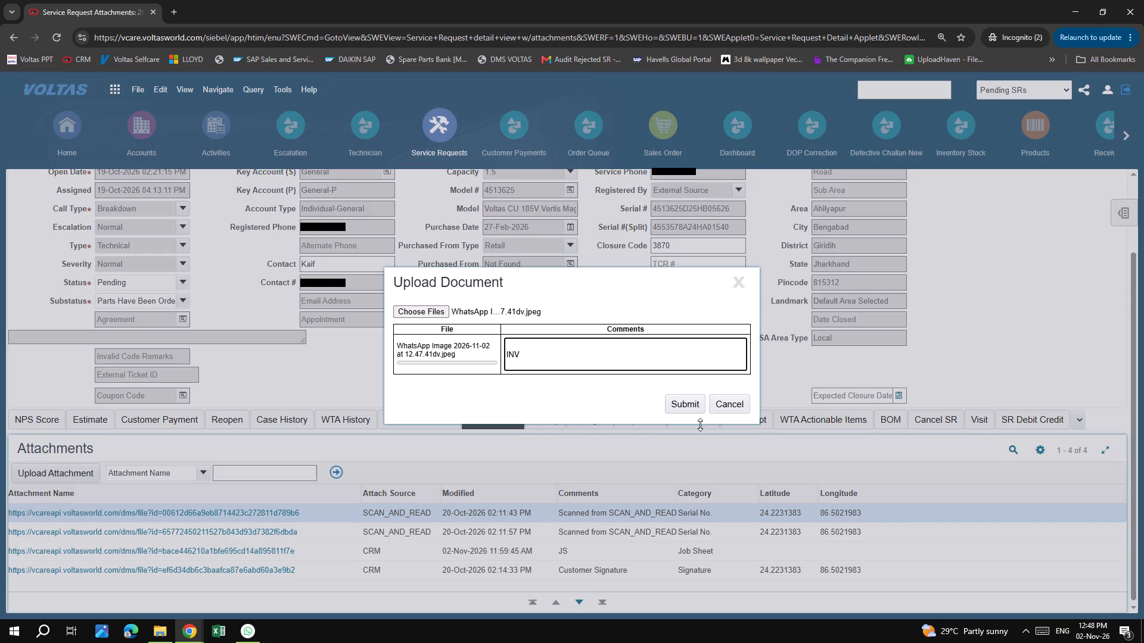
pyautogui.click(672, 407)
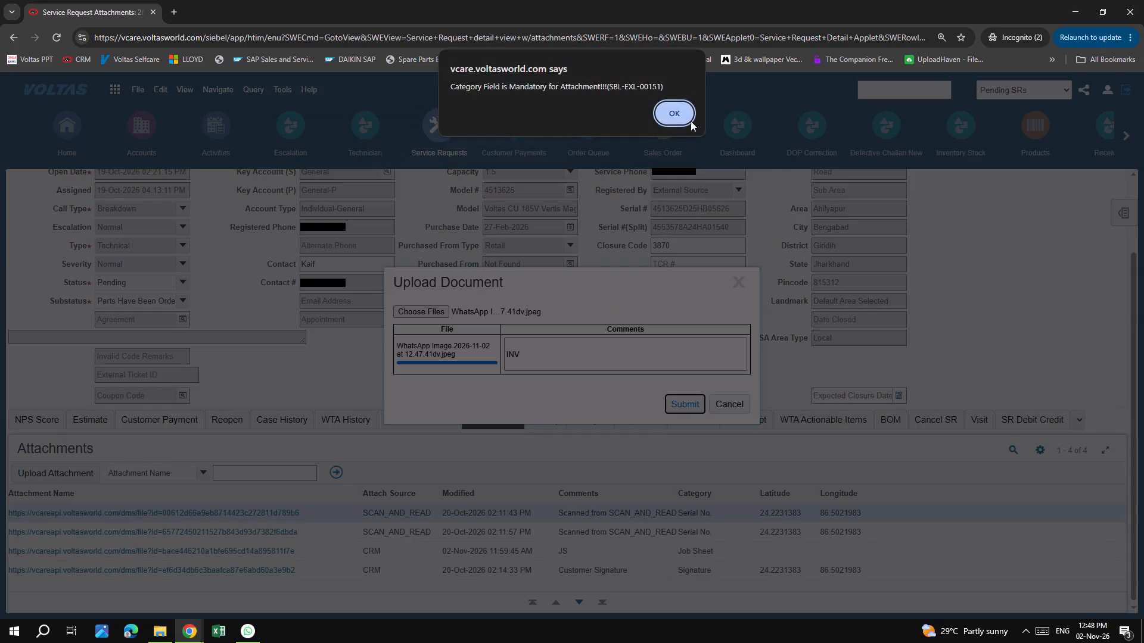
pyautogui.click(671, 112)
# Set the category of the new INV attachment to Invoice and save the attachment record.
pyautogui.click(687, 516)
pyautogui.write('IN')
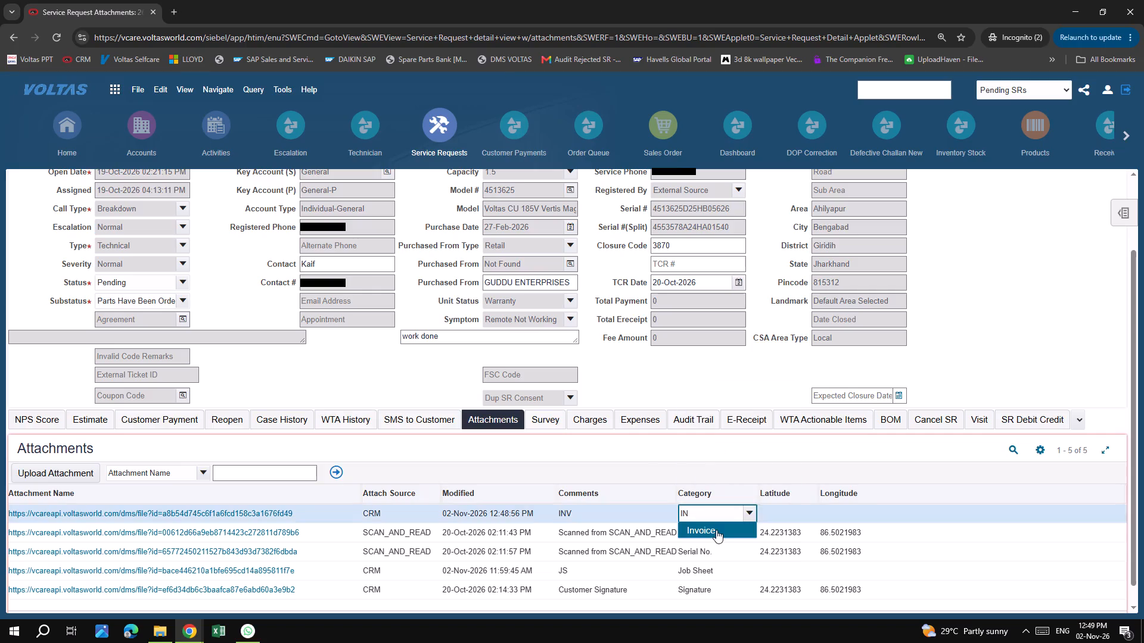
pyautogui.click(716, 530)
pyautogui.click(334, 475)
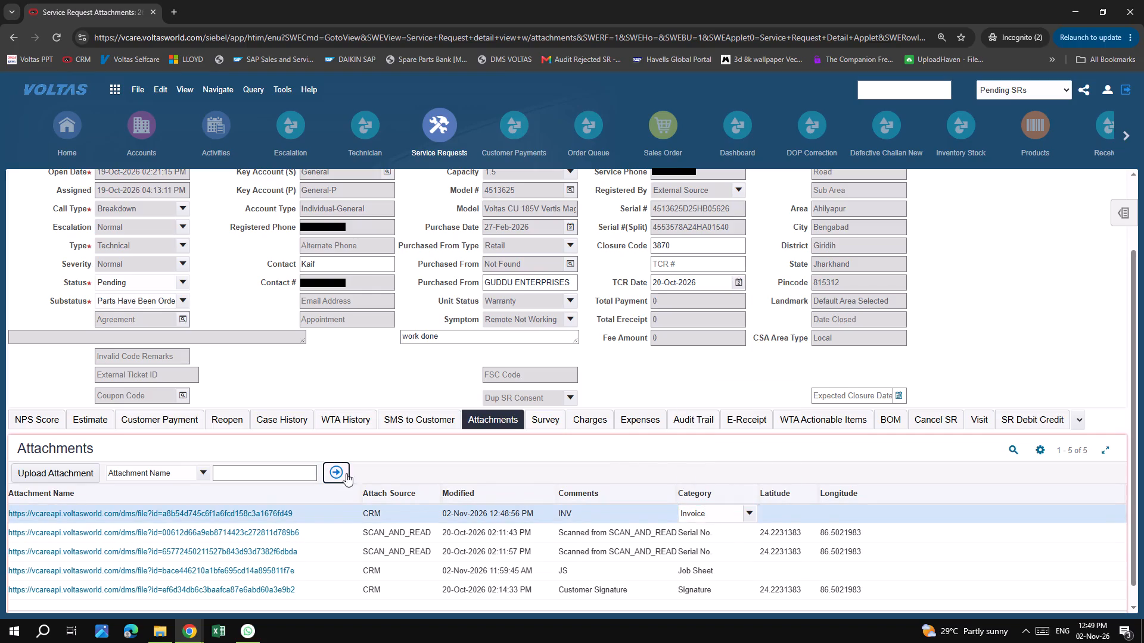
pyautogui.click(400, 470)
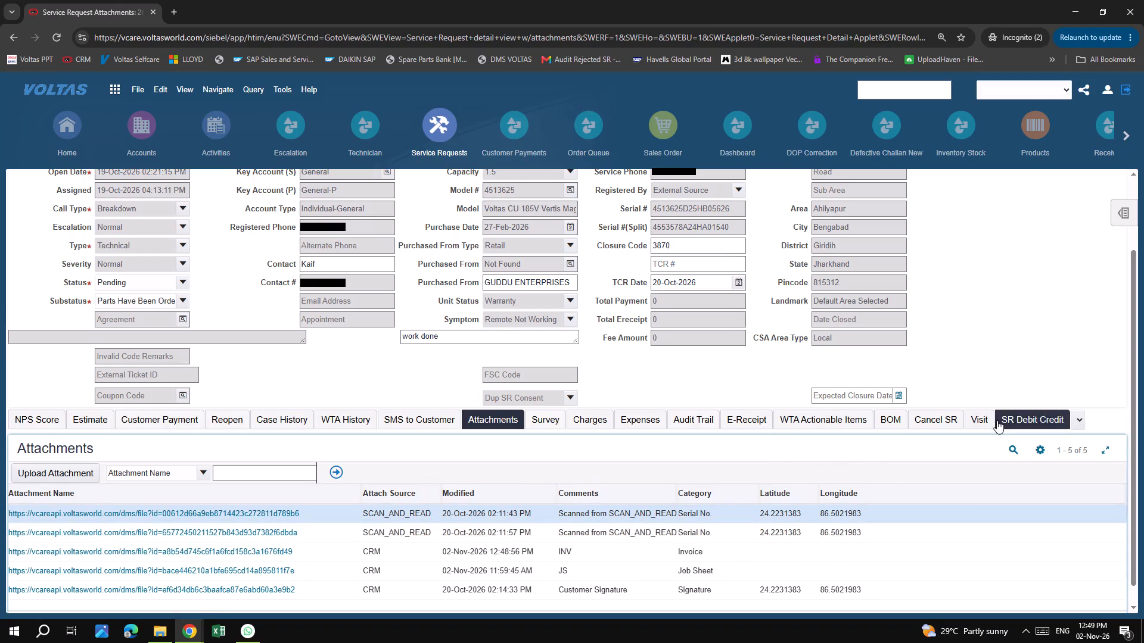
pyautogui.scroll(-2, 716, 448)
pyautogui.scroll(11, 716, 448)
pyautogui.scroll(-2, 739, 461)
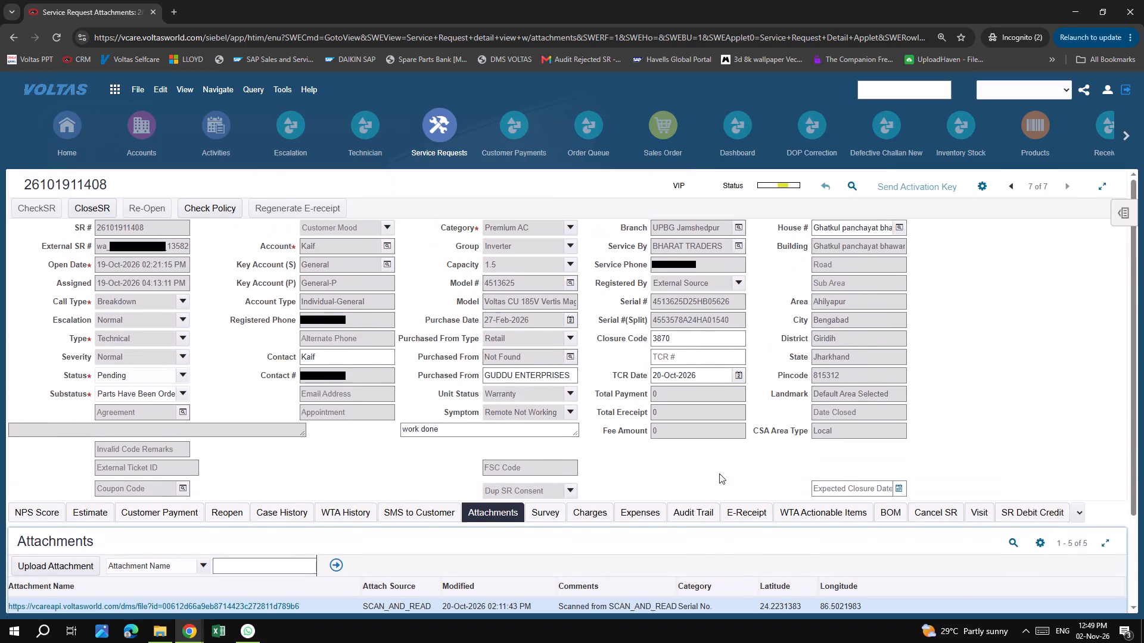
pyautogui.scroll(-1, 719, 473)
pyautogui.click(971, 393)
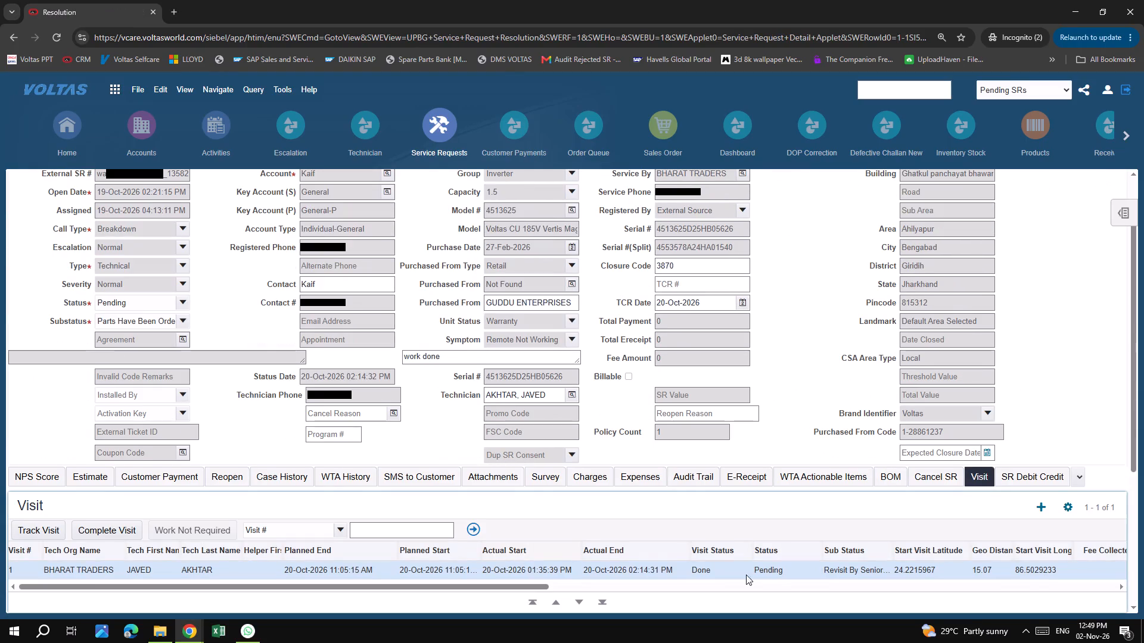
pyautogui.click(778, 572)
pyautogui.click(820, 572)
pyautogui.click(816, 573)
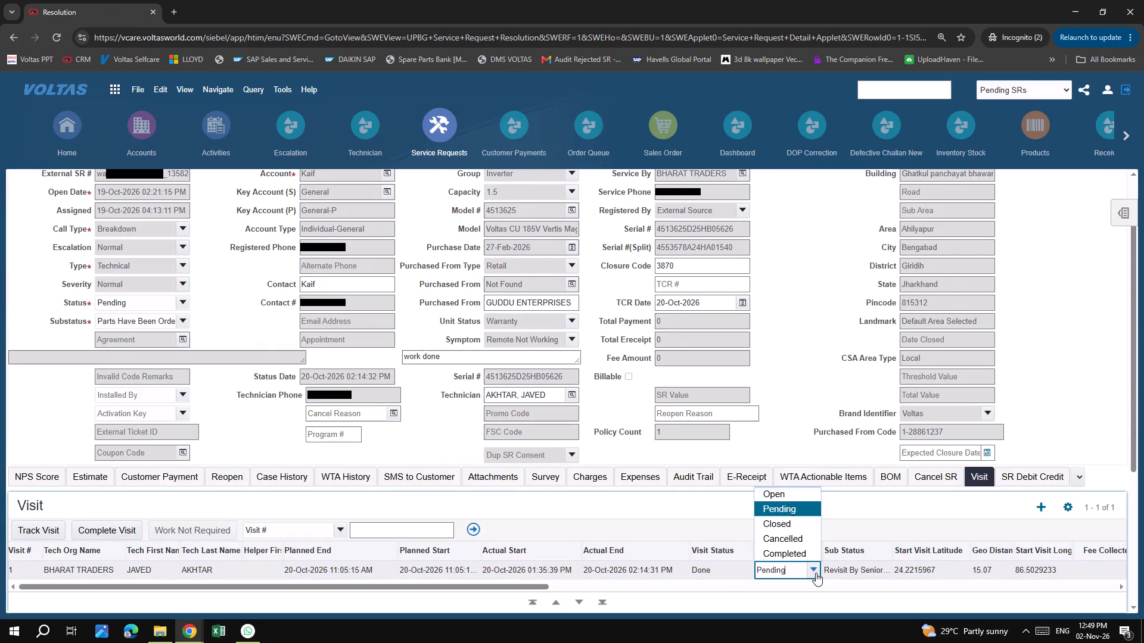
pyautogui.click(801, 547)
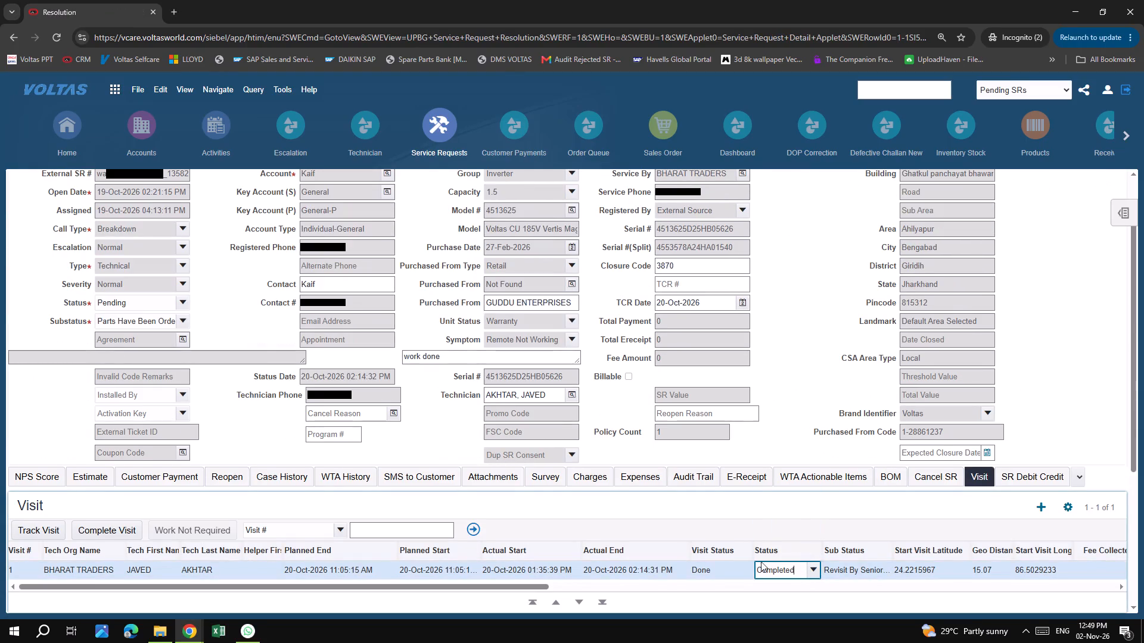
pyautogui.click(477, 534)
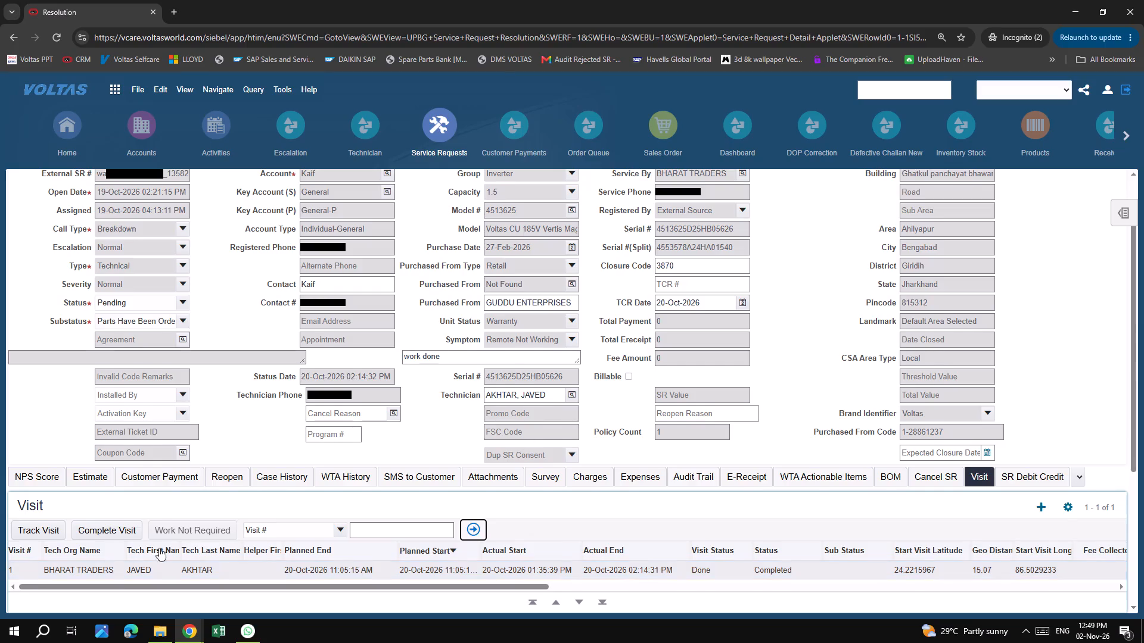
pyautogui.scroll(-6, 232, 535)
pyautogui.scroll(6, 353, 486)
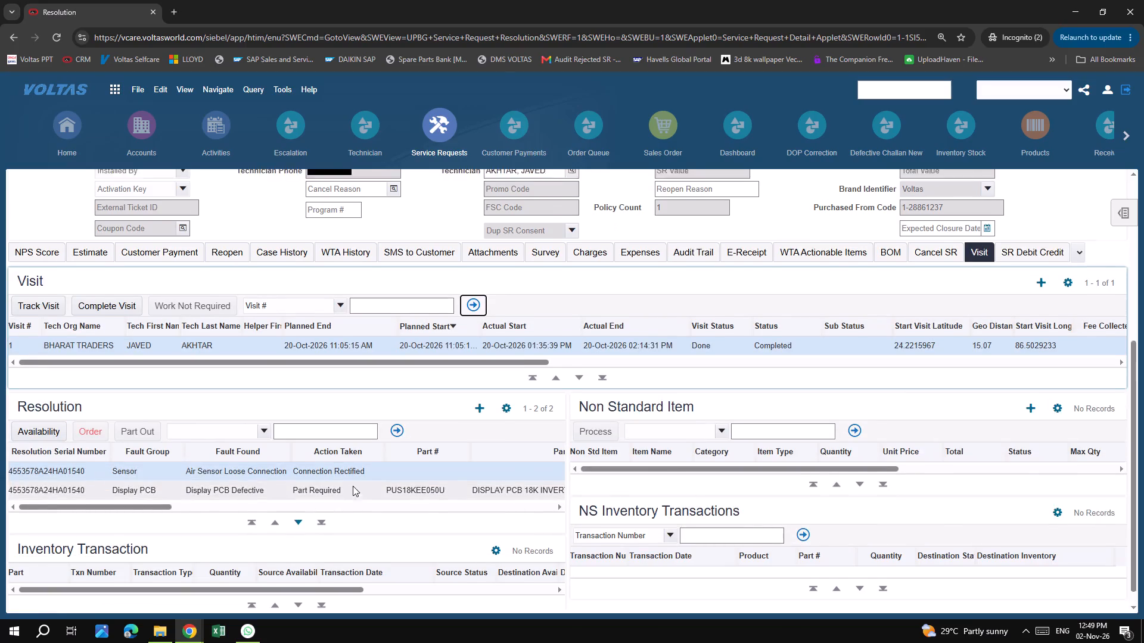
pyautogui.doubleClick(150, 225)
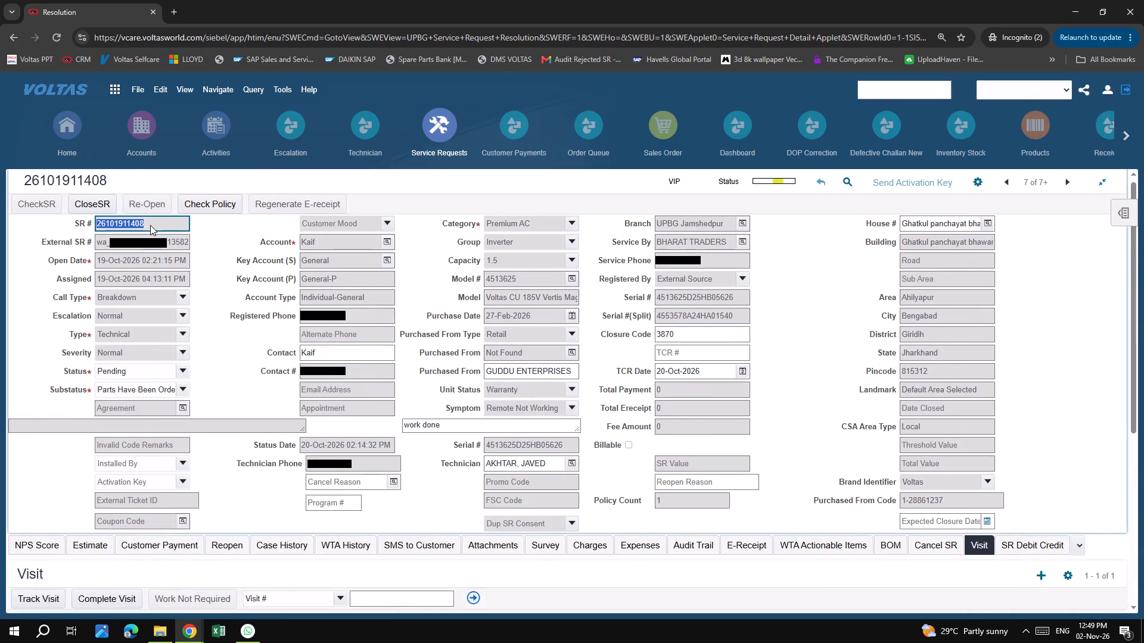
pyautogui.hotkey('ctrl', 'c')
pyautogui.hotkey('ctrl', 'c')
pyautogui.click(241, 349)
# Check the remaining columns of the visit record and run Complete Visit for it.
pyautogui.scroll(-6, 260, 369)
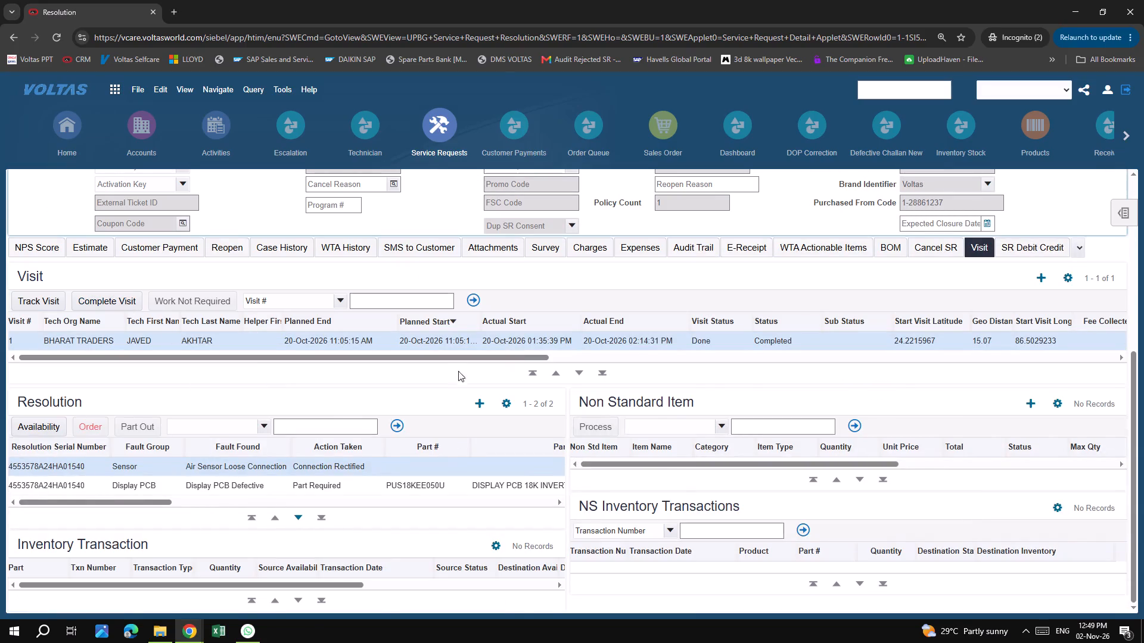
pyautogui.moveTo(467, 358); pyautogui.dragTo(1055, 366)
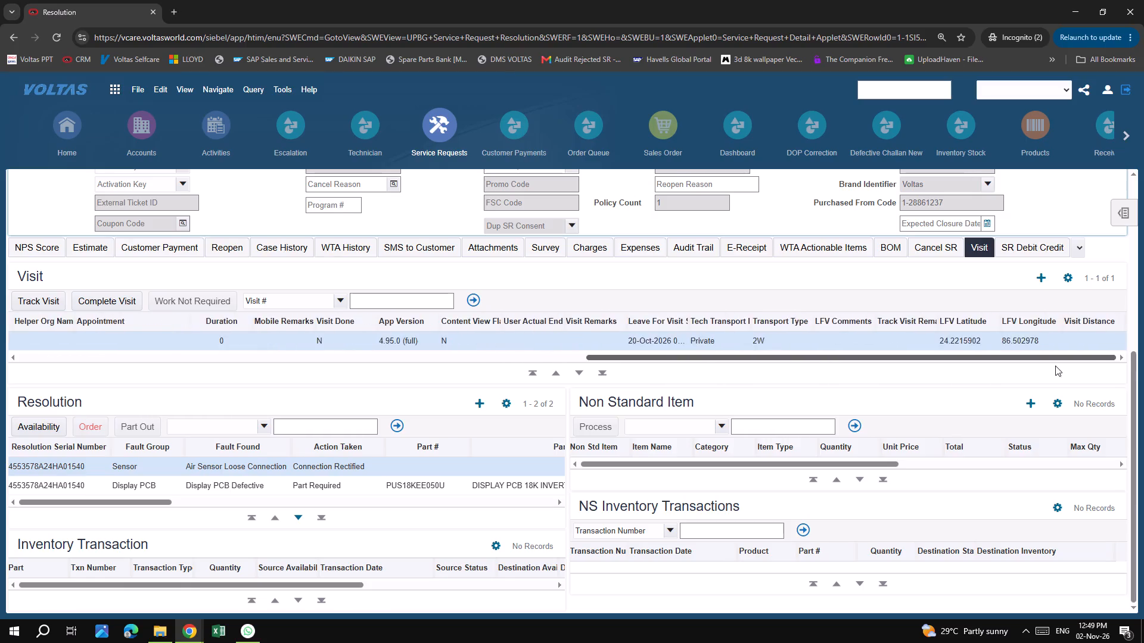
pyautogui.moveTo(1055, 366); pyautogui.dragTo(236, 392)
pyautogui.click(135, 302)
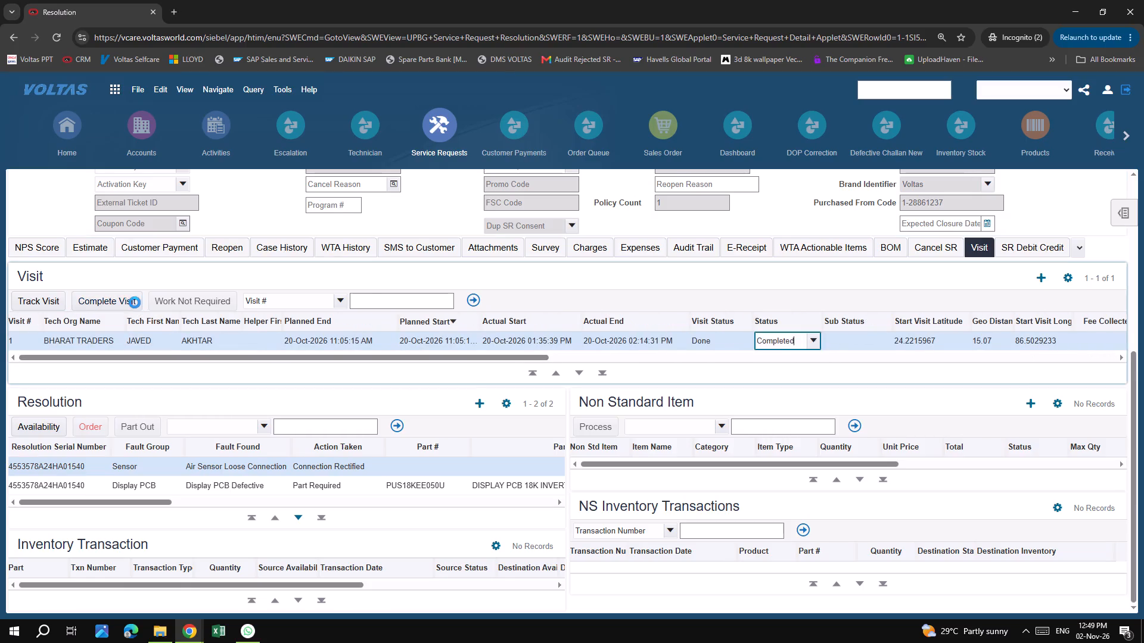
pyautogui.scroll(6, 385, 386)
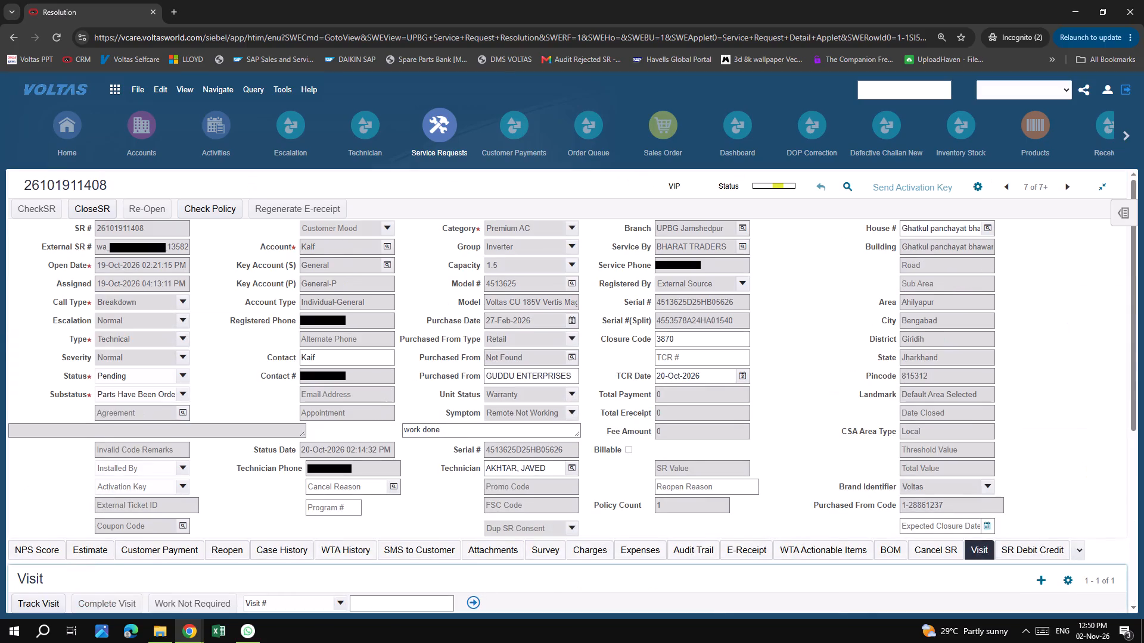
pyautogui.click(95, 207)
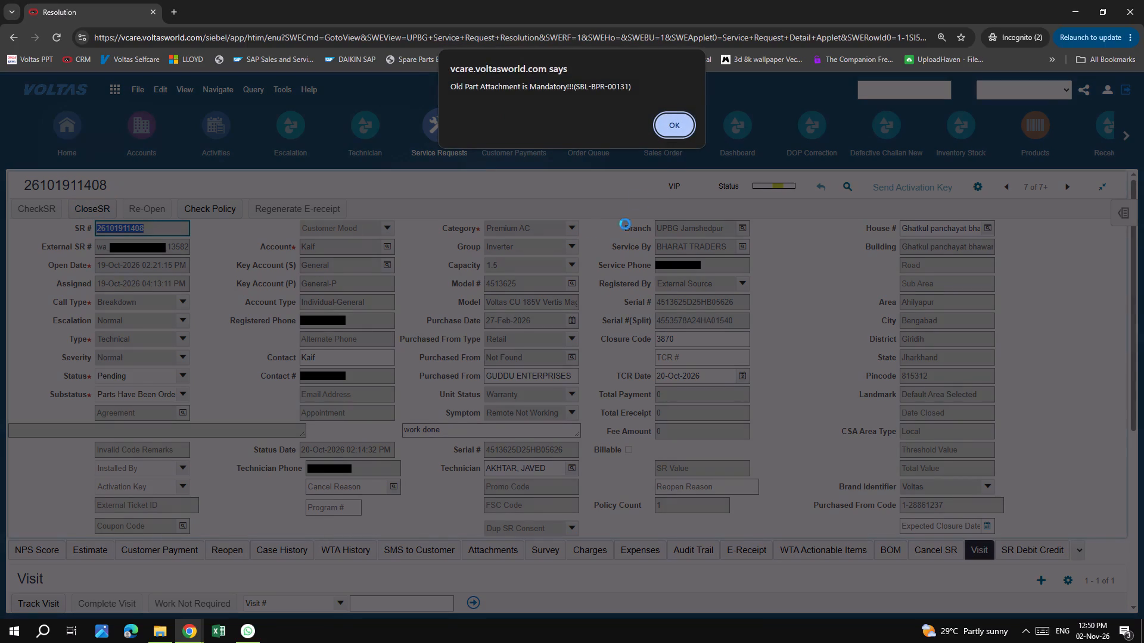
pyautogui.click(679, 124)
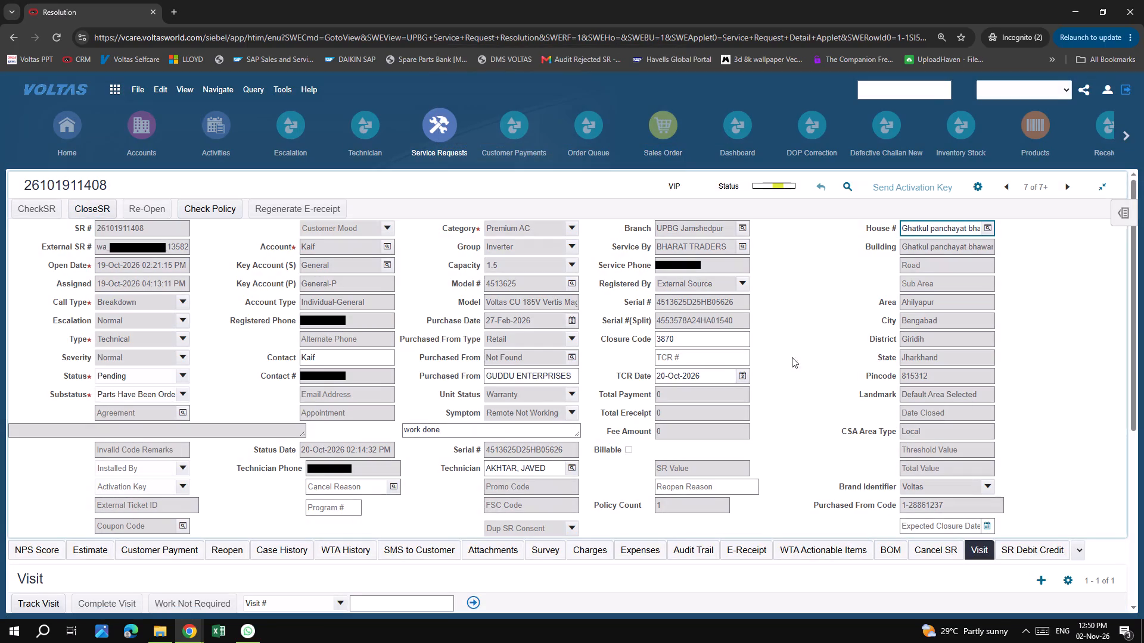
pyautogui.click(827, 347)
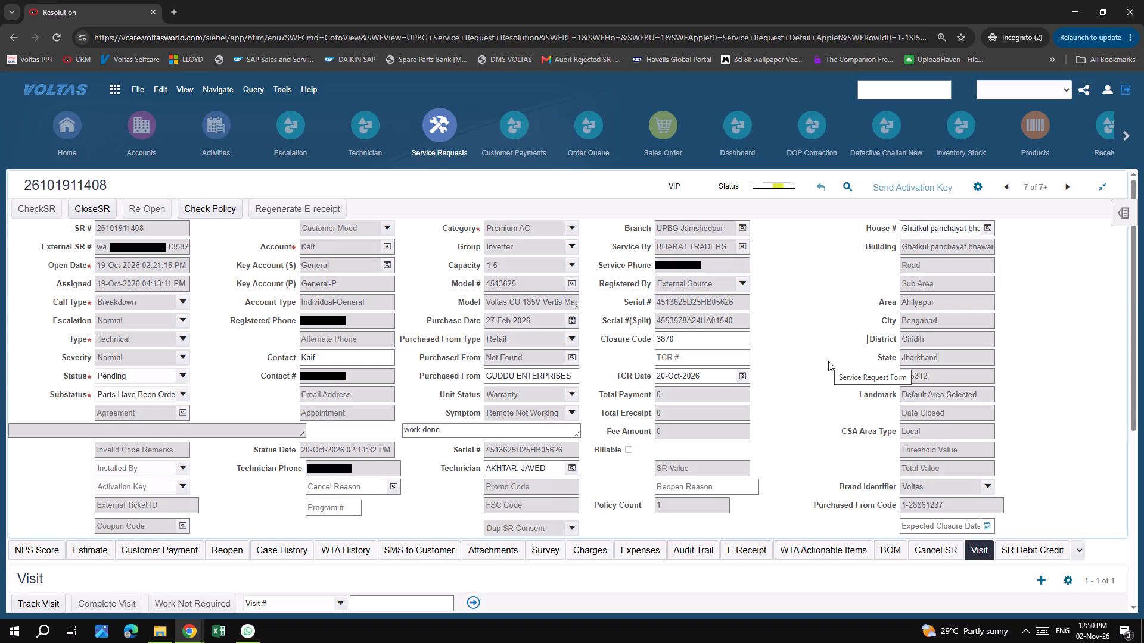
pyautogui.scroll(-6, 828, 361)
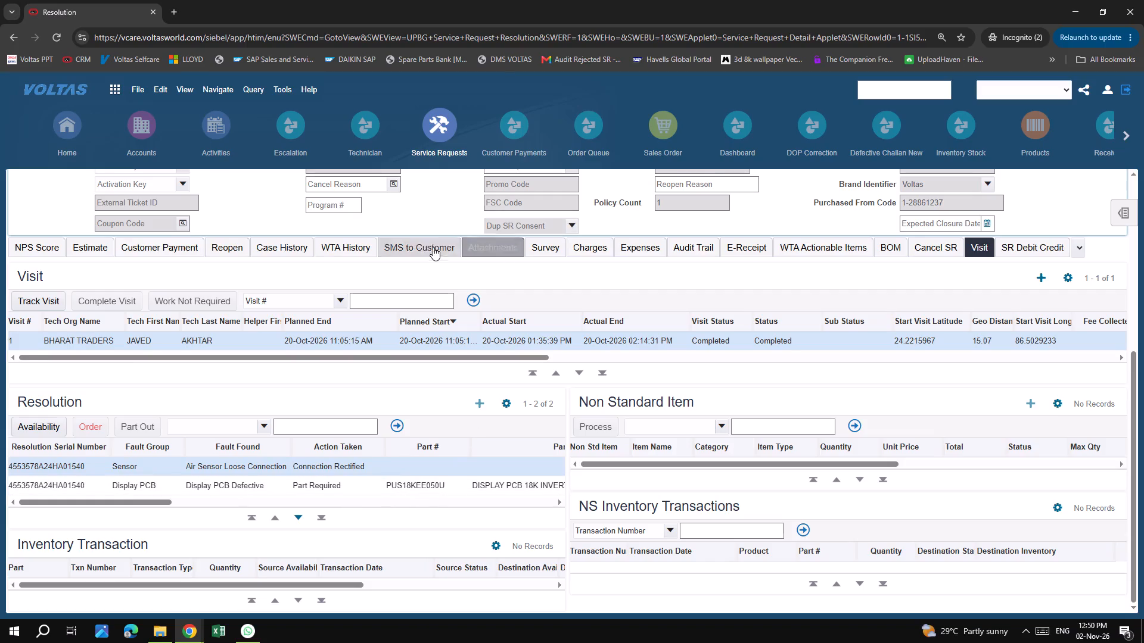
pyautogui.scroll(4, 489, 264)
pyautogui.scroll(-1, 509, 335)
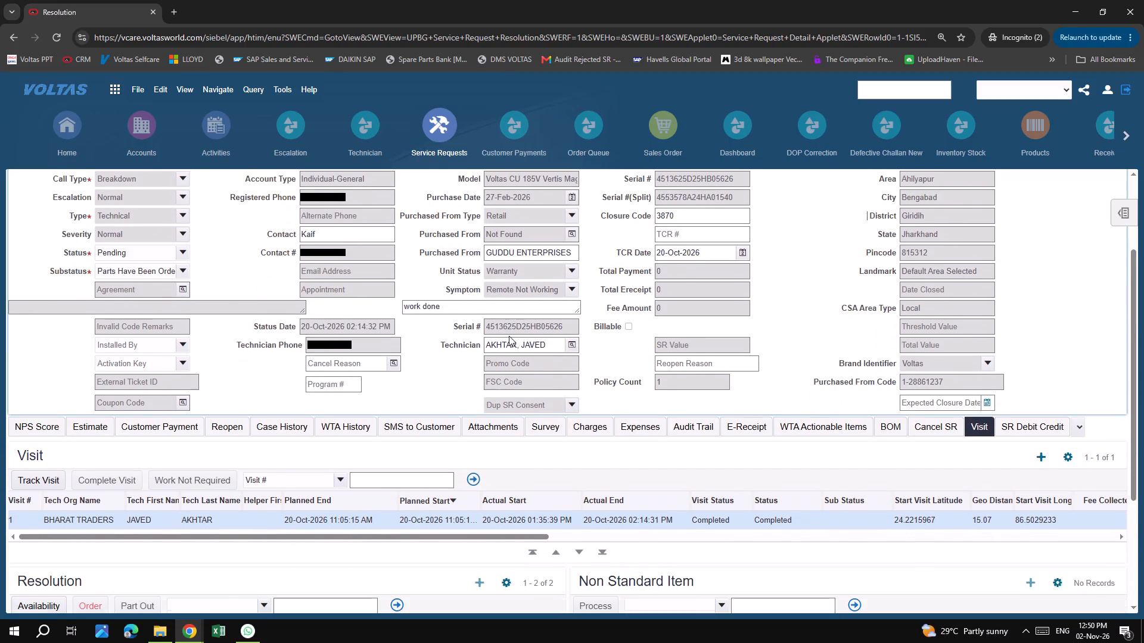
pyautogui.click(506, 427)
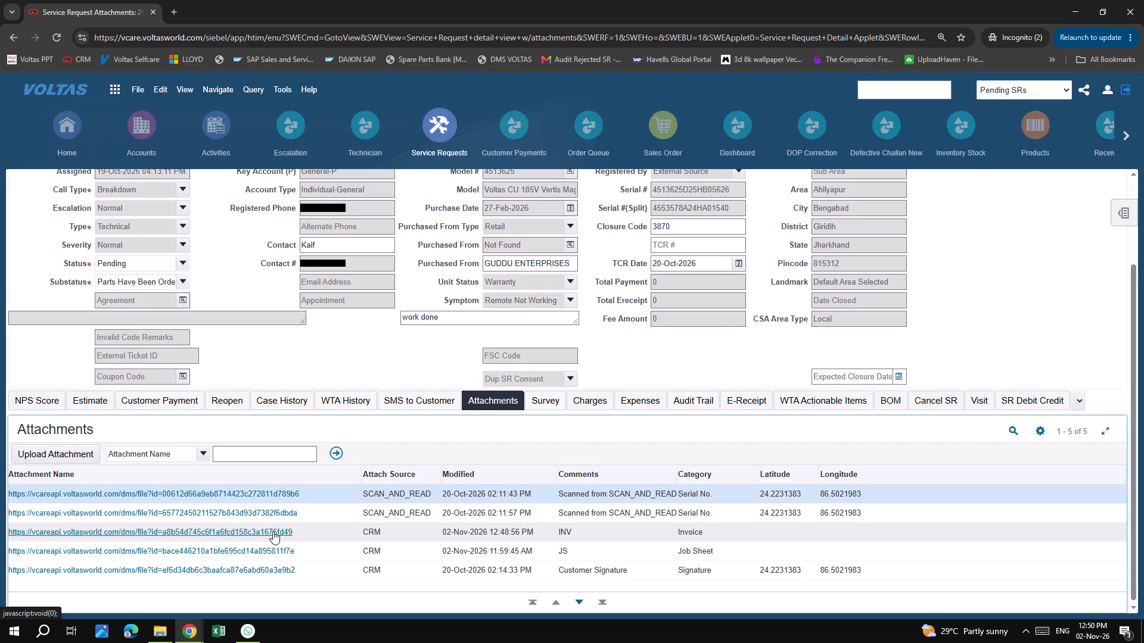
pyautogui.click(273, 531)
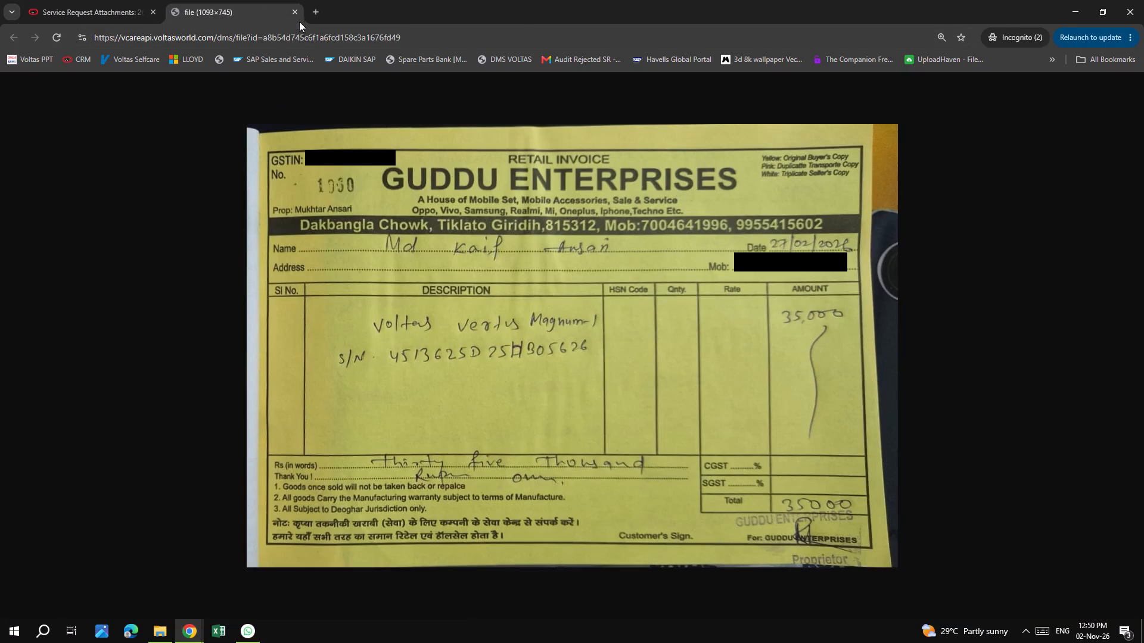
# Upload the image "WhatsApp Image 2026-11-02 at 12.47.41dv.jpeg" to the service request's attachments with the comment INV.
pyautogui.click(296, 11)
pyautogui.click(61, 453)
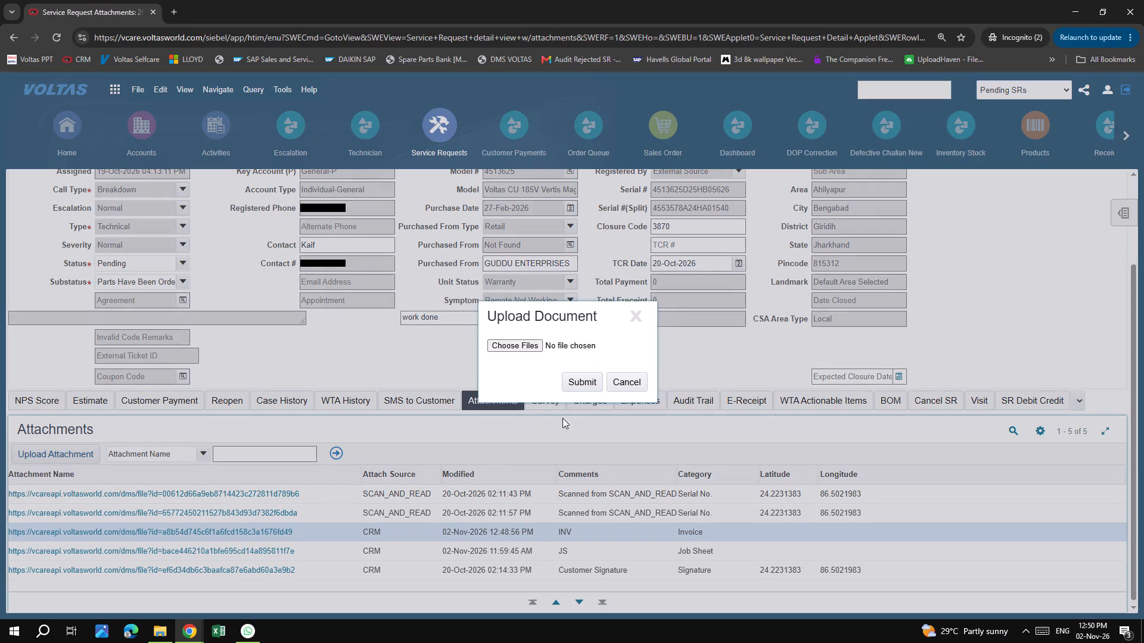
pyautogui.click(527, 342)
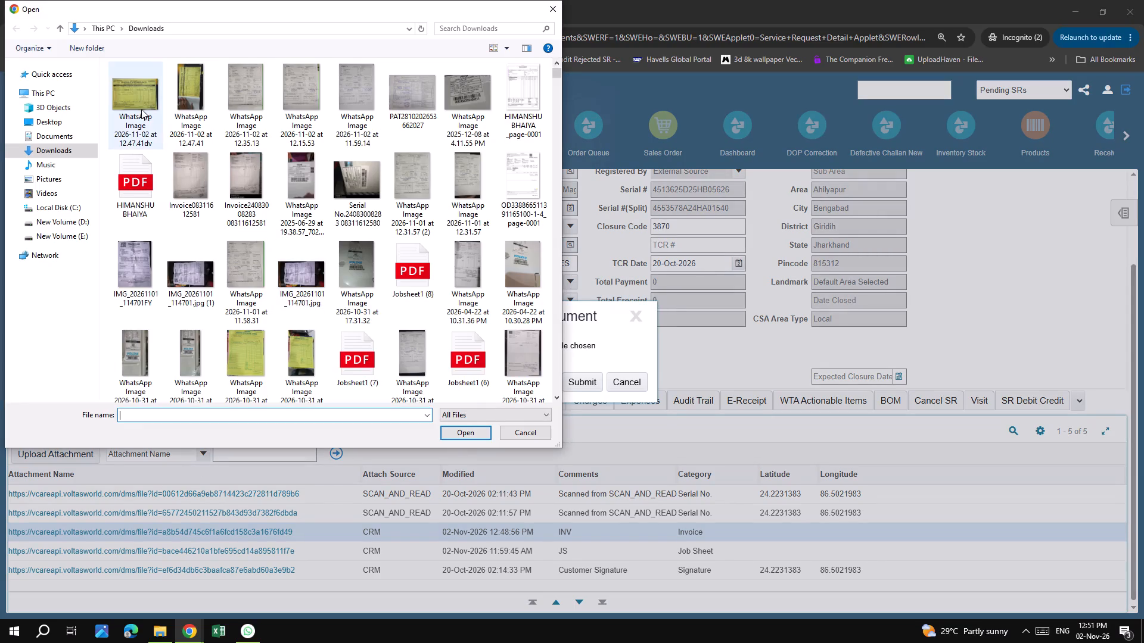
pyautogui.click(138, 102)
pyautogui.click(465, 432)
pyautogui.click(589, 355)
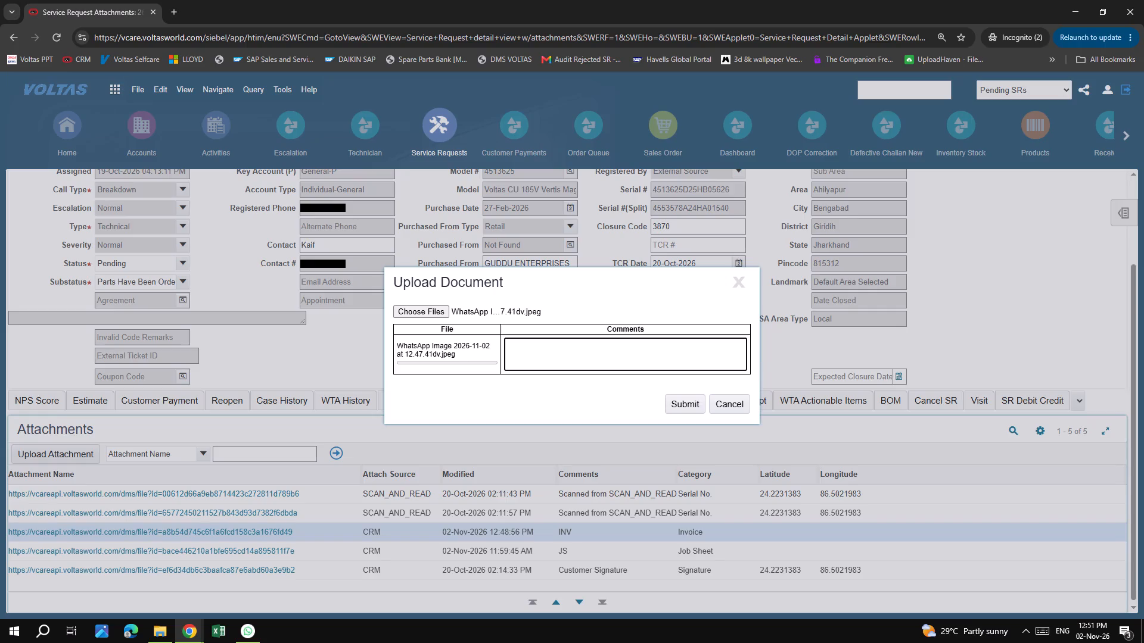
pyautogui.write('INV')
pyautogui.click(696, 398)
pyautogui.press('Return')
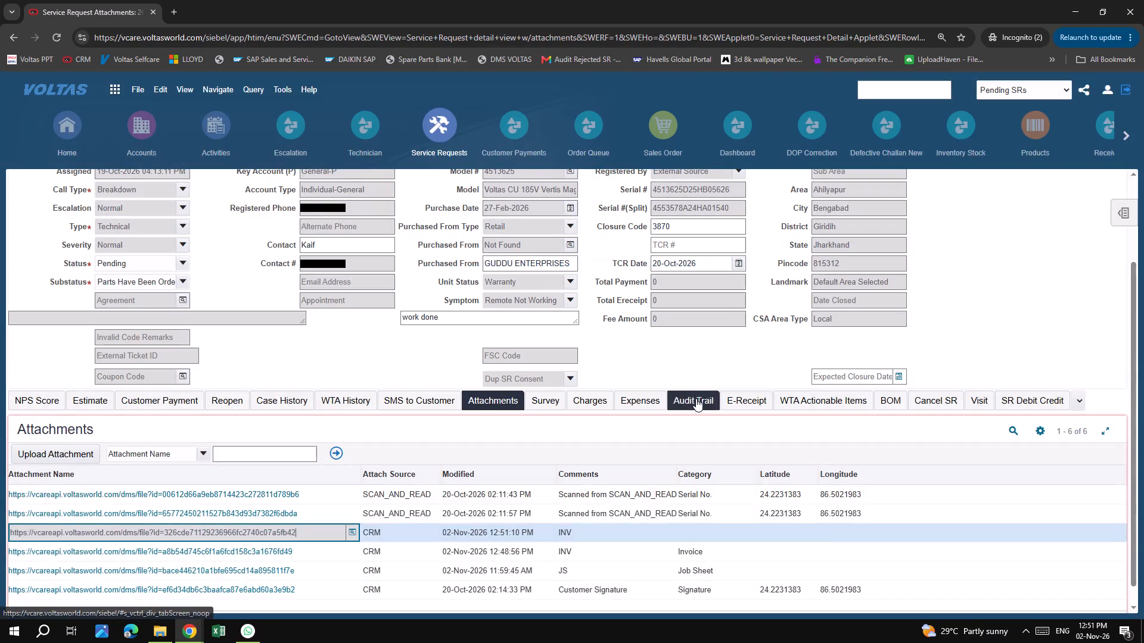
# Set the category of the newly uploaded INV attachment to Old Part and save the attachment record.
pyautogui.click(700, 531)
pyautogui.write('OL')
pyautogui.click(729, 566)
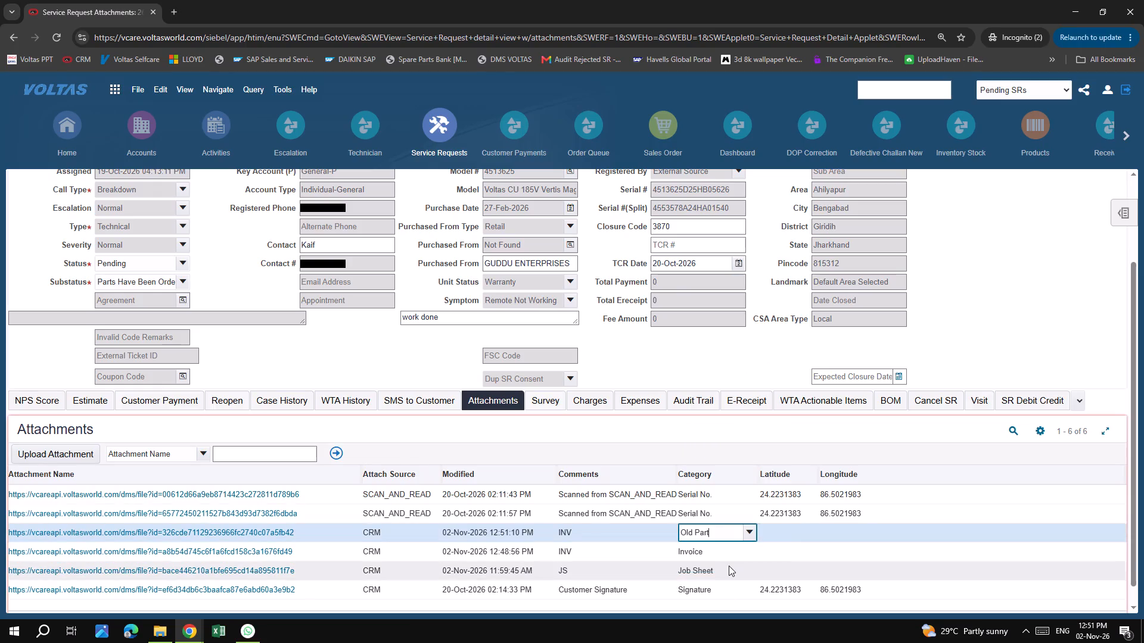
pyautogui.click(339, 453)
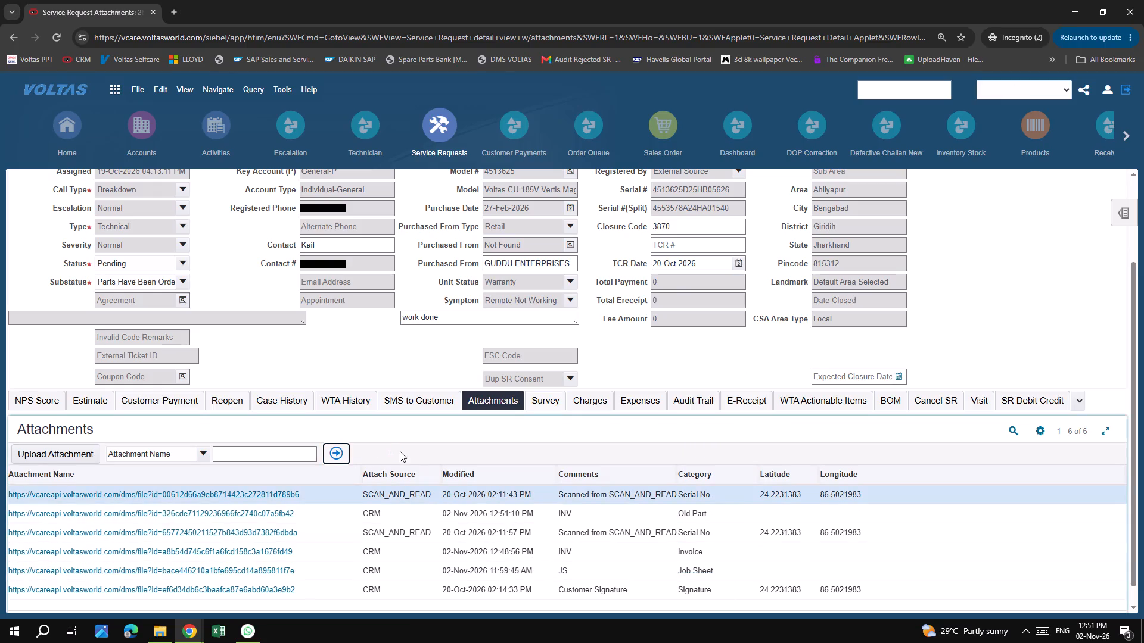
# Open the visit records of this service request to check the visit.
pyautogui.click(985, 402)
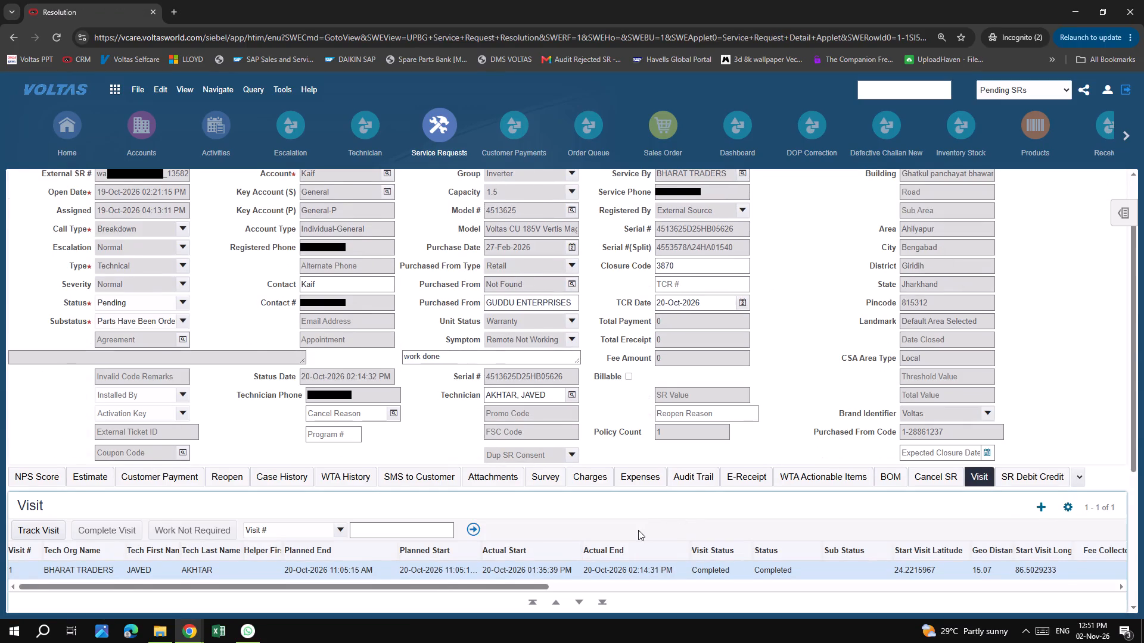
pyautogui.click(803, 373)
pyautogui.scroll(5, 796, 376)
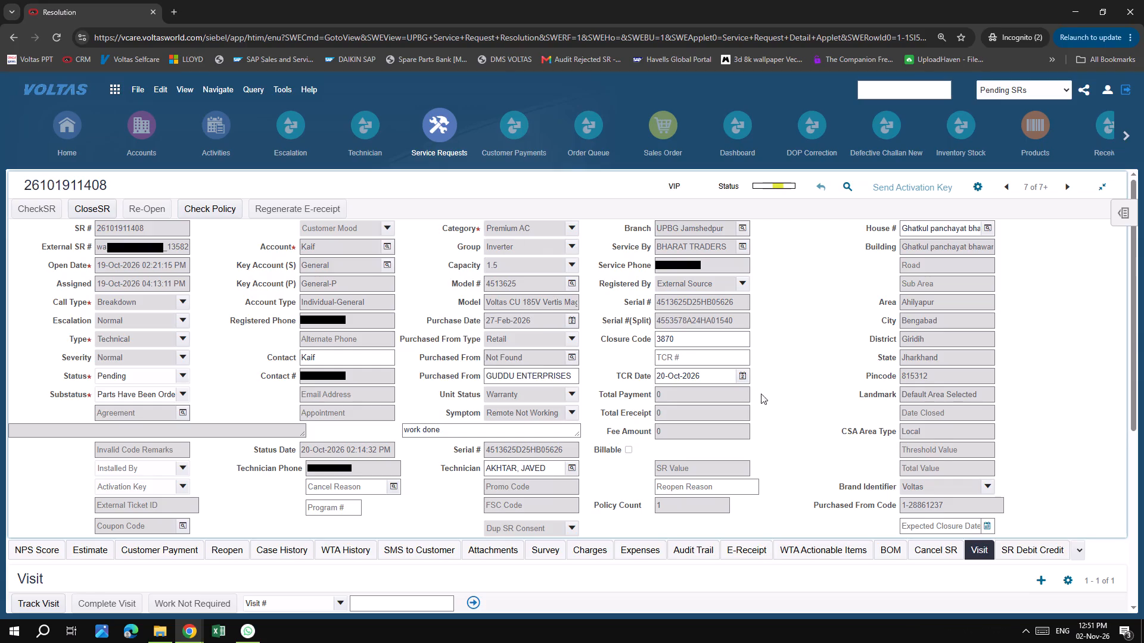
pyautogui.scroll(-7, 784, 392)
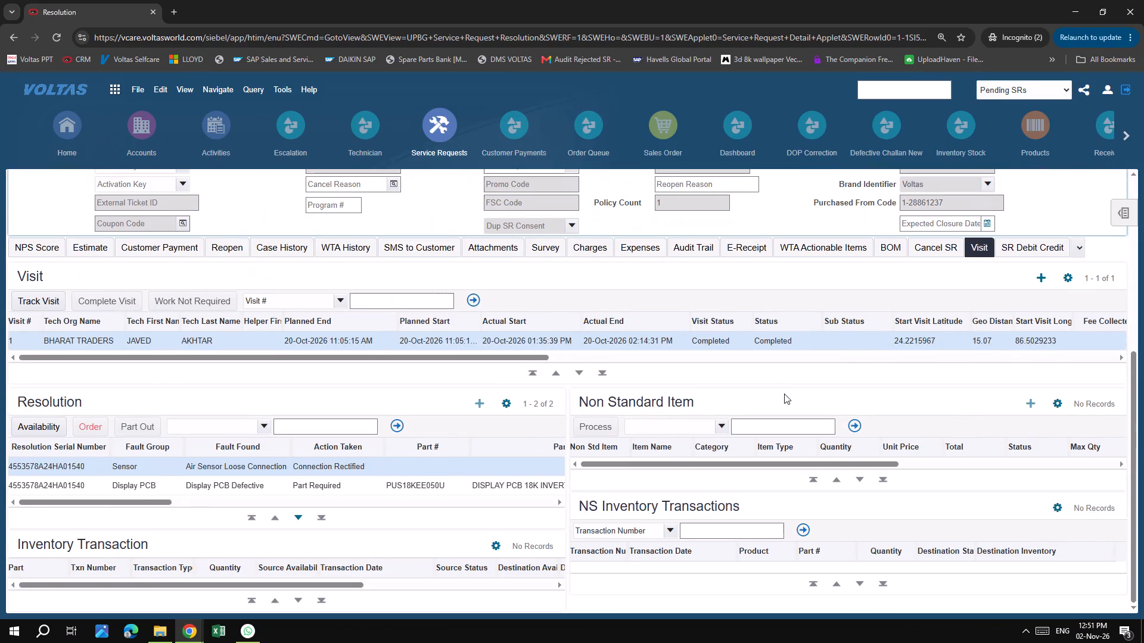
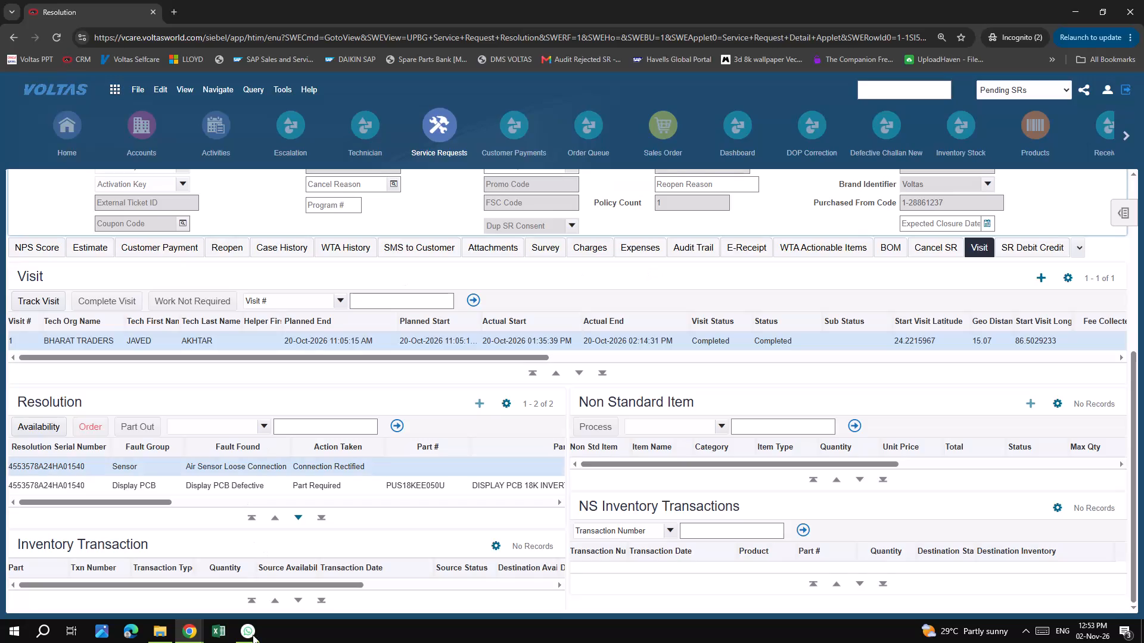
# Switch to the Downloads folder in File Explorer and refresh its file listing.
pyautogui.click(160, 640)
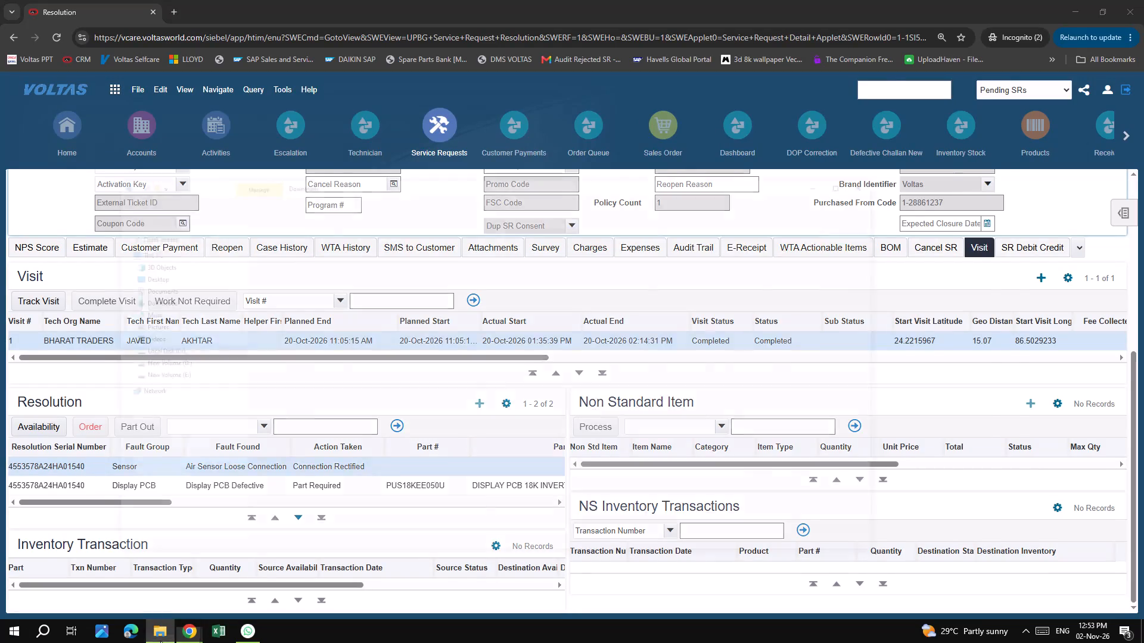
pyautogui.click(652, 406)
pyautogui.rightClick(670, 382)
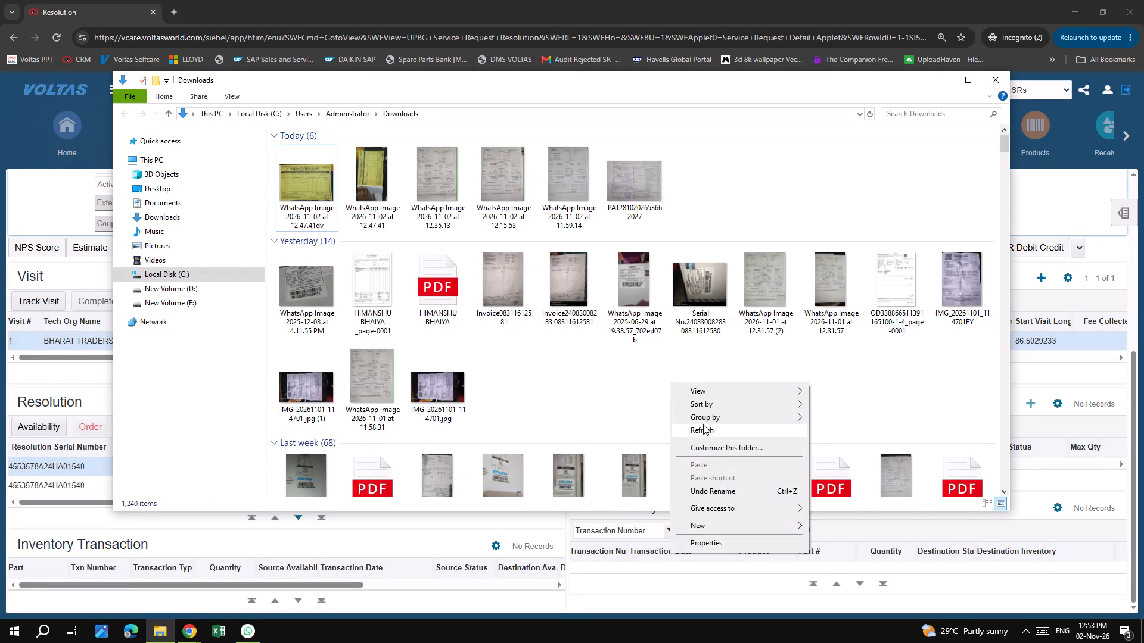
pyautogui.click(707, 426)
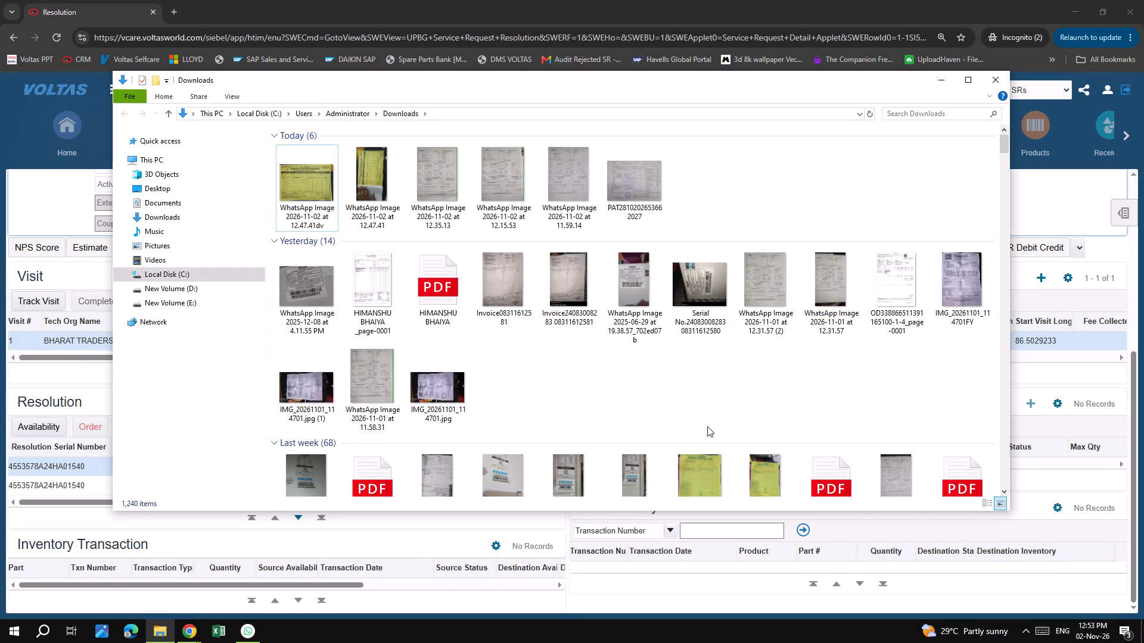
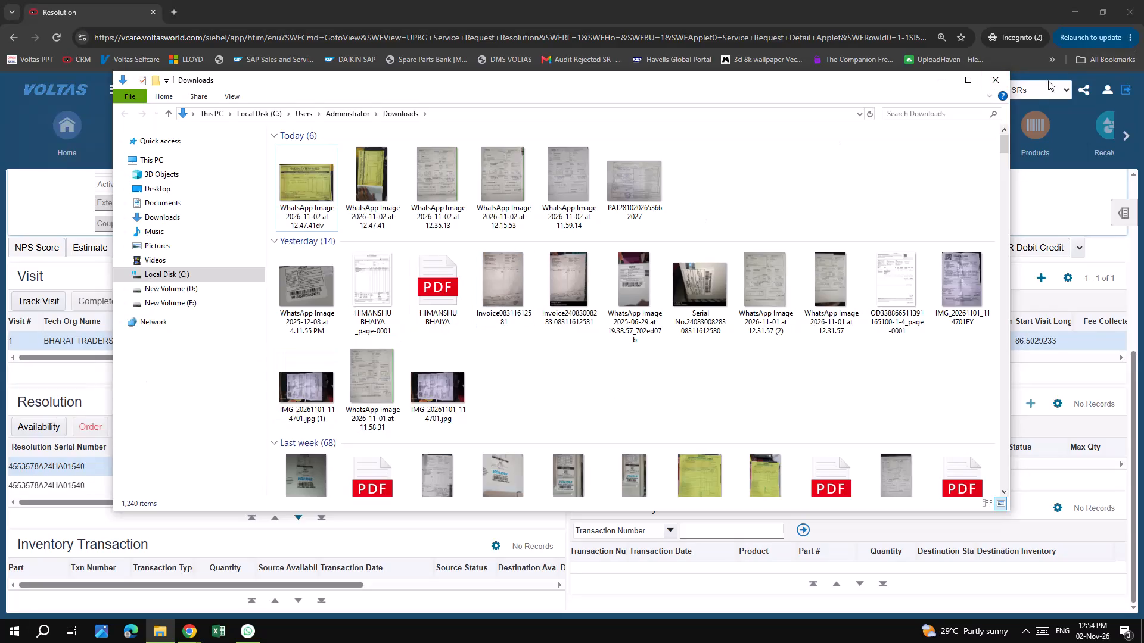
# Close the File Explorer window showing the Downloads folder.
pyautogui.click(1006, 82)
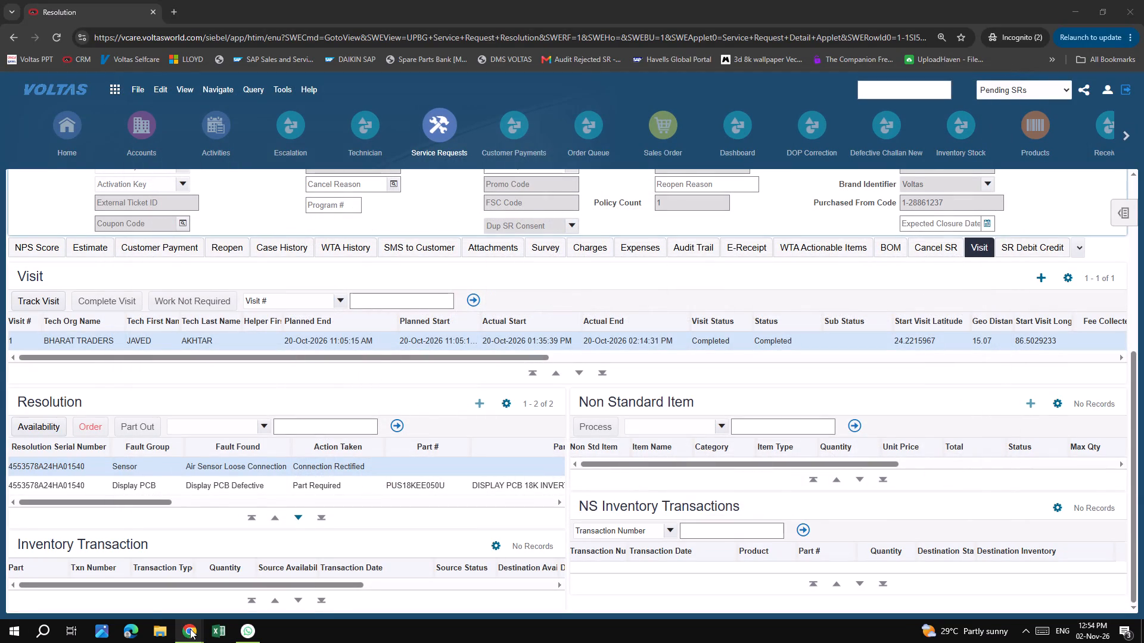
# Switch to the YouTube browser window, open the Hawa Banke music video from the Sheesha mix and pause it.
pyautogui.click(190, 629)
pyautogui.click(123, 575)
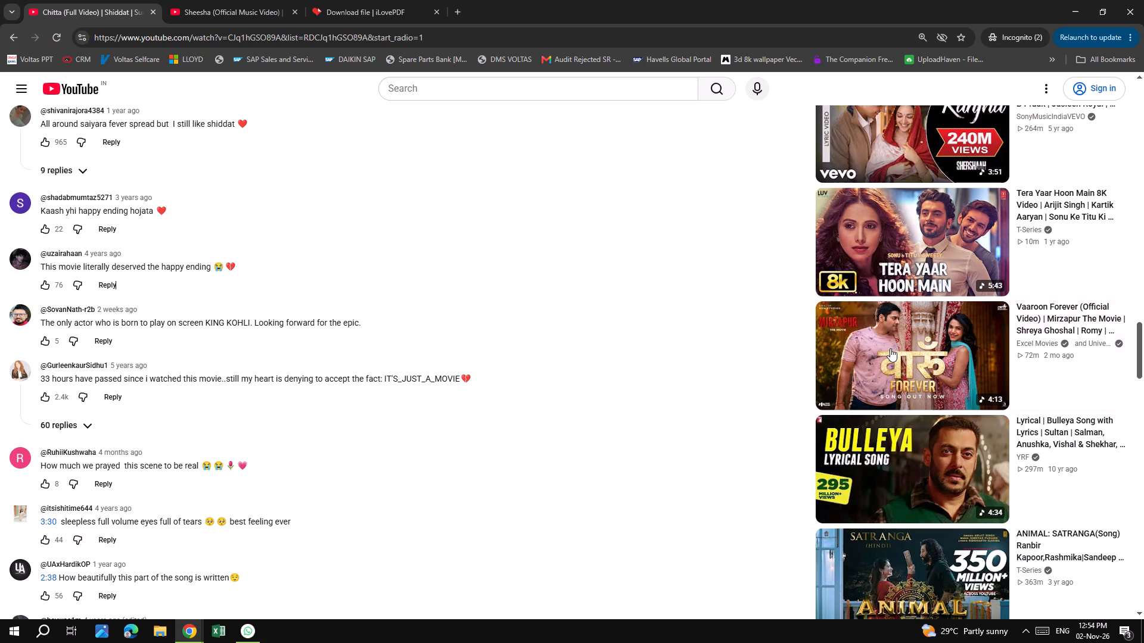
pyautogui.scroll(-9, 909, 311)
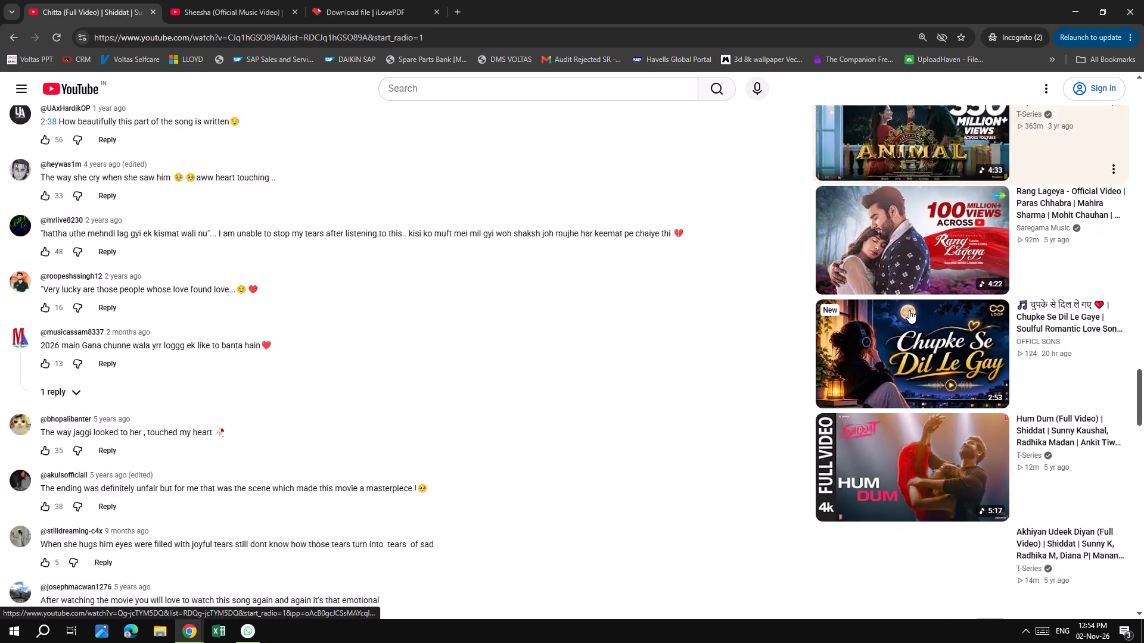
pyautogui.scroll(-4, 909, 310)
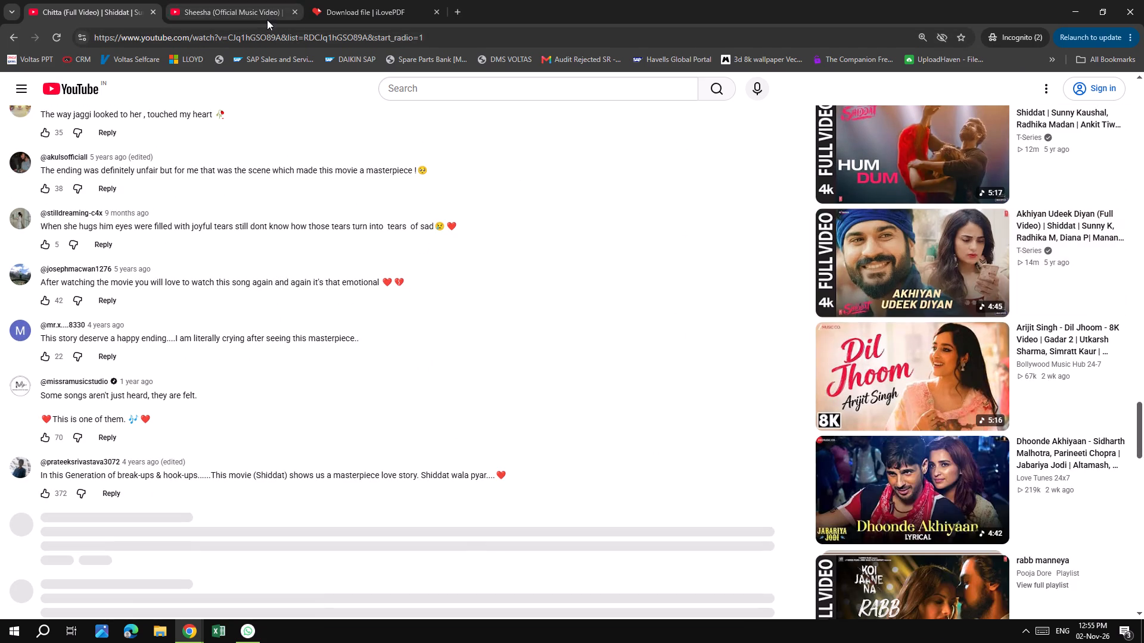
pyautogui.click(265, 16)
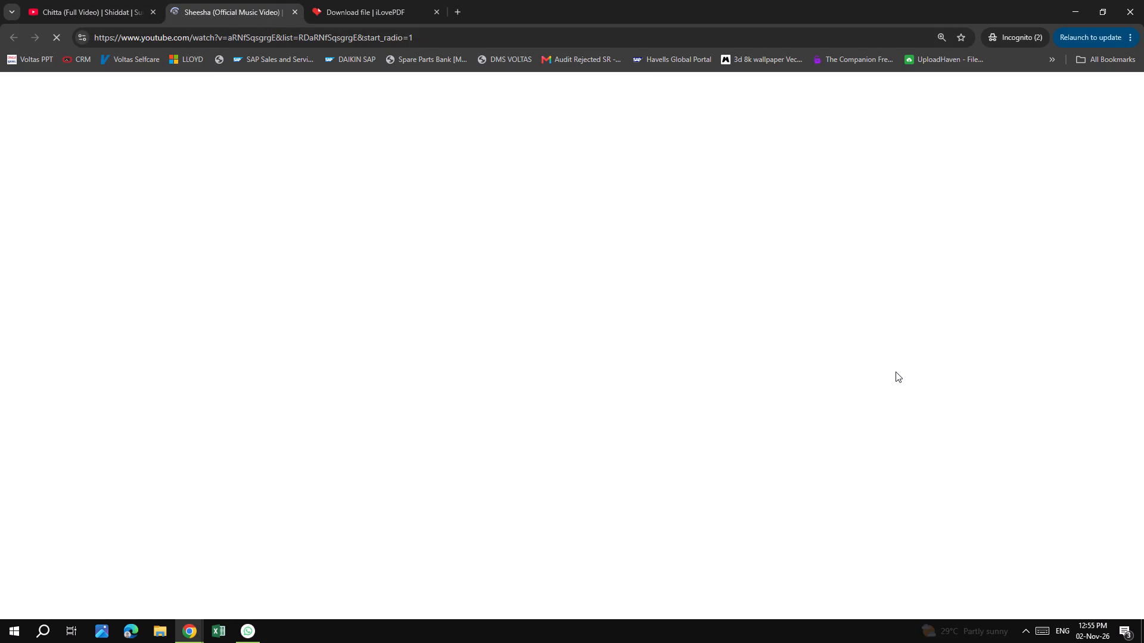
pyautogui.scroll(-3, 896, 372)
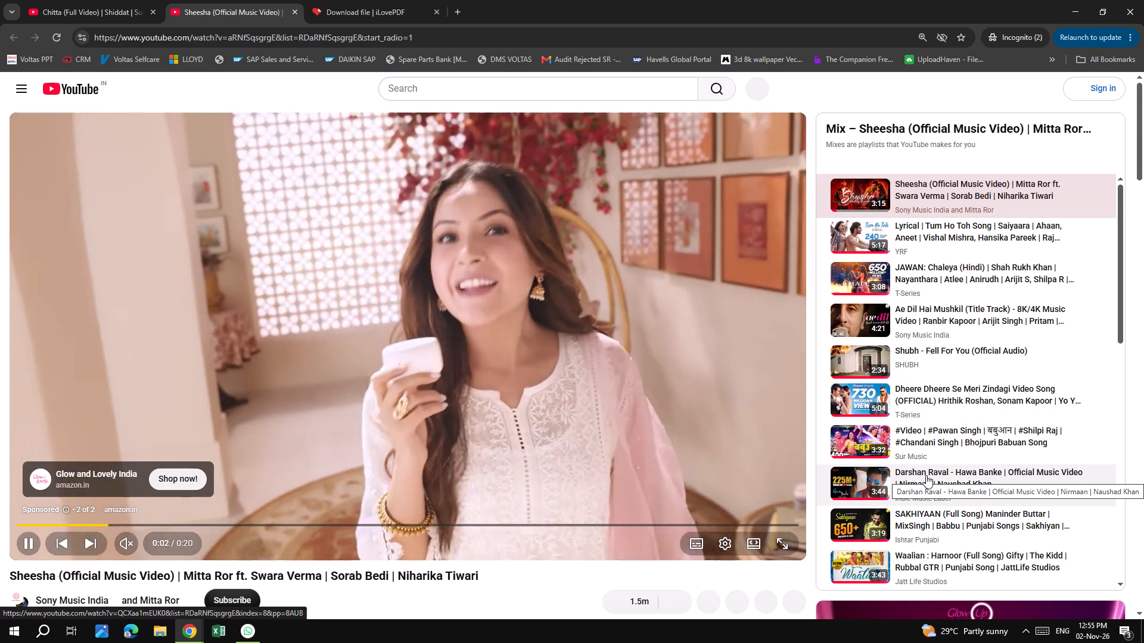
pyautogui.click(927, 479)
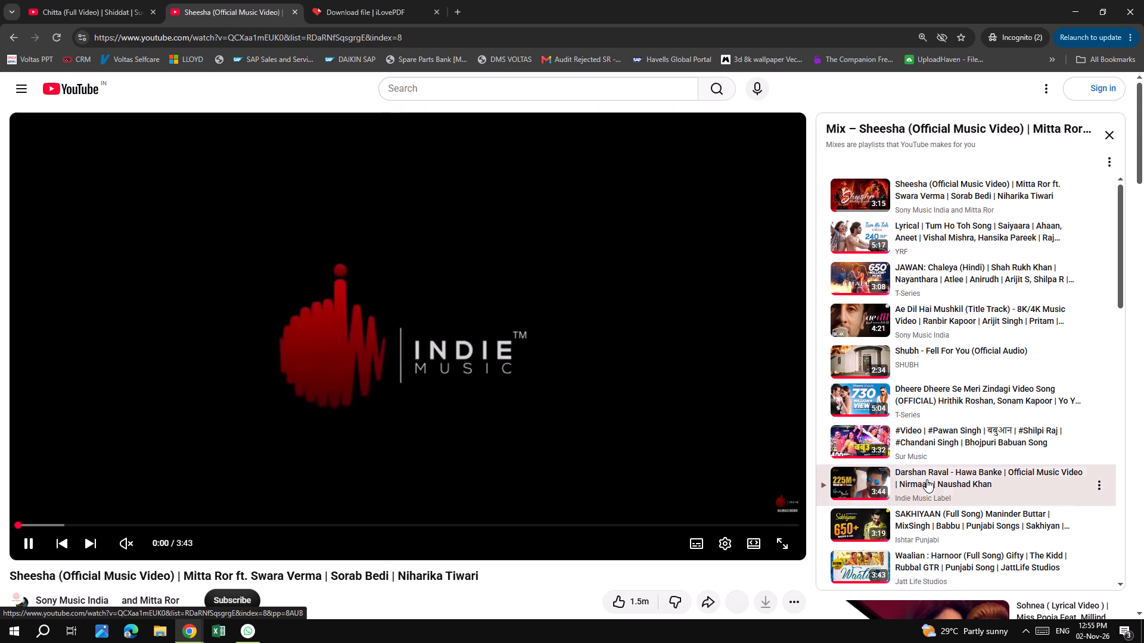
pyautogui.press('space')
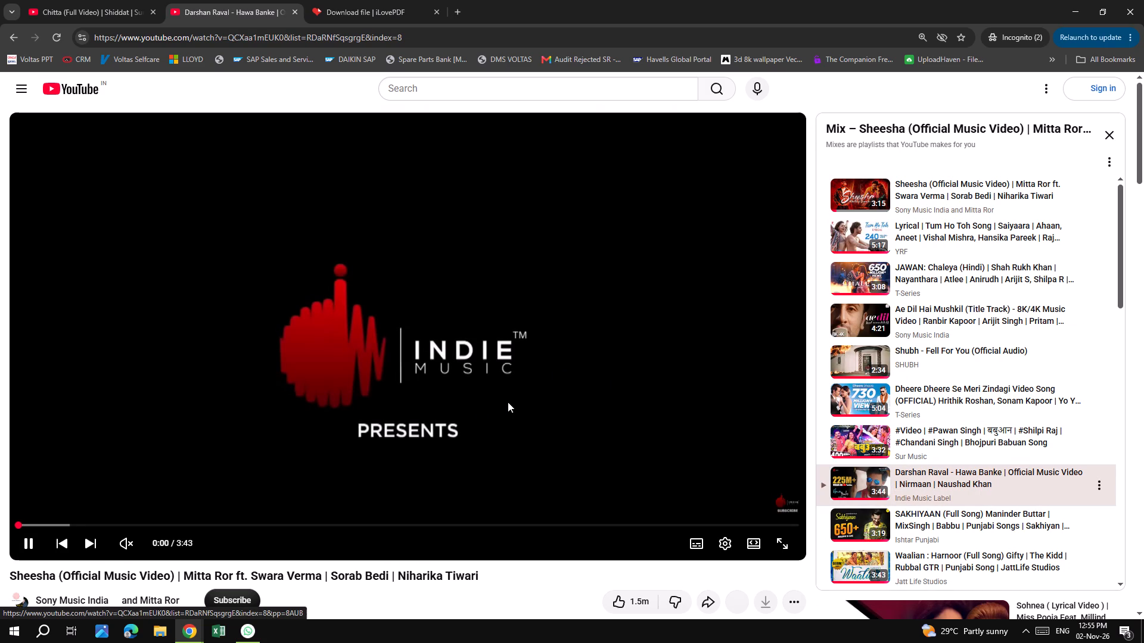
# Shrink the video to the miniplayer and minimize the YouTube window to return to the Voltas CRM.
pyautogui.press('i')
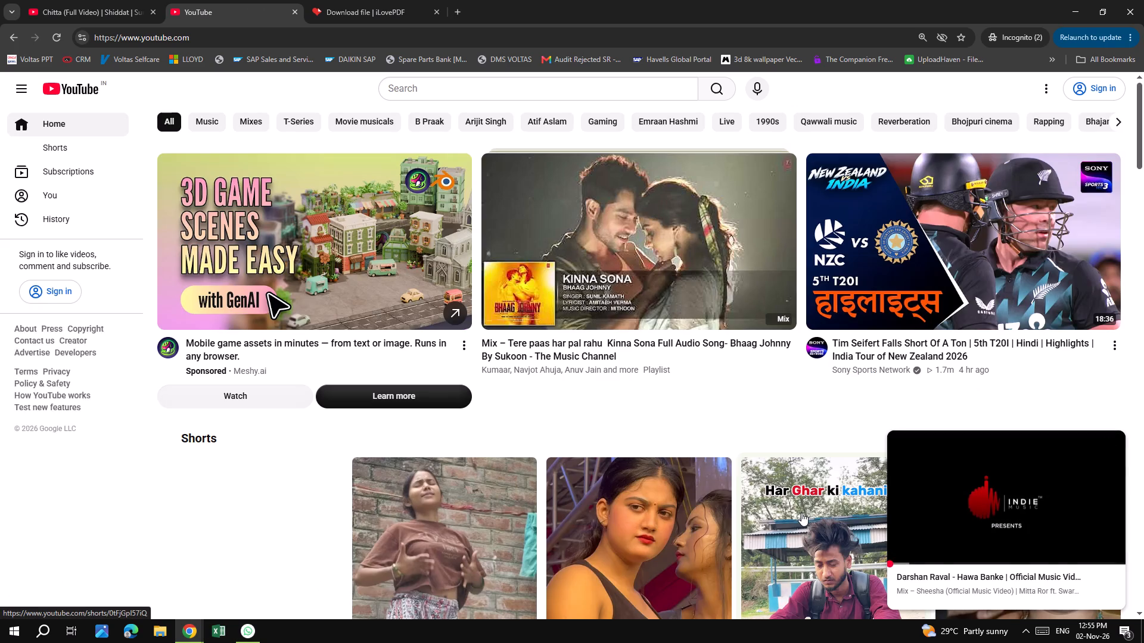
pyautogui.press('i')
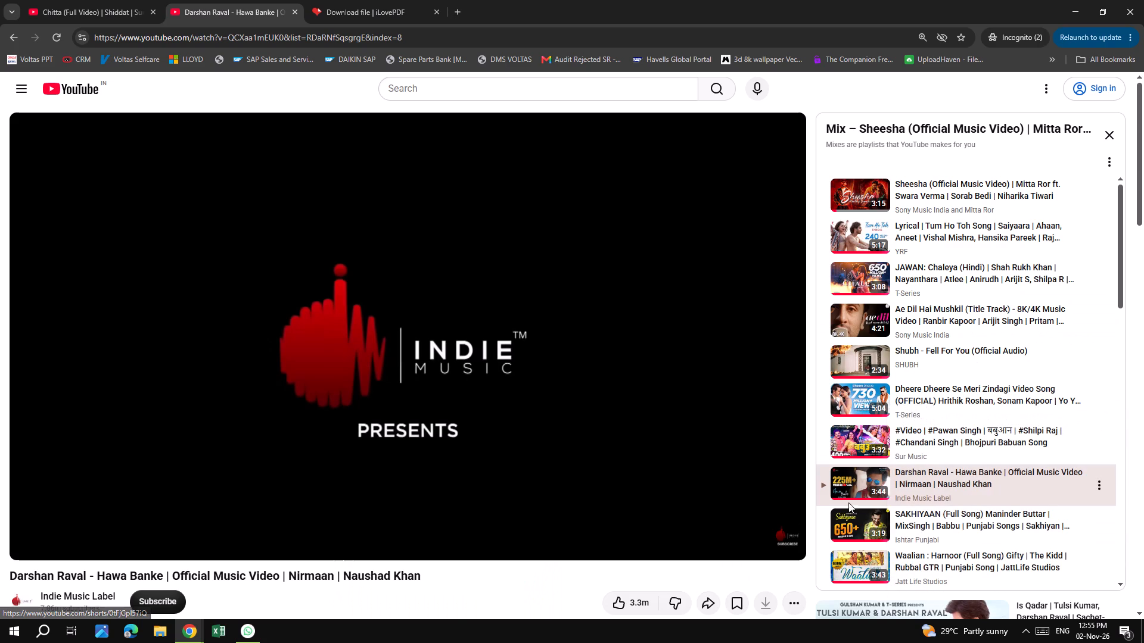
pyautogui.press('i')
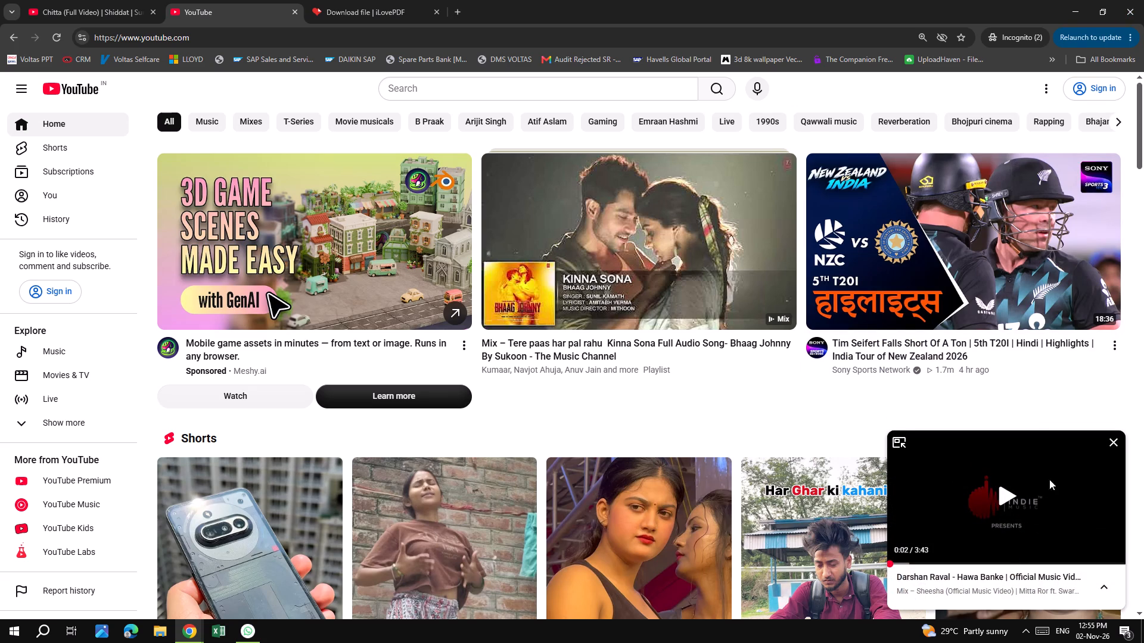
pyautogui.click(1076, 8)
pyautogui.scroll(7, 520, 281)
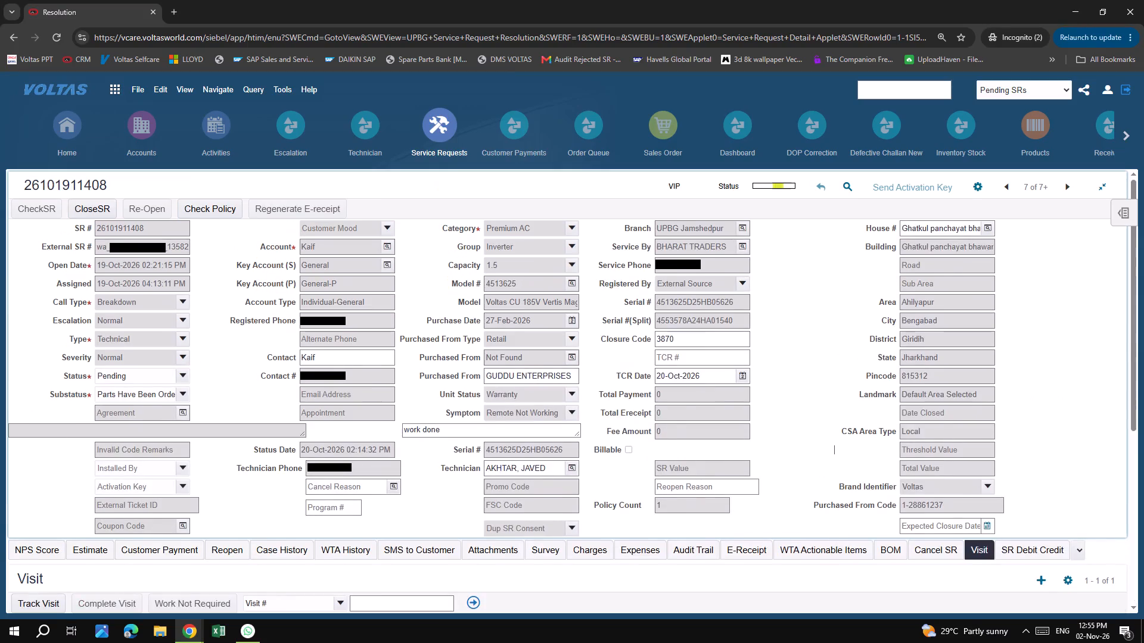
pyautogui.click(876, 283)
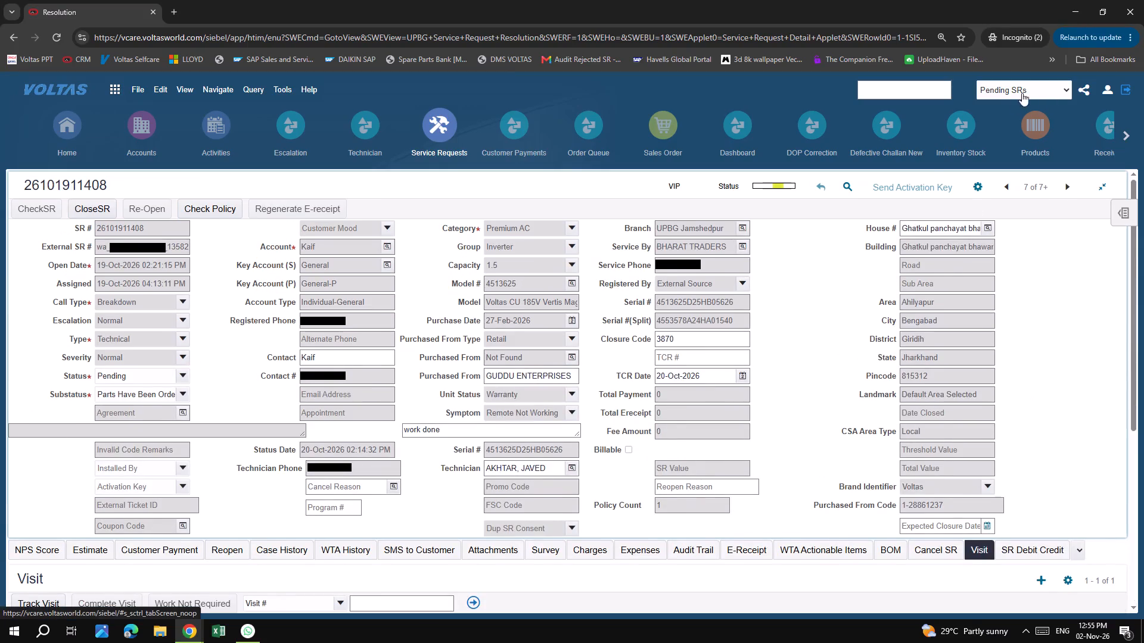
pyautogui.click(798, 348)
pyautogui.scroll(-6, 798, 362)
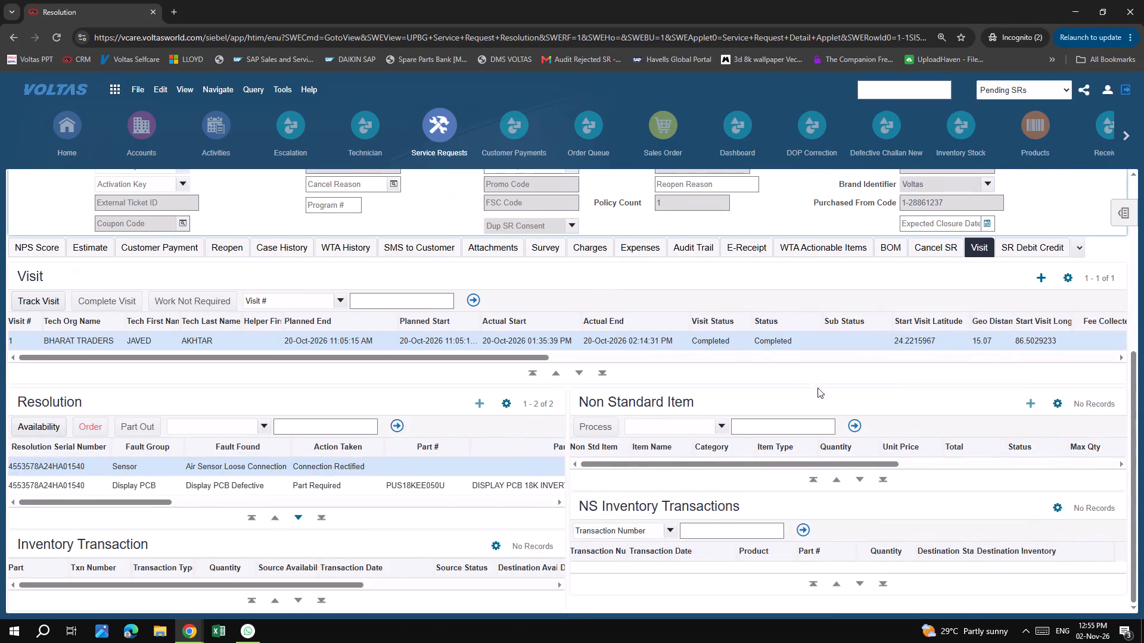
pyautogui.click(503, 250)
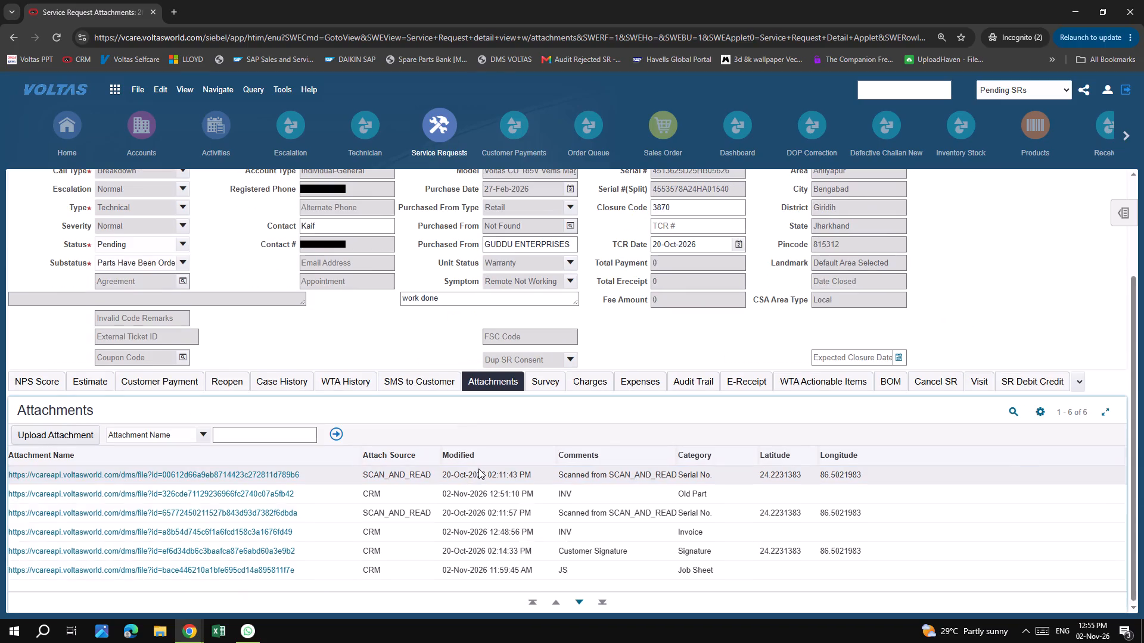
pyautogui.scroll(7, 745, 472)
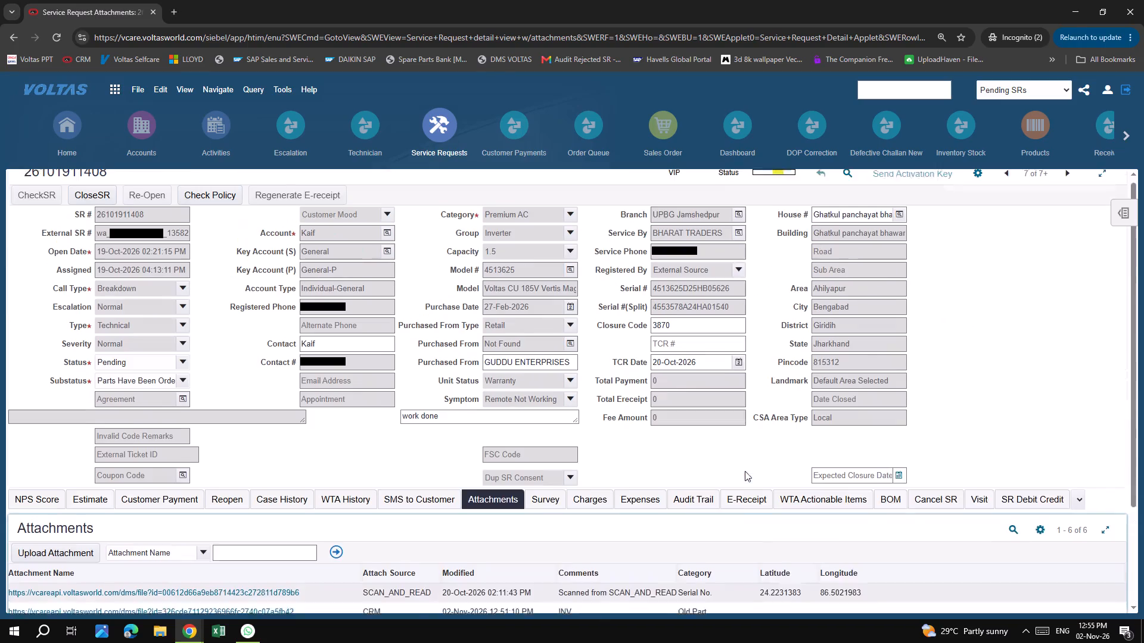
pyautogui.doubleClick(114, 235)
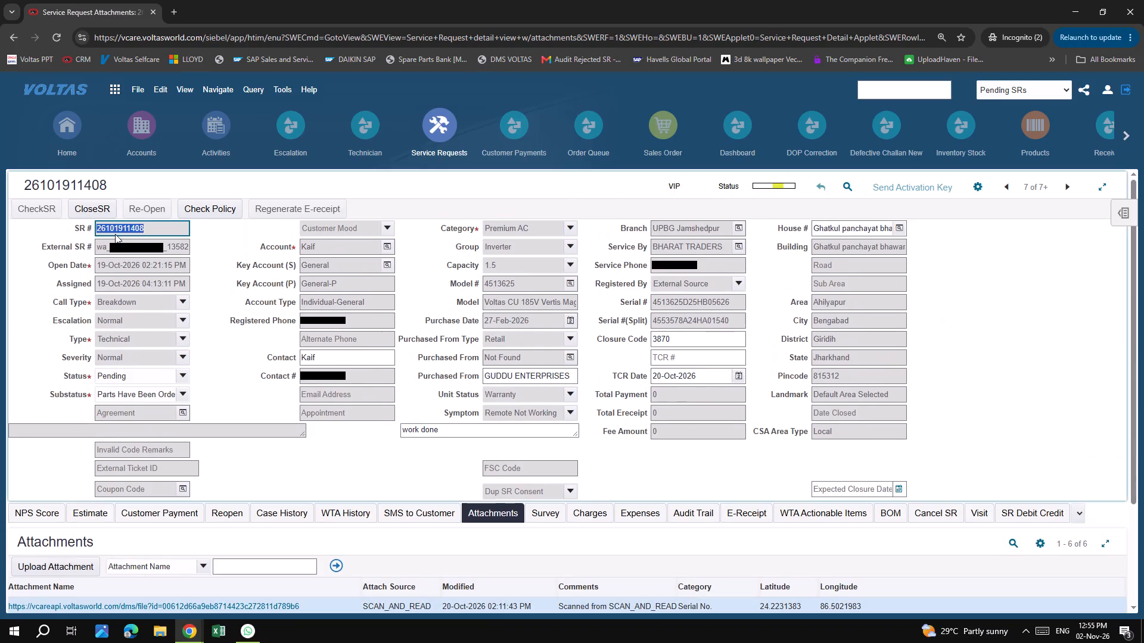
pyautogui.hotkey('ctrl', 'c')
pyautogui.hotkey('ctrl', 'c')
pyautogui.click(104, 208)
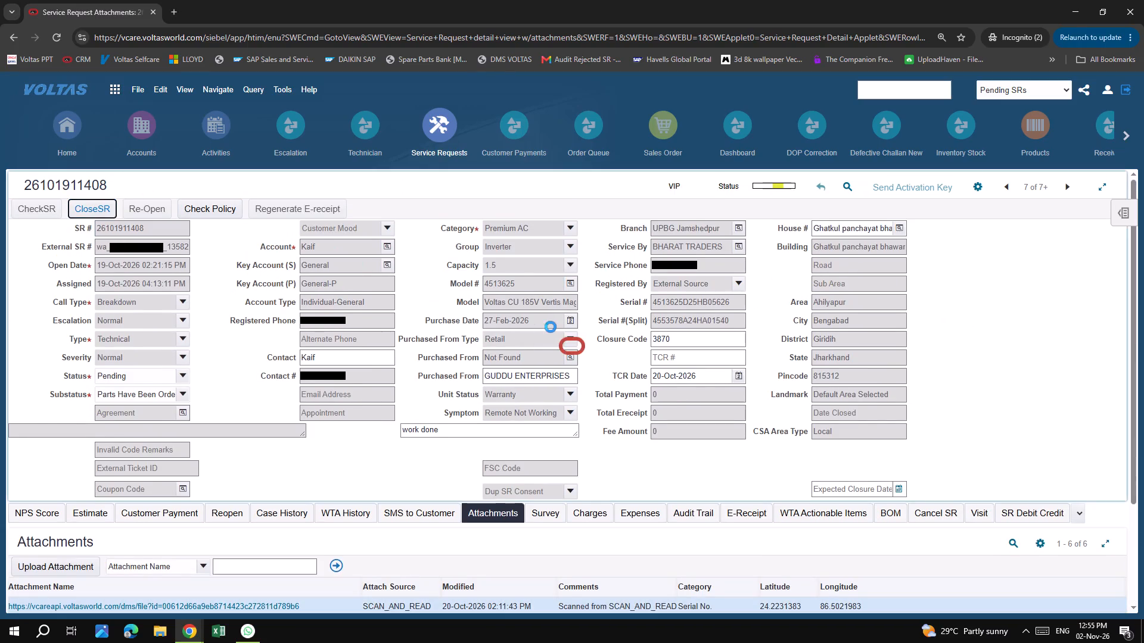
pyautogui.click(450, 123)
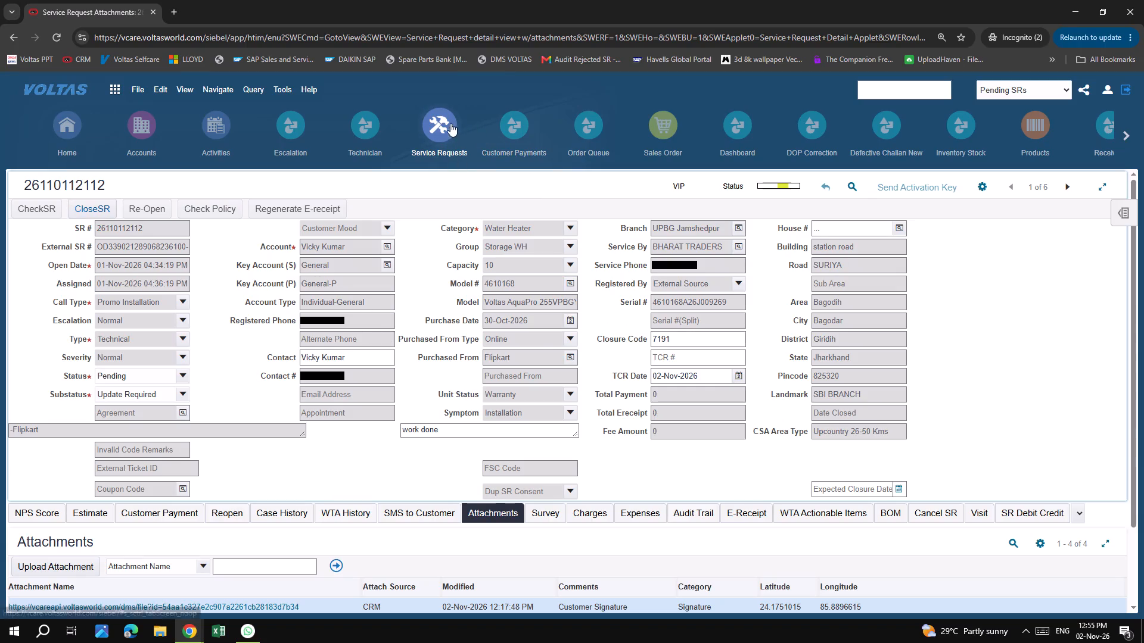
pyautogui.click(1024, 90)
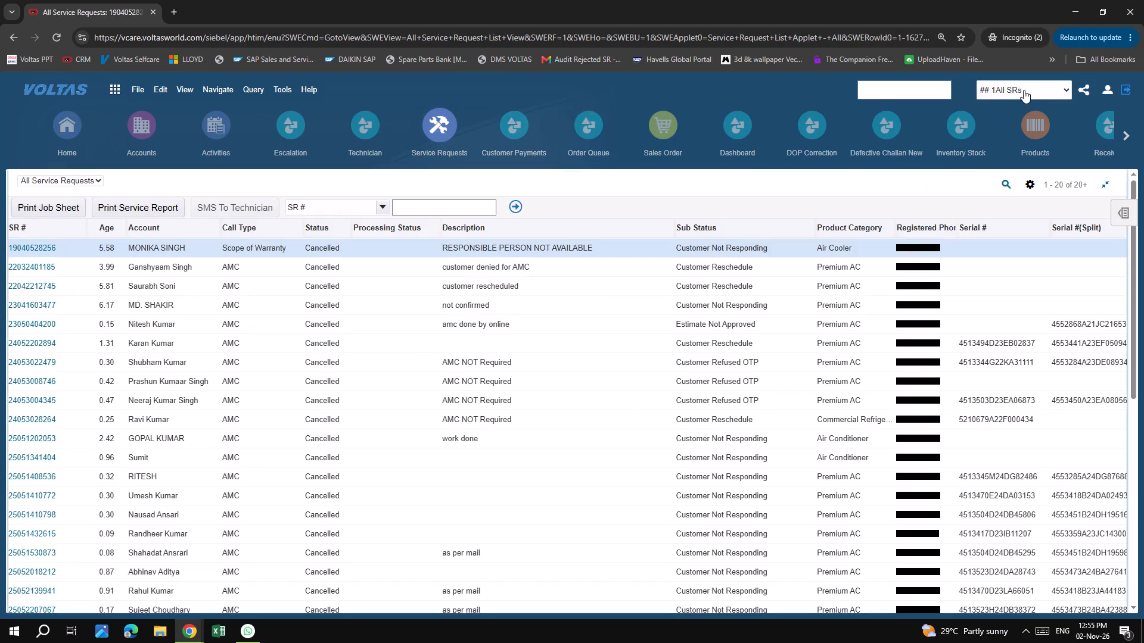
pyautogui.click(1025, 290)
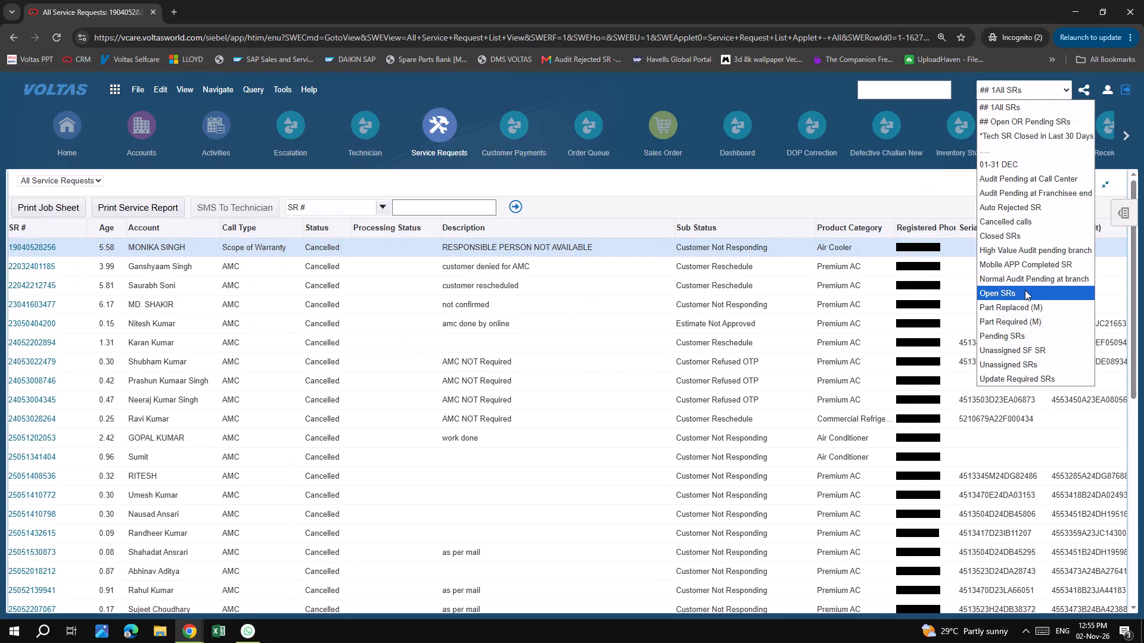
pyautogui.click(35, 226)
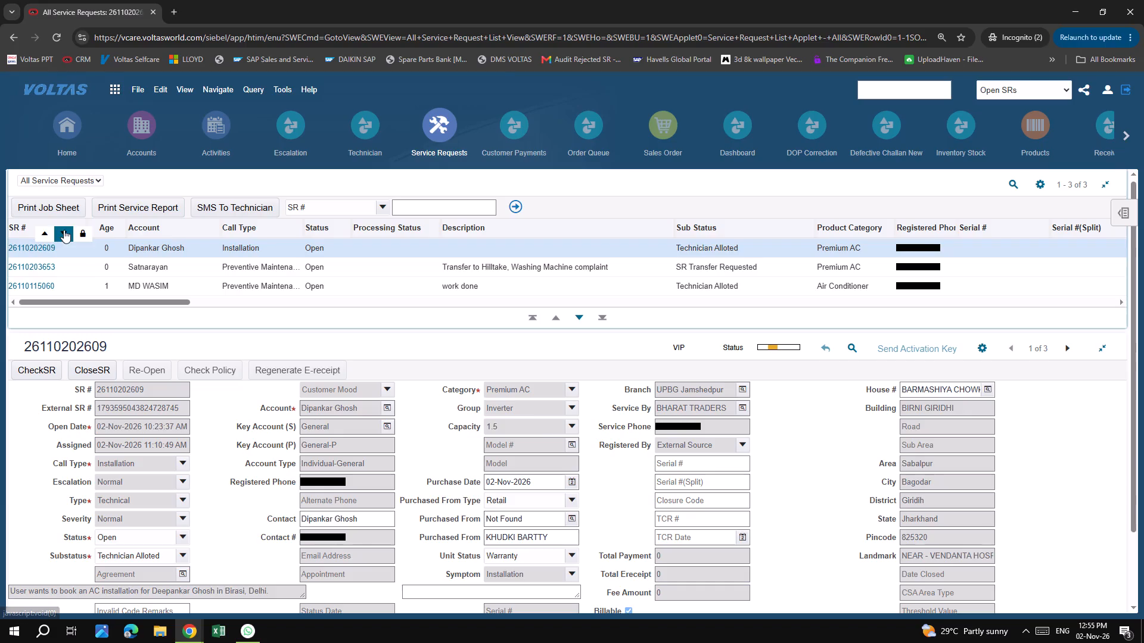
pyautogui.click(64, 230)
pyautogui.click(31, 285)
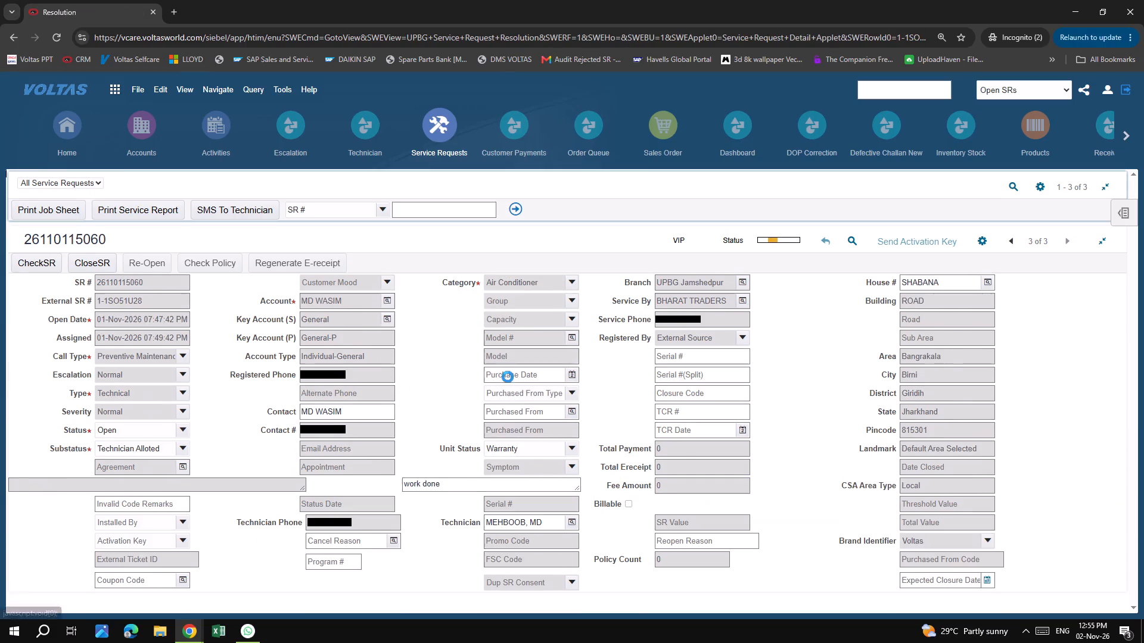
pyautogui.scroll(7, 394, 346)
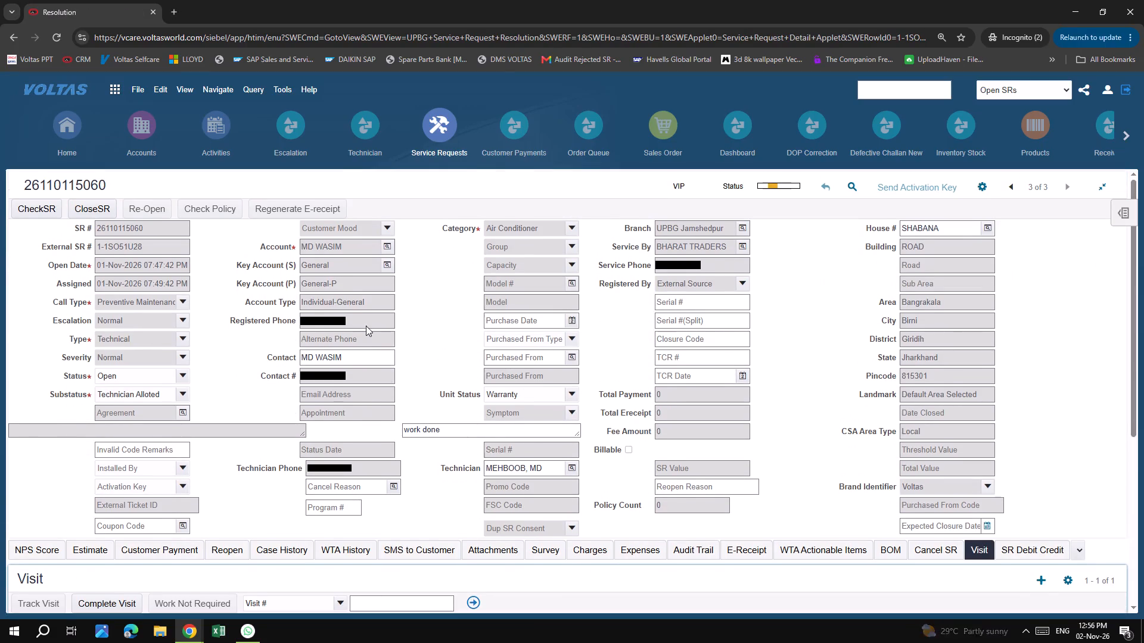
pyautogui.doubleClick(367, 324)
pyautogui.hotkey('ctrl', 'c')
pyautogui.hotkey('ctrl', 'c')
pyautogui.hotkey('ctrl', 'c')
pyautogui.hotkey('ctrl', 'c')
pyautogui.click(856, 186)
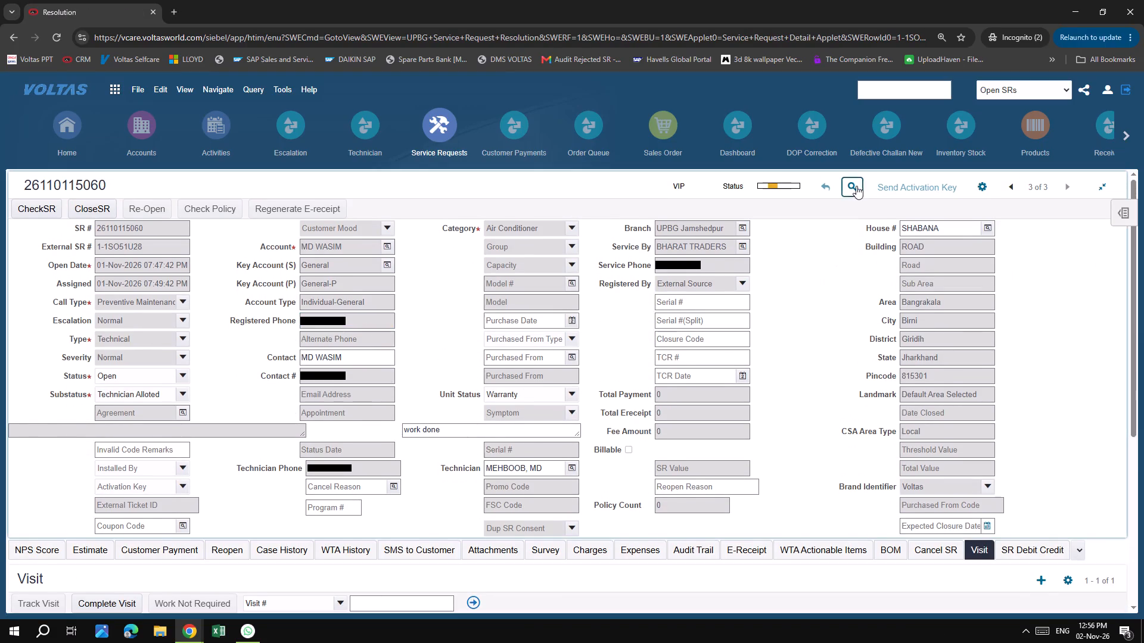
pyautogui.click(335, 322)
pyautogui.hotkey('ctrl', 'v')
pyautogui.press('Return')
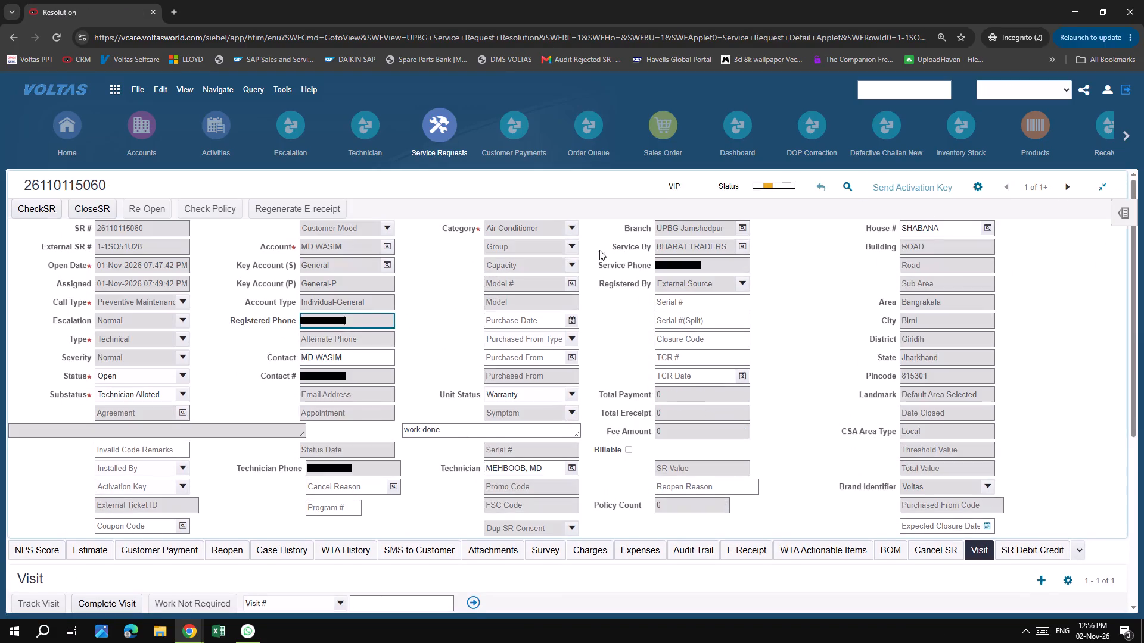
pyautogui.click(1064, 182)
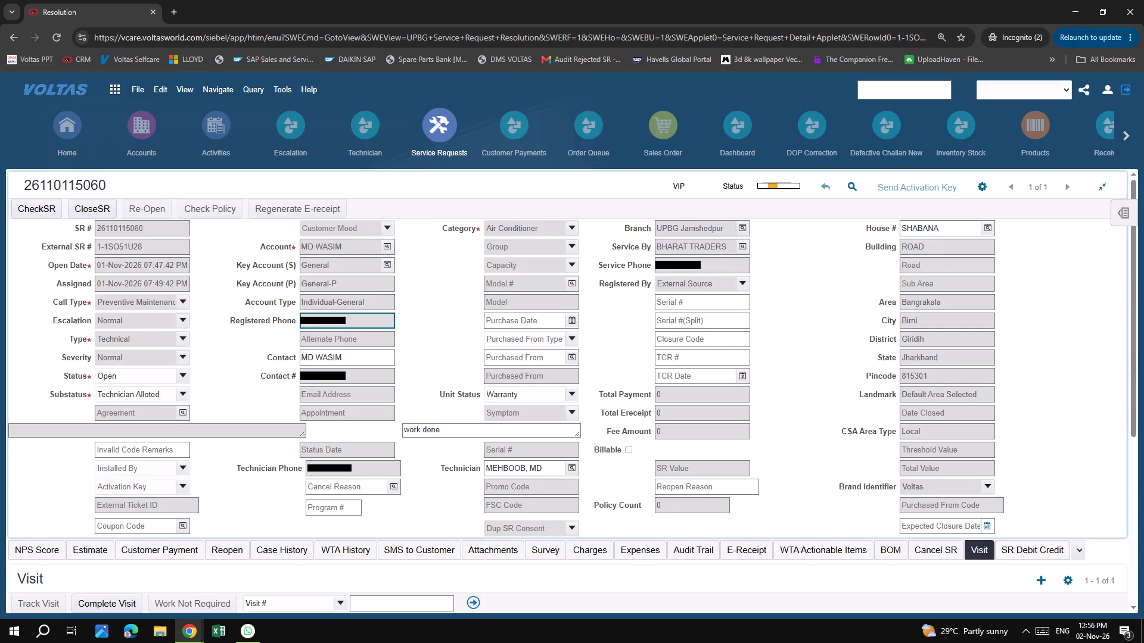
# Start a new service request query on the Serial # field.
pyautogui.click(852, 189)
pyautogui.click(700, 305)
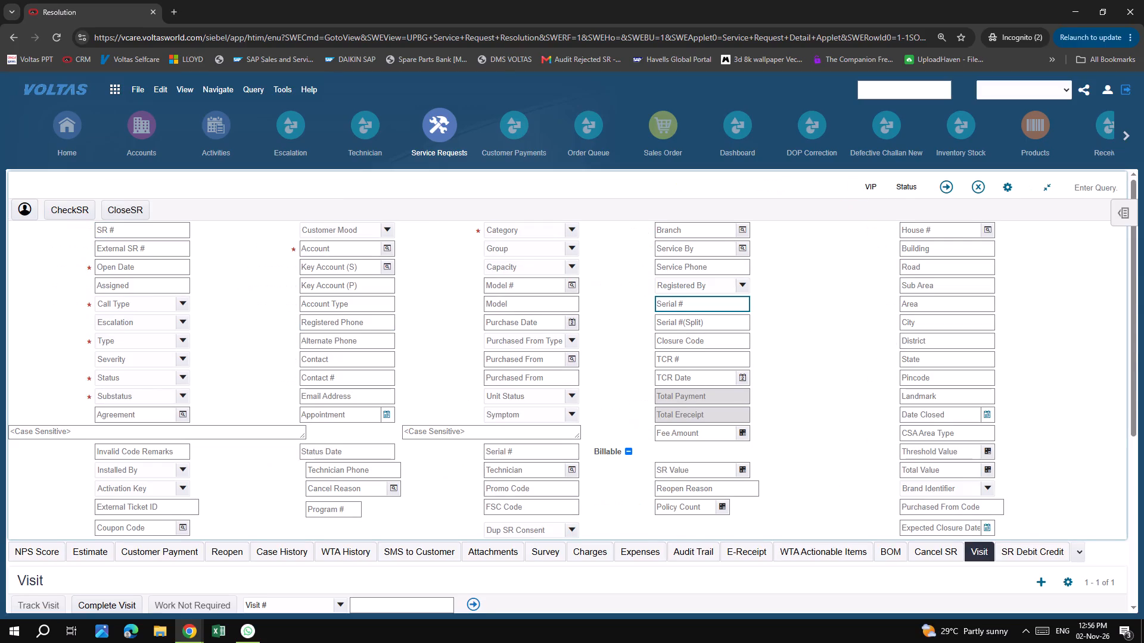
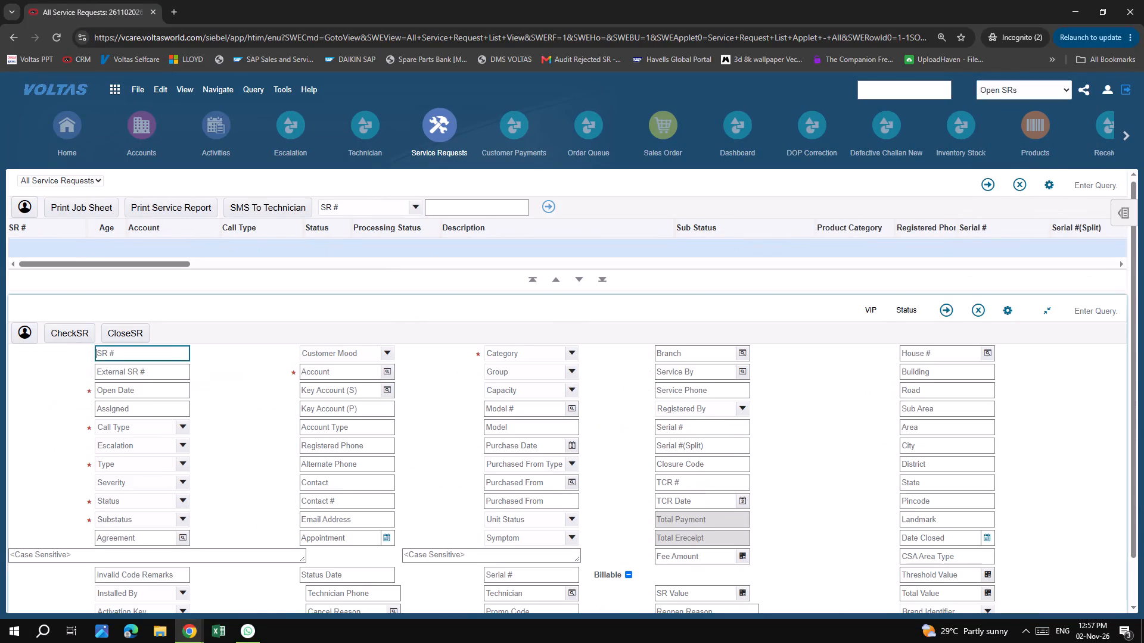
pyautogui.click(689, 441)
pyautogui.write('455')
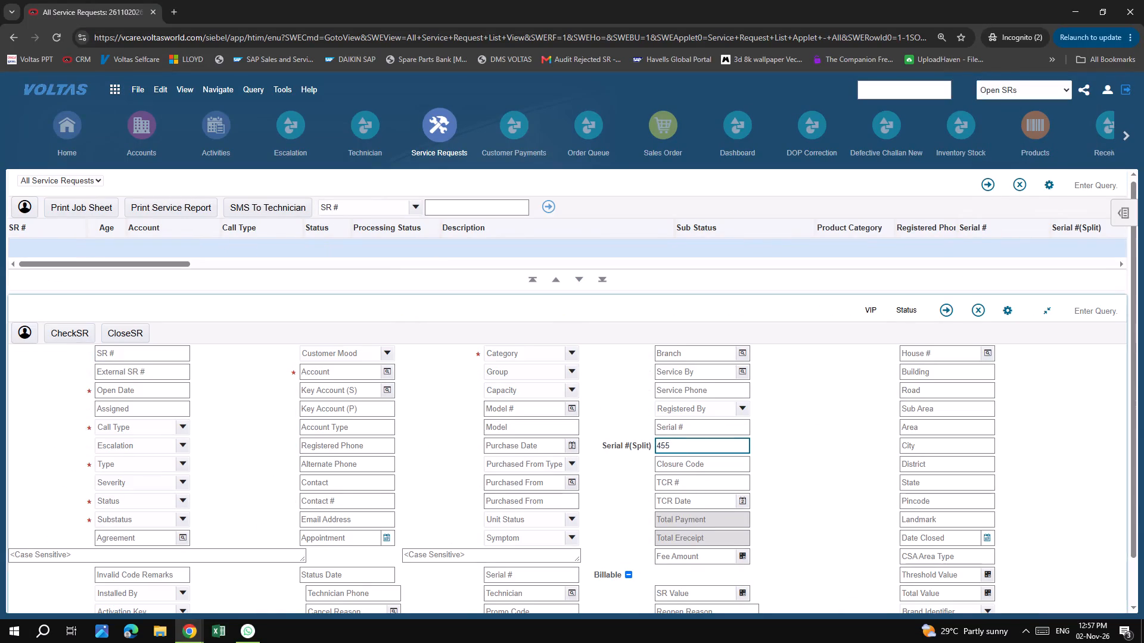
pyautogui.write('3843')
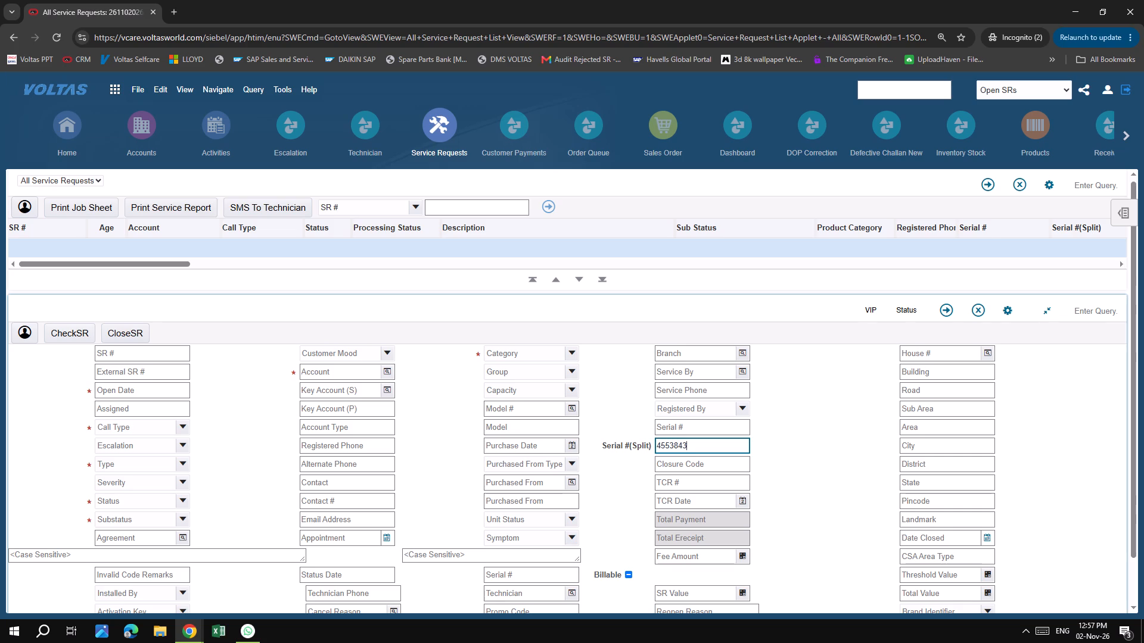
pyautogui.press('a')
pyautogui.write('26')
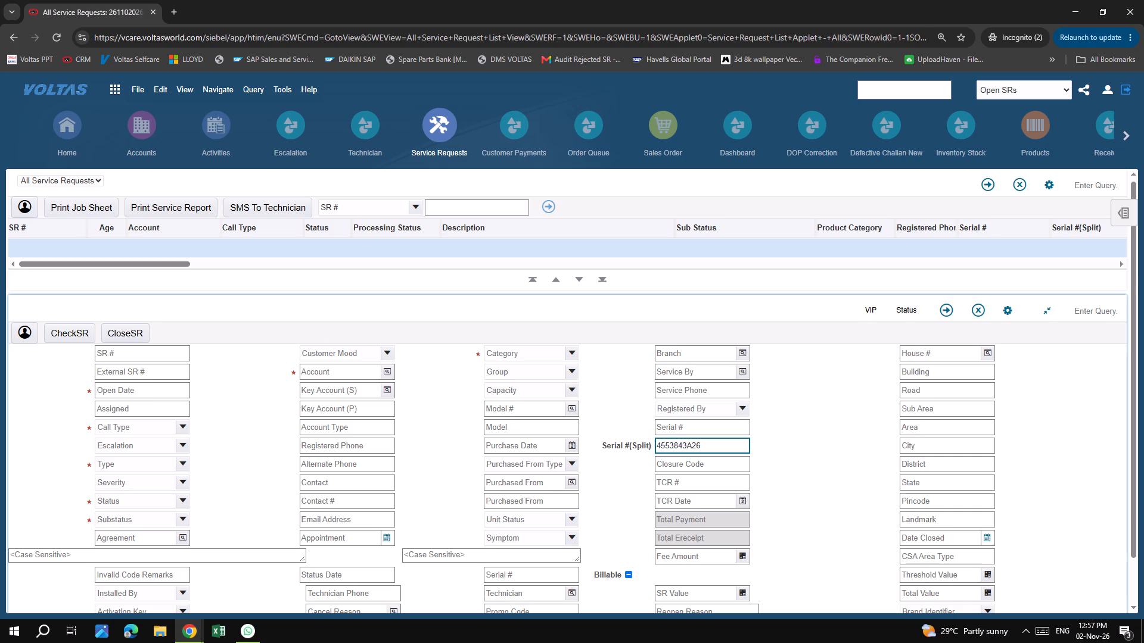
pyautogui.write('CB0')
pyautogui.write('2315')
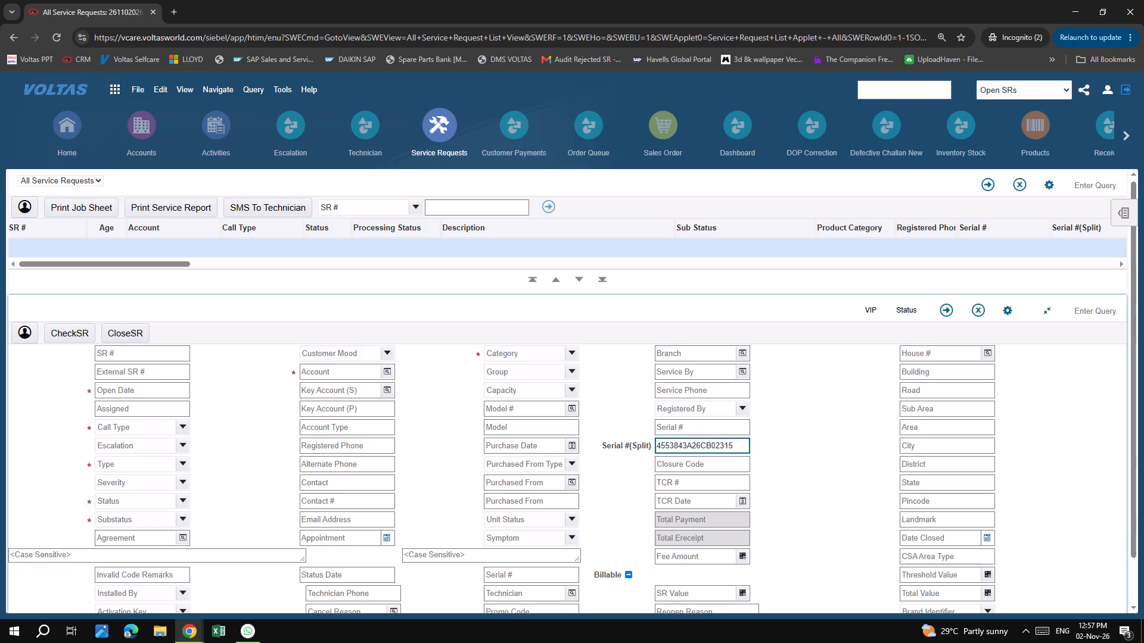
pyautogui.doubleClick(687, 439)
pyautogui.hotkey('ctrl', 'c')
pyautogui.hotkey('ctrl', 'c')
pyautogui.hotkey('ctrl', 'c')
pyautogui.press('Return')
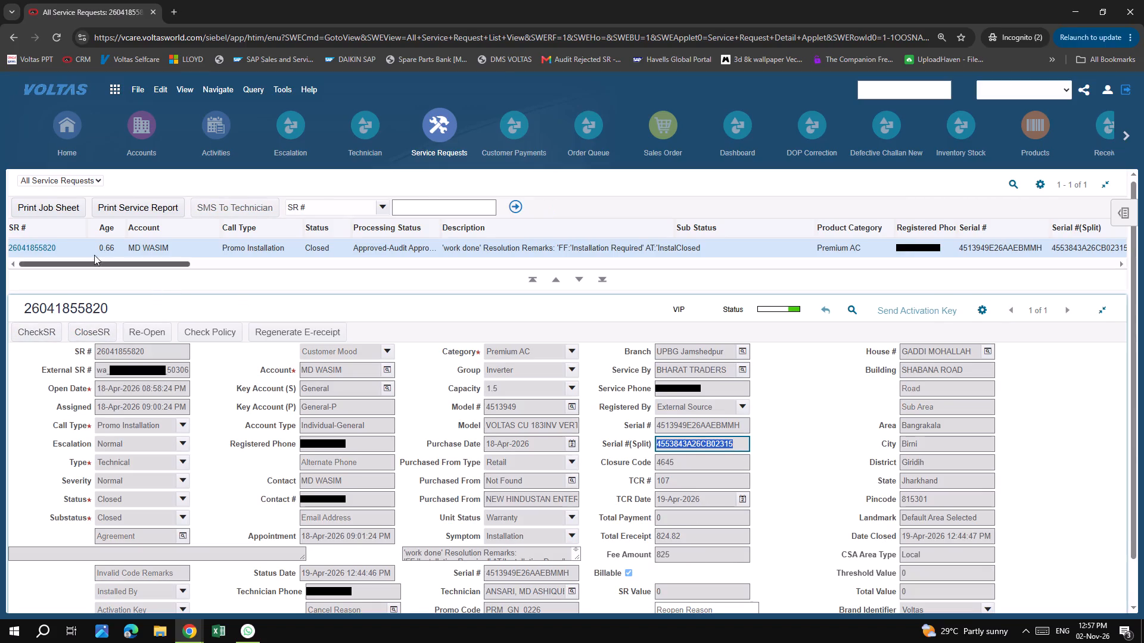
pyautogui.click(48, 249)
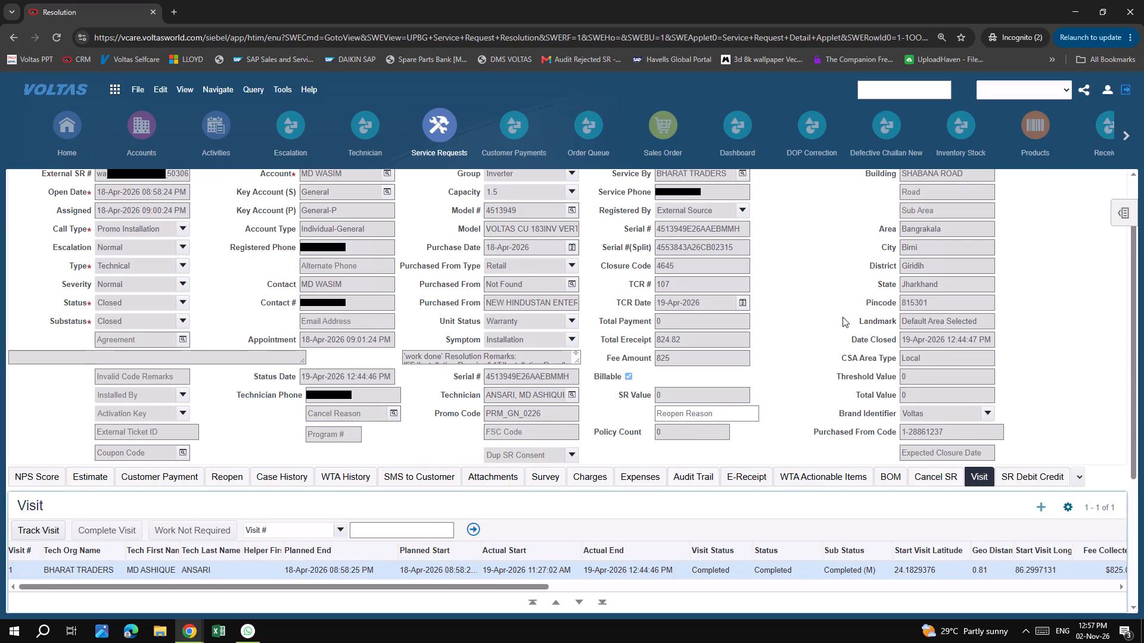
pyautogui.scroll(5, 825, 317)
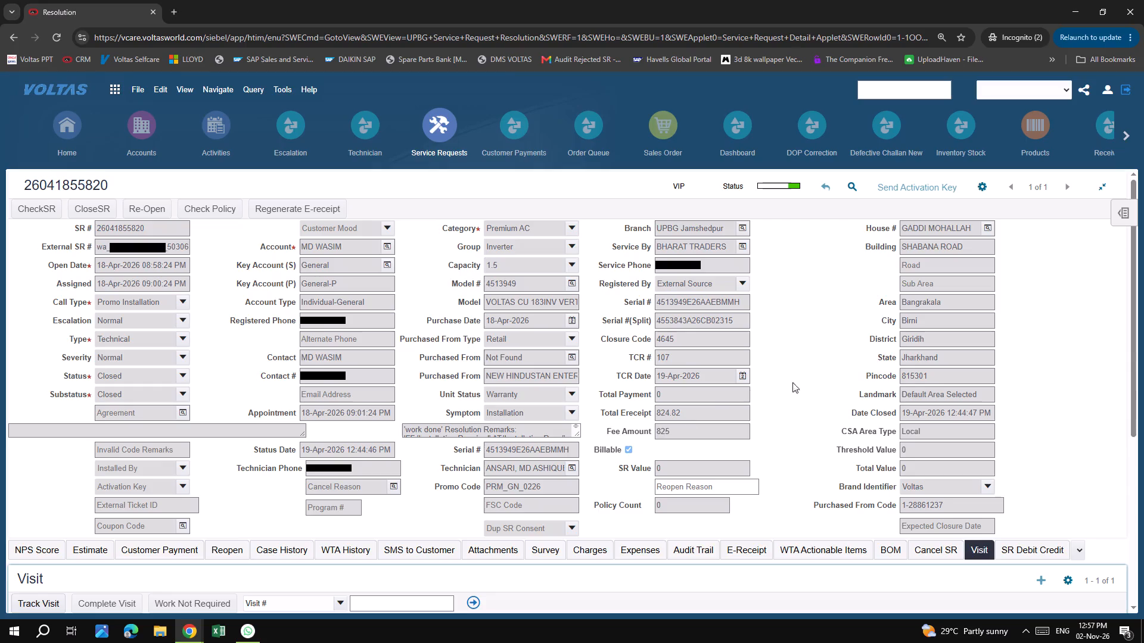
pyautogui.scroll(-7, 473, 370)
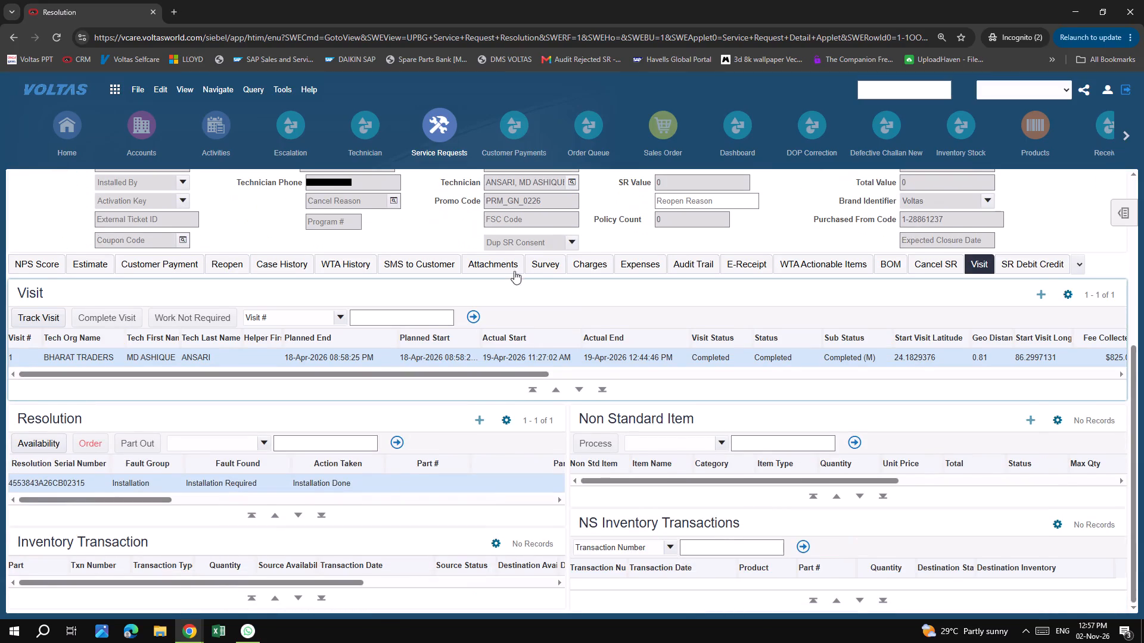
pyautogui.click(504, 266)
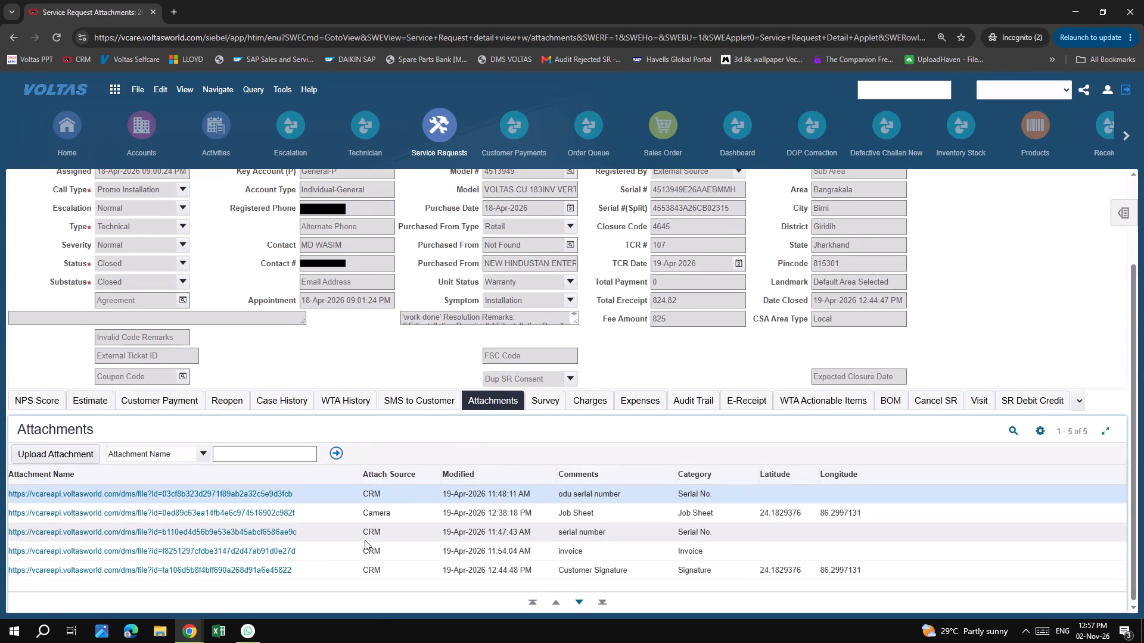
pyautogui.click(251, 543)
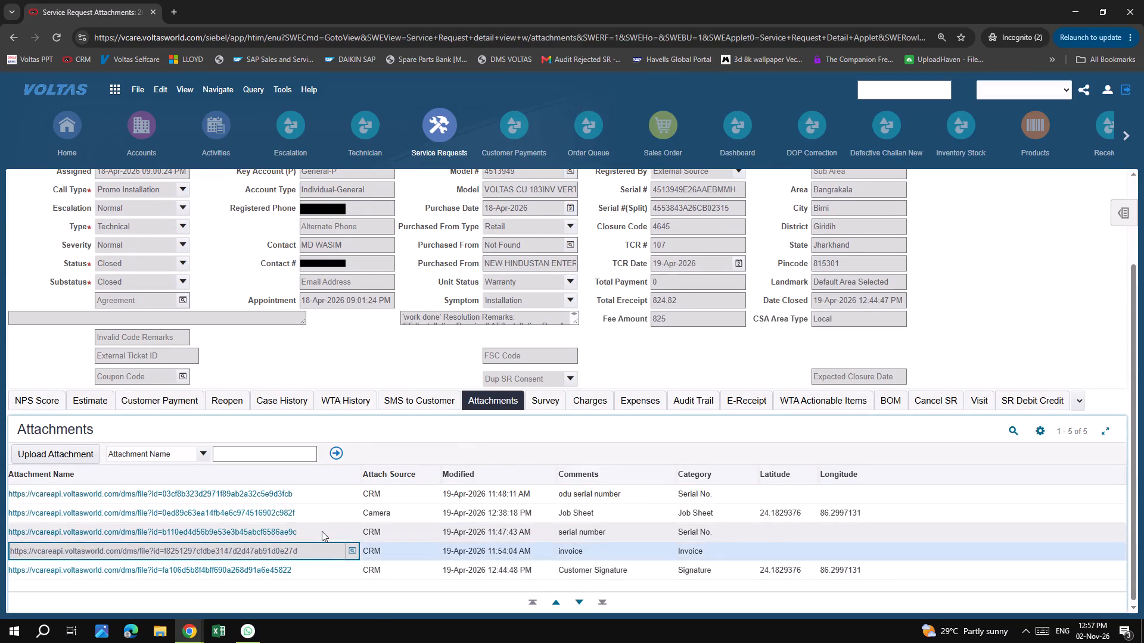
pyautogui.click(322, 522)
pyautogui.click(295, 547)
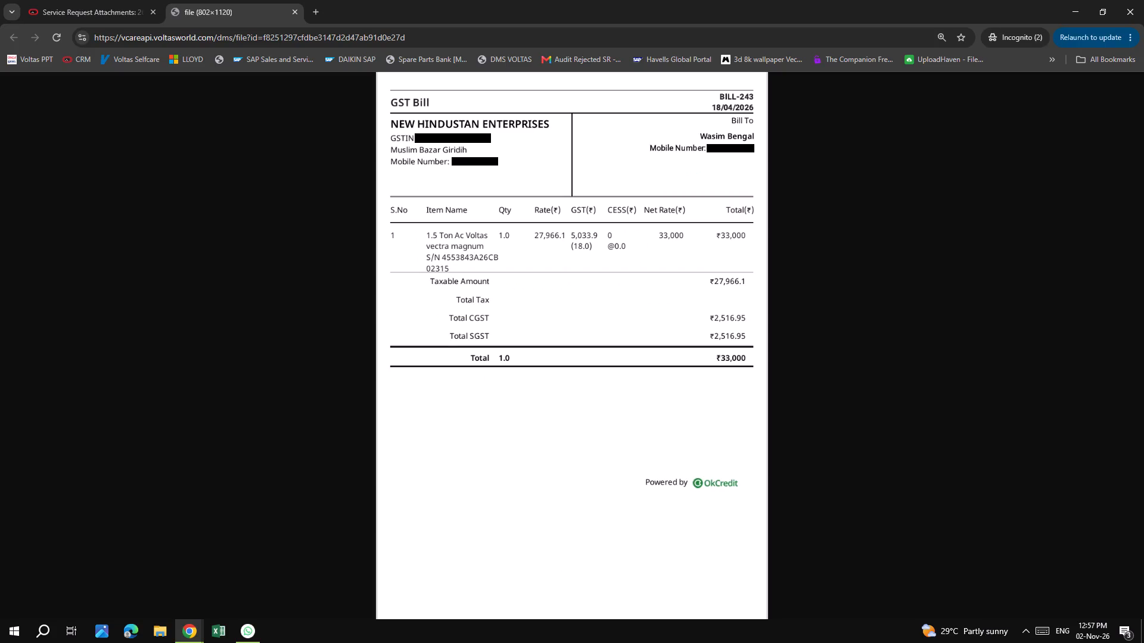
pyautogui.click(646, 205)
pyautogui.scroll(4, 655, 217)
pyautogui.click(656, 219)
pyautogui.click(694, 130)
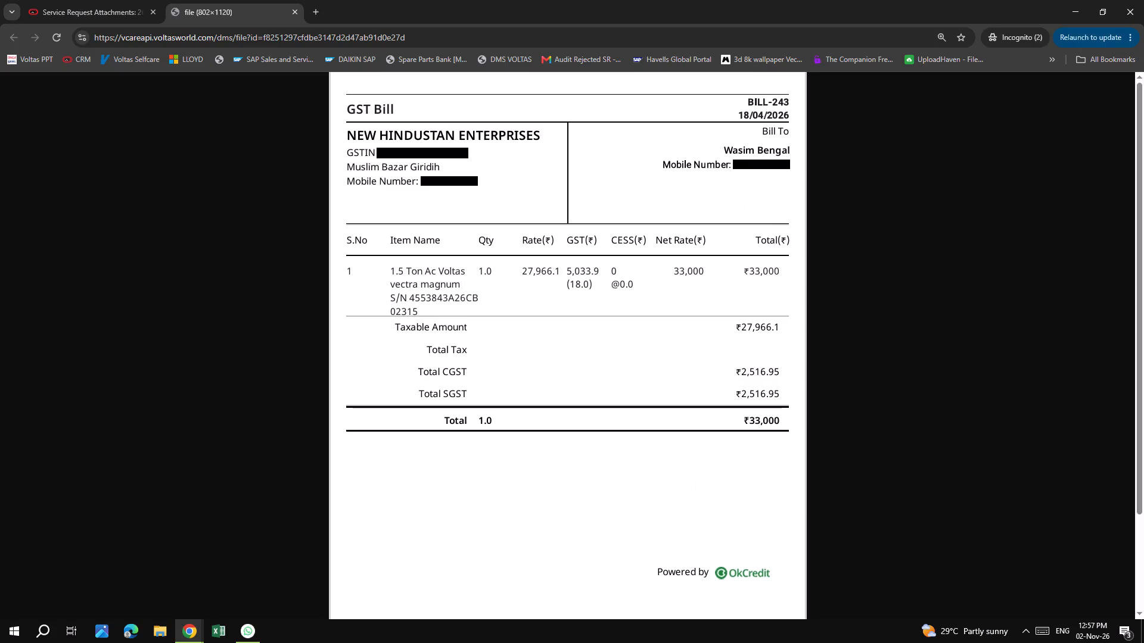
pyautogui.click(100, 12)
pyautogui.scroll(5, 689, 322)
pyautogui.moveTo(543, 323); pyautogui.dragTo(472, 318)
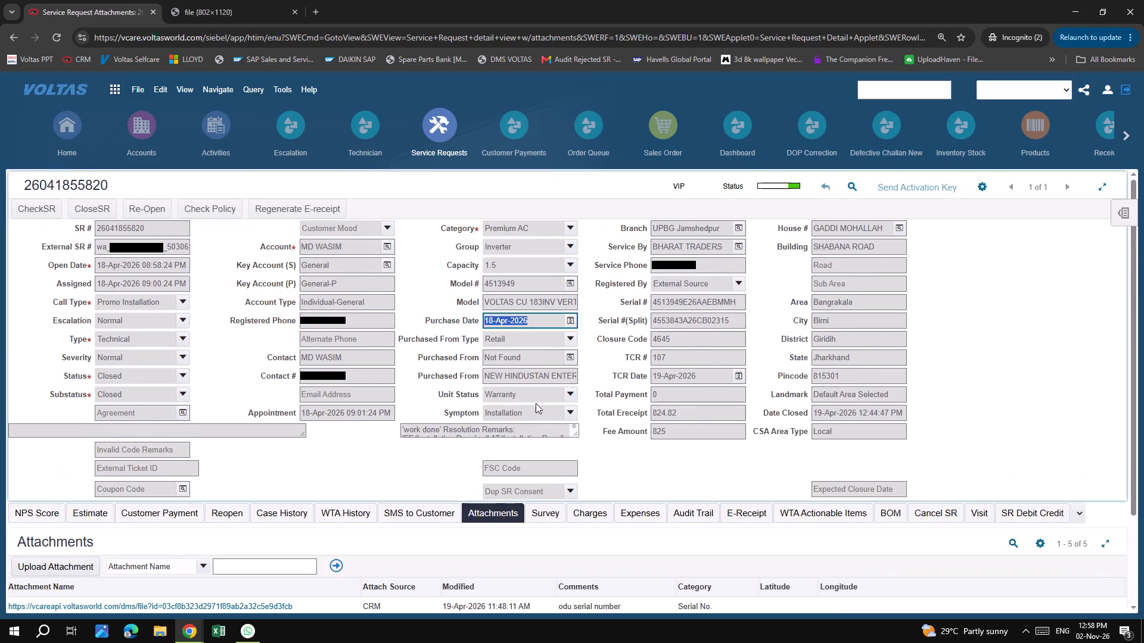
pyautogui.moveTo(577, 435); pyautogui.dragTo(595, 440)
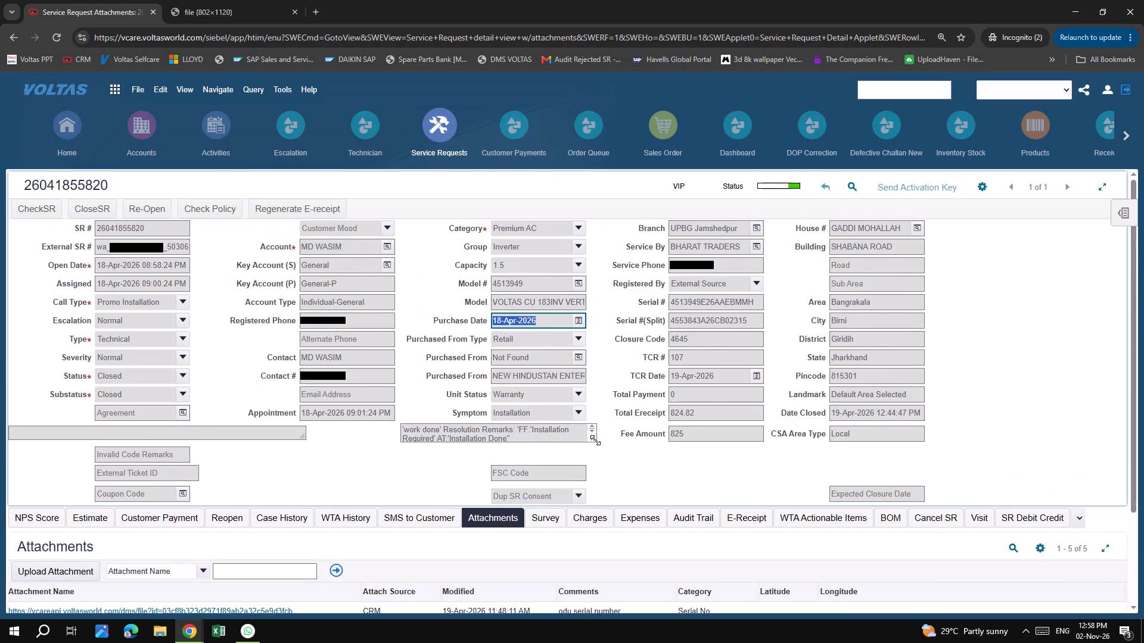
pyautogui.moveTo(595, 440); pyautogui.dragTo(596, 443)
pyautogui.click(654, 473)
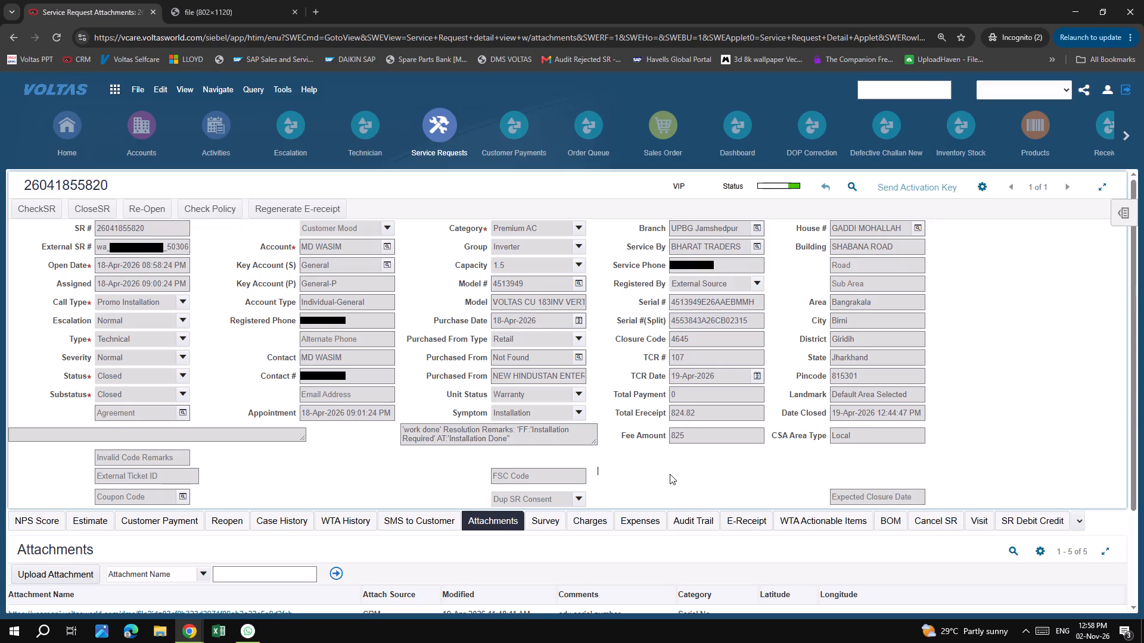
pyautogui.scroll(-6, 672, 474)
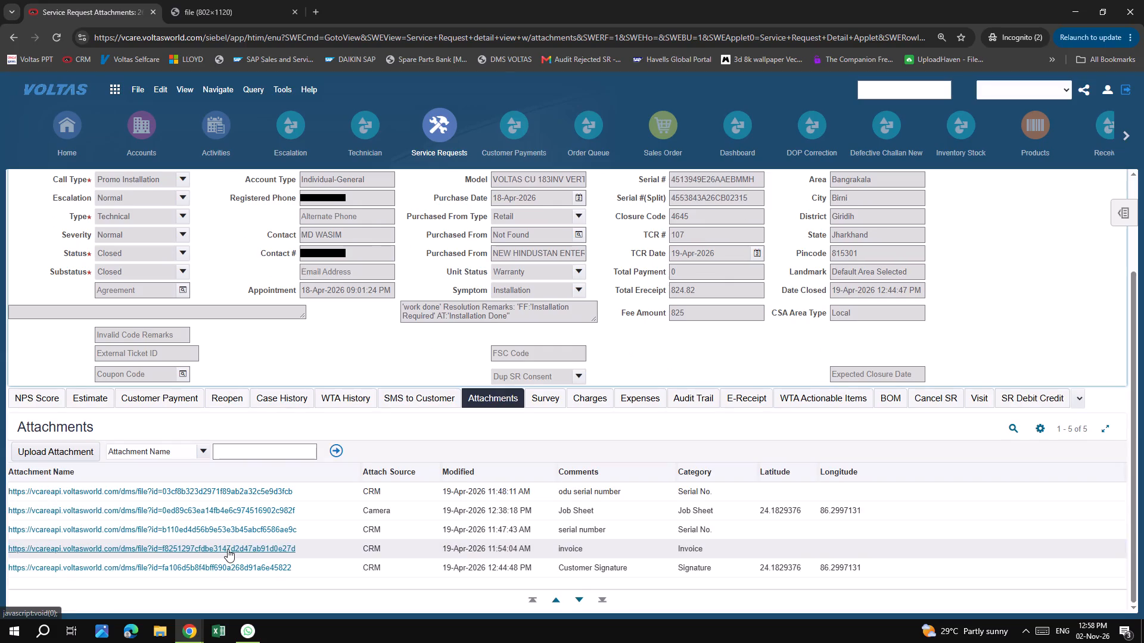
pyautogui.click(228, 549)
pyautogui.rightClick(553, 287)
pyautogui.click(582, 312)
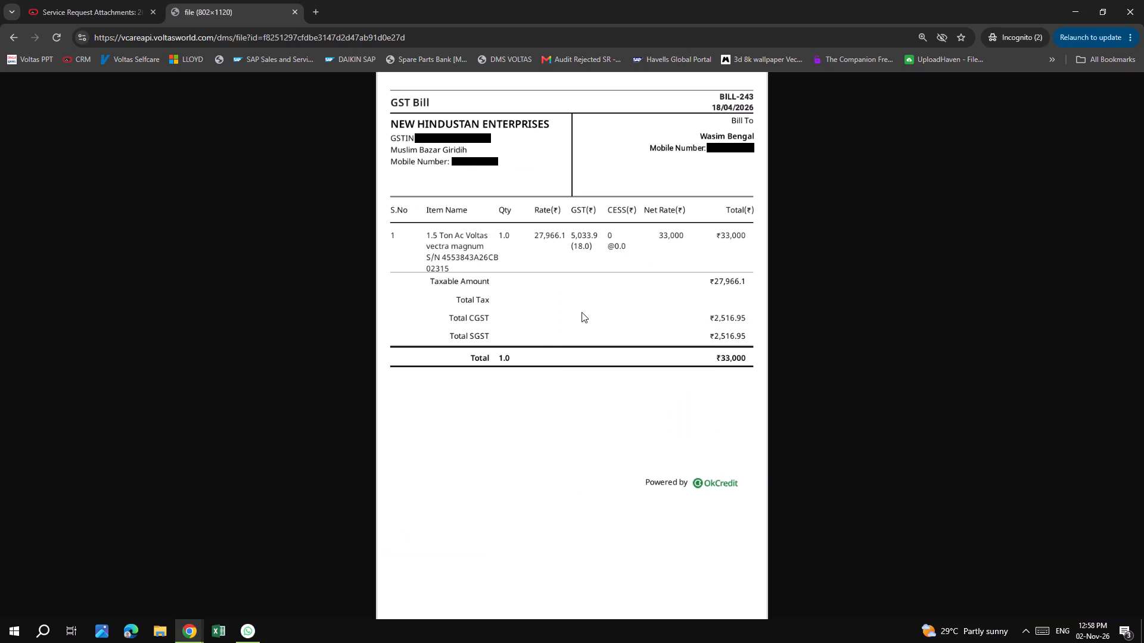
pyautogui.click(471, 431)
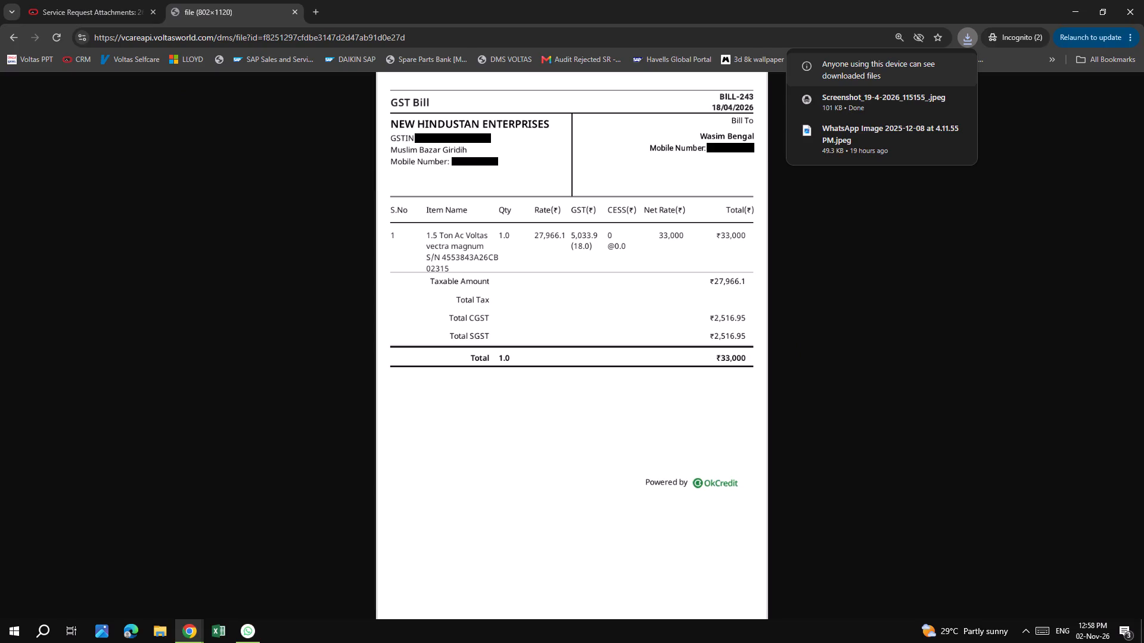
pyautogui.click(956, 249)
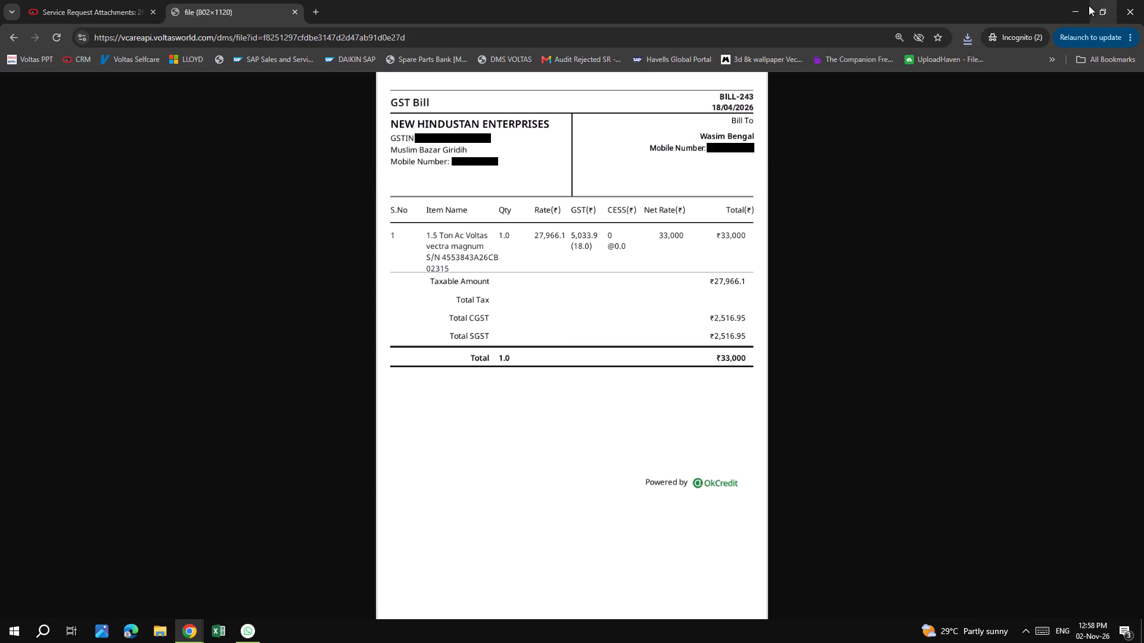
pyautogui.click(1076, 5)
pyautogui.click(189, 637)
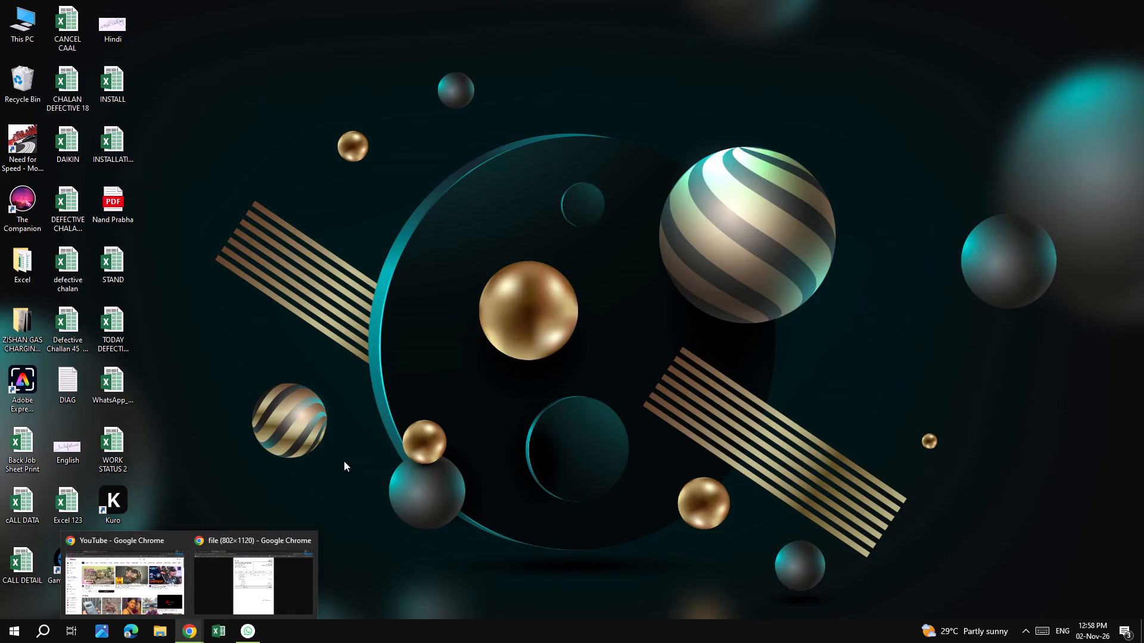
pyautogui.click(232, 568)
pyautogui.click(97, 12)
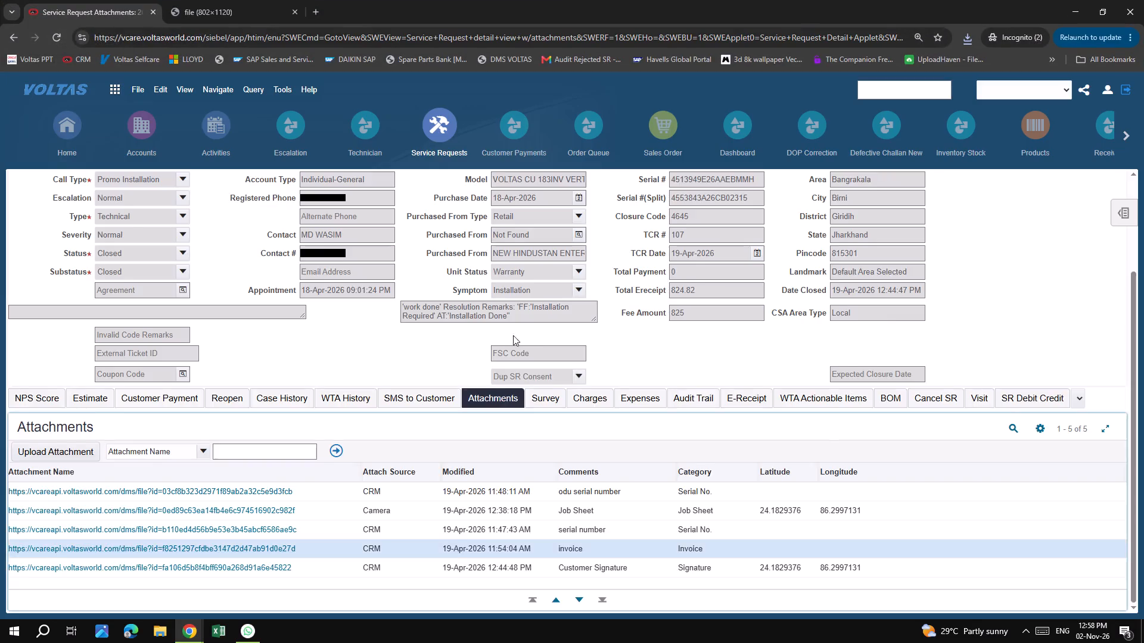
pyautogui.scroll(5, 649, 332)
pyautogui.tripleClick(357, 246)
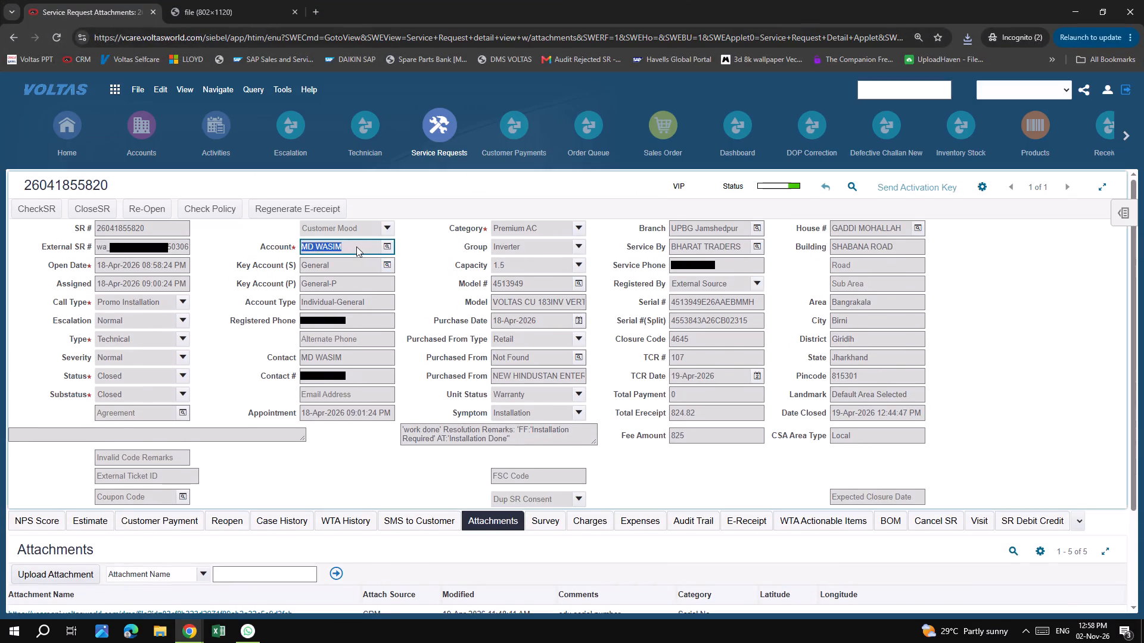
pyautogui.hotkey('ctrl', 'c')
pyautogui.hotkey('ctrl', 'c')
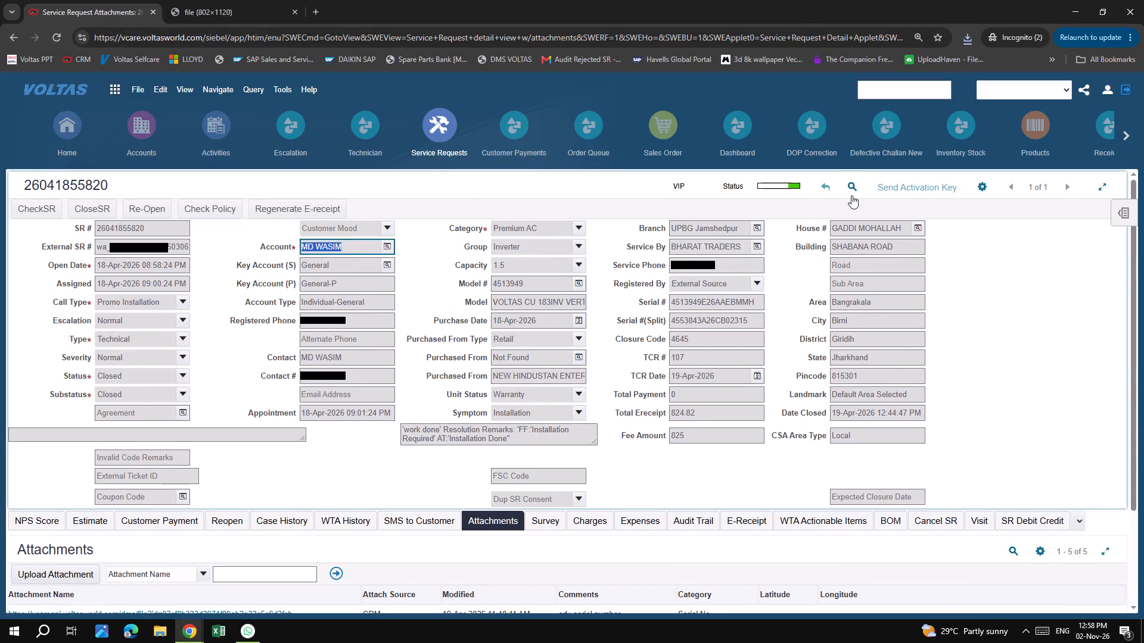
pyautogui.click(851, 195)
pyautogui.click(332, 253)
pyautogui.hotkey('ctrl', 'v')
pyautogui.press('Return')
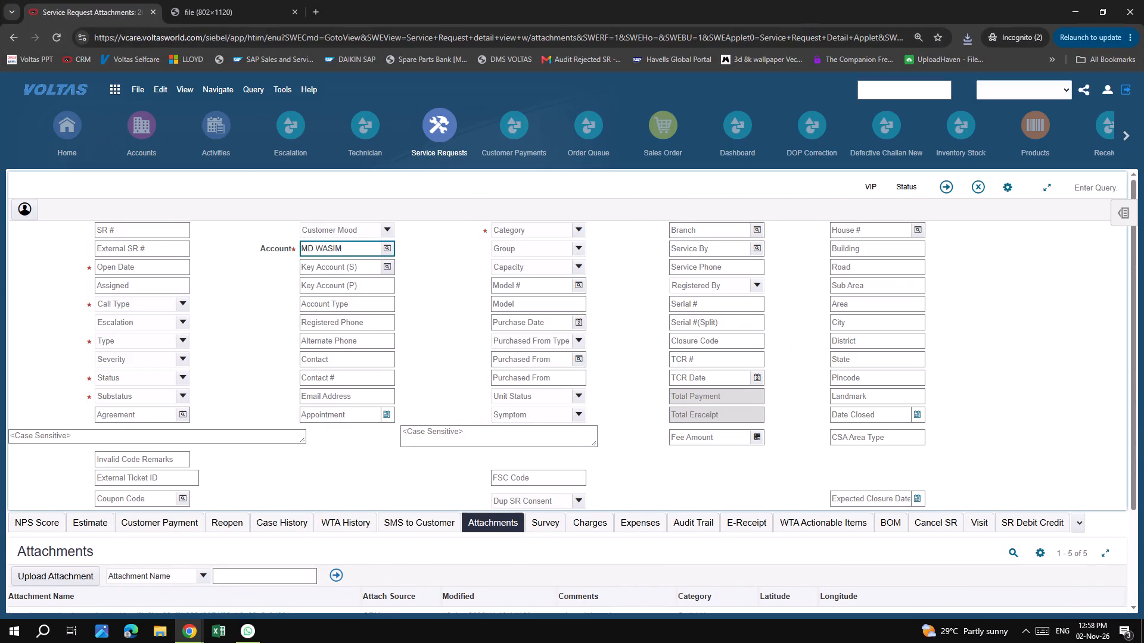
pyautogui.click(1078, 189)
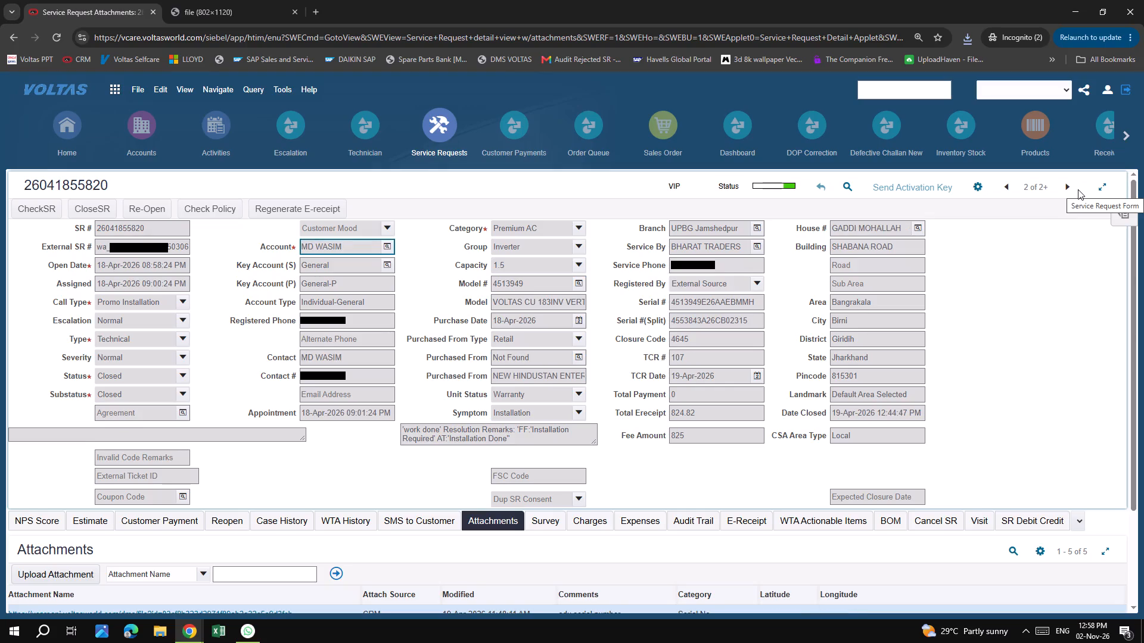
pyautogui.click(1006, 185)
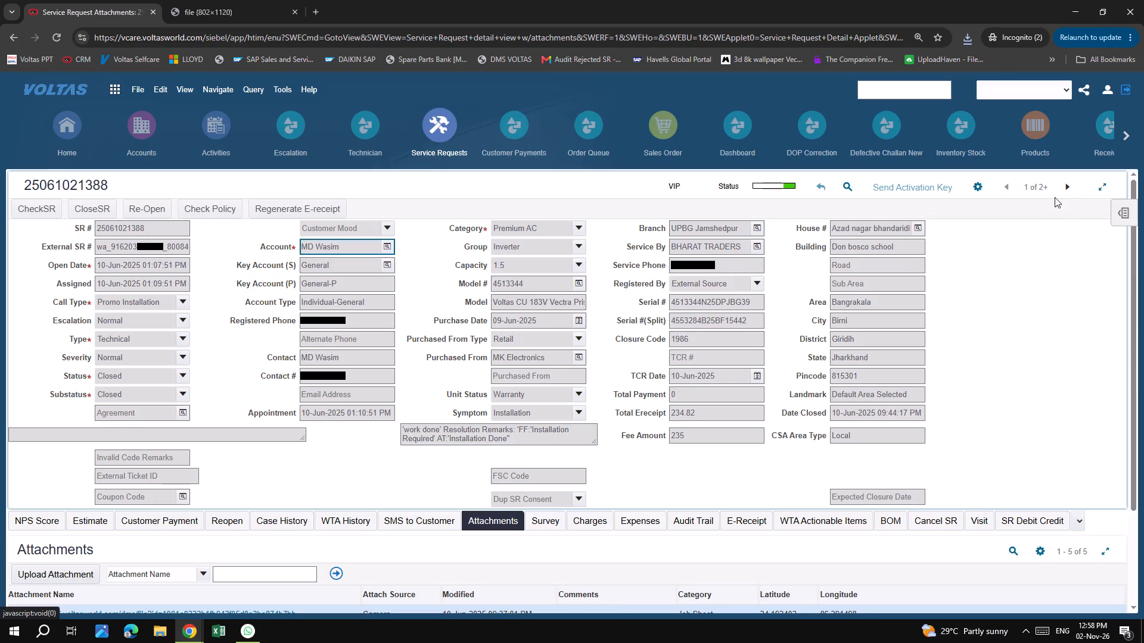
pyautogui.click(1071, 191)
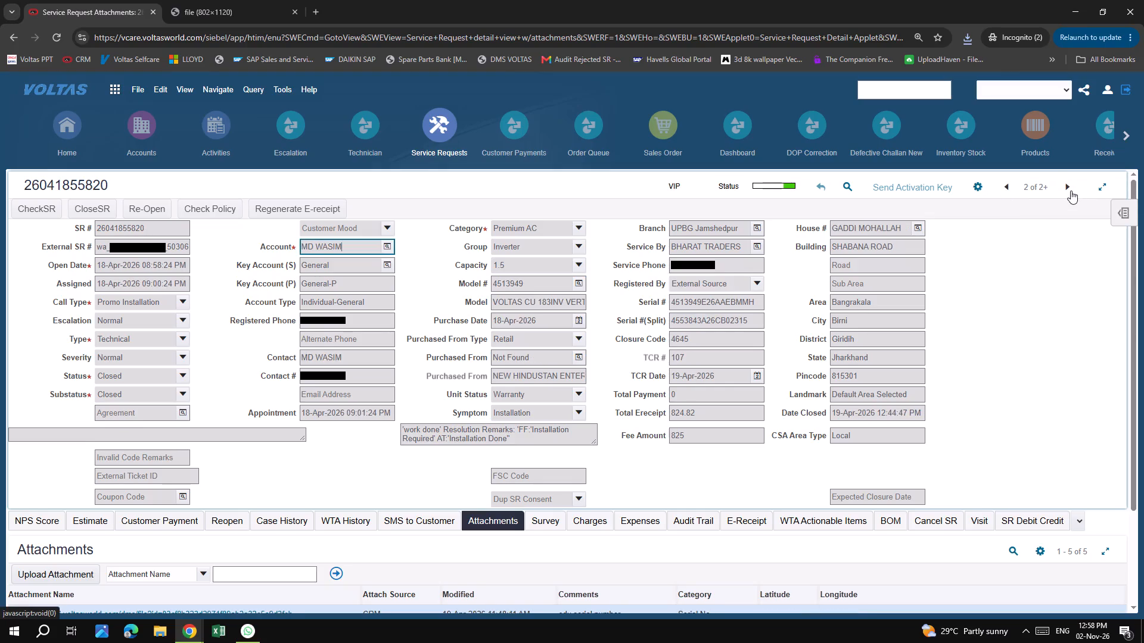
pyautogui.click(1071, 191)
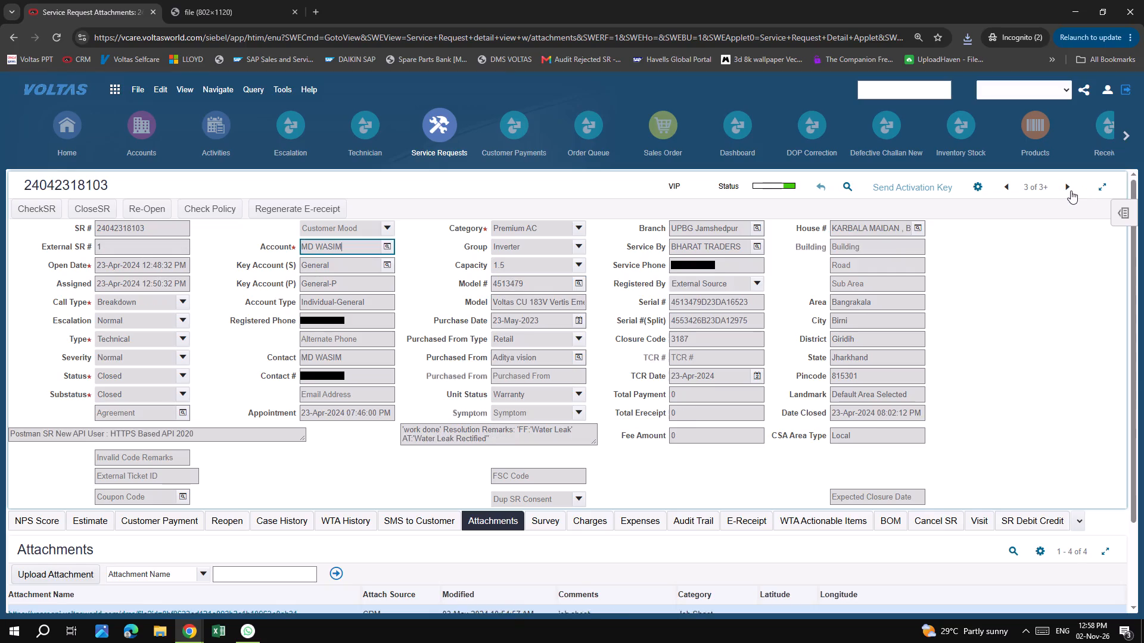
pyautogui.click(1071, 191)
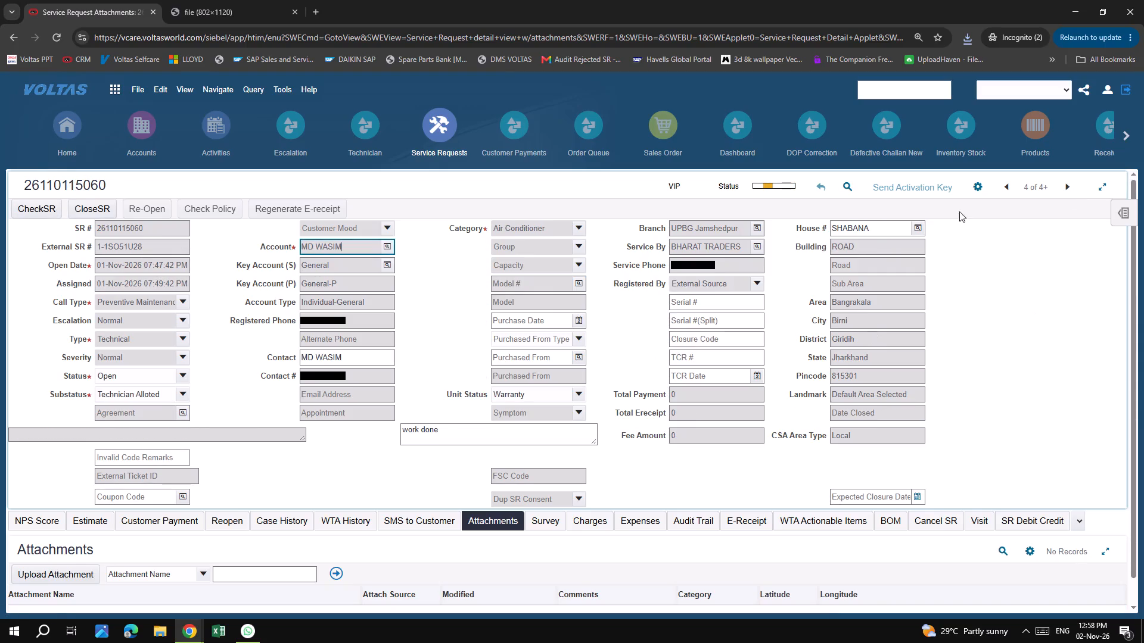
pyautogui.scroll(-4, 561, 491)
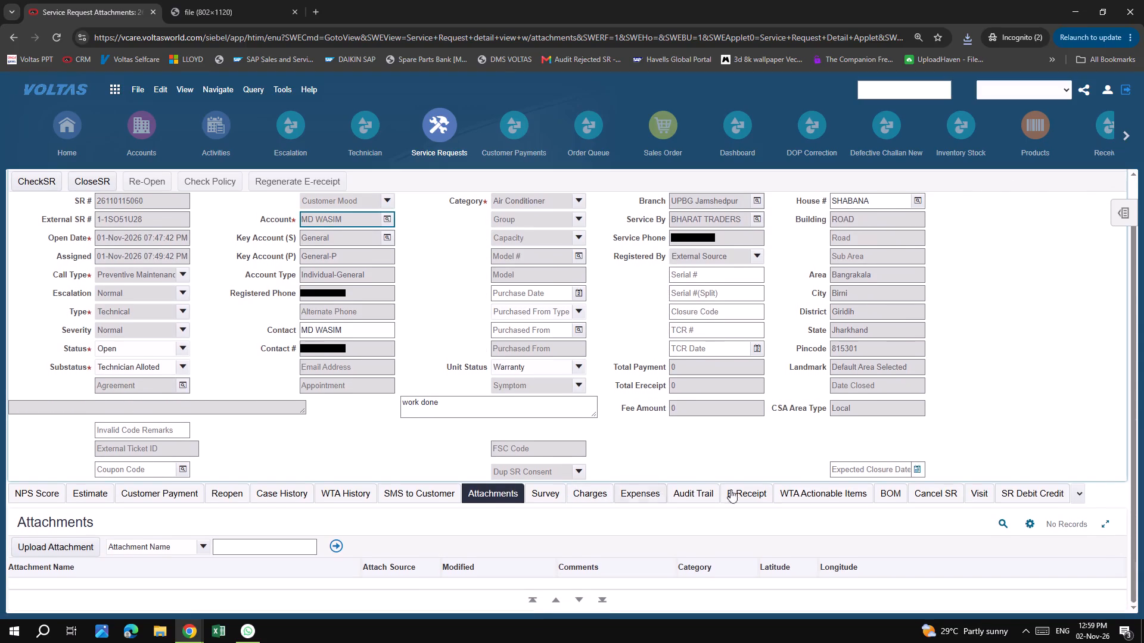
pyautogui.click(977, 489)
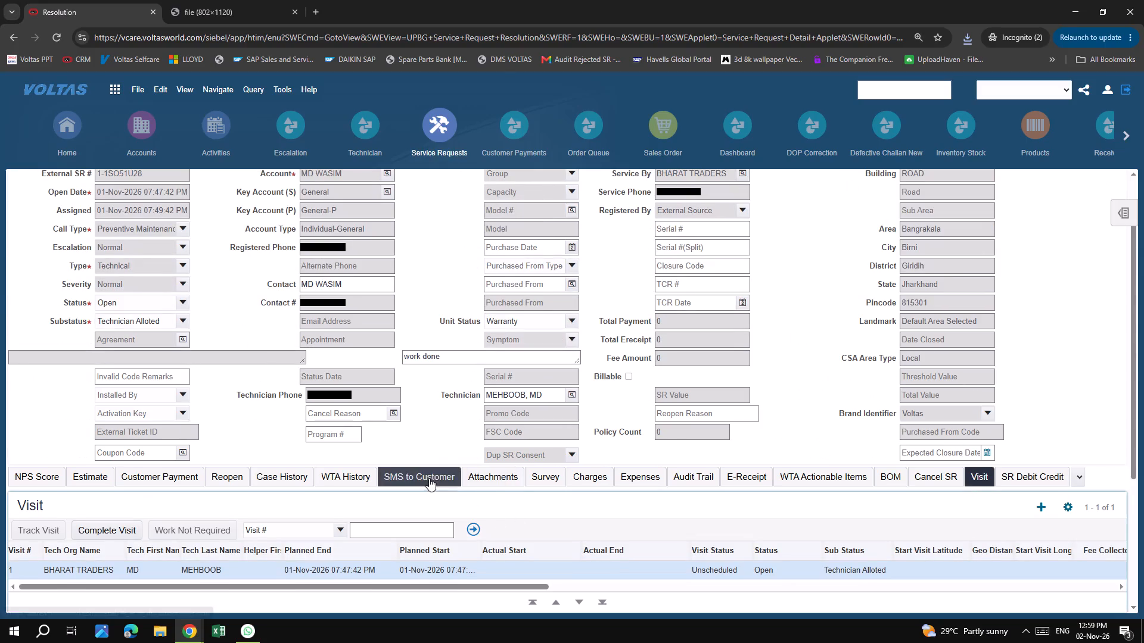
pyautogui.click(489, 482)
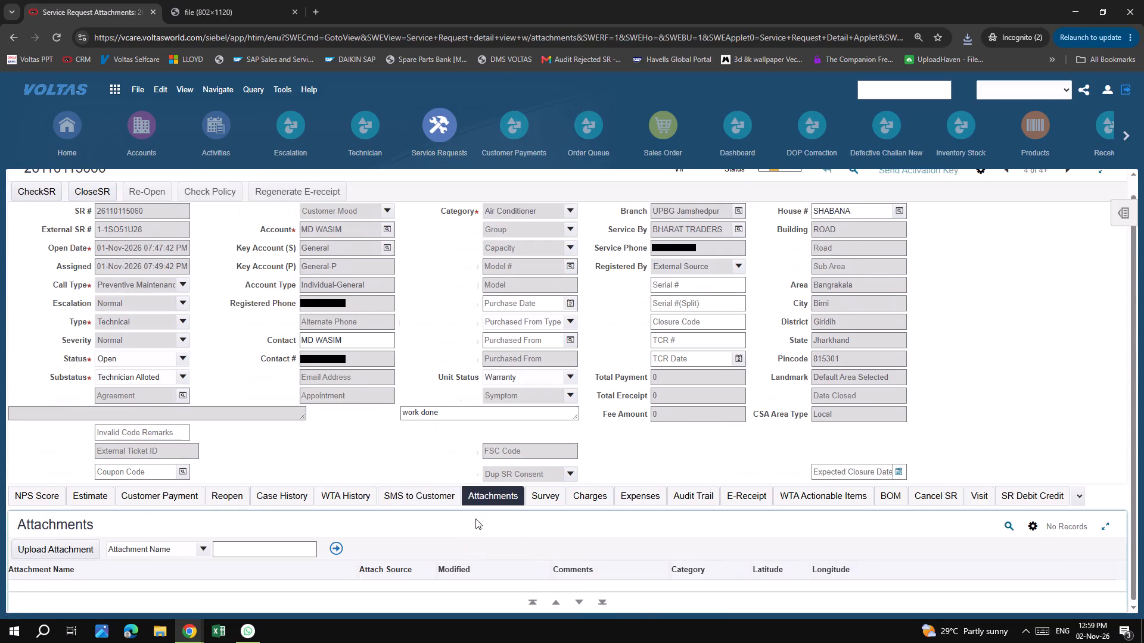
pyautogui.click(76, 547)
pyautogui.click(523, 347)
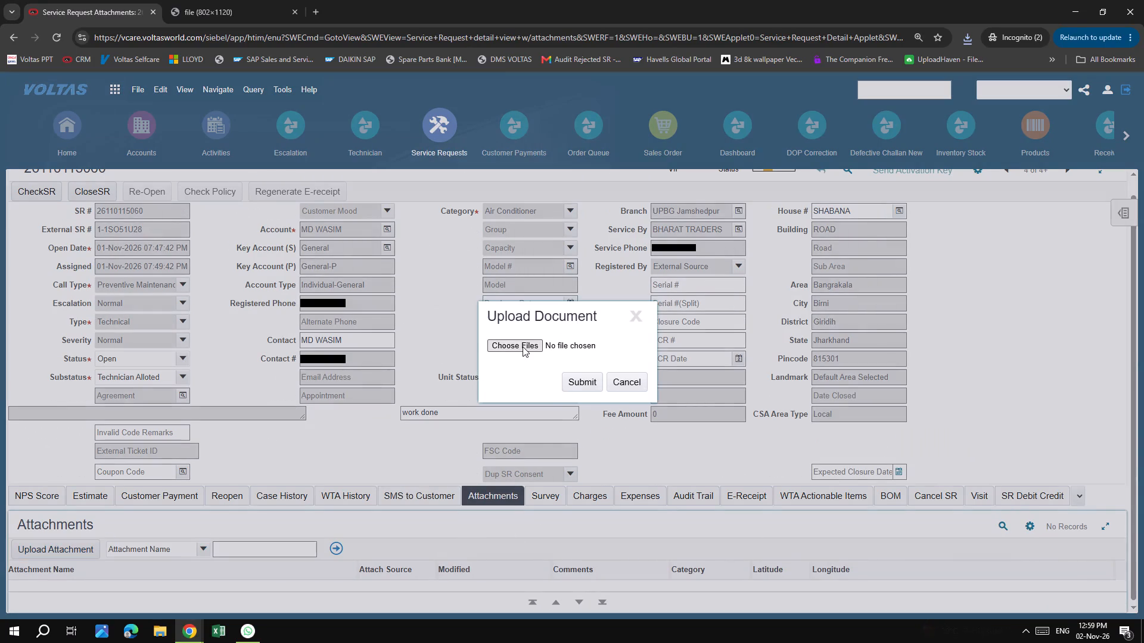
pyautogui.click(135, 90)
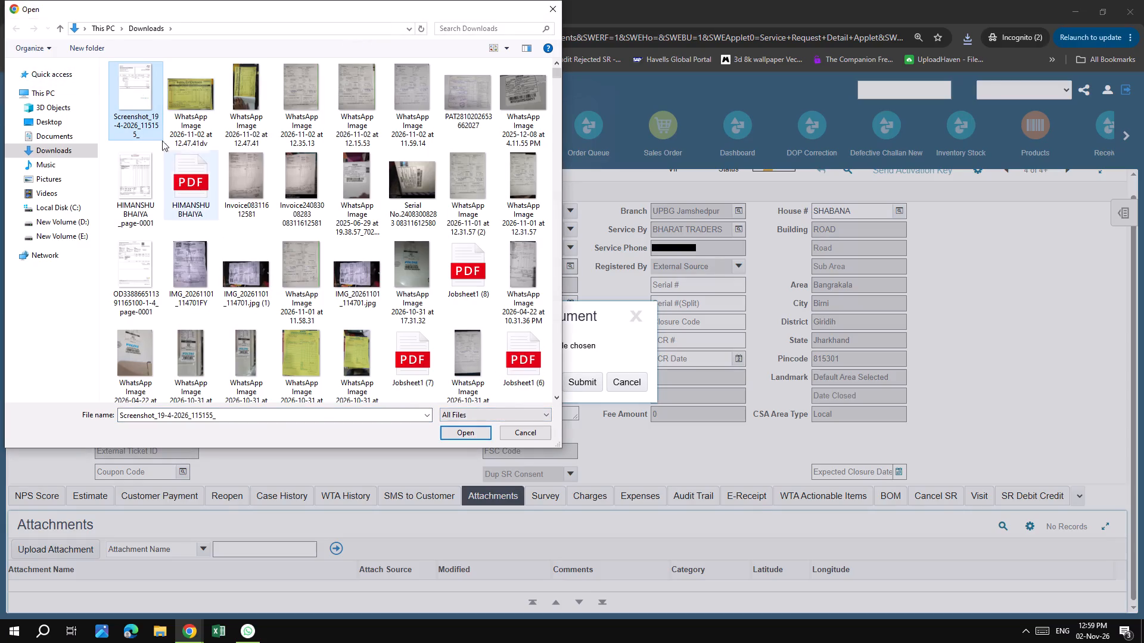
pyautogui.rightClick(143, 115)
pyautogui.click(231, 451)
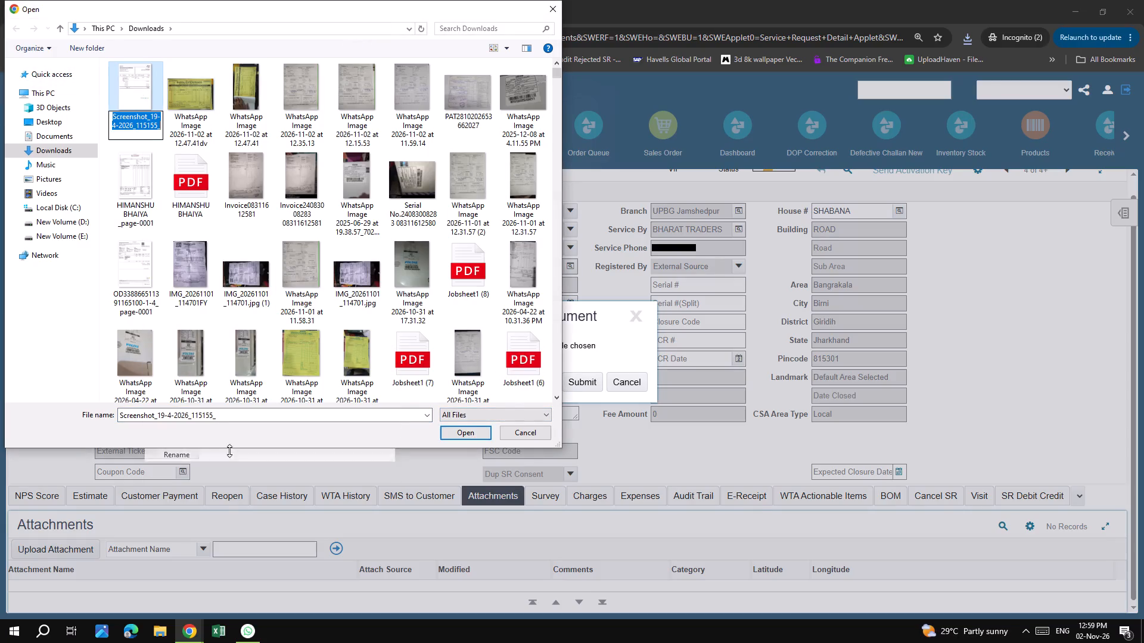
pyautogui.click(156, 116)
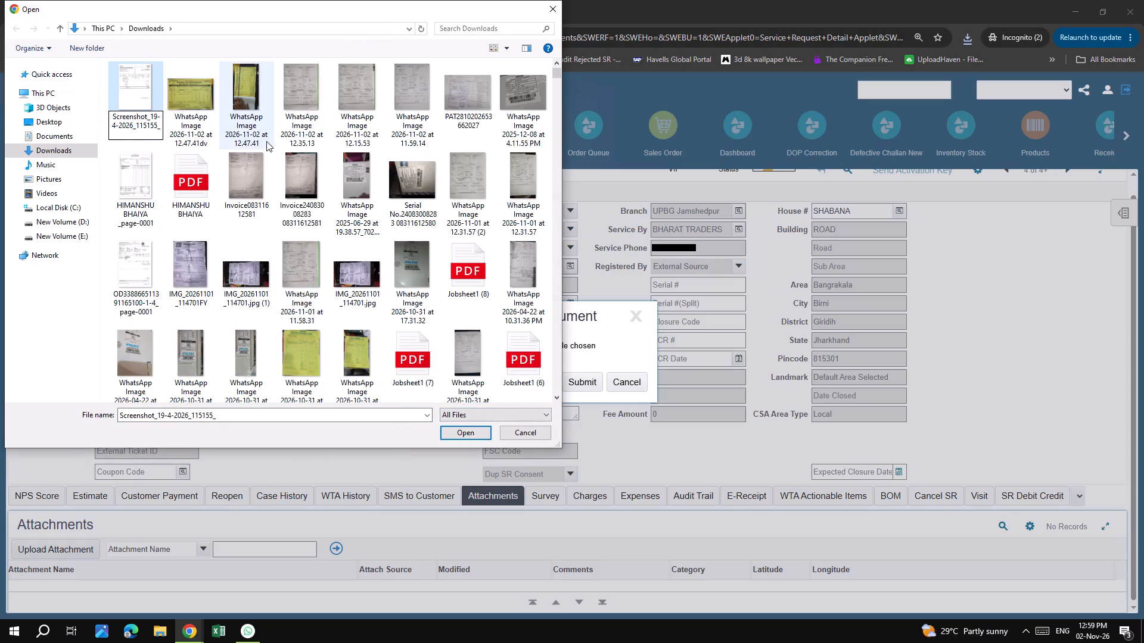
pyautogui.press('BackSpace')
pyautogui.press('BackSpace')
pyautogui.write('02')
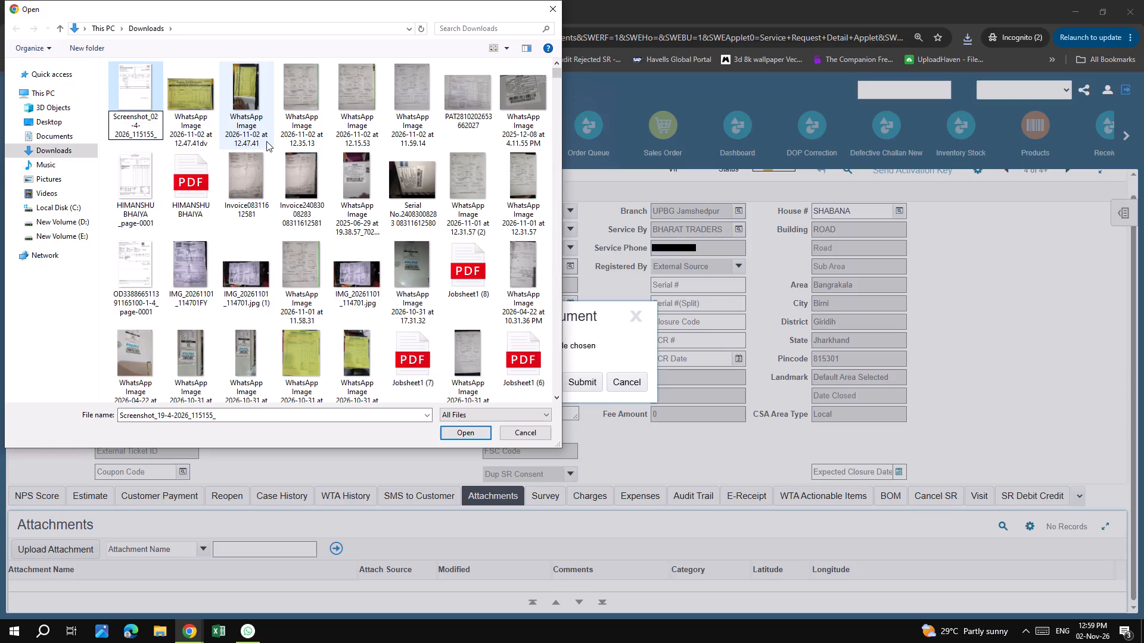
pyautogui.press('Down')
pyautogui.press('Left')
pyautogui.press('BackSpace')
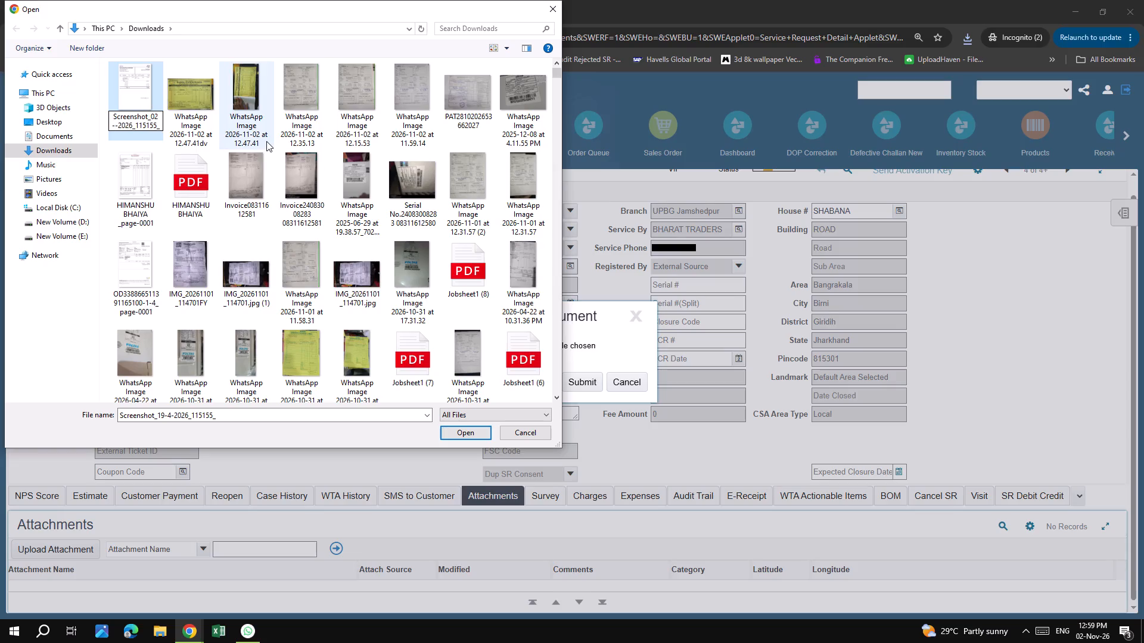
pyautogui.write('-11')
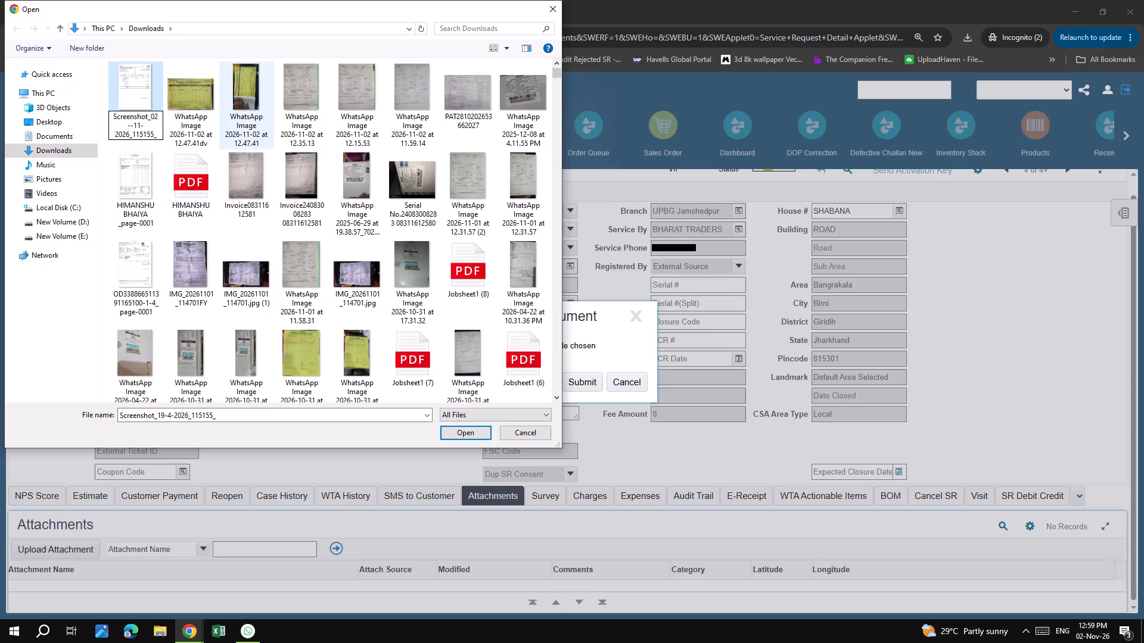
pyautogui.click(130, 124)
pyautogui.press('BackSpace')
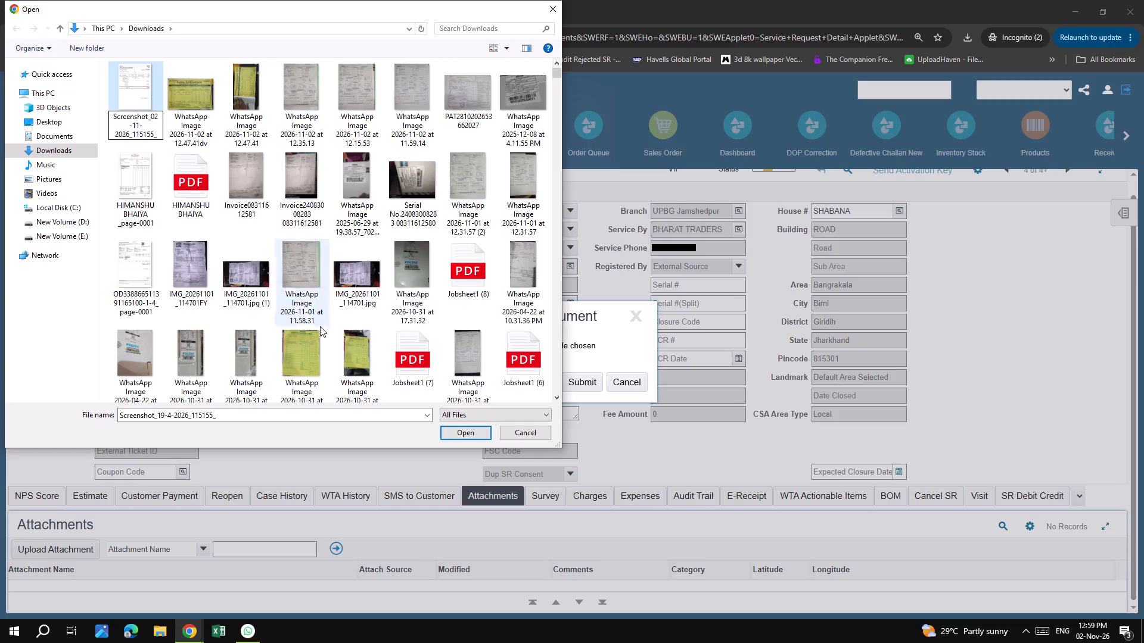
pyautogui.click(469, 431)
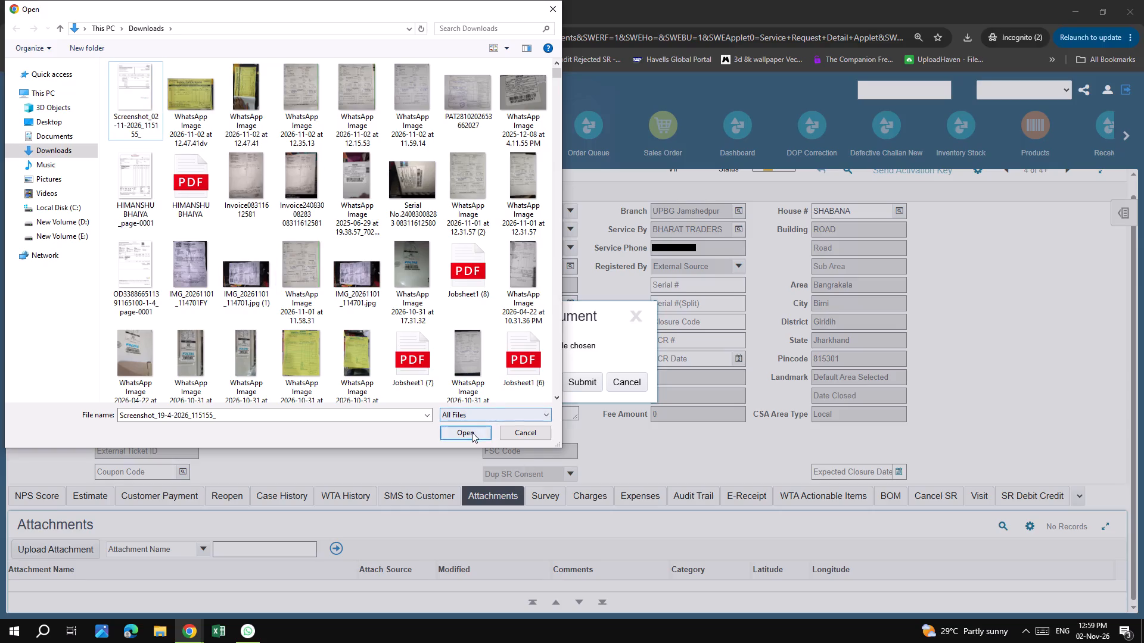
pyautogui.click(135, 115)
pyautogui.click(470, 430)
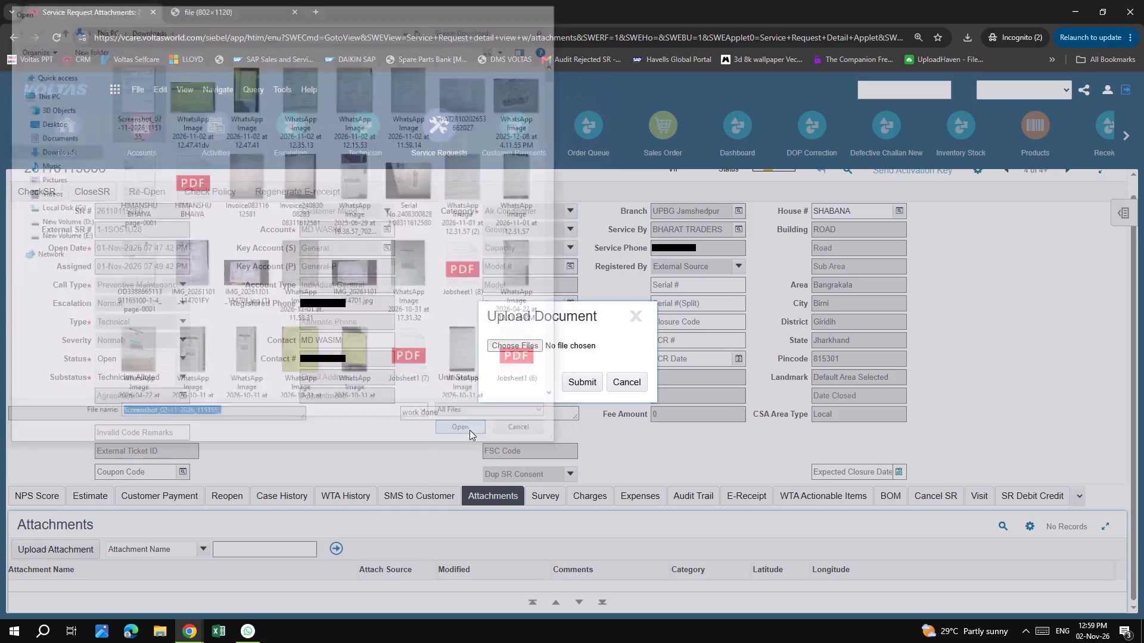
pyautogui.click(573, 355)
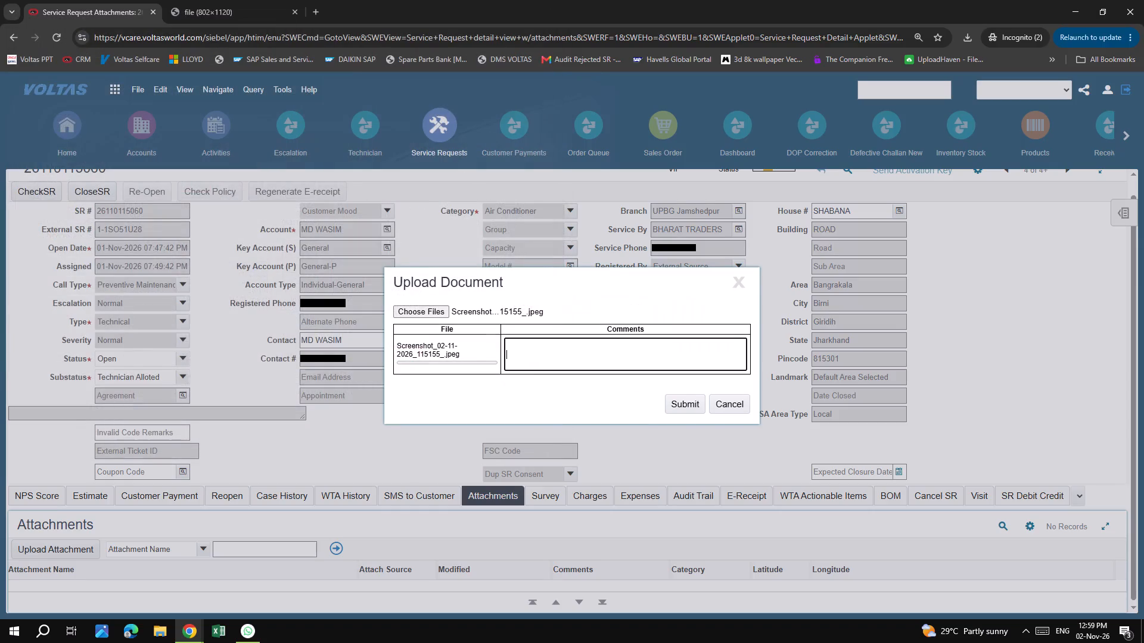
pyautogui.press('i')
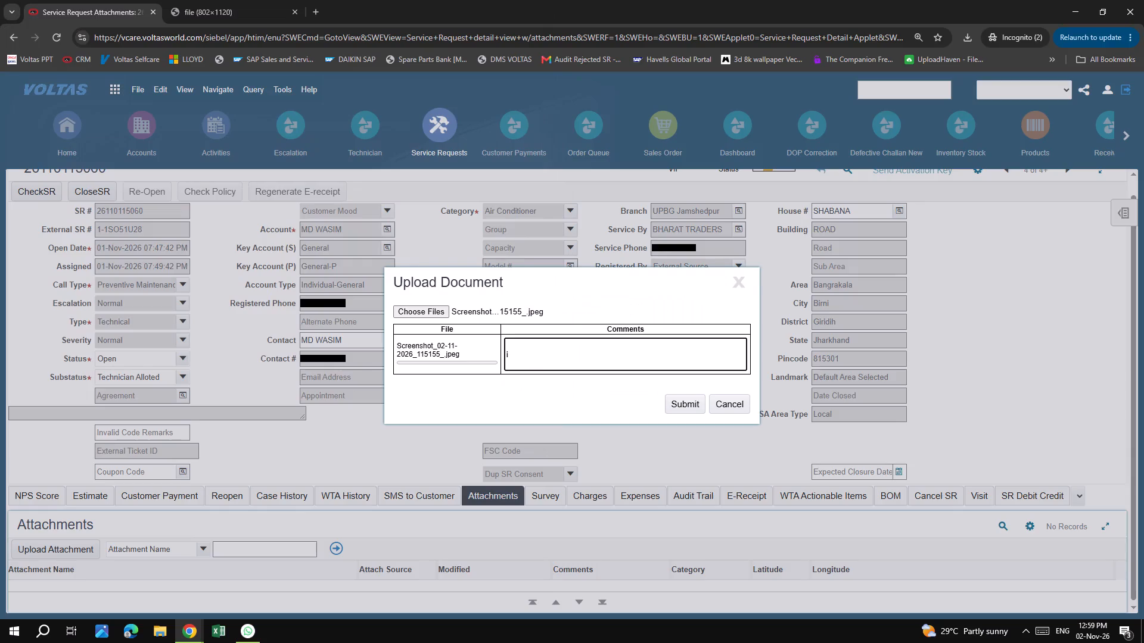
pyautogui.write('IN')
pyautogui.press('v')
pyautogui.click(673, 405)
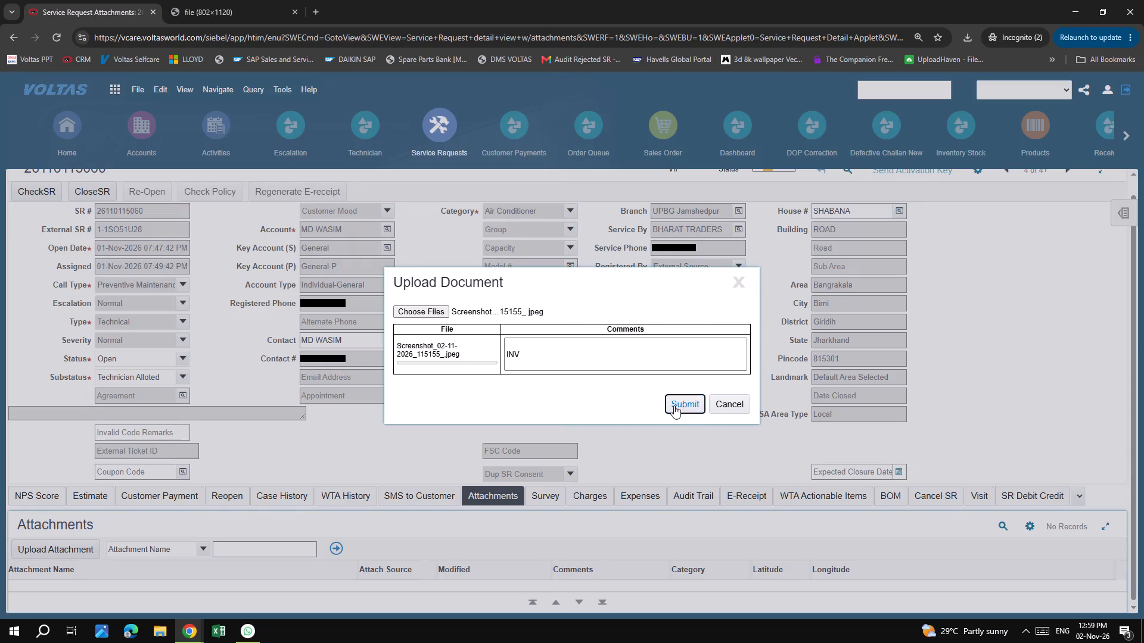
pyautogui.press('space')
# Set the category of the uploaded attachment to Invoice and save the attachment record.
pyautogui.click(688, 596)
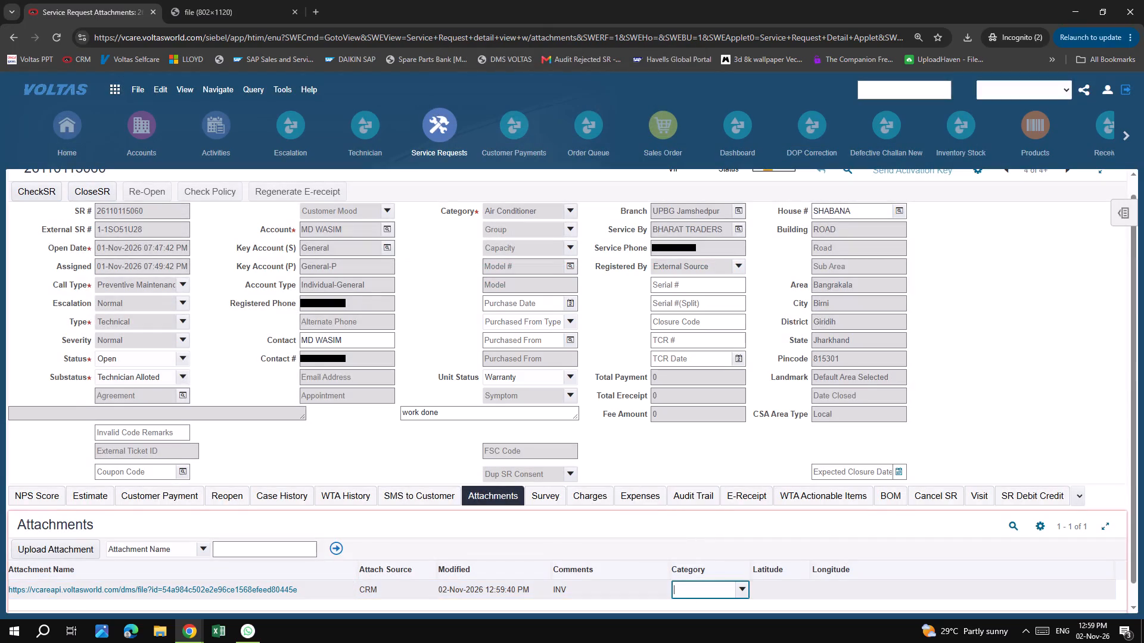
pyautogui.press('i')
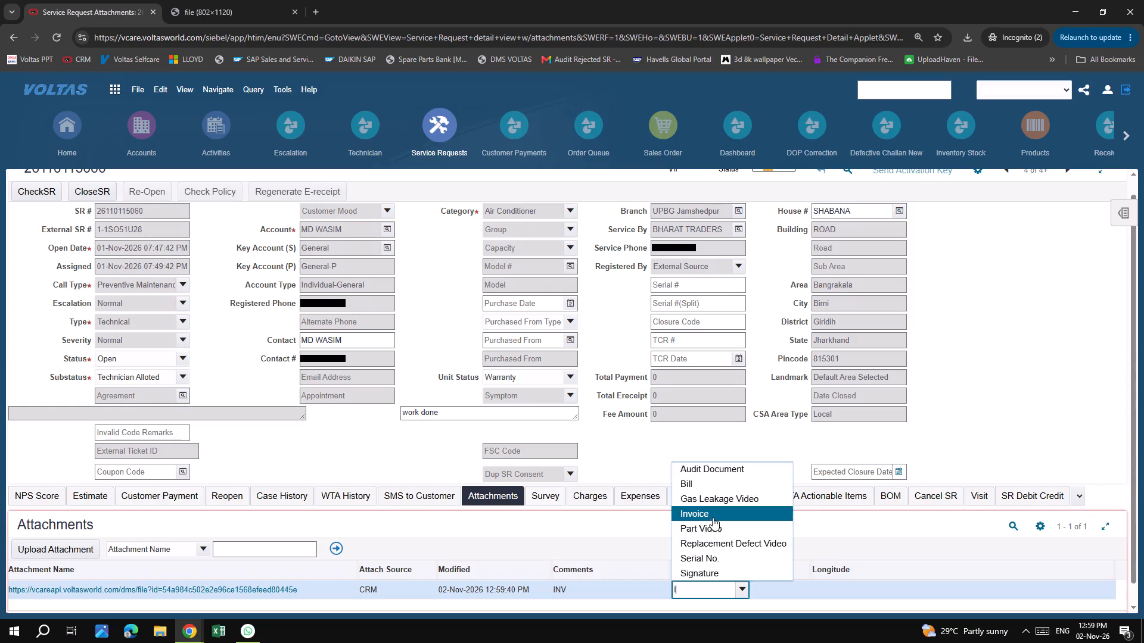
pyautogui.click(715, 513)
pyautogui.click(337, 550)
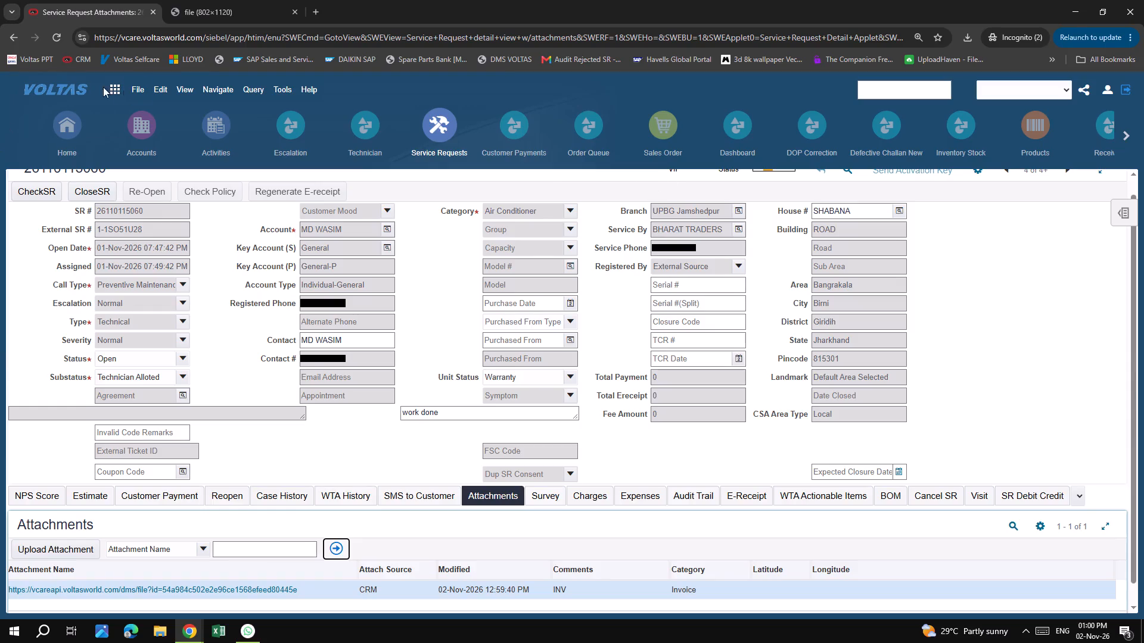
# Reload the service request page and close the previously opened invoice image.
pyautogui.click(51, 35)
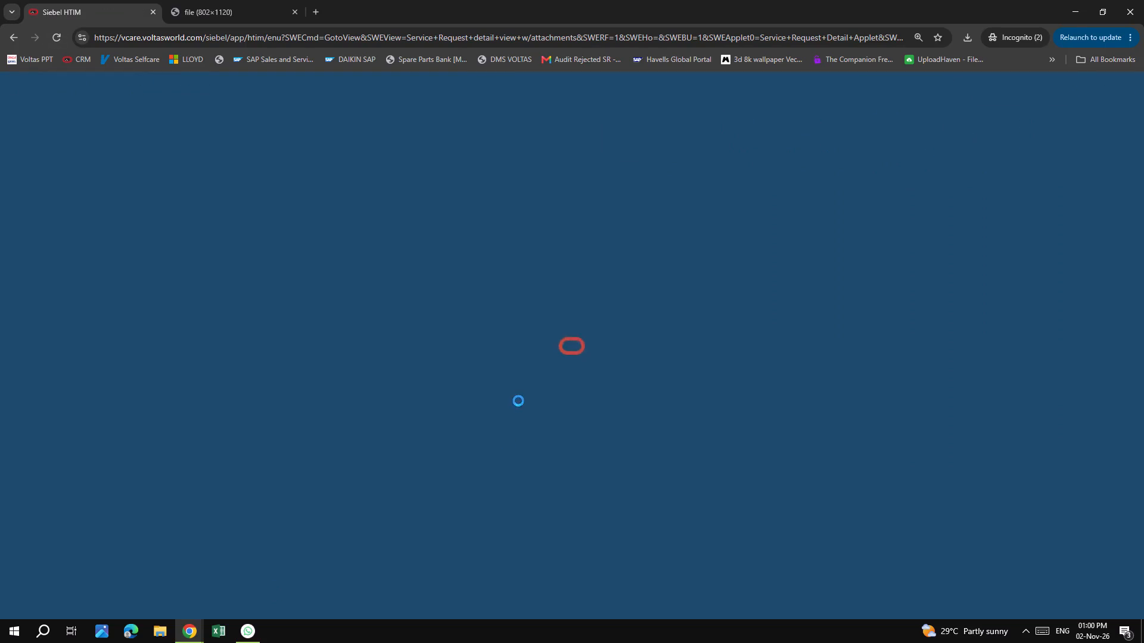
pyautogui.click(256, 4)
pyautogui.click(294, 11)
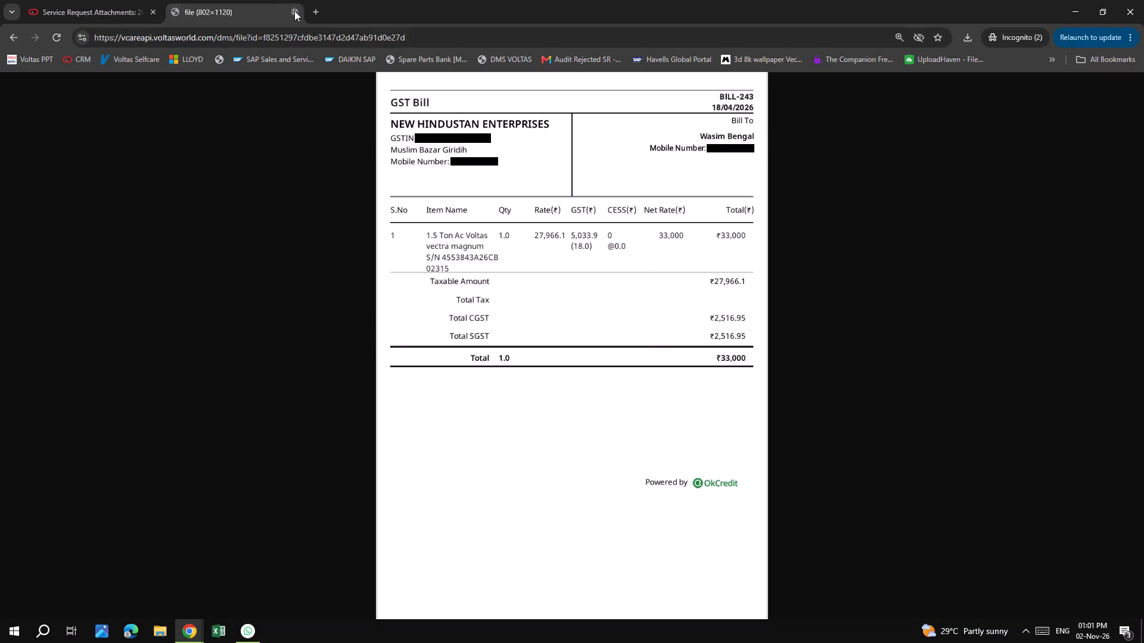
pyautogui.click(297, 572)
pyautogui.click(615, 367)
pyautogui.scroll(2, 615, 367)
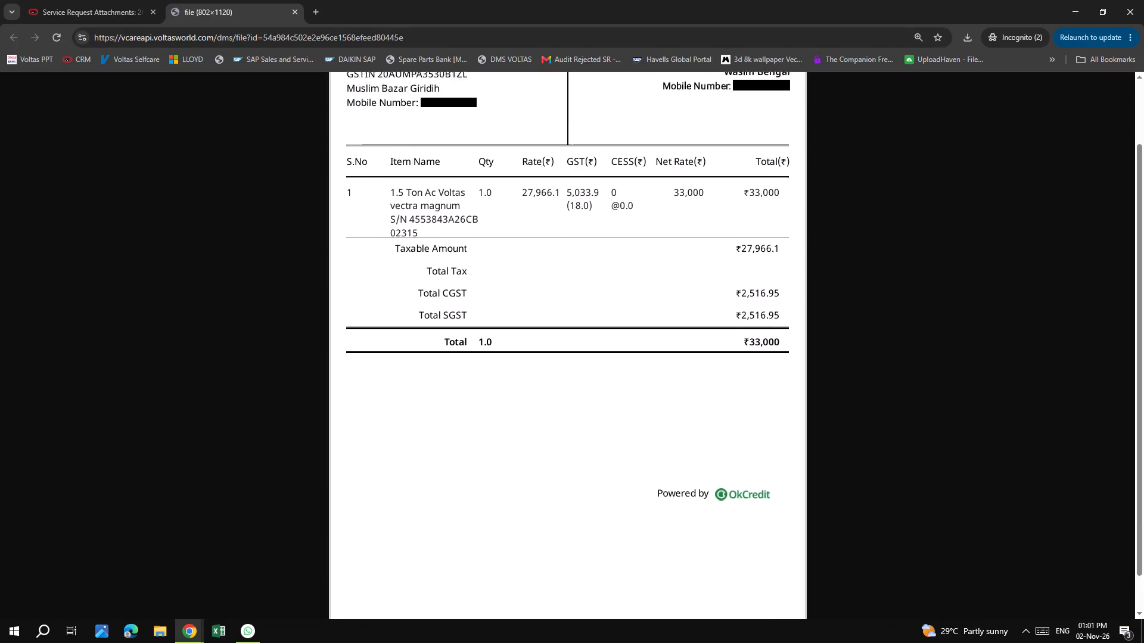
pyautogui.scroll(3, 615, 367)
pyautogui.click(615, 367)
pyautogui.click(295, 10)
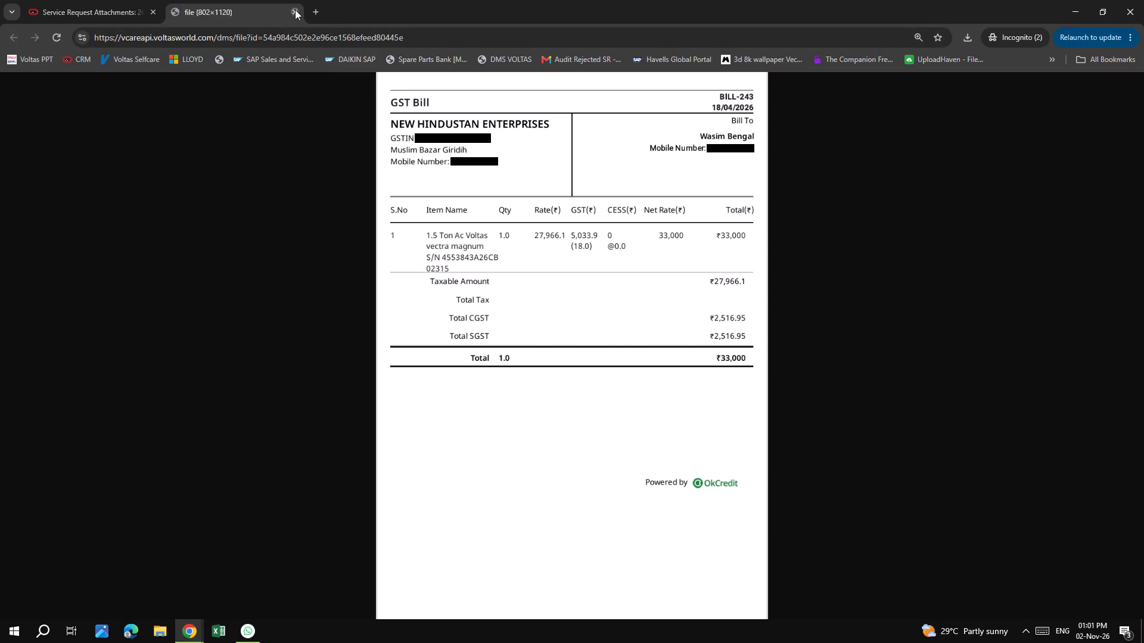
pyautogui.scroll(6, 523, 336)
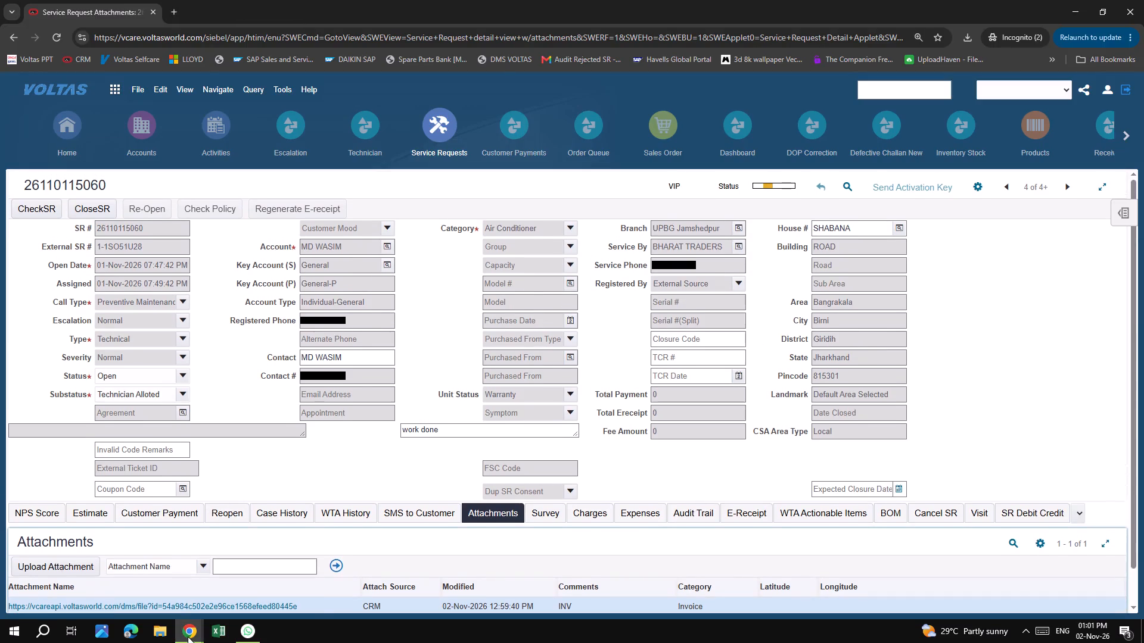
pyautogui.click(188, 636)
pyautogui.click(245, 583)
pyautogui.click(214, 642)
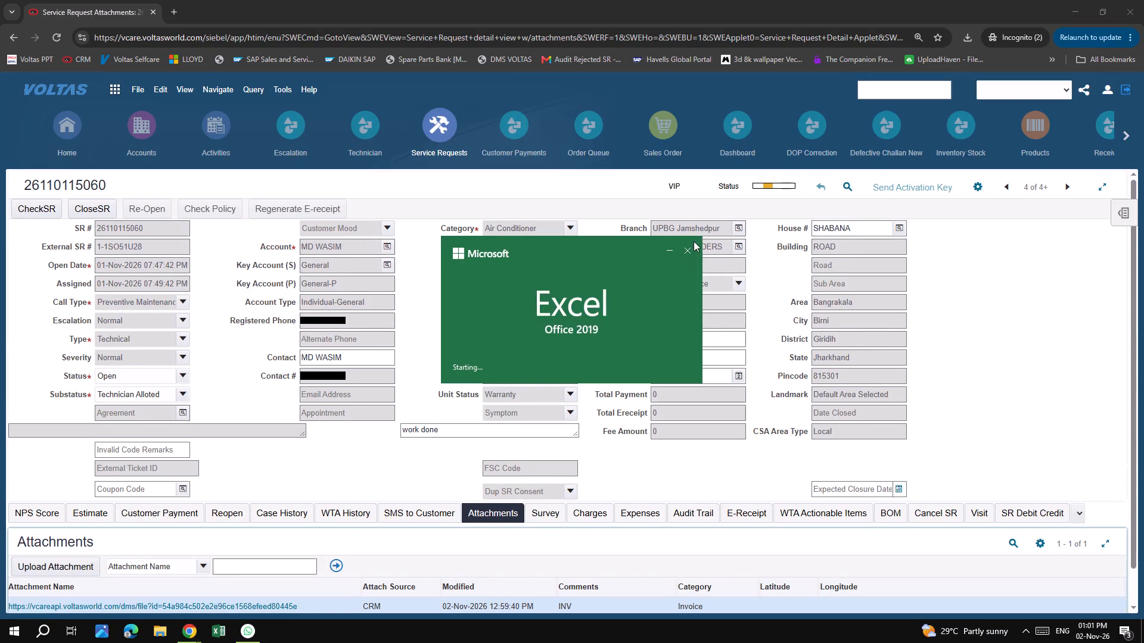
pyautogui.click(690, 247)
# Switch to the YouTube window, browse the home feed, and play the minimised "Hawa Banke" video on its full watch page.
pyautogui.click(187, 642)
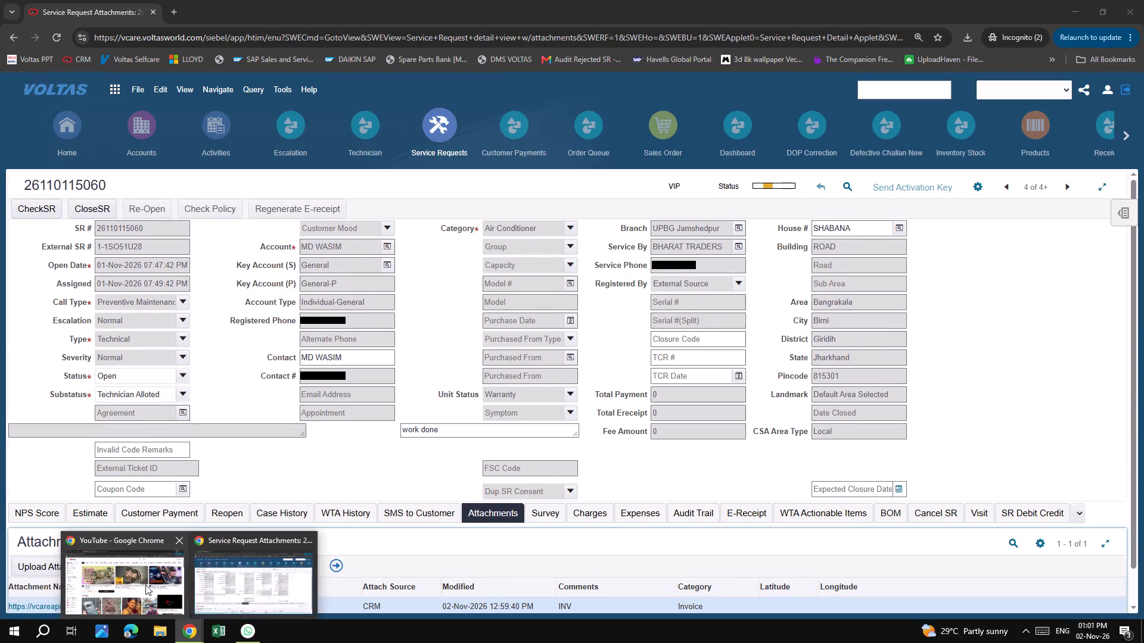
pyautogui.click(145, 585)
pyautogui.scroll(-4, 641, 392)
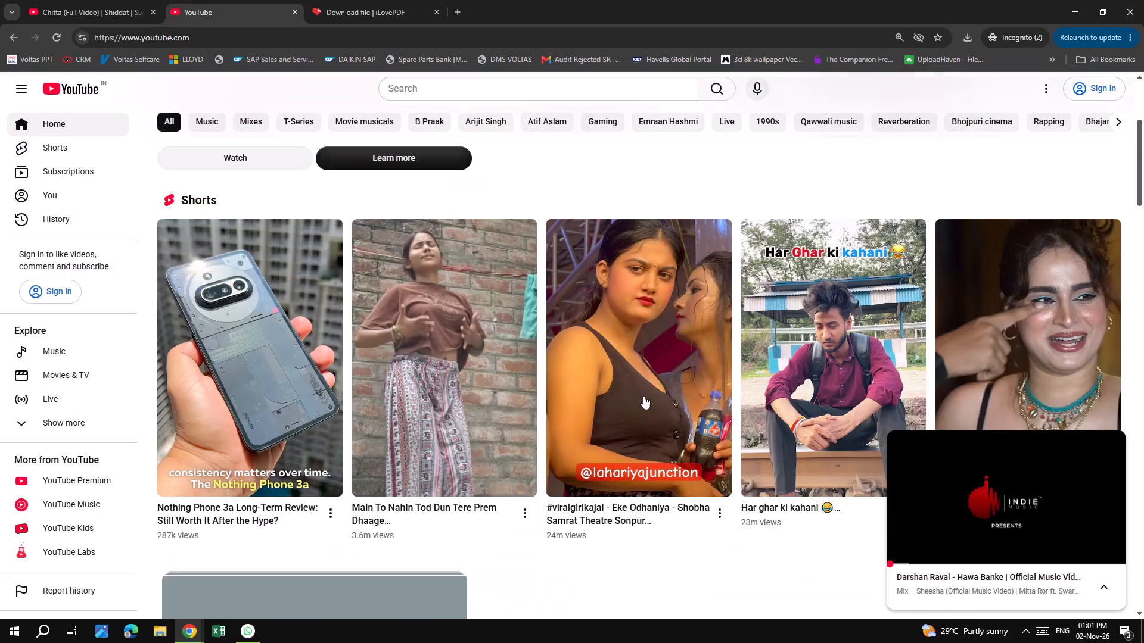
pyautogui.scroll(-8, 785, 498)
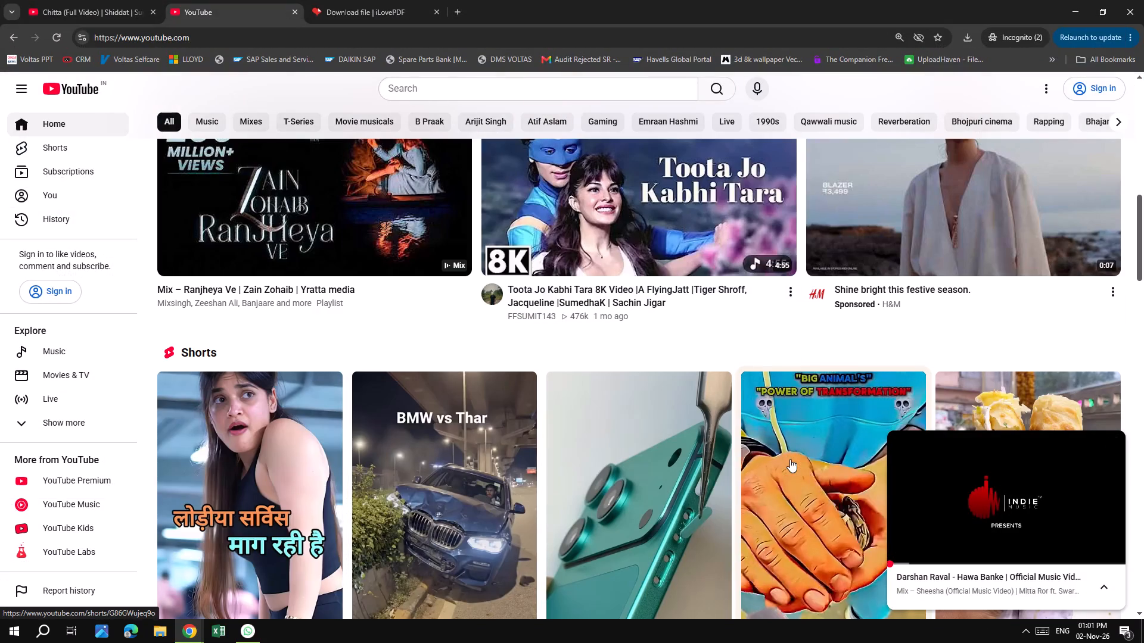
pyautogui.scroll(-4, 793, 393)
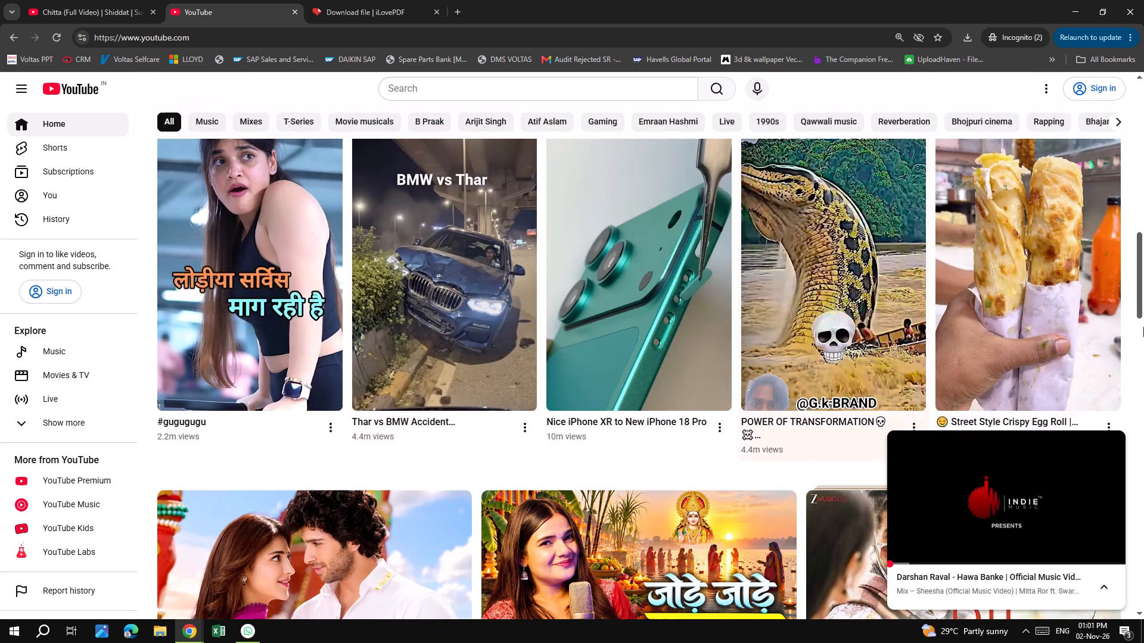
pyautogui.scroll(5, 1112, 294)
pyautogui.click(1002, 488)
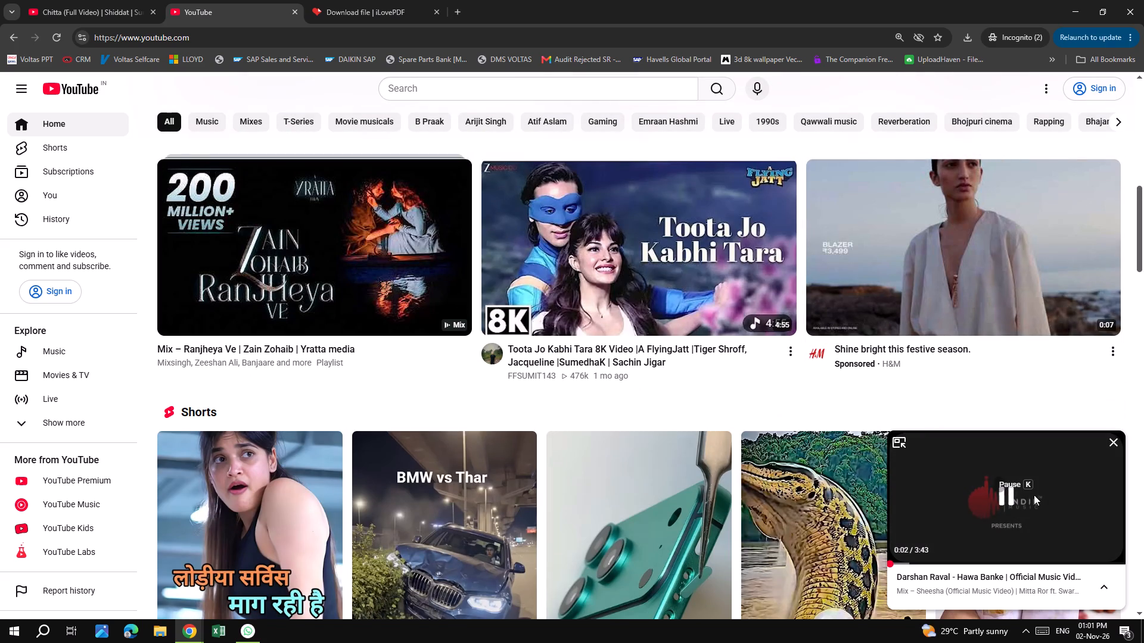
pyautogui.click(1070, 480)
pyautogui.click(1070, 480)
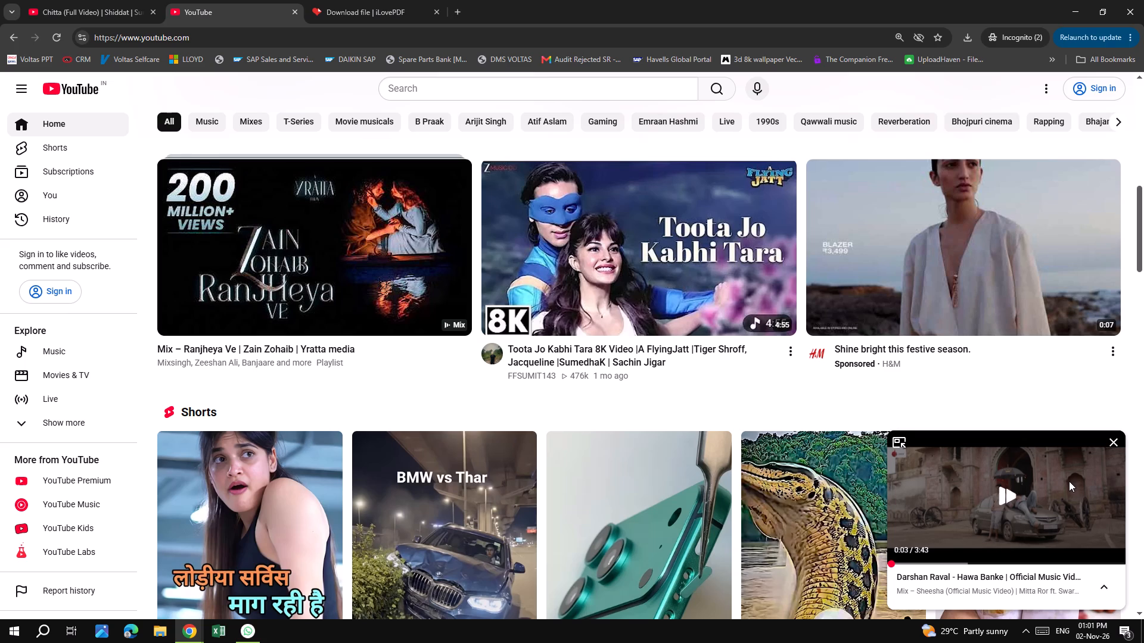
pyautogui.click(900, 442)
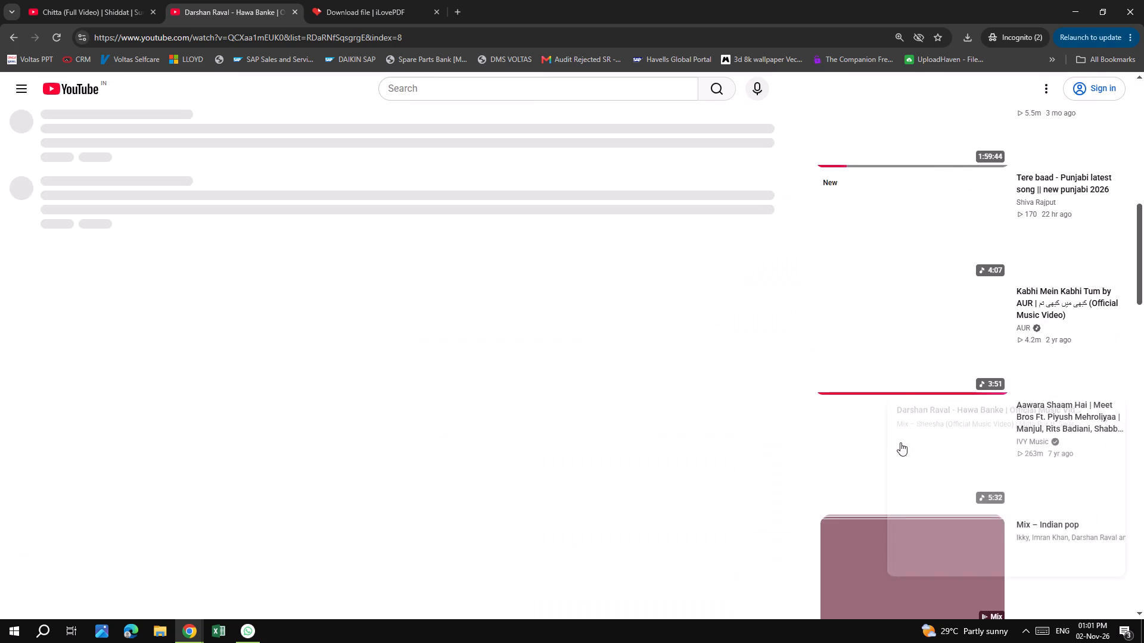
# Open the Windows Bluetooth & other devices settings and select the Fenda A521X audio device.
pyautogui.click(17, 629)
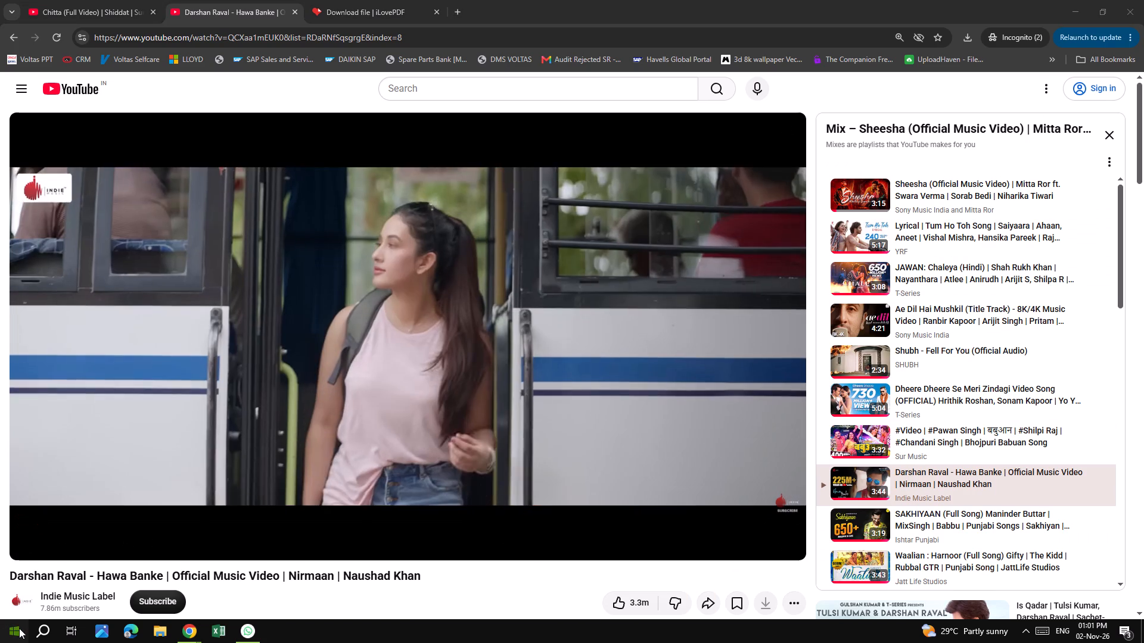
pyautogui.click(15, 579)
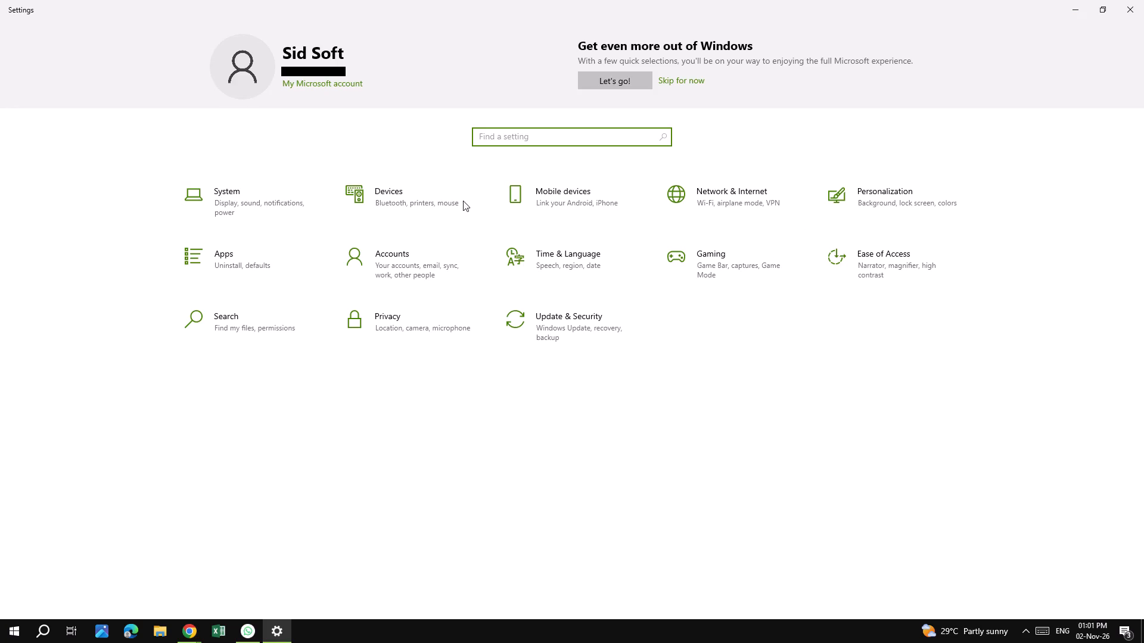
pyautogui.click(447, 200)
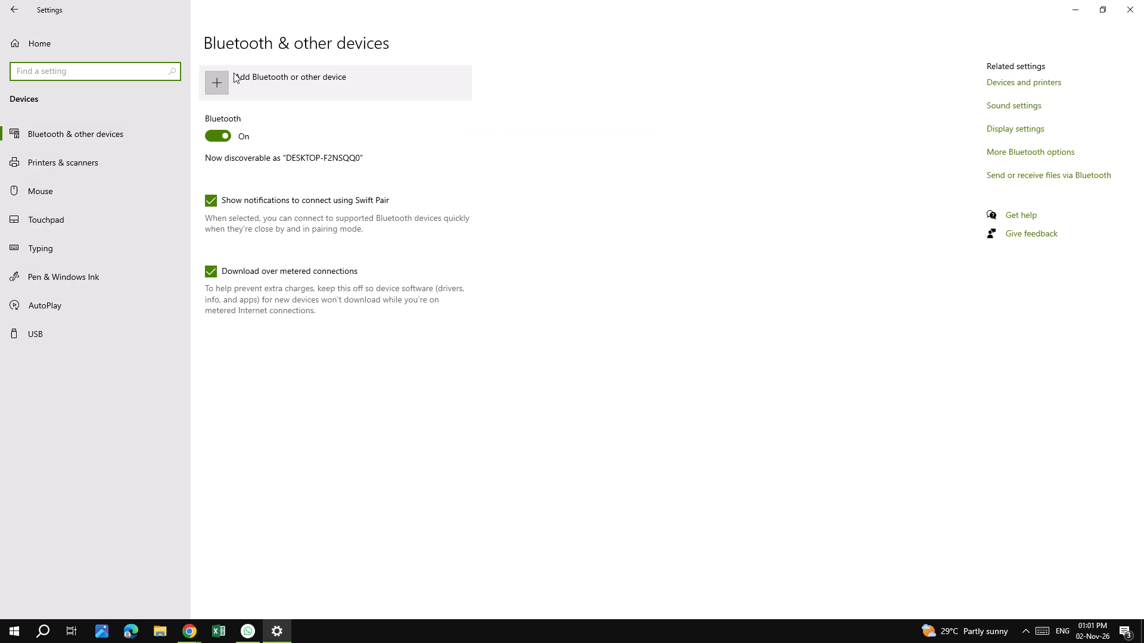
pyautogui.click(107, 142)
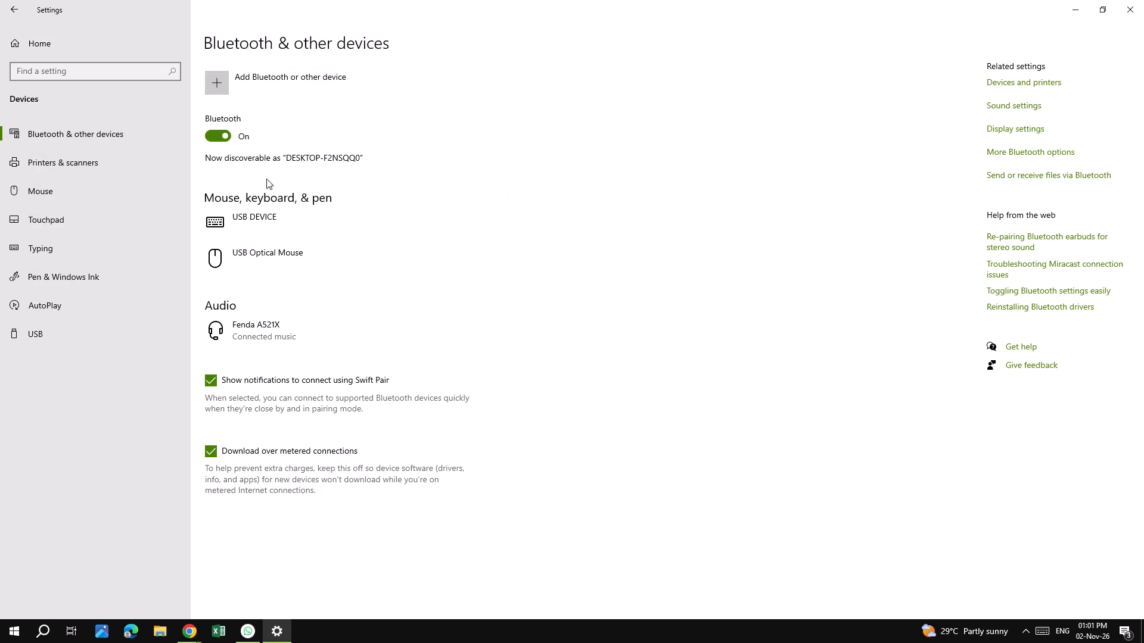
pyautogui.click(312, 342)
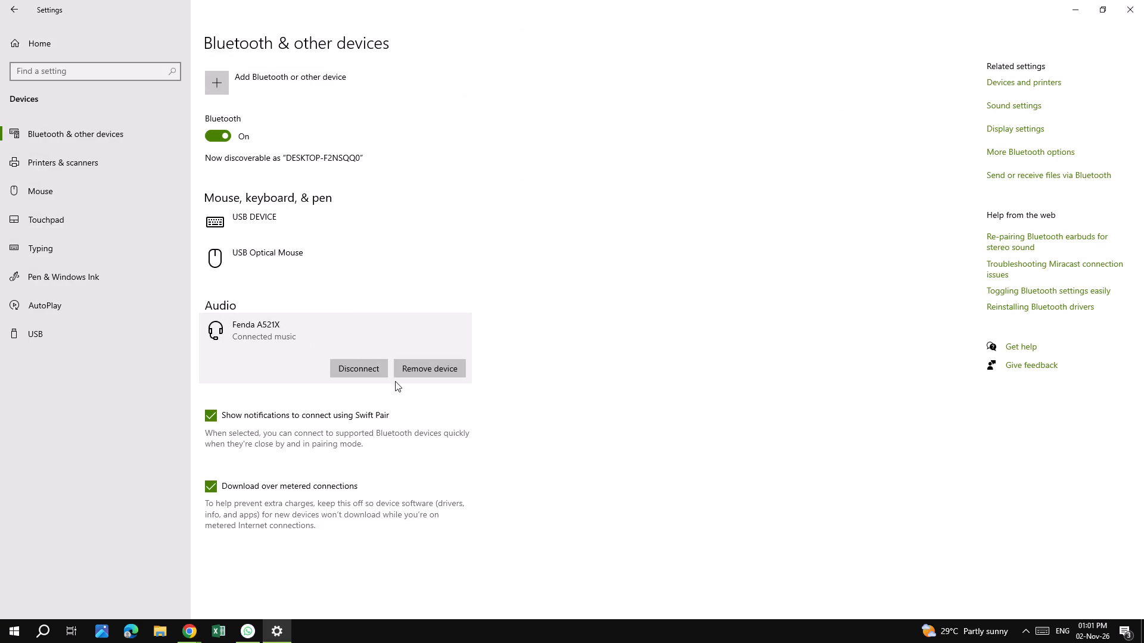
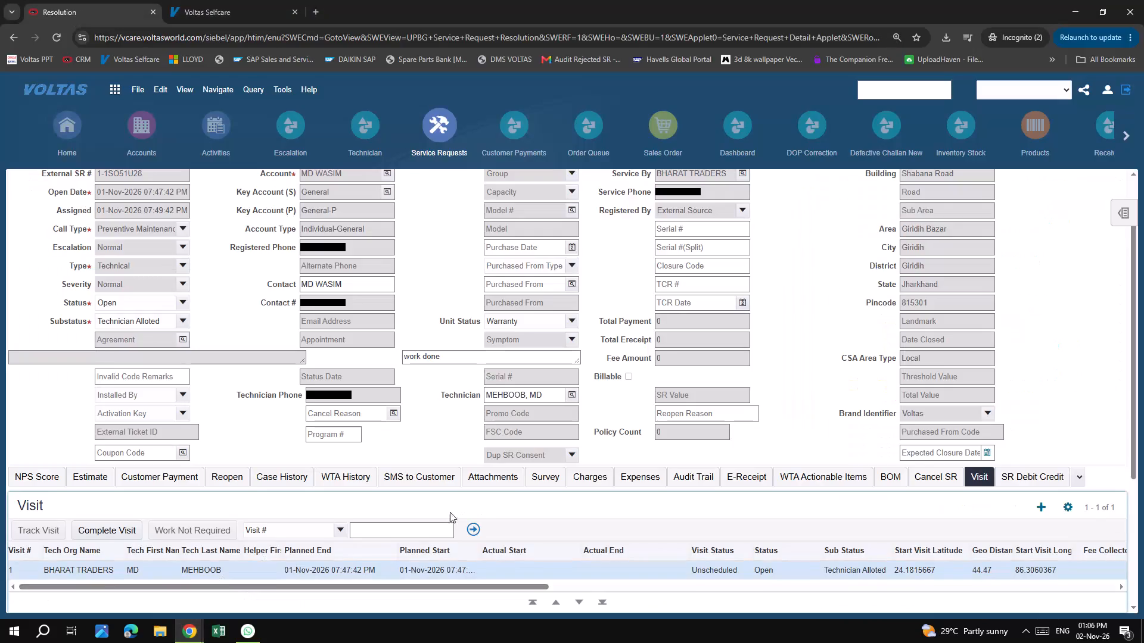
# Reload the service request page showing its Visit record.
pyautogui.click(54, 33)
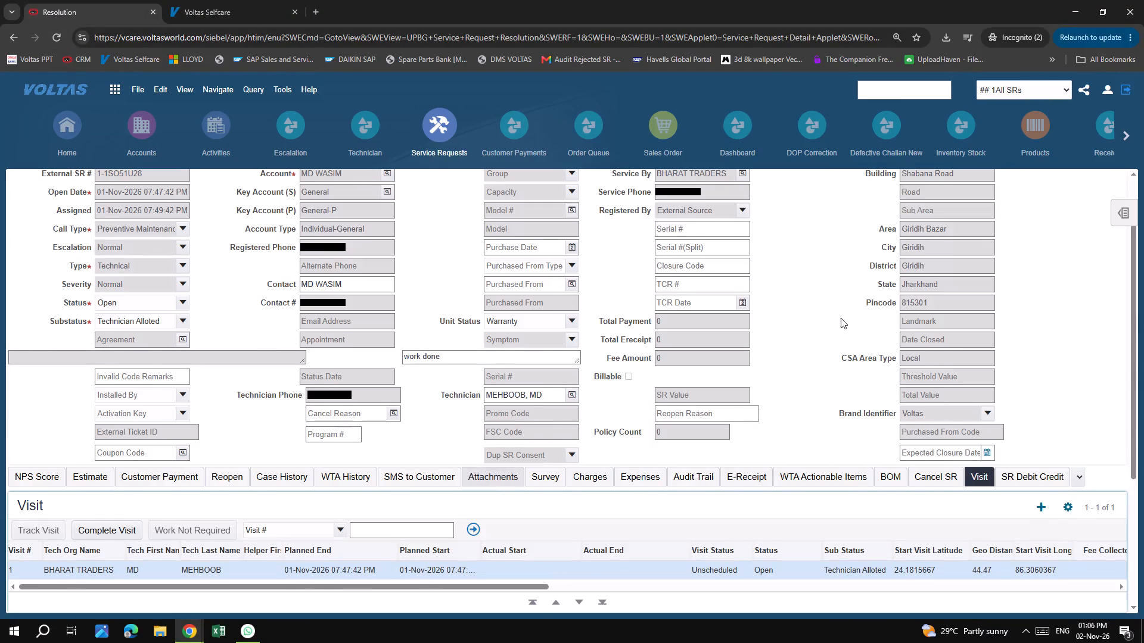
pyautogui.scroll(5, 841, 318)
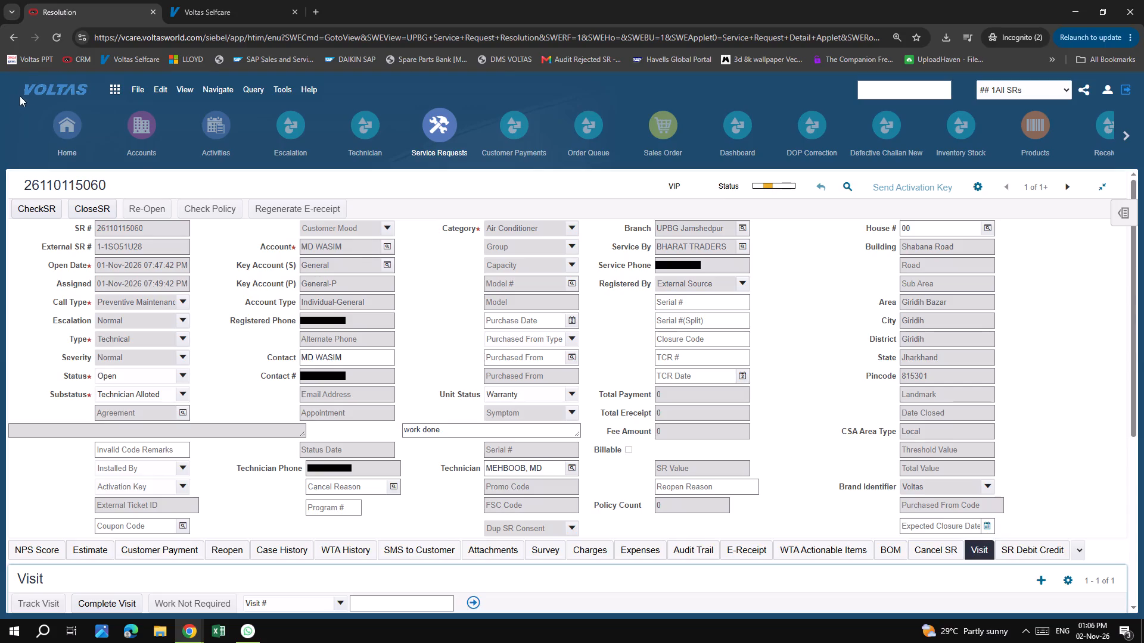
pyautogui.click(57, 33)
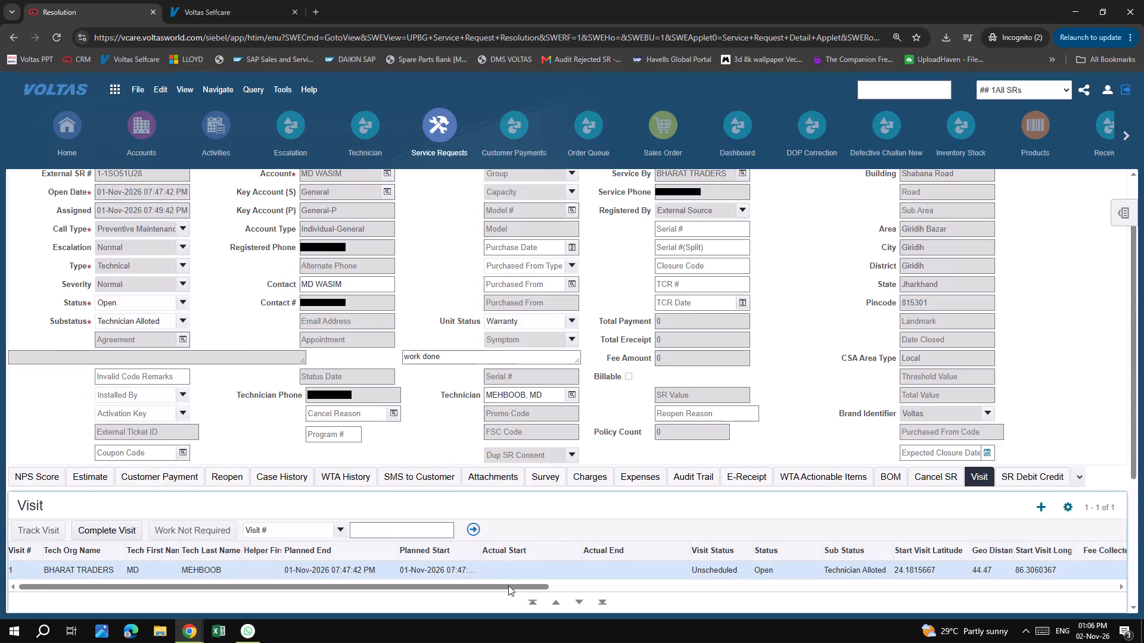
pyautogui.moveTo(508, 587); pyautogui.dragTo(263, 582)
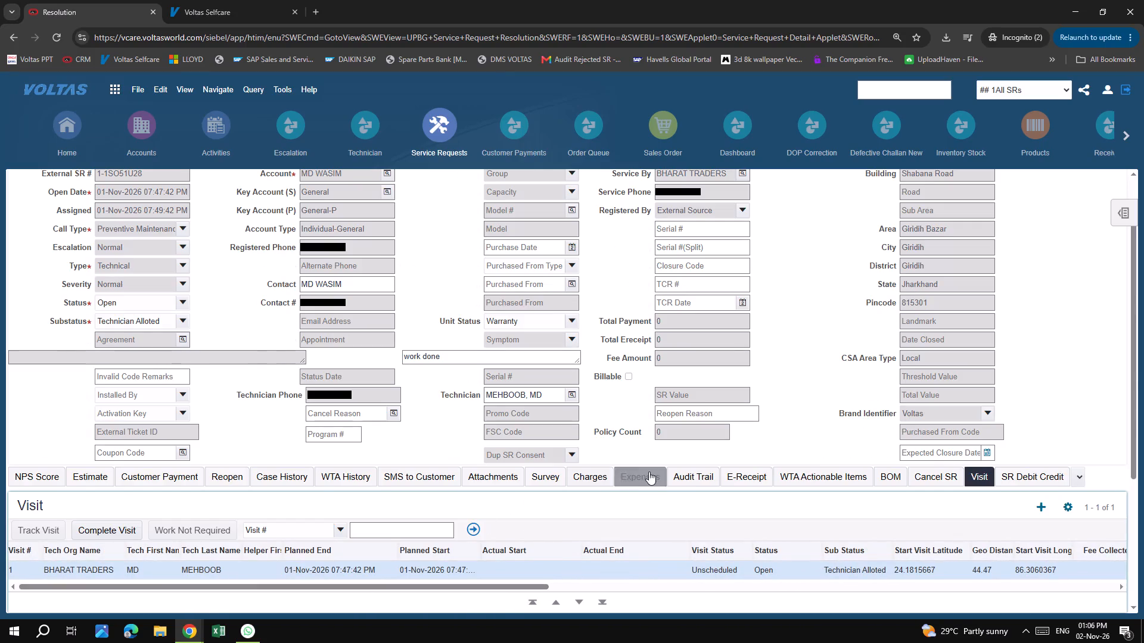
pyautogui.scroll(6, 596, 376)
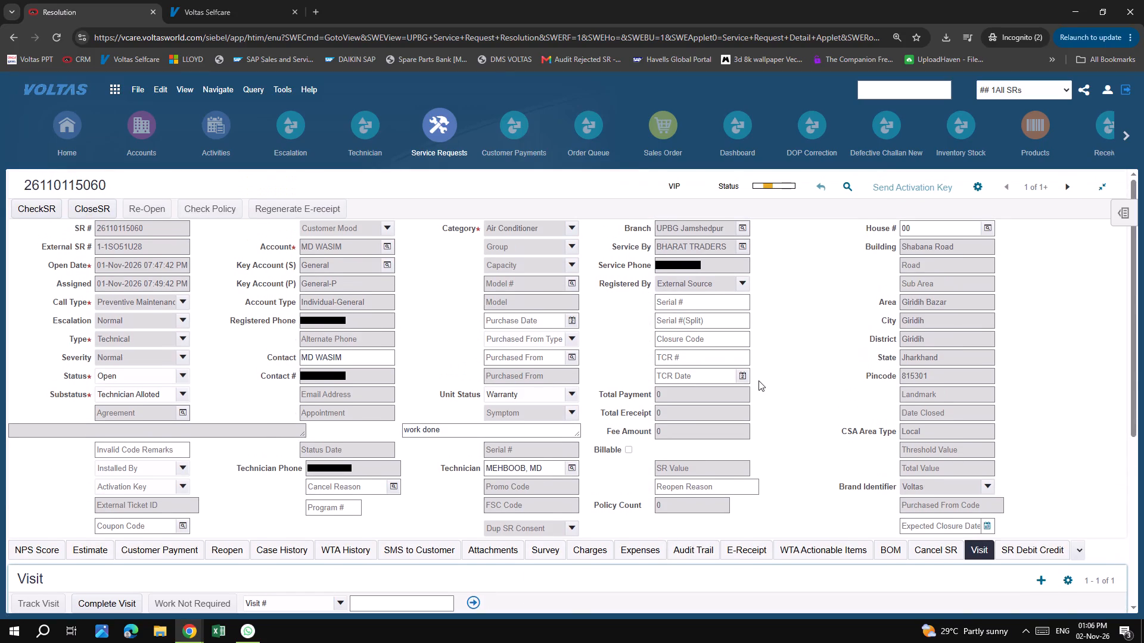
pyautogui.click(488, 551)
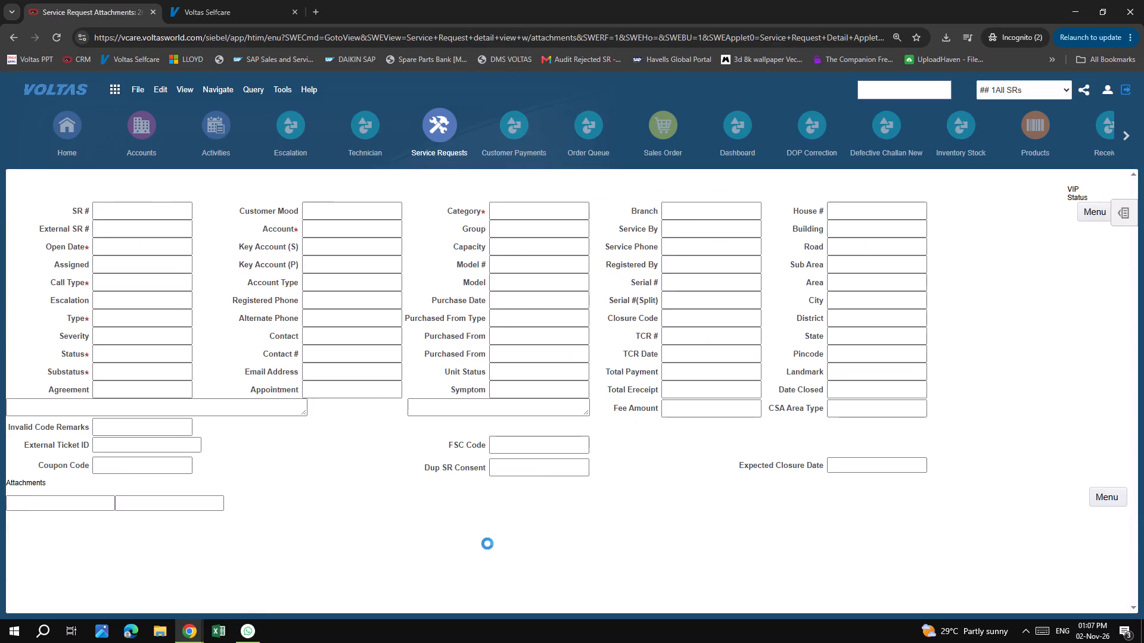
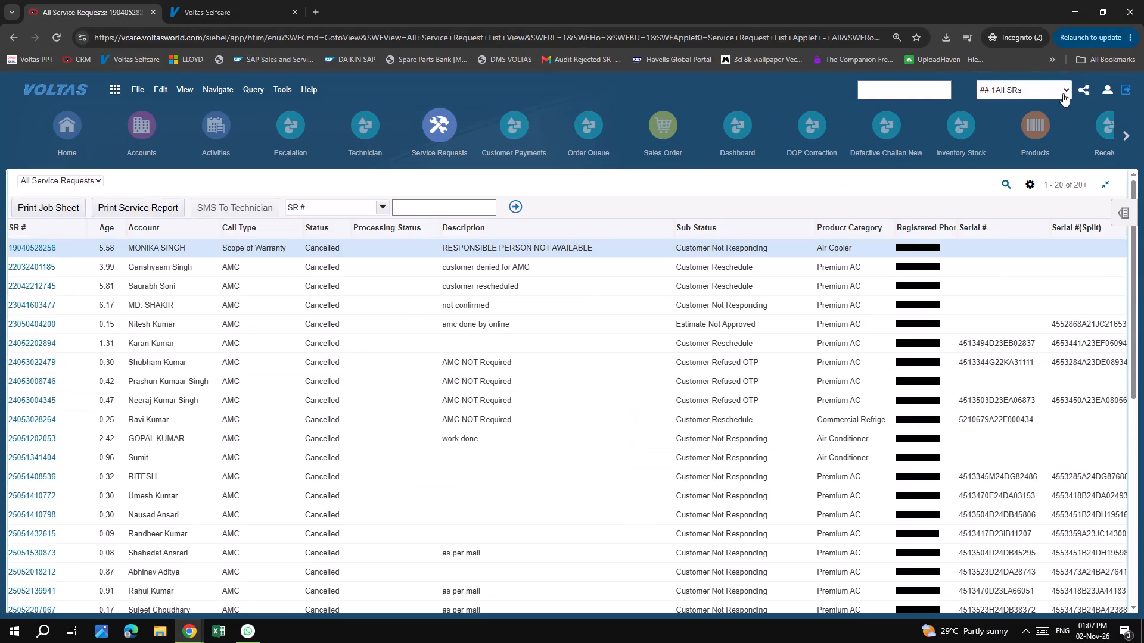
# List the service requests with the saved query Open SRs, and then with Pending SRs.
pyautogui.click(1043, 92)
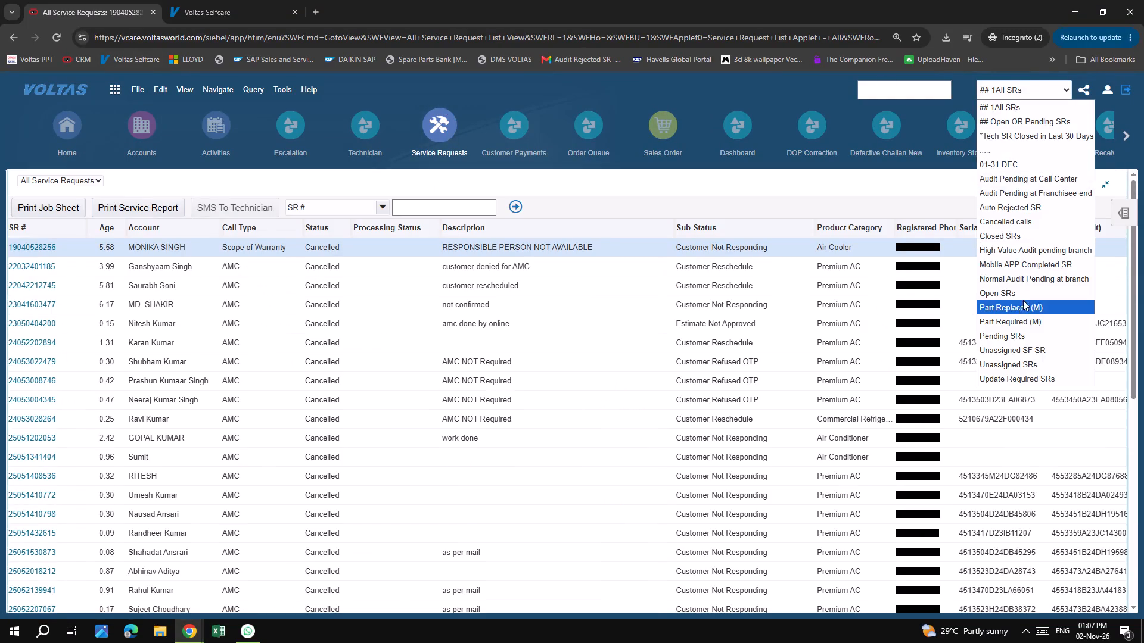
pyautogui.click(1029, 292)
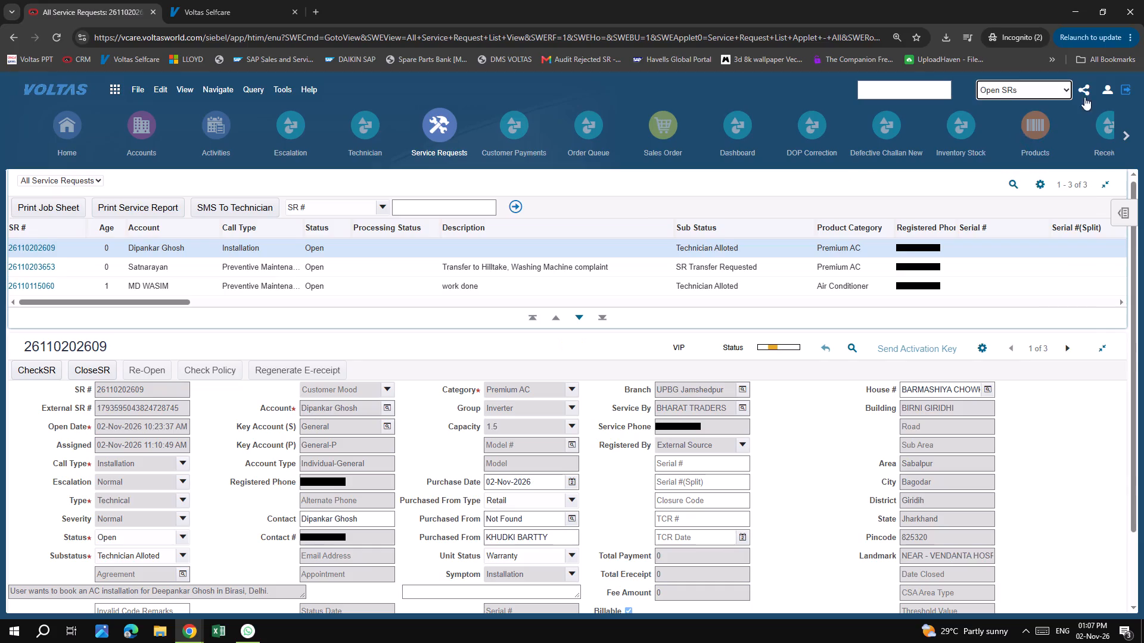
pyautogui.click(1020, 90)
pyautogui.click(1039, 341)
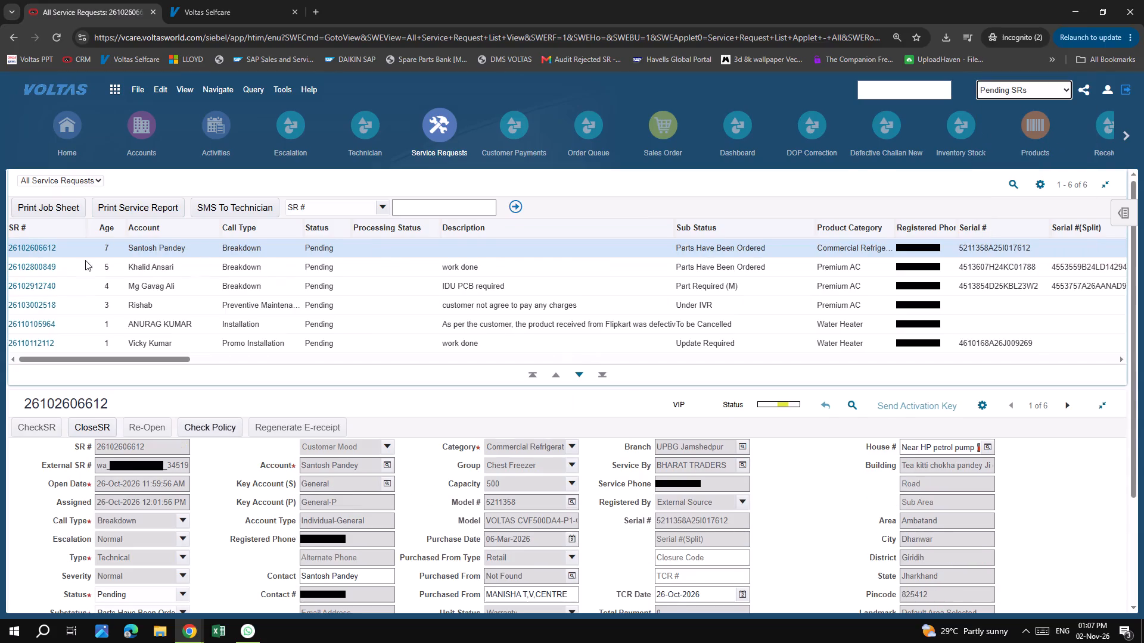
pyautogui.click(41, 226)
pyautogui.click(69, 235)
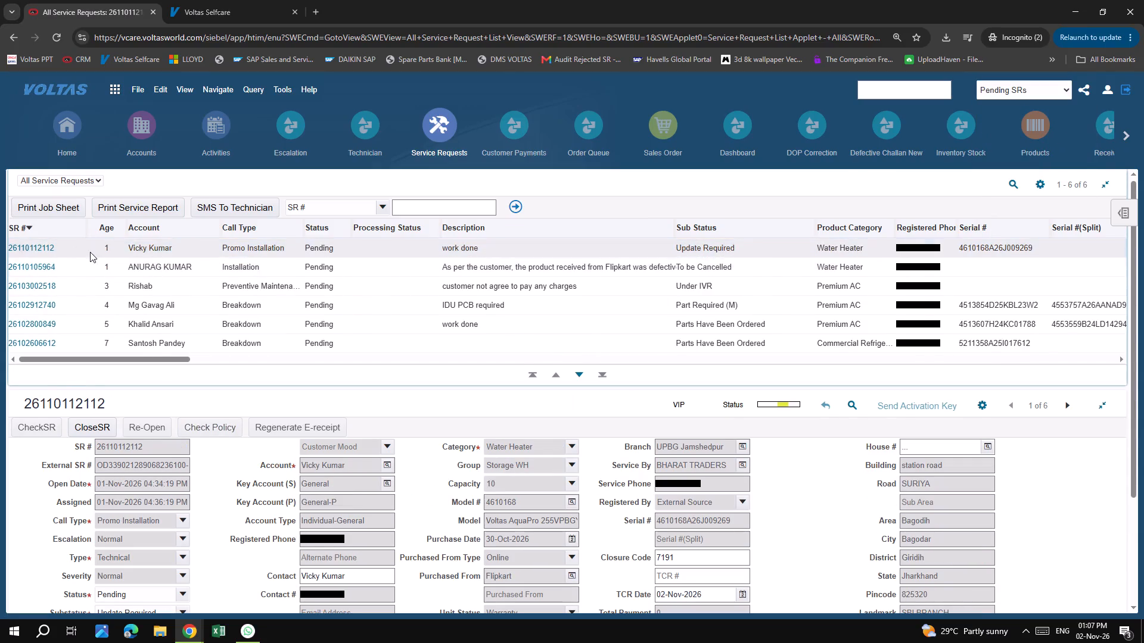
pyautogui.click(28, 244)
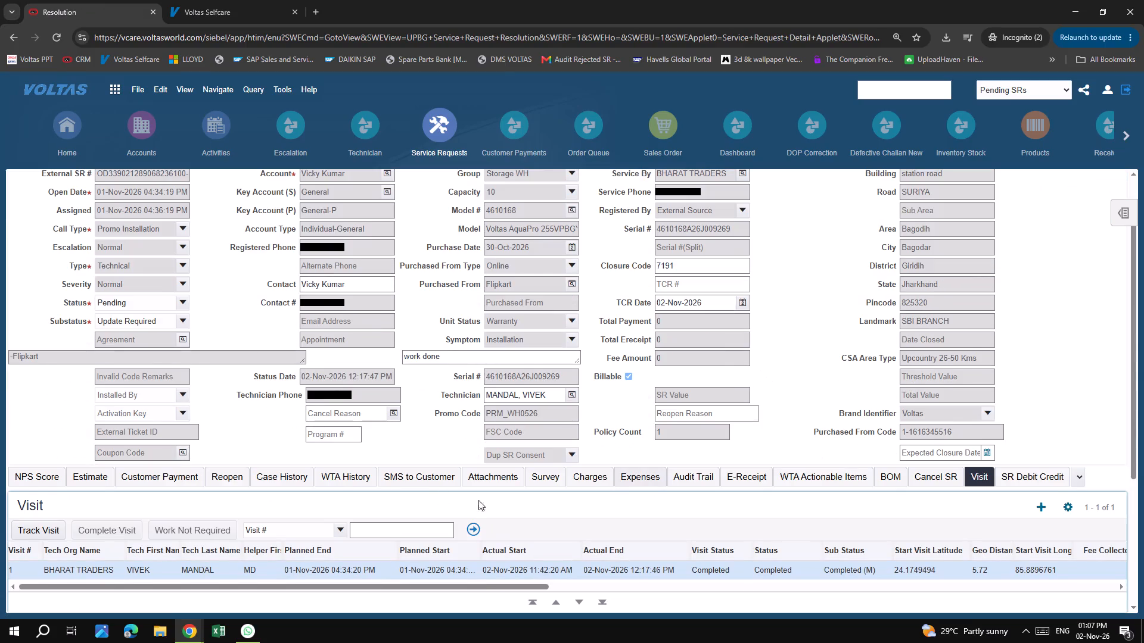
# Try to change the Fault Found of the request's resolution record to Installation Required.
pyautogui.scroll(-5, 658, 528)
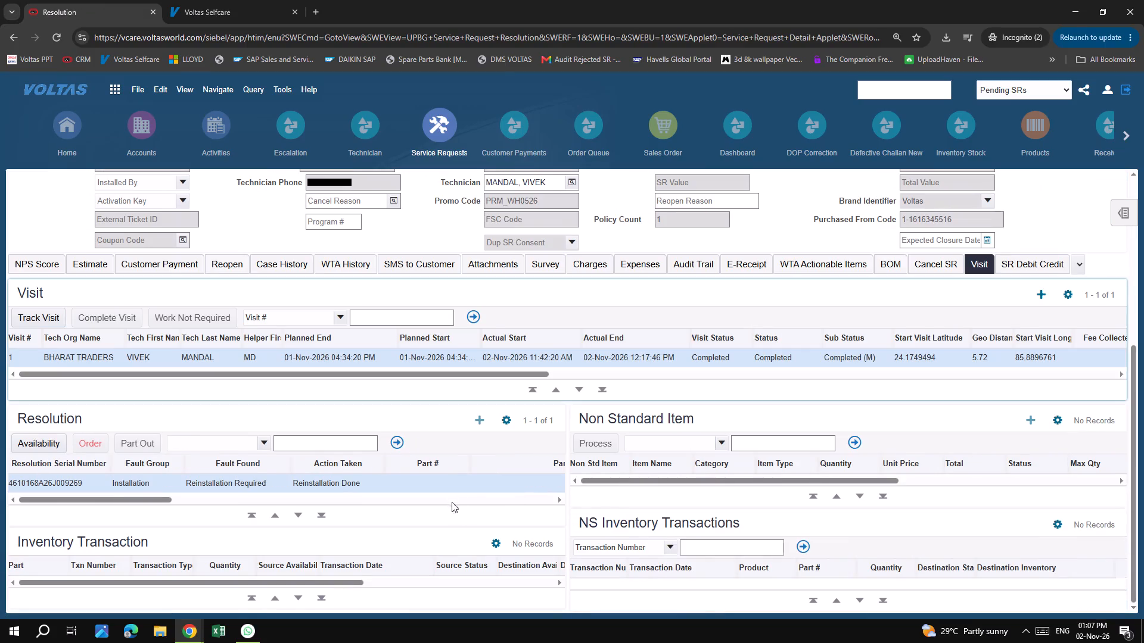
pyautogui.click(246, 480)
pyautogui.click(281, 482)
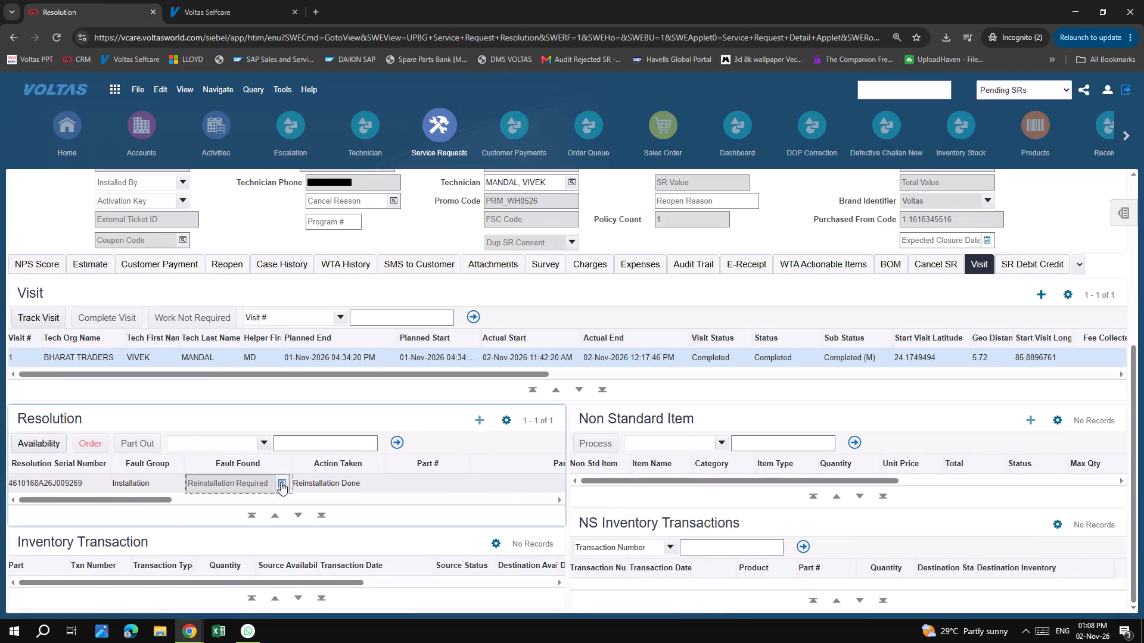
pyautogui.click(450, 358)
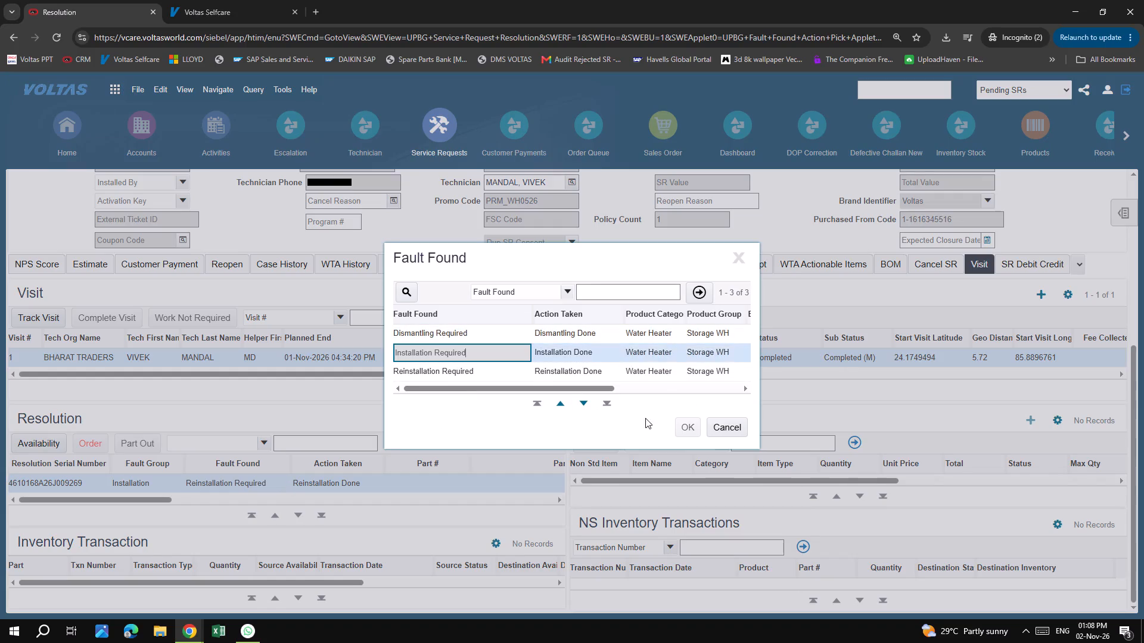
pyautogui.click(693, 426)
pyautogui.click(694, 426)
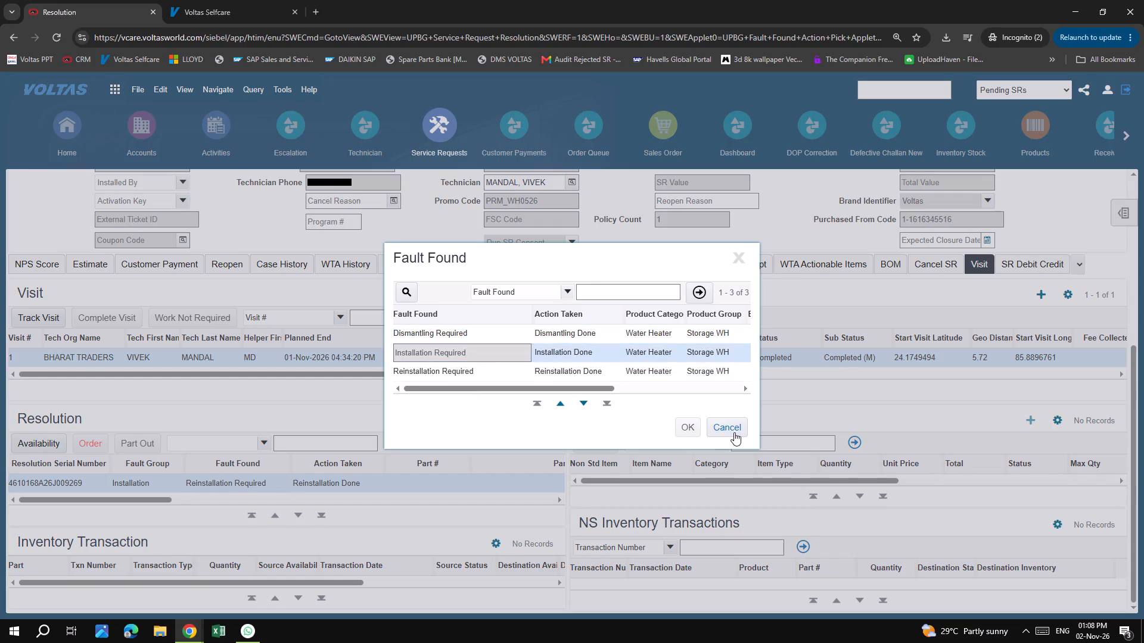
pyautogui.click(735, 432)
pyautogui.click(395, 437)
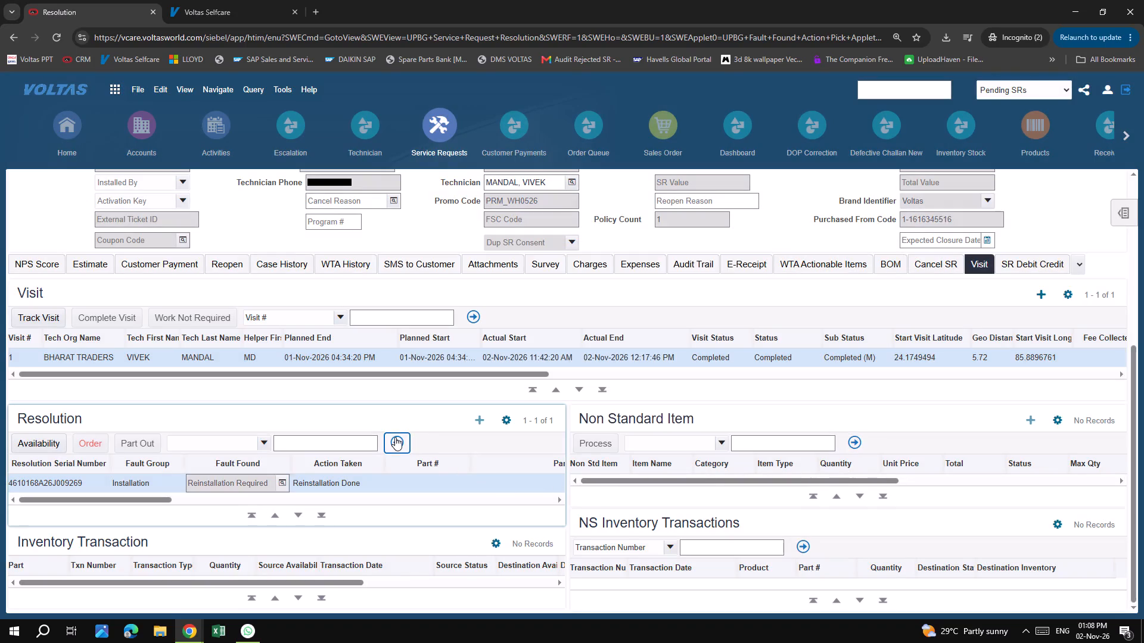
# Review the request's details and visit, and examine its serial number photo, invoice and customer signature attachments.
pyautogui.scroll(2, 458, 444)
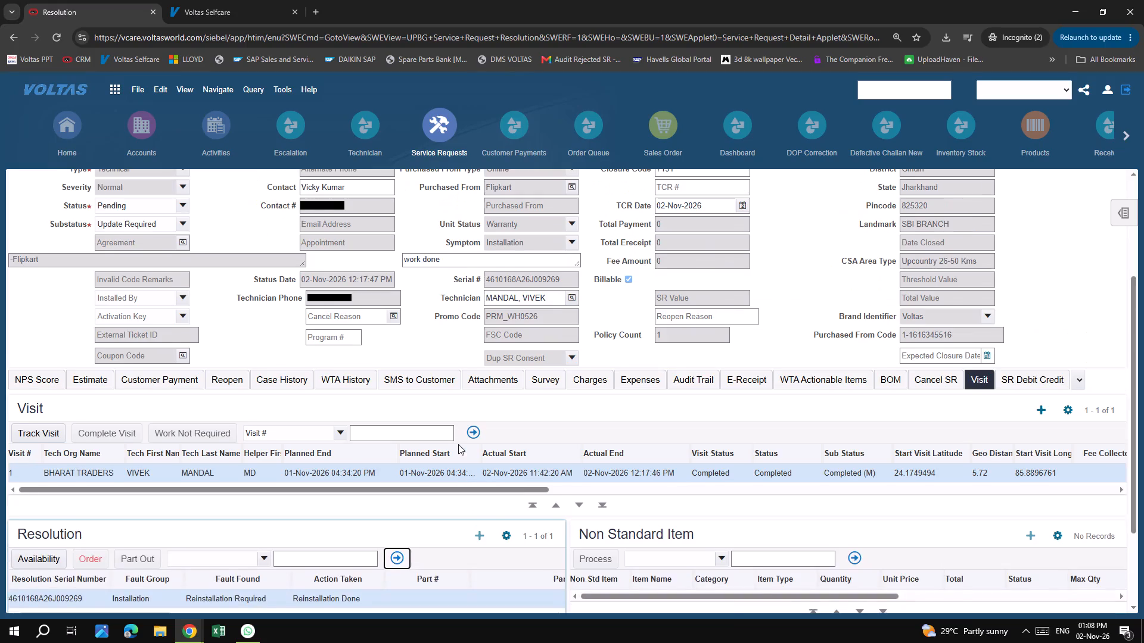
pyautogui.scroll(-4, 458, 444)
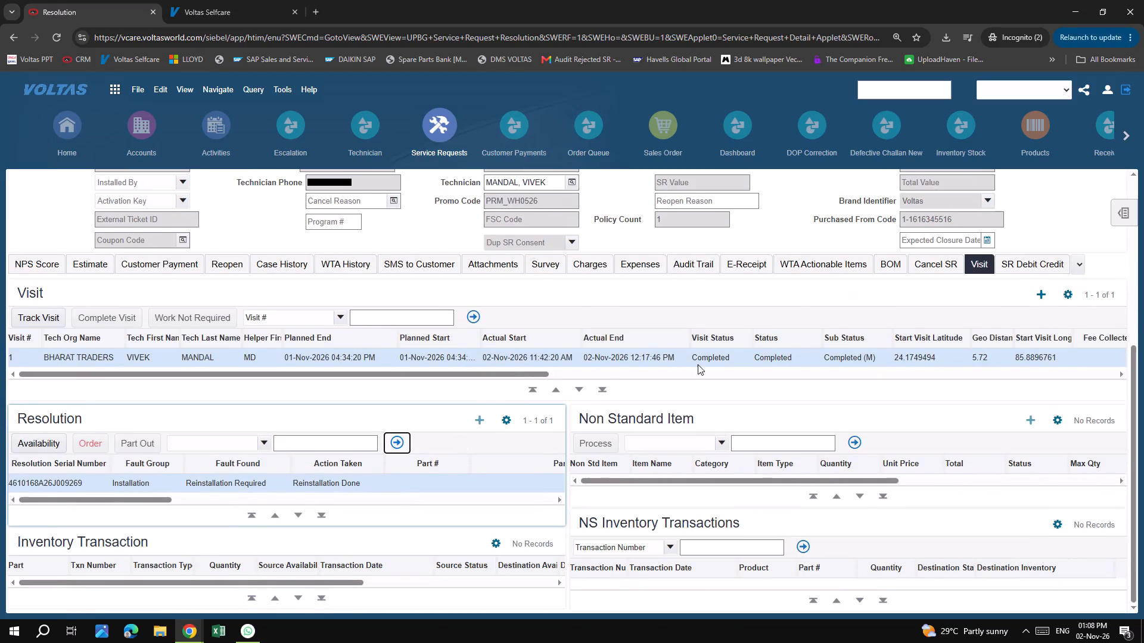
pyautogui.scroll(5, 400, 335)
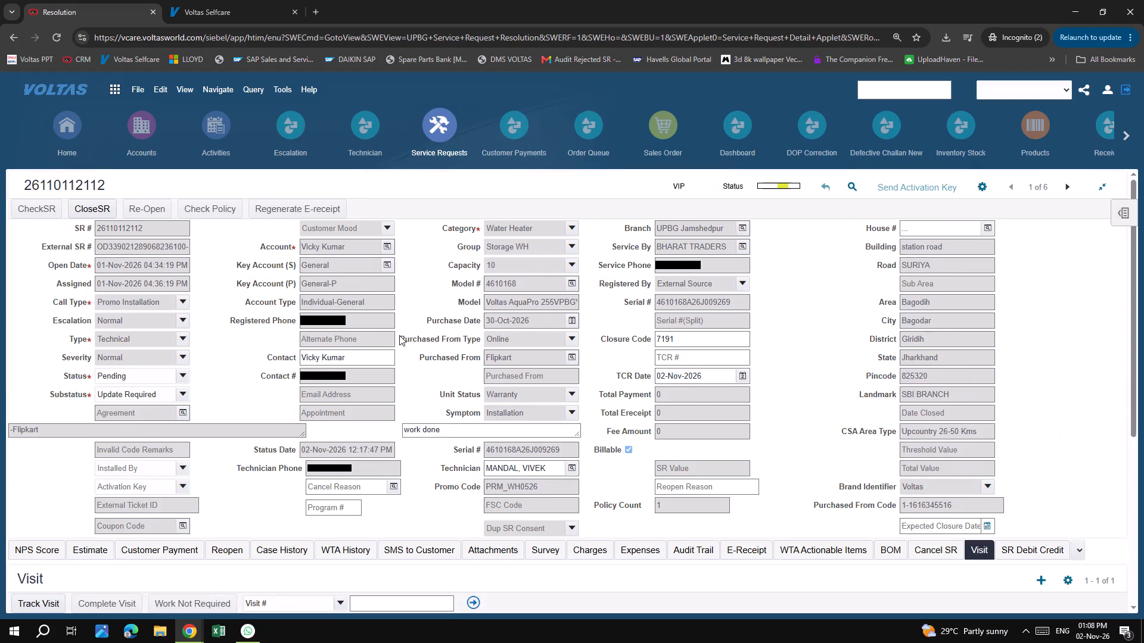
pyautogui.scroll(-6, 508, 412)
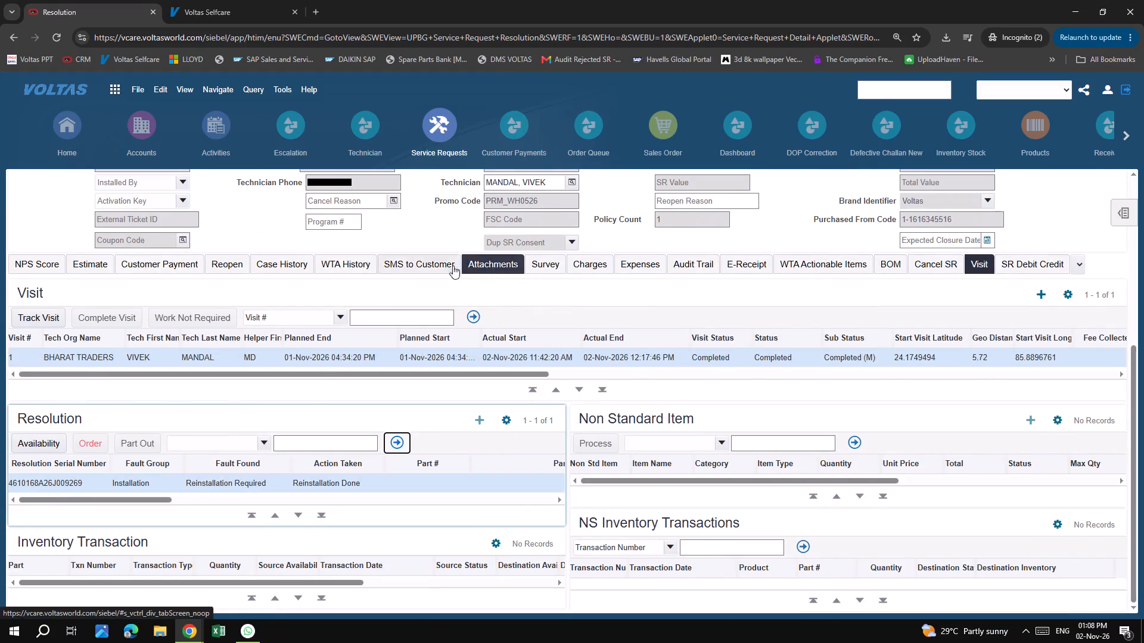
pyautogui.click(468, 261)
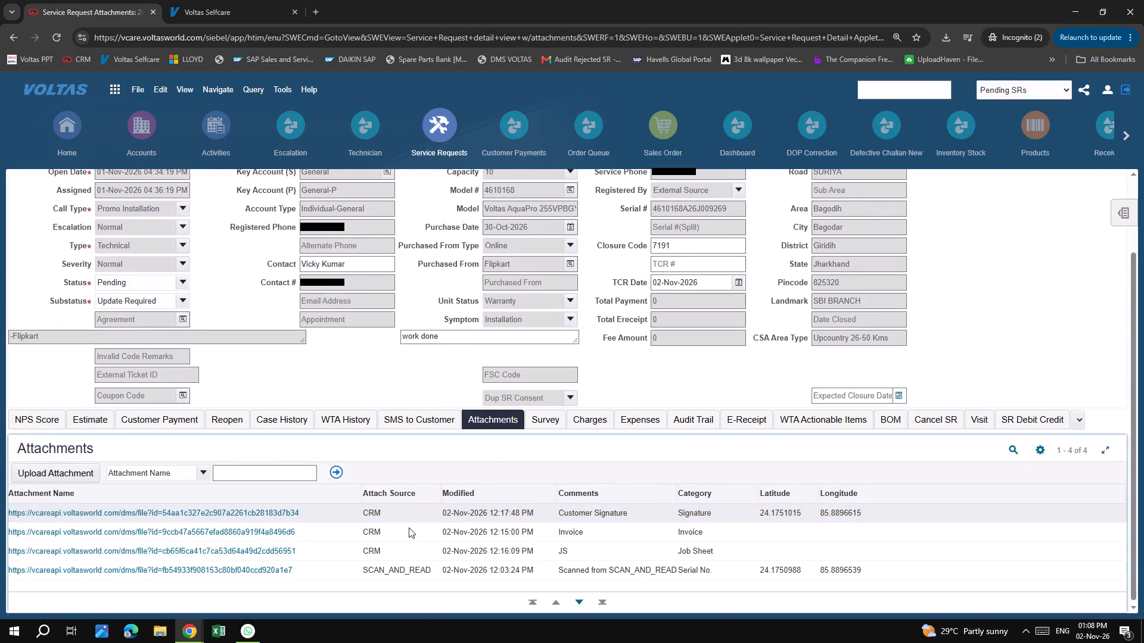
pyautogui.click(245, 572)
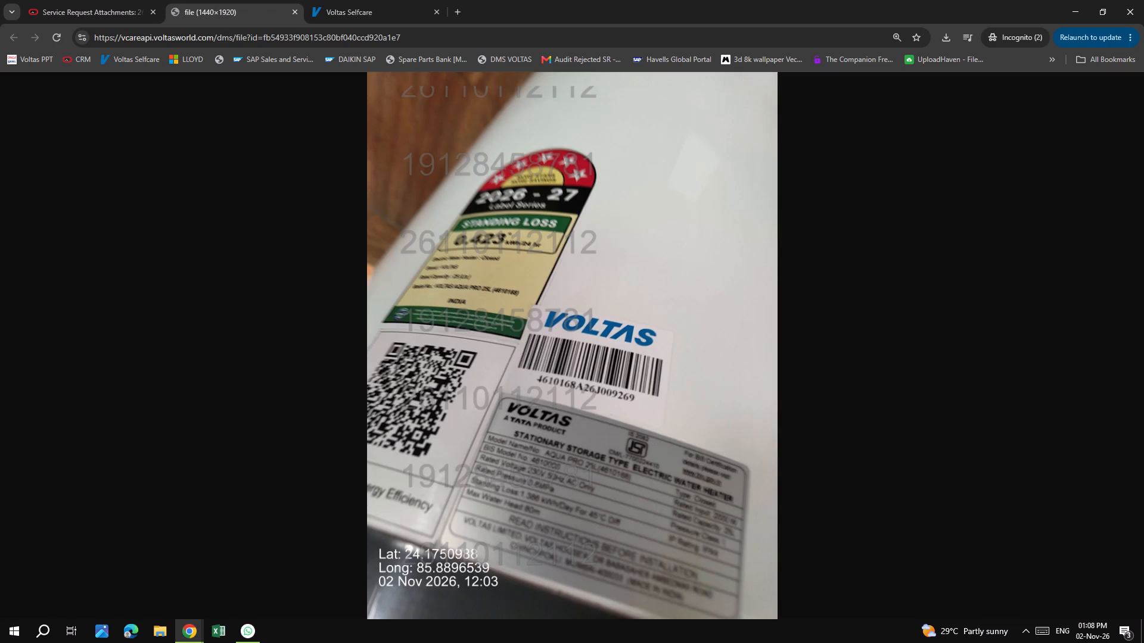
pyautogui.click(592, 370)
pyautogui.click(592, 370)
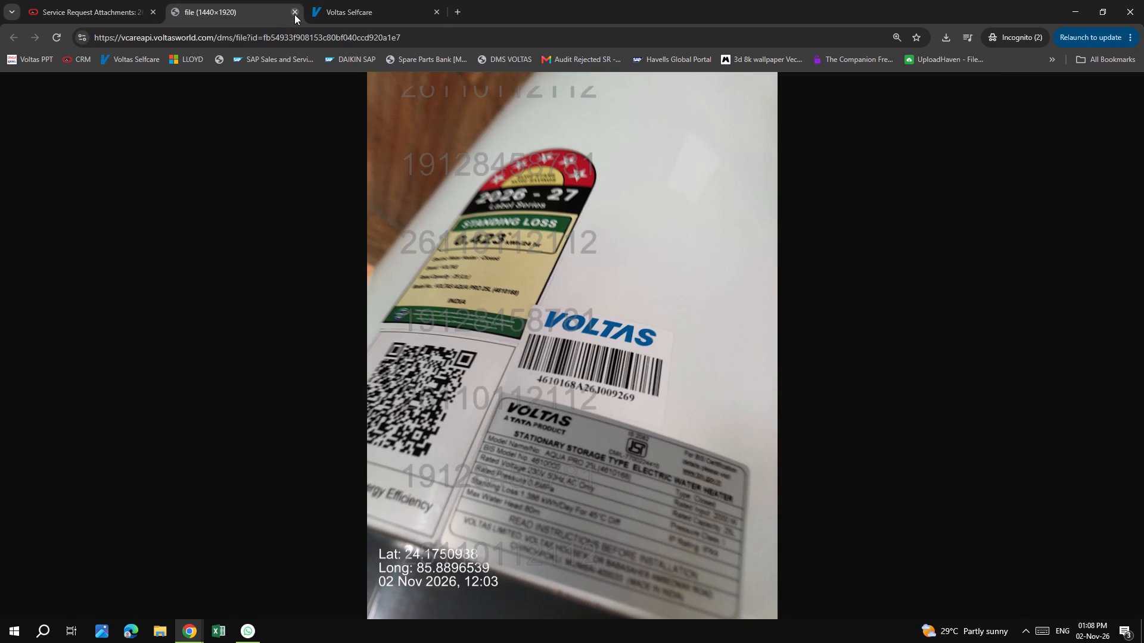
pyautogui.click(295, 14)
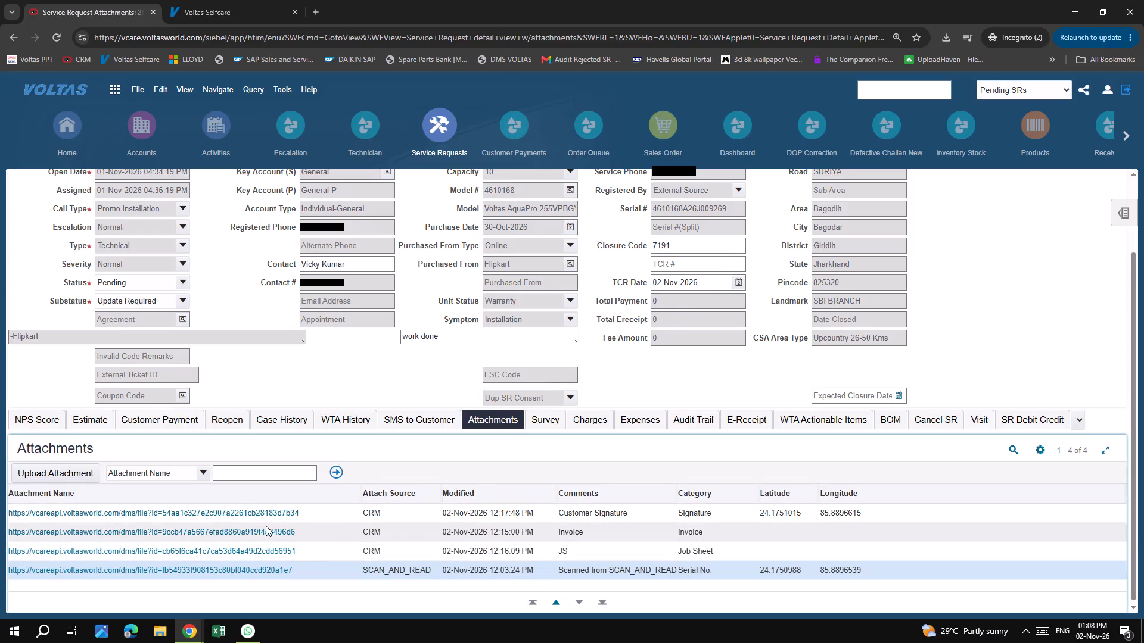
pyautogui.click(272, 533)
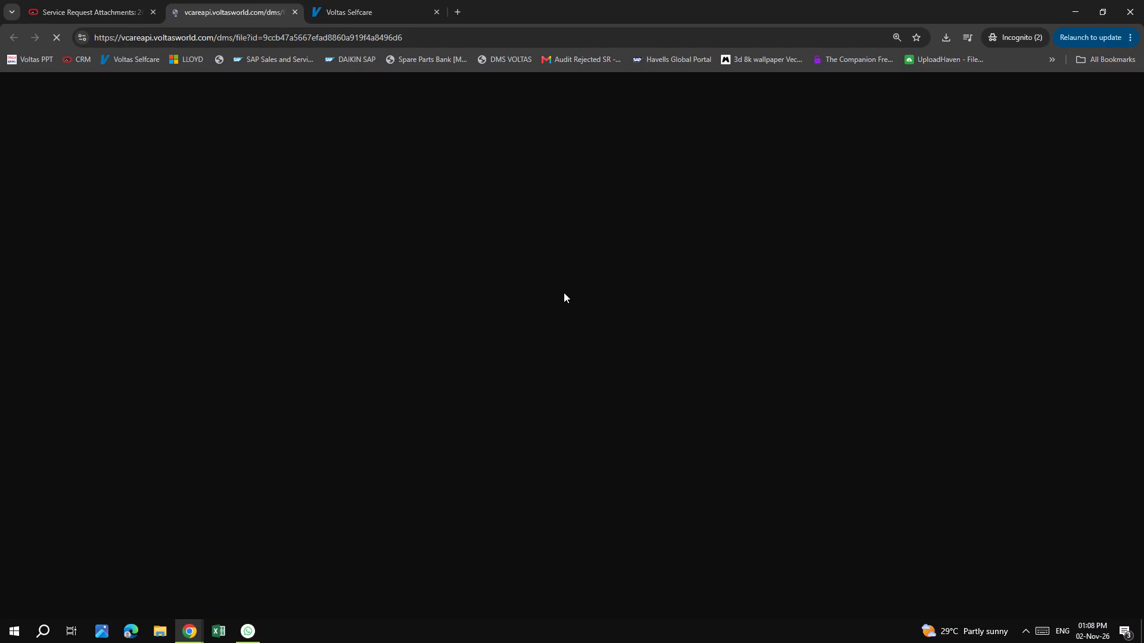
pyautogui.click(293, 13)
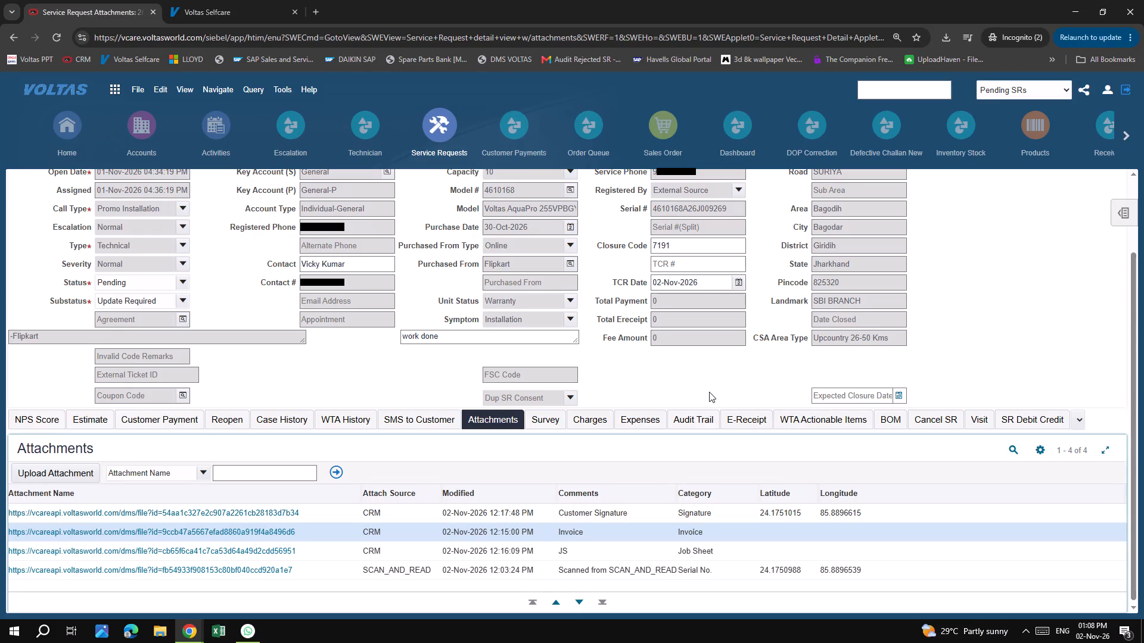
pyautogui.scroll(3, 709, 392)
pyautogui.scroll(-5, 642, 504)
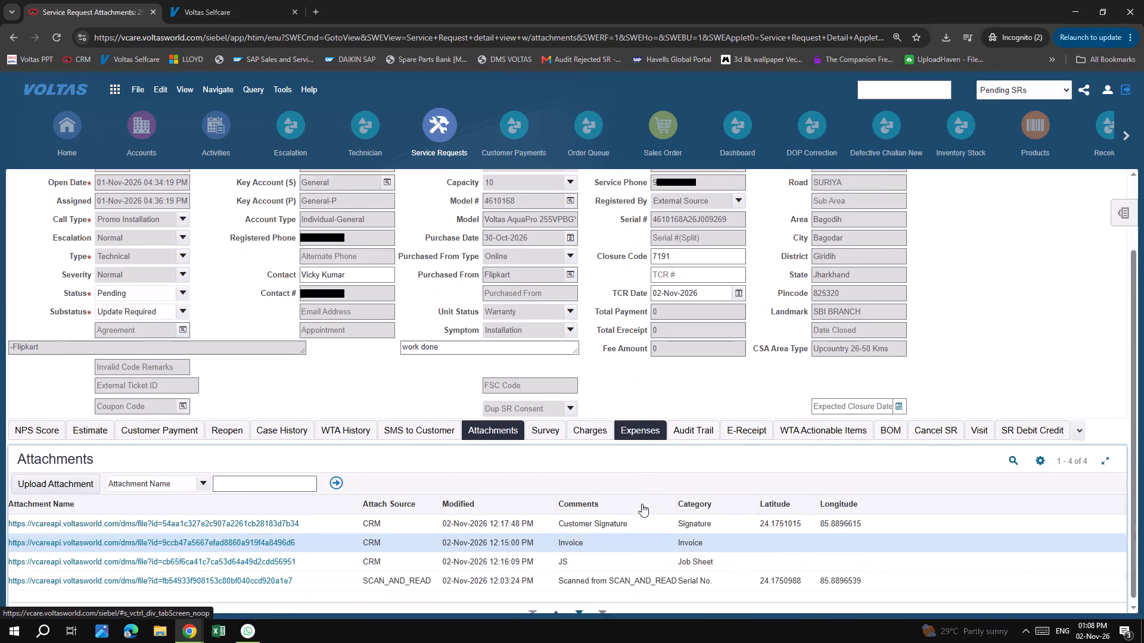
pyautogui.click(287, 508)
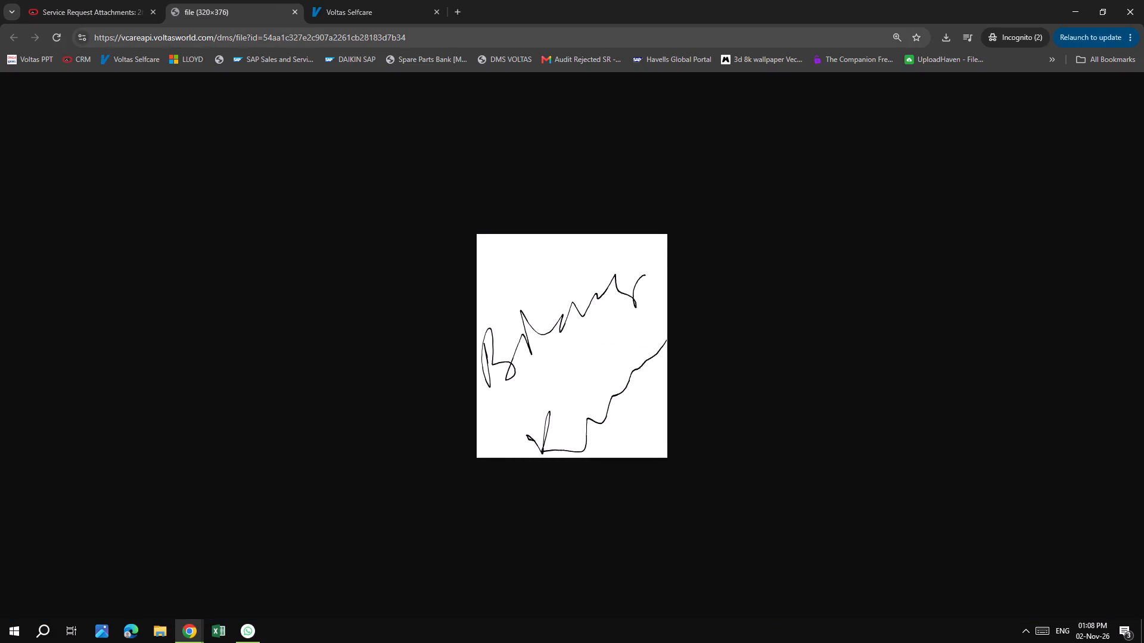
pyautogui.click(294, 12)
pyautogui.scroll(4, 795, 369)
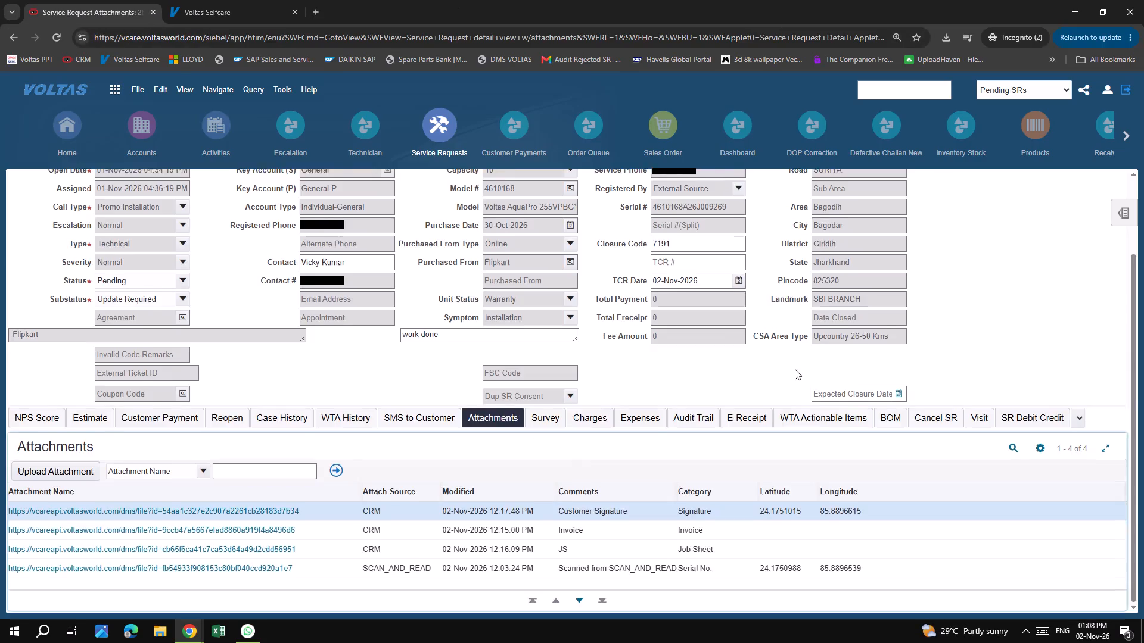
pyautogui.scroll(1, 795, 369)
pyautogui.click(1067, 183)
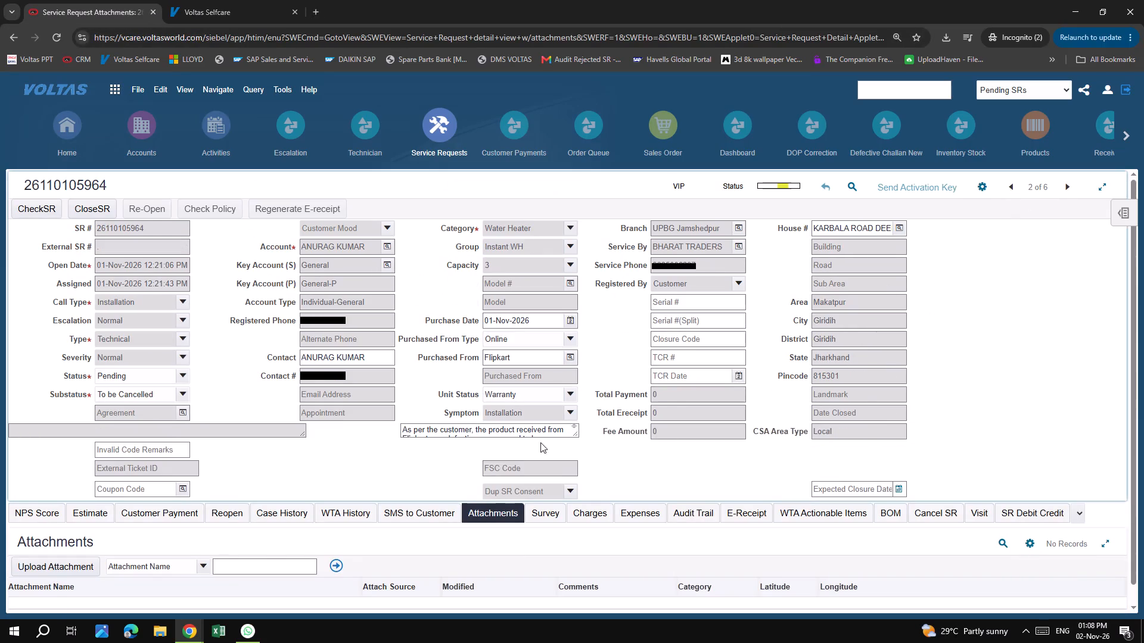
pyautogui.moveTo(573, 433); pyautogui.dragTo(583, 451)
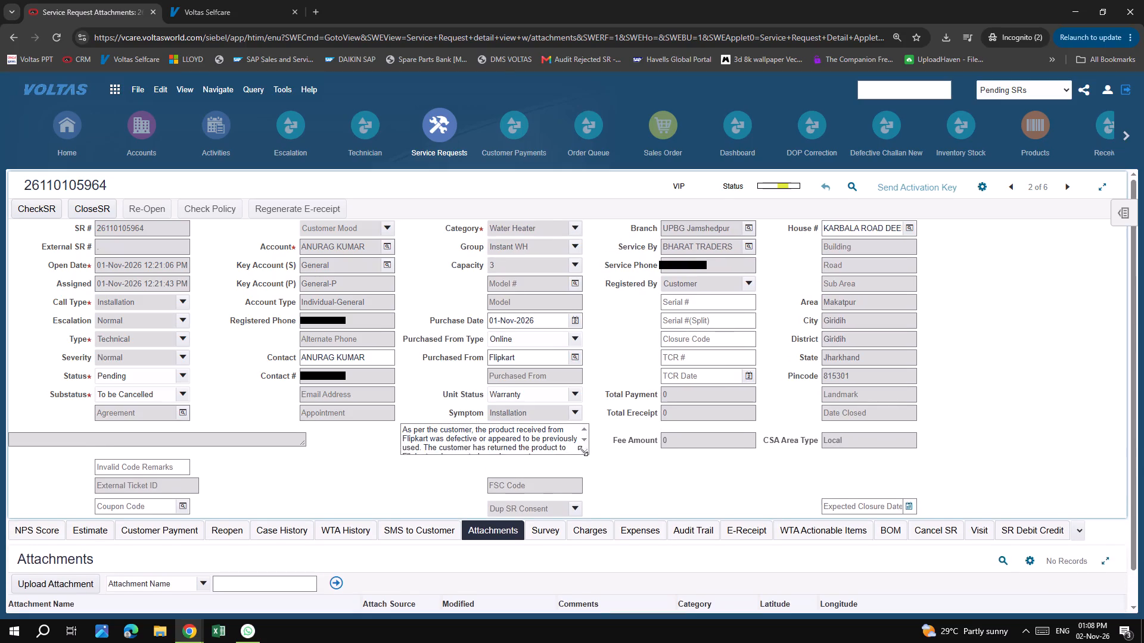
pyautogui.moveTo(583, 451); pyautogui.dragTo(583, 461)
pyautogui.click(679, 487)
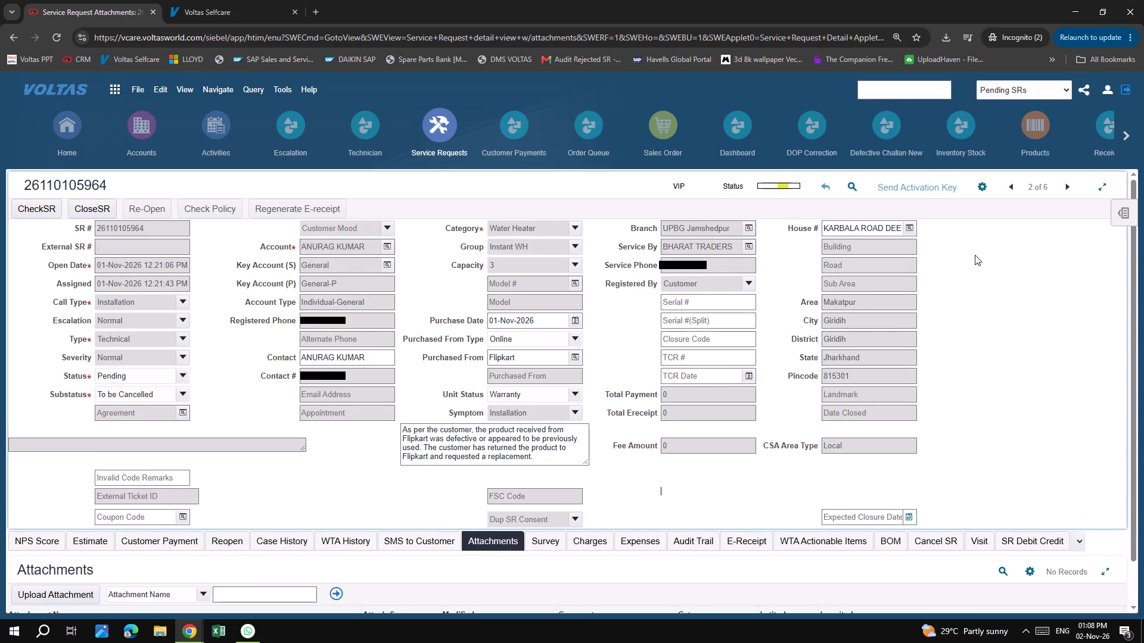
pyautogui.click(1014, 184)
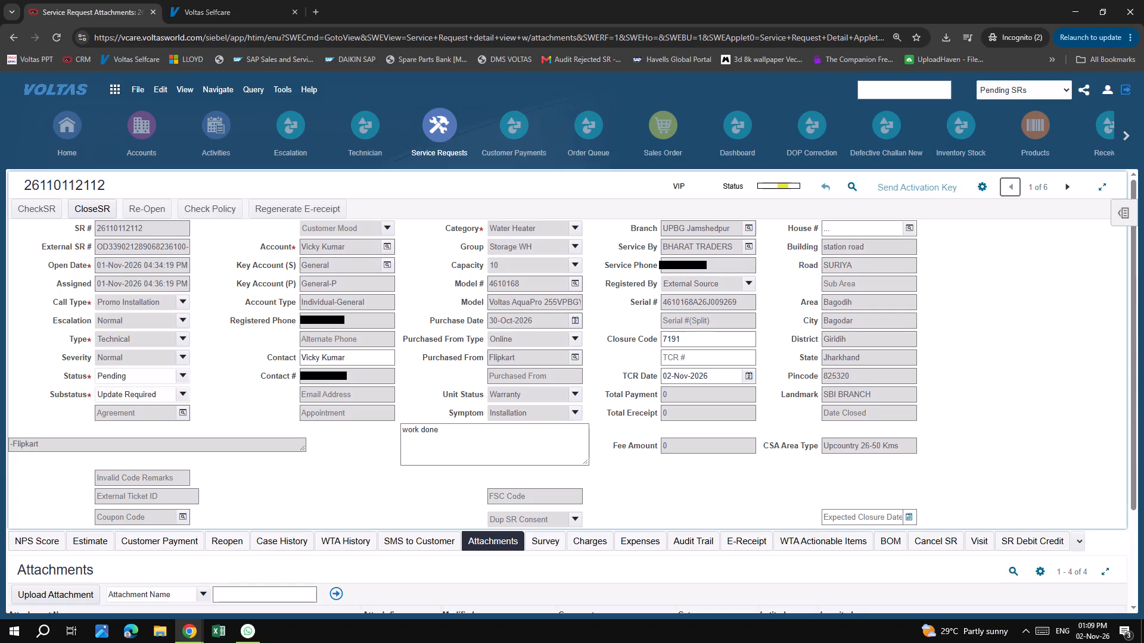
pyautogui.click(677, 474)
pyautogui.scroll(-5, 833, 447)
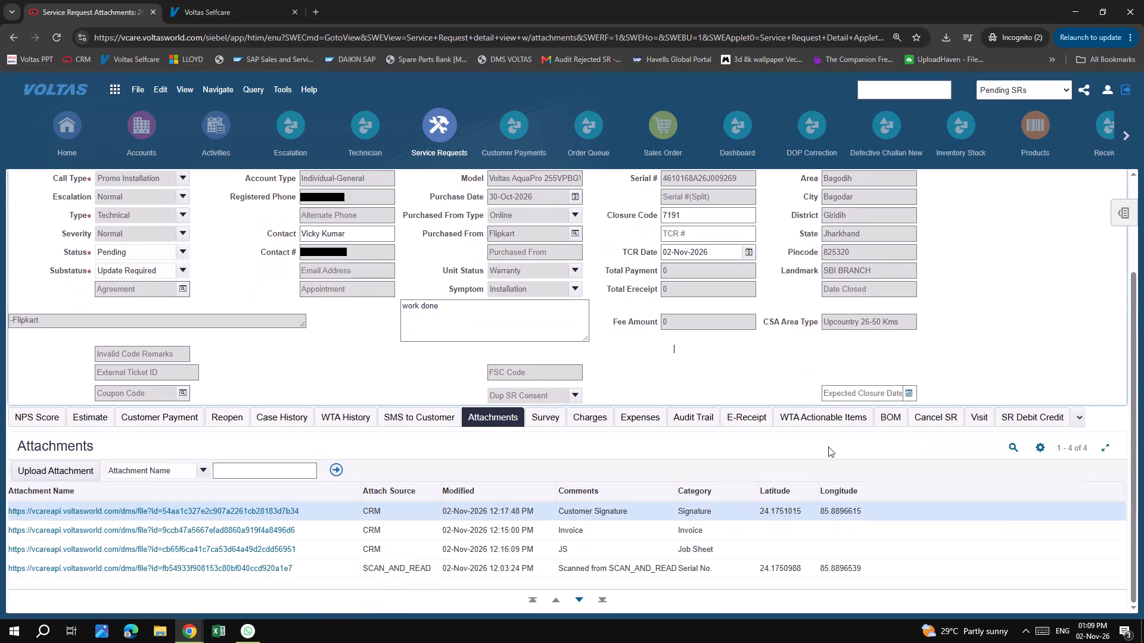
pyautogui.scroll(5, 740, 441)
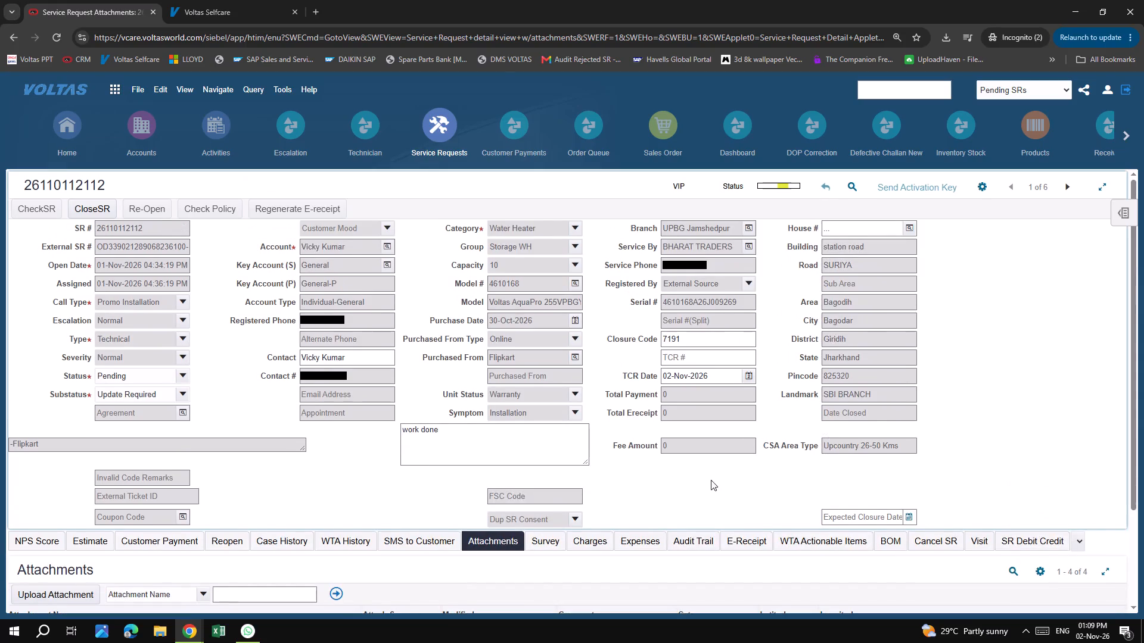
pyautogui.scroll(-7, 705, 480)
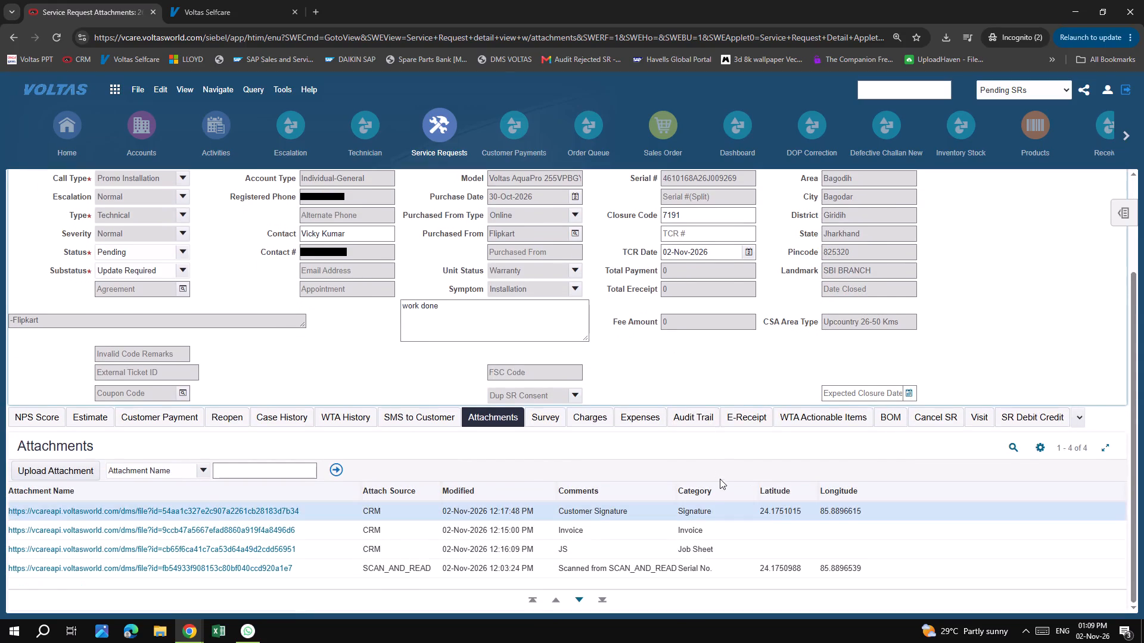
pyautogui.scroll(1, 695, 475)
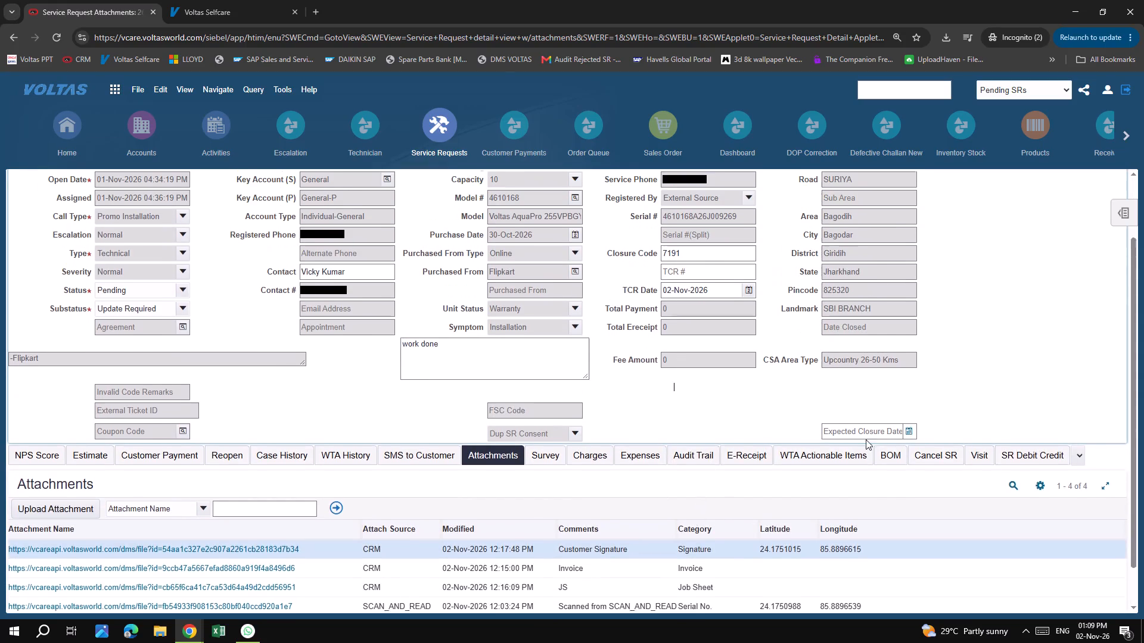
pyautogui.click(986, 481)
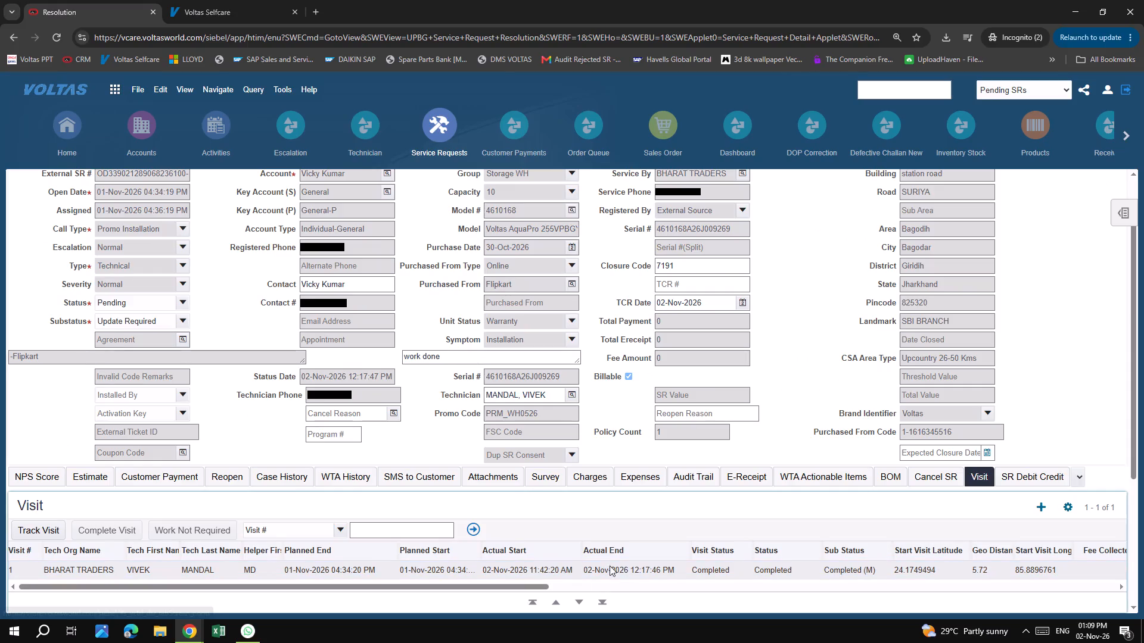
pyautogui.click(1040, 509)
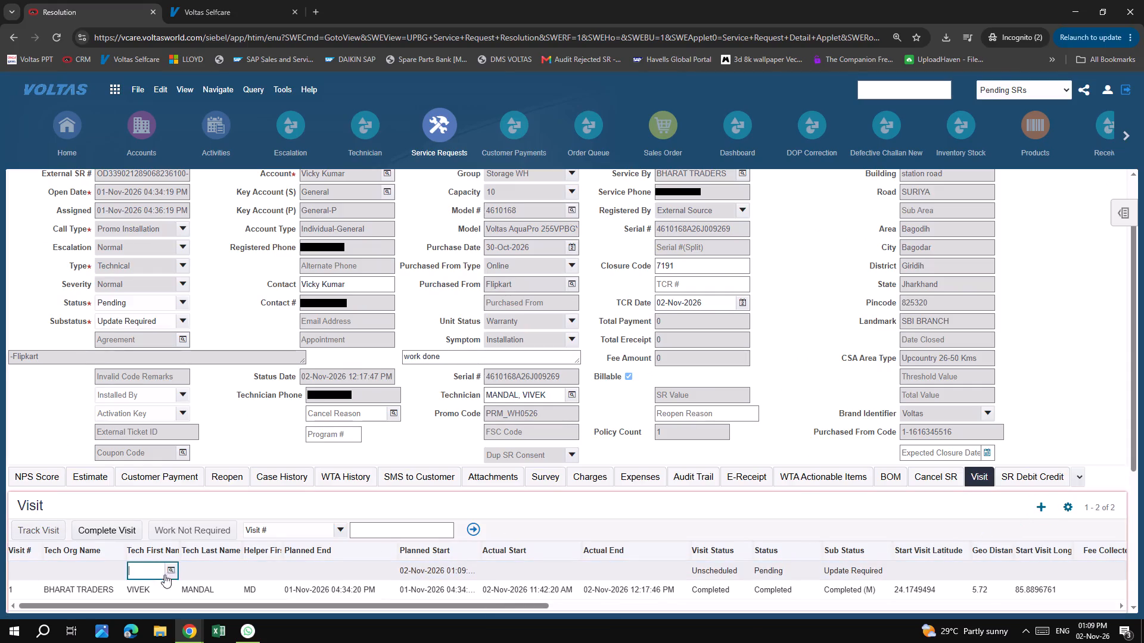
pyautogui.click(176, 569)
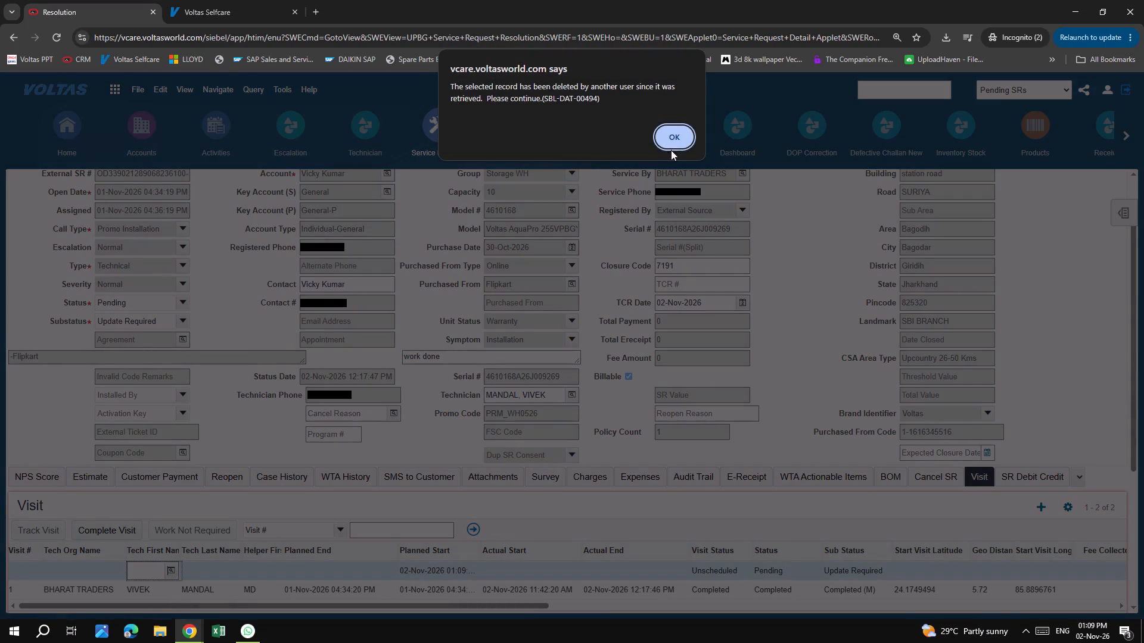
pyautogui.click(675, 141)
pyautogui.click(179, 571)
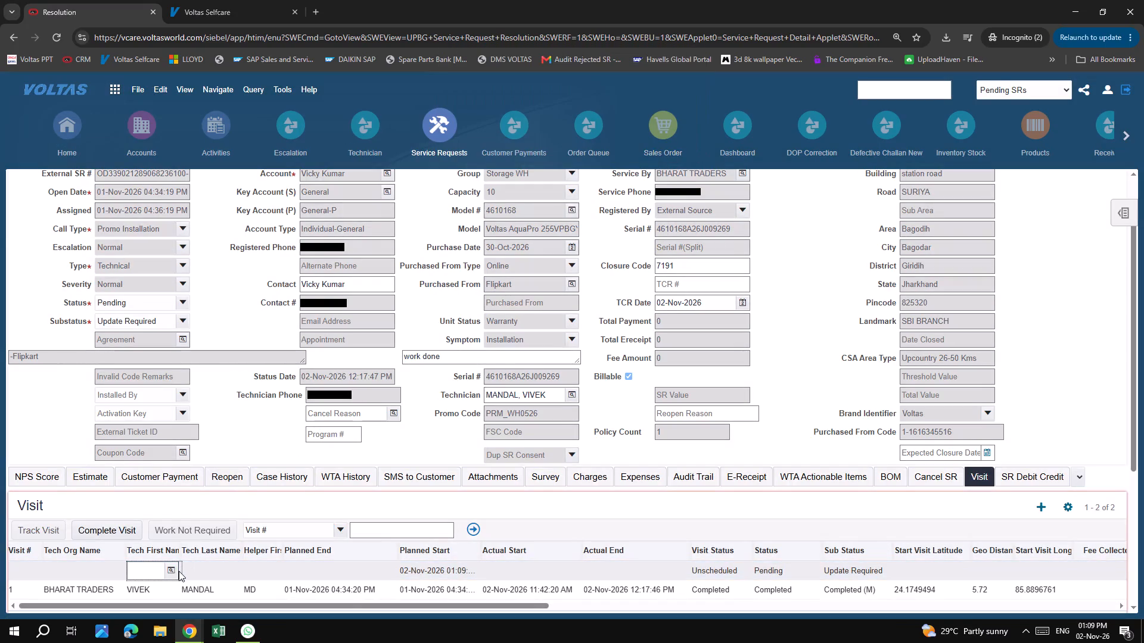
pyautogui.click(173, 571)
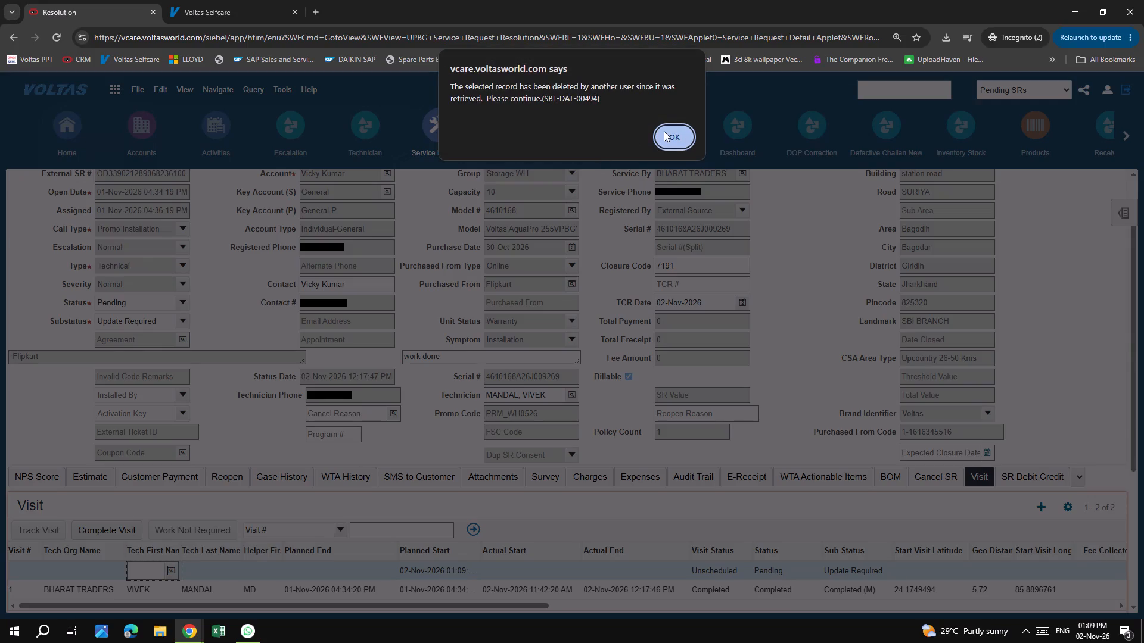
pyautogui.click(668, 136)
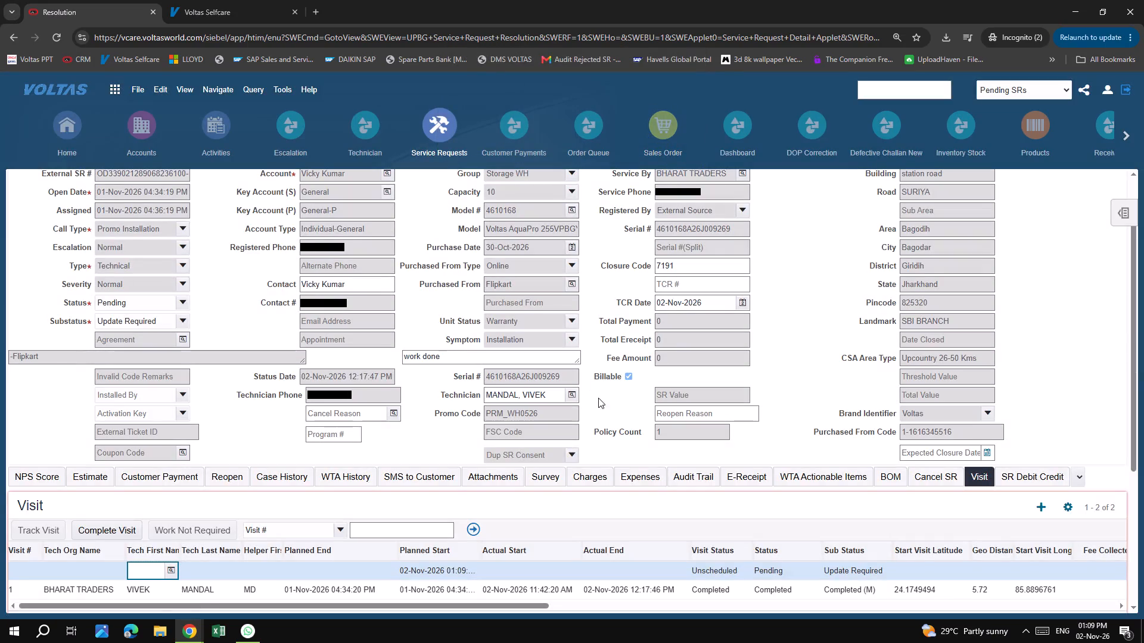
pyautogui.click(792, 573)
pyautogui.click(819, 569)
pyautogui.click(805, 555)
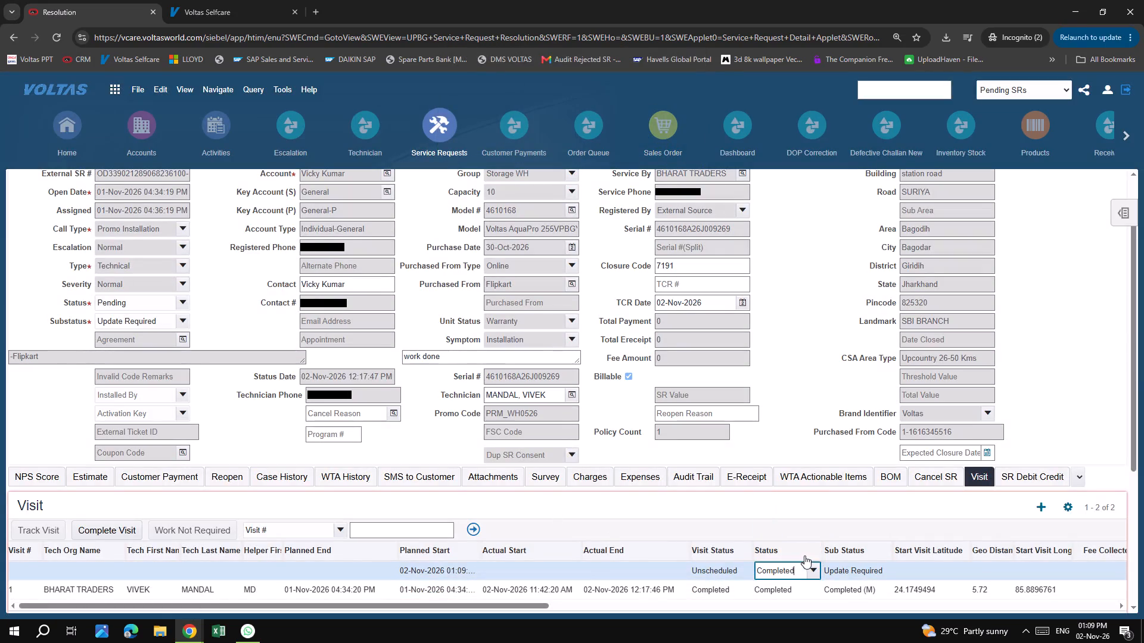
# Save the new visit and assign it the same technician as the first visit.
pyautogui.click(157, 569)
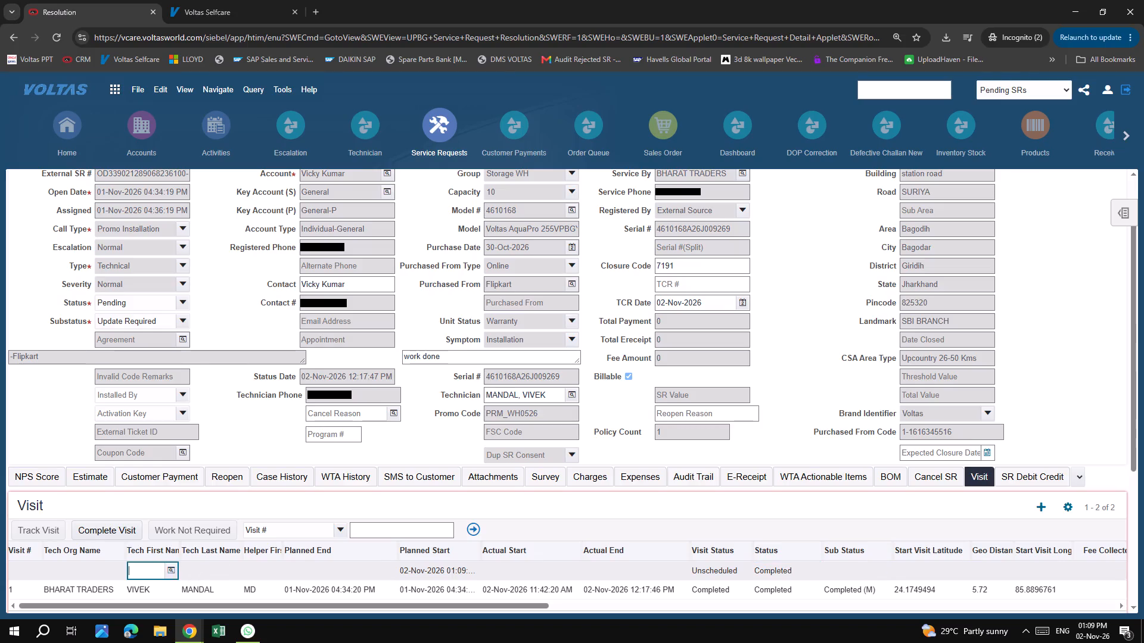
pyautogui.click(171, 568)
pyautogui.click(660, 136)
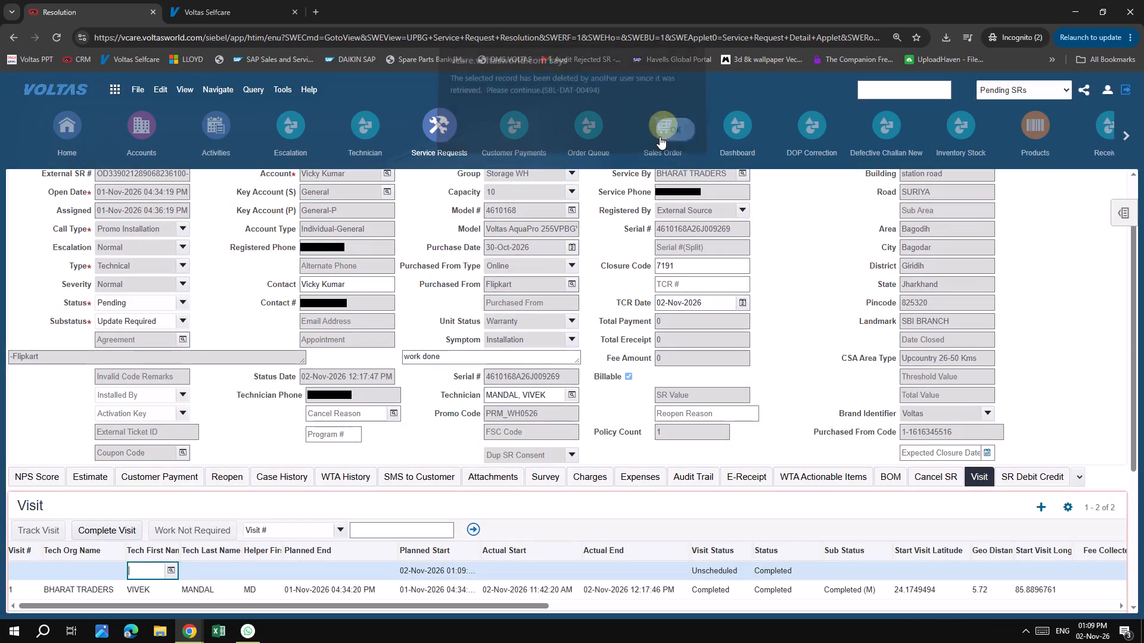
pyautogui.click(478, 524)
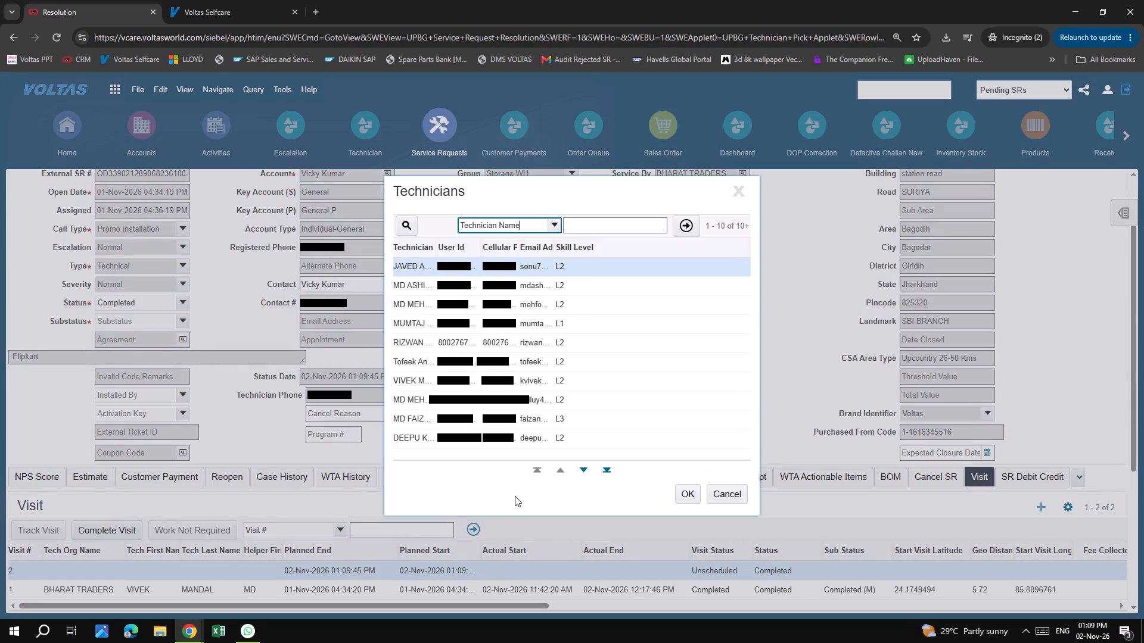
pyautogui.click(459, 376)
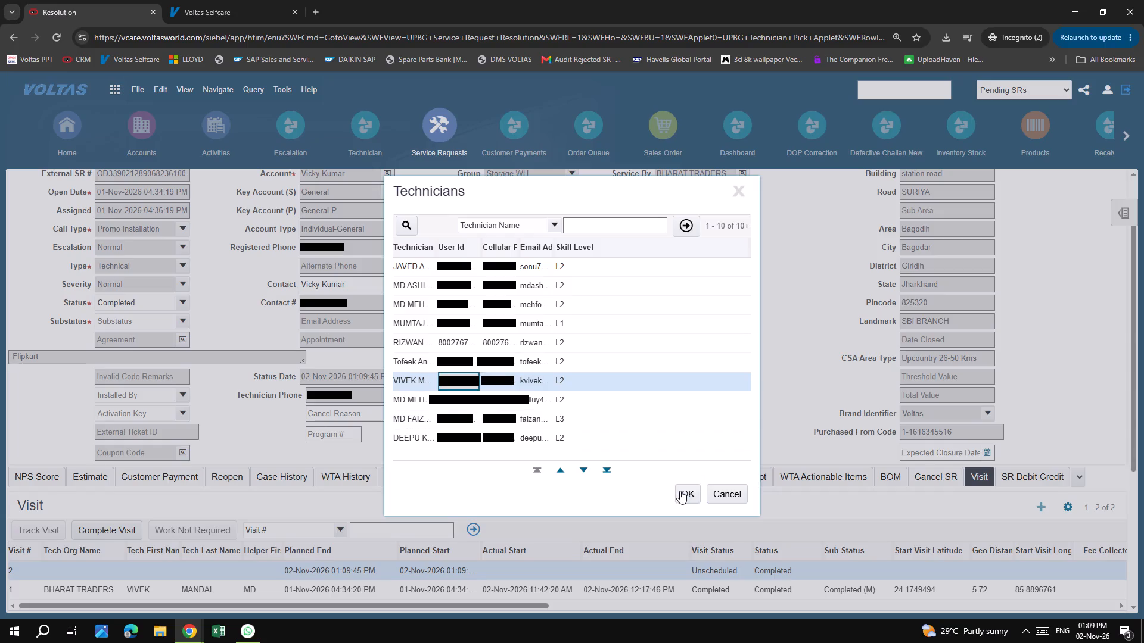
pyautogui.click(680, 491)
# Set the new visit's Actual Start to 02-Nov-2026 12:09:53 PM and Actual End to 02-Nov-2026 01:08:59 PM, and save it.
pyautogui.click(533, 556)
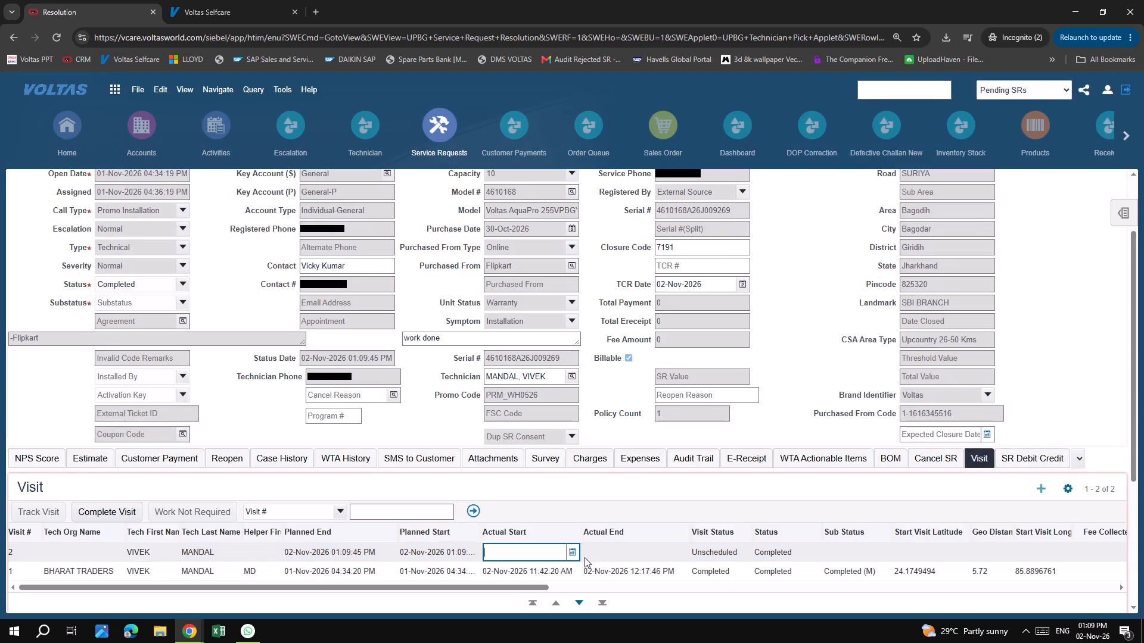
pyautogui.click(578, 554)
pyautogui.click(574, 549)
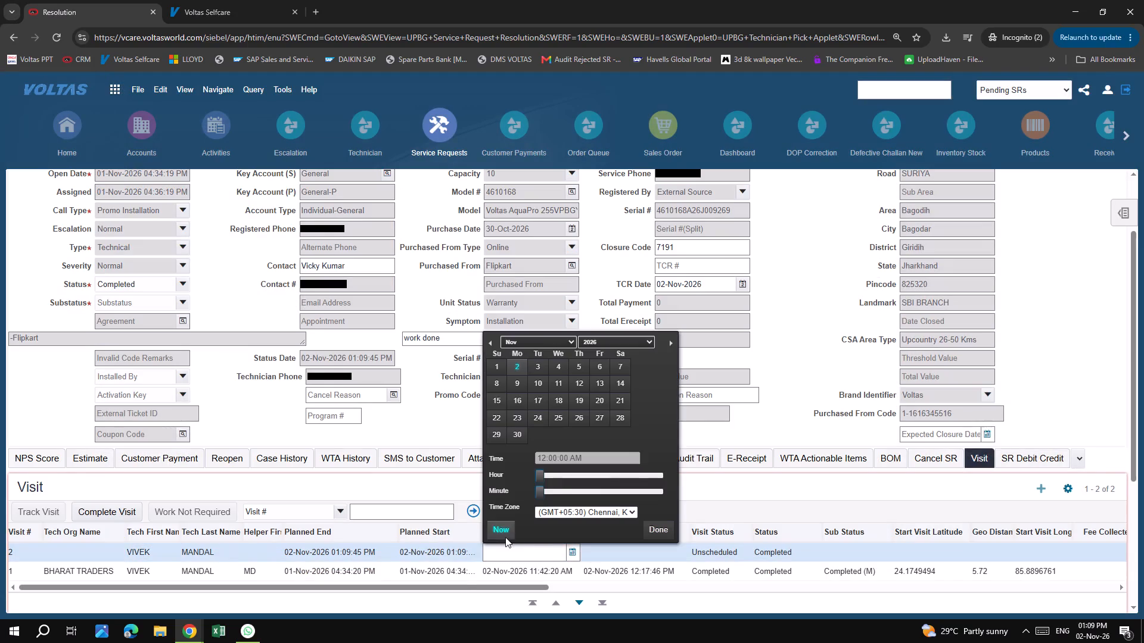
pyautogui.moveTo(501, 530); pyautogui.dragTo(507, 523)
pyautogui.click(610, 472)
pyautogui.press('Left')
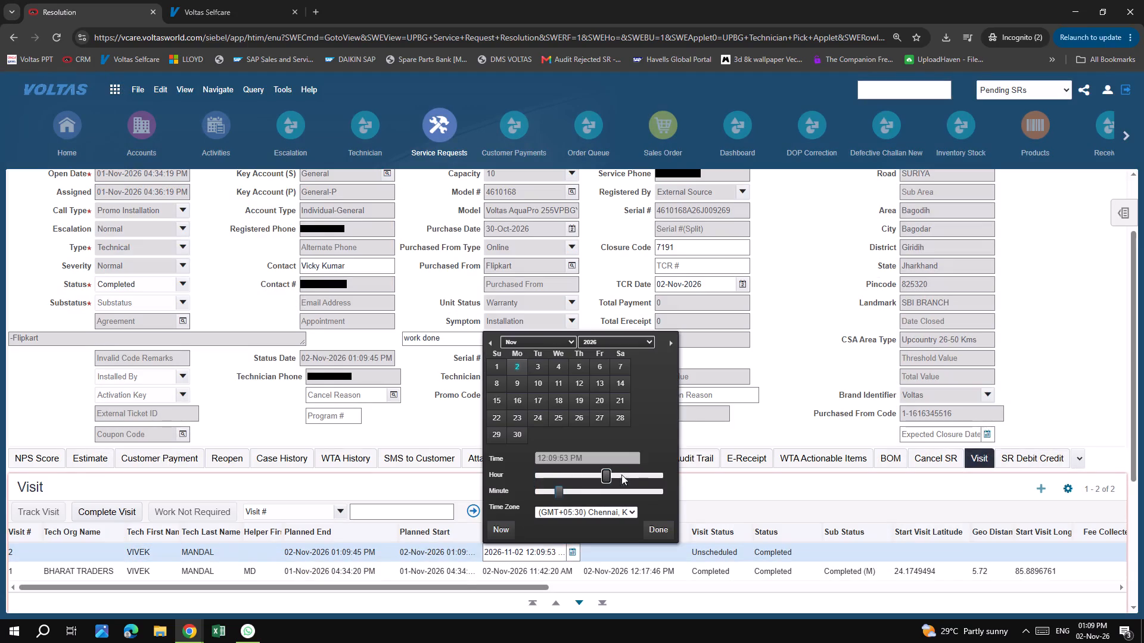
pyautogui.click(644, 526)
pyautogui.click(636, 549)
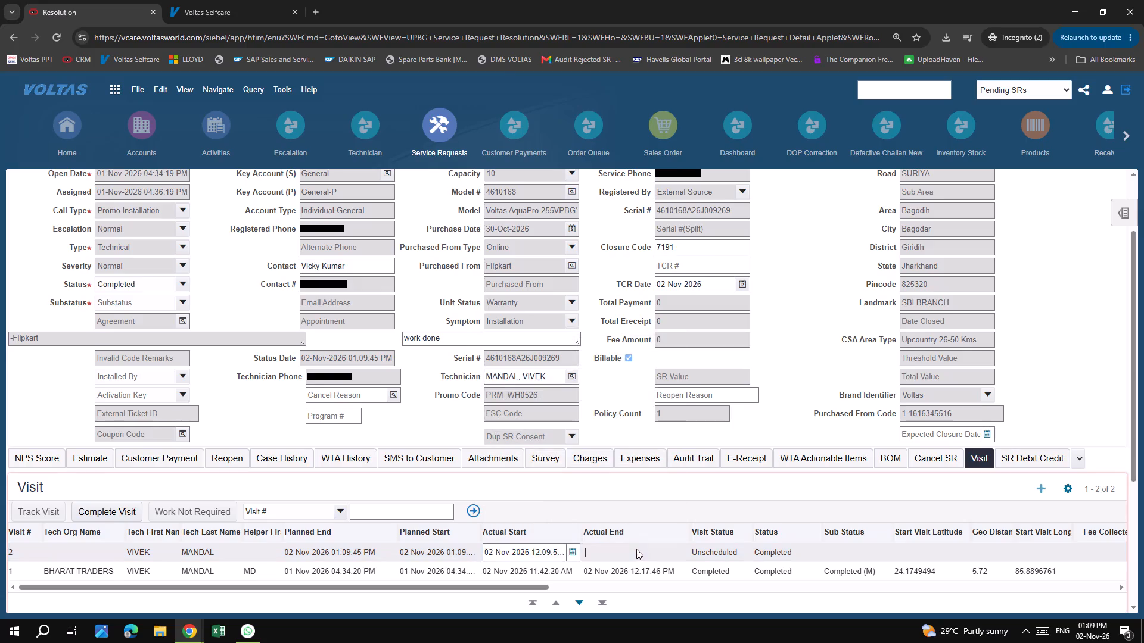
pyautogui.click(683, 555)
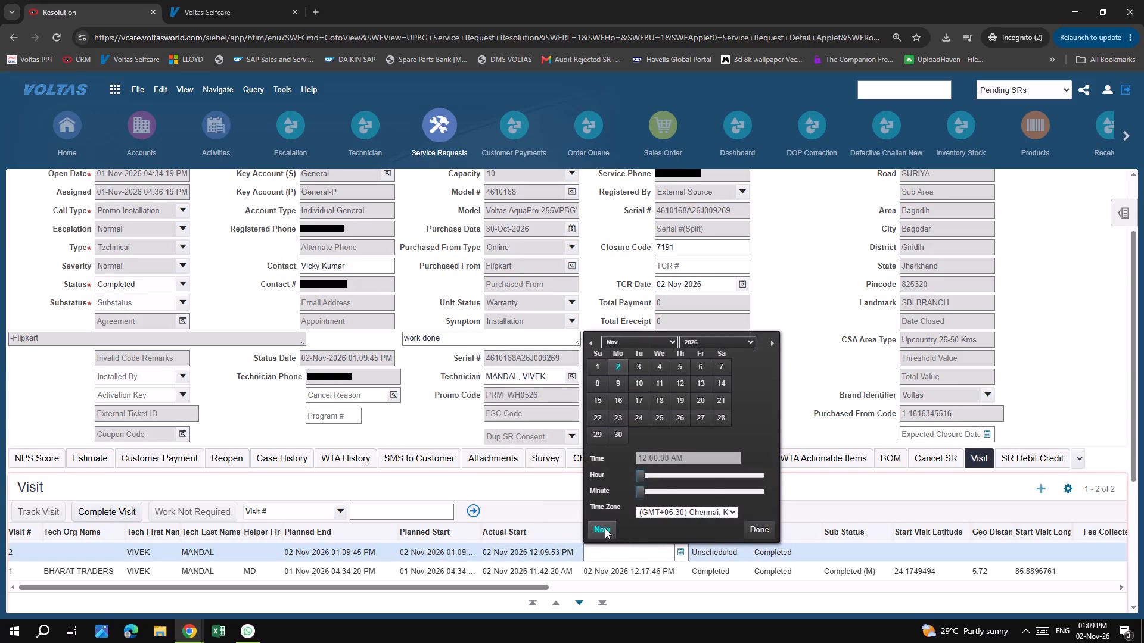
pyautogui.click(605, 528)
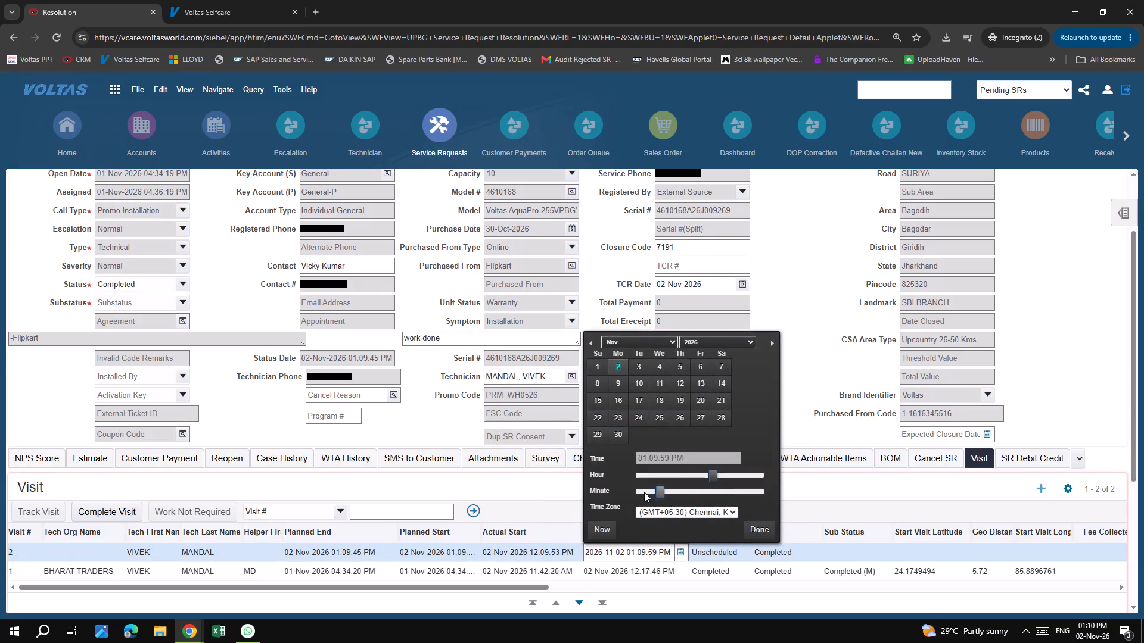
pyautogui.click(654, 491)
pyautogui.click(761, 534)
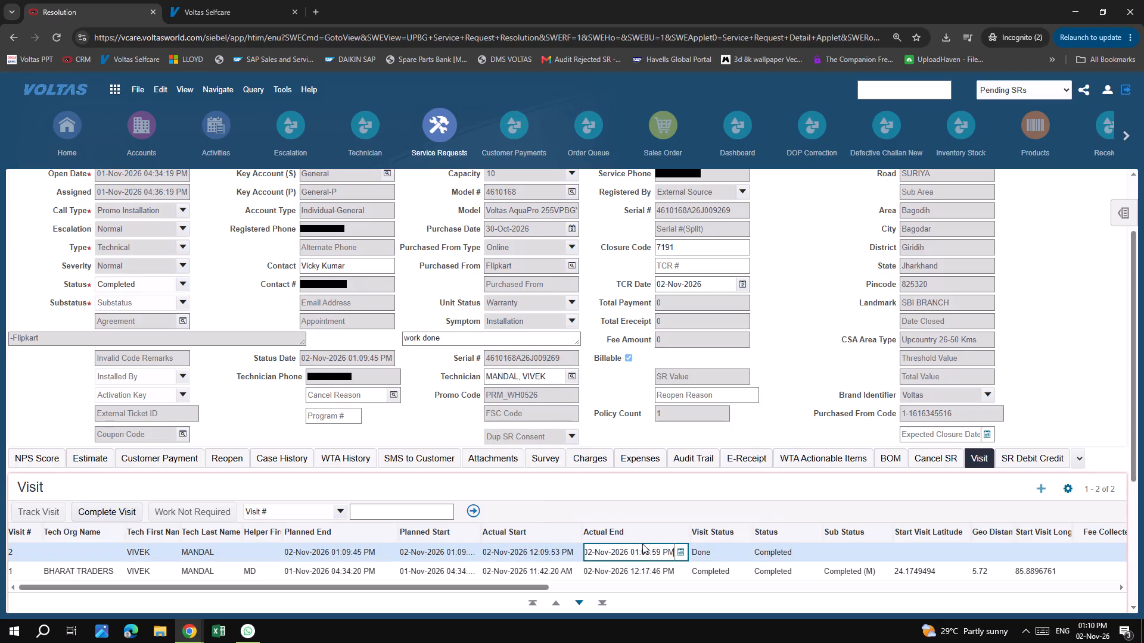
pyautogui.click(472, 514)
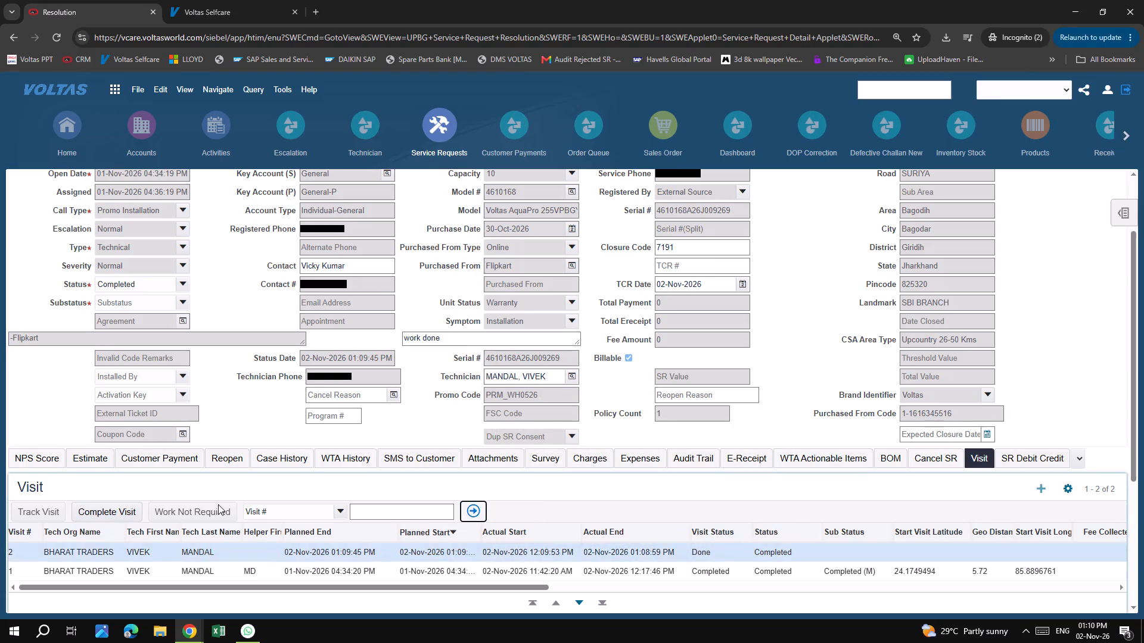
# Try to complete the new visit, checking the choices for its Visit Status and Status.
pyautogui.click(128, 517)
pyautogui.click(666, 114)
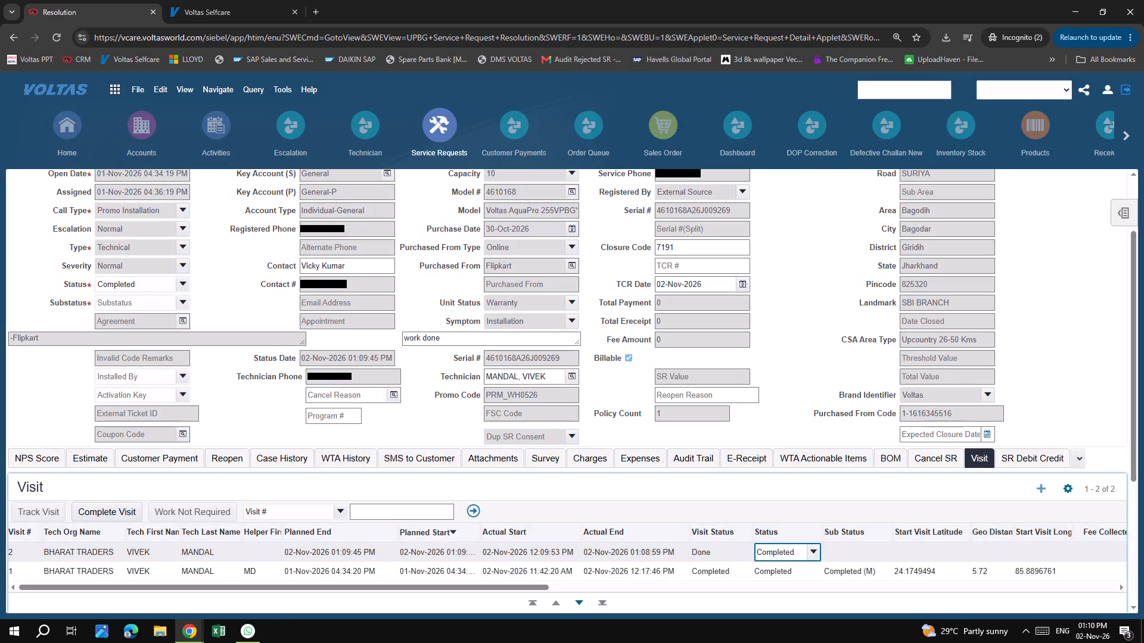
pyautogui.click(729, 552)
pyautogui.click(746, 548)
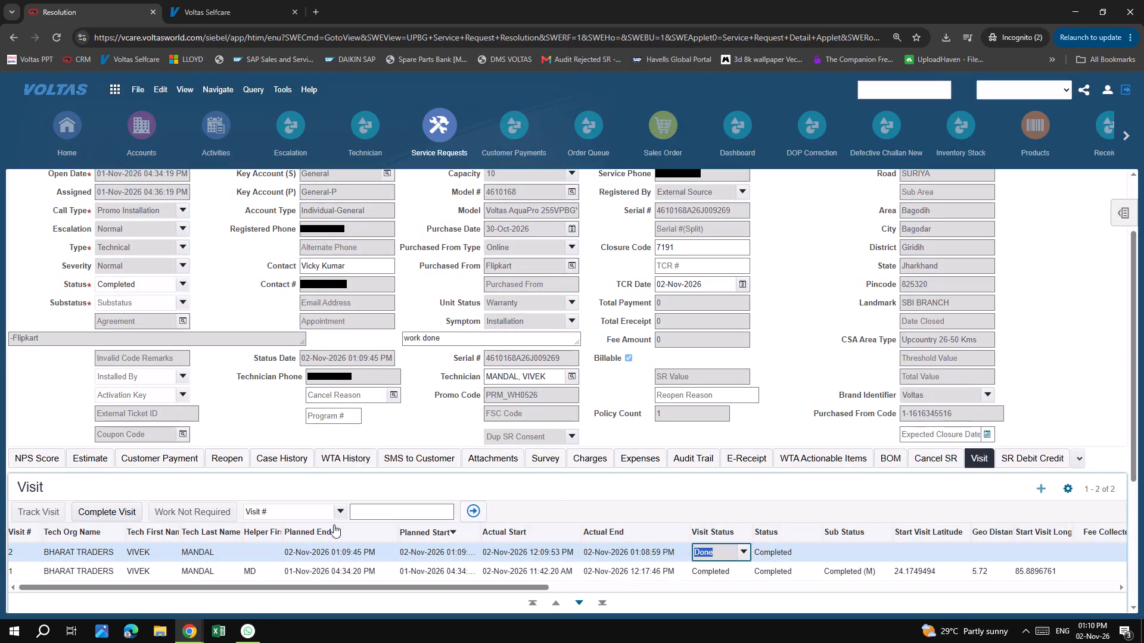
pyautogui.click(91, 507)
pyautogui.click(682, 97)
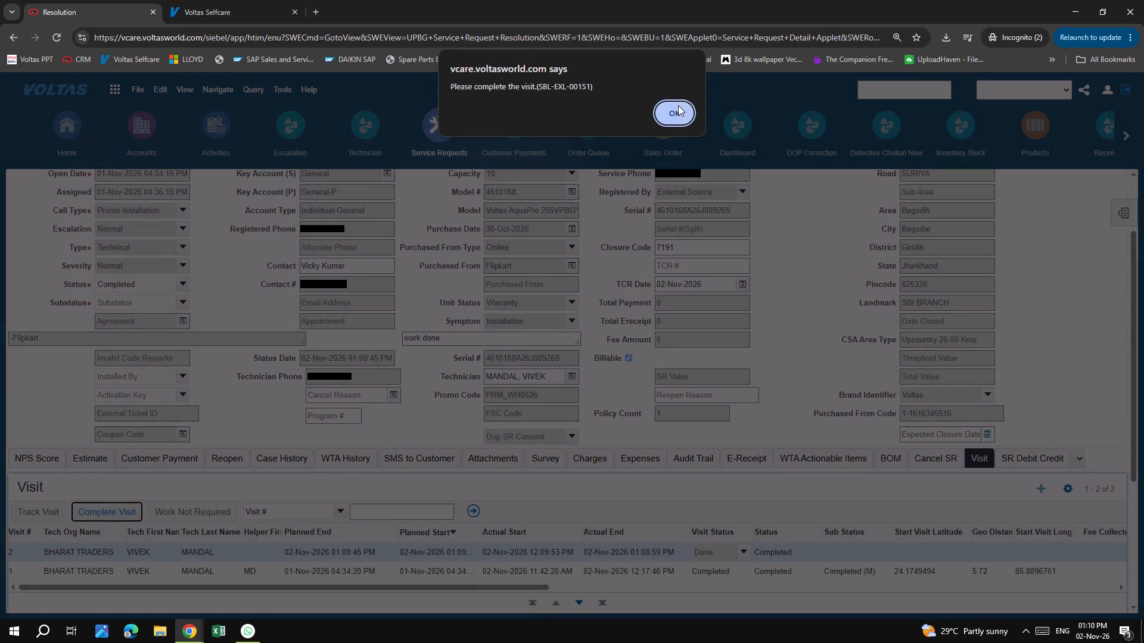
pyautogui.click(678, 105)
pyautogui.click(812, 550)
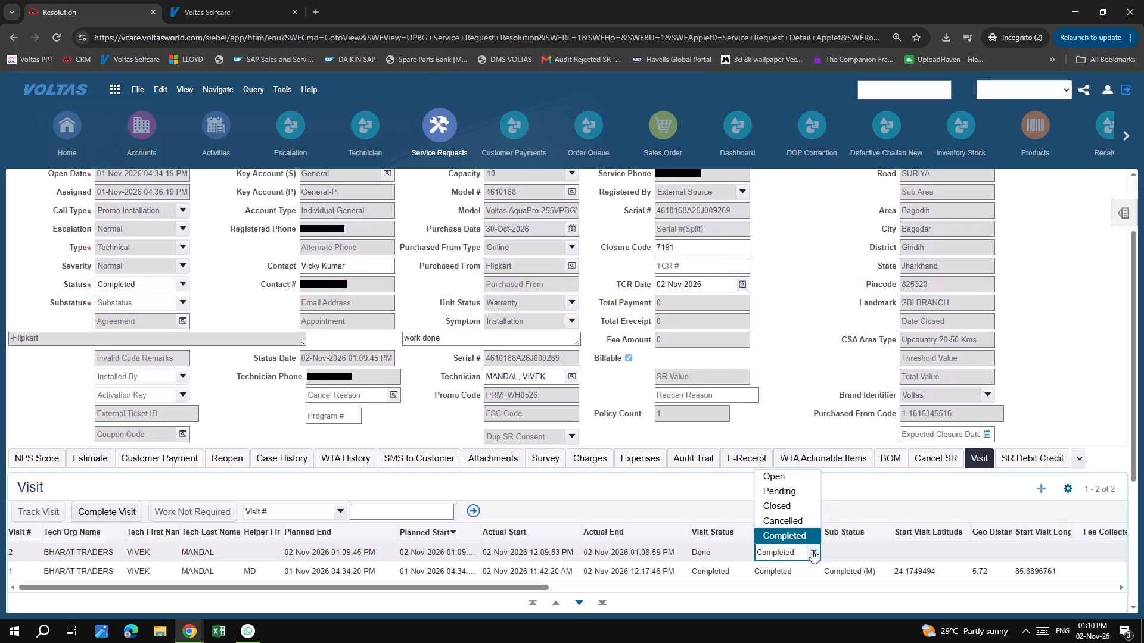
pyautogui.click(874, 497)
# Add a resolution record with Fault Group Installation and Fault Found Installation Required, and save it.
pyautogui.scroll(-6, 484, 494)
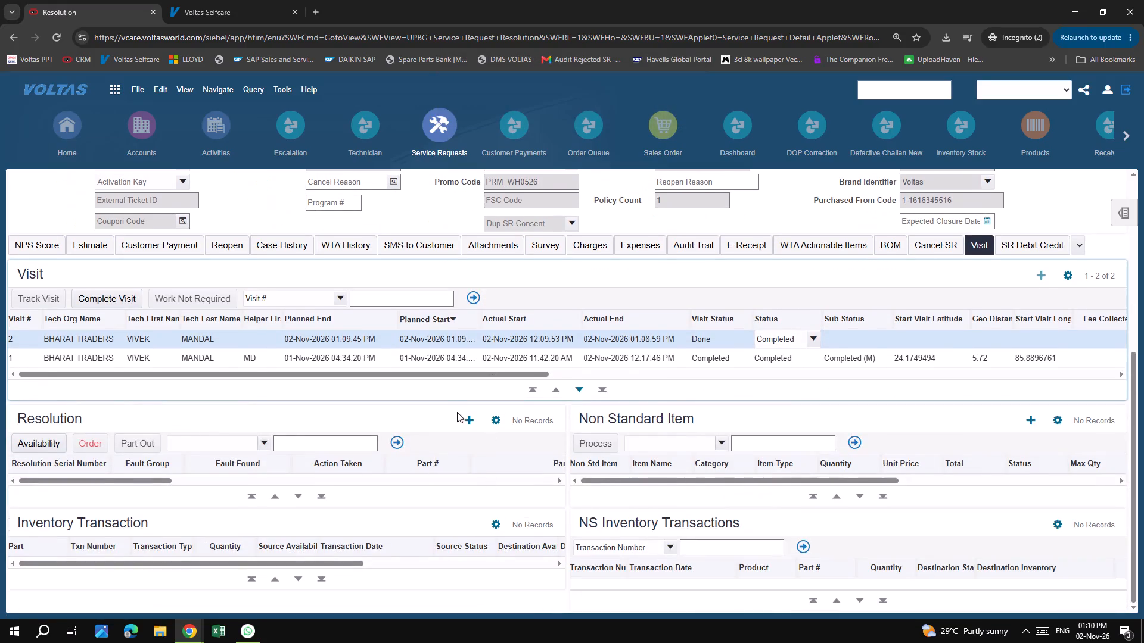
pyautogui.click(462, 423)
pyautogui.click(145, 483)
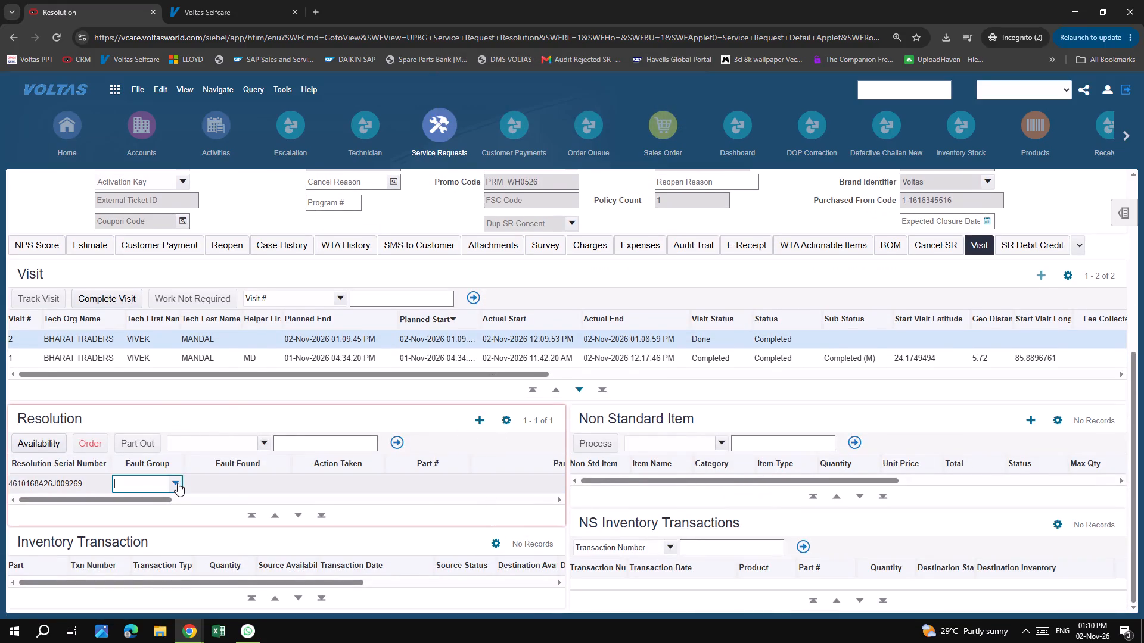
pyautogui.click(178, 483)
pyautogui.click(185, 372)
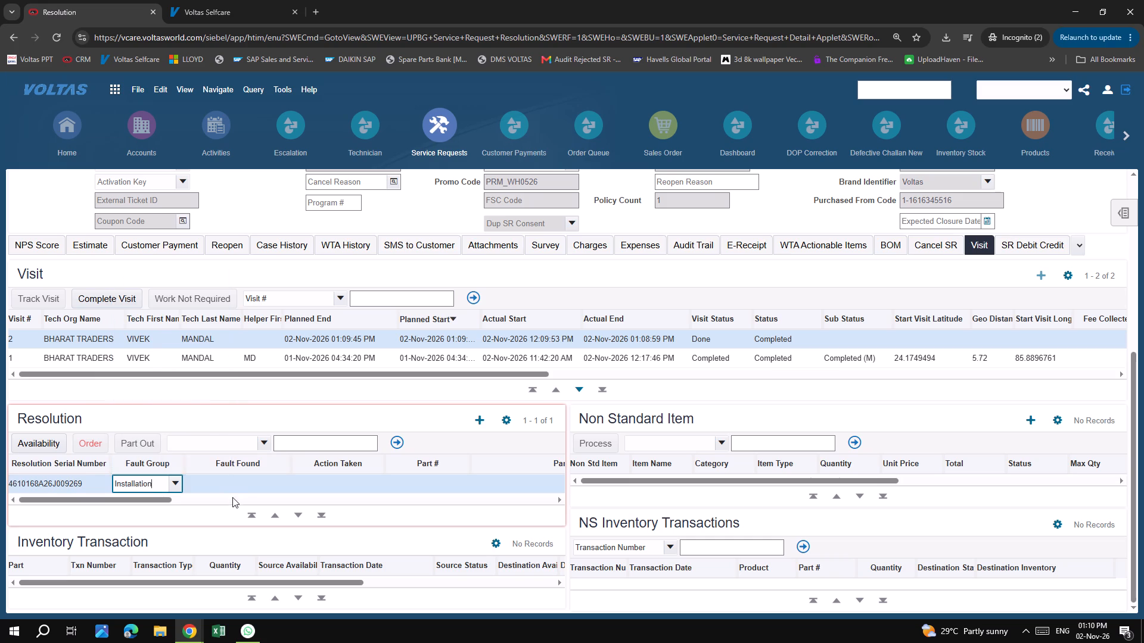
pyautogui.click(247, 484)
pyautogui.click(279, 485)
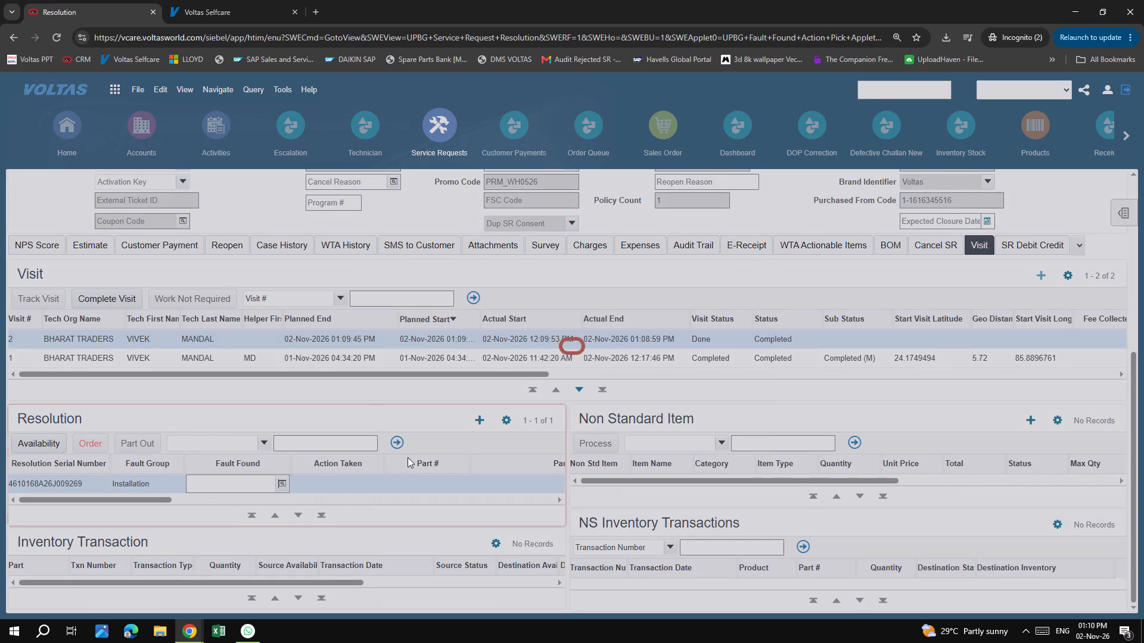
pyautogui.click(462, 355)
pyautogui.click(683, 429)
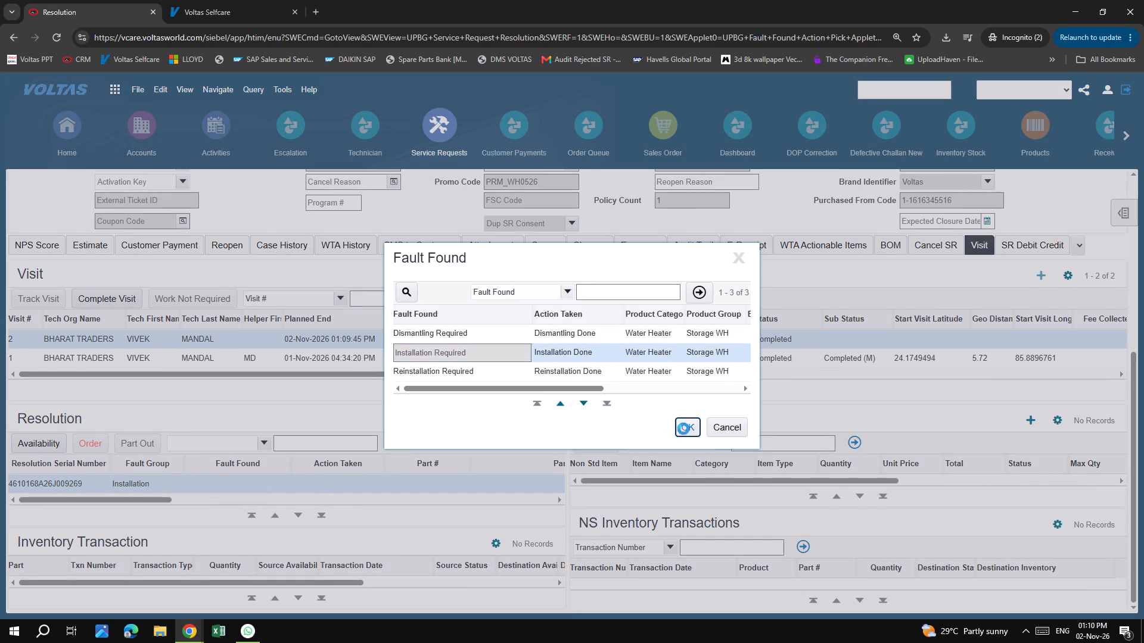
pyautogui.click(391, 445)
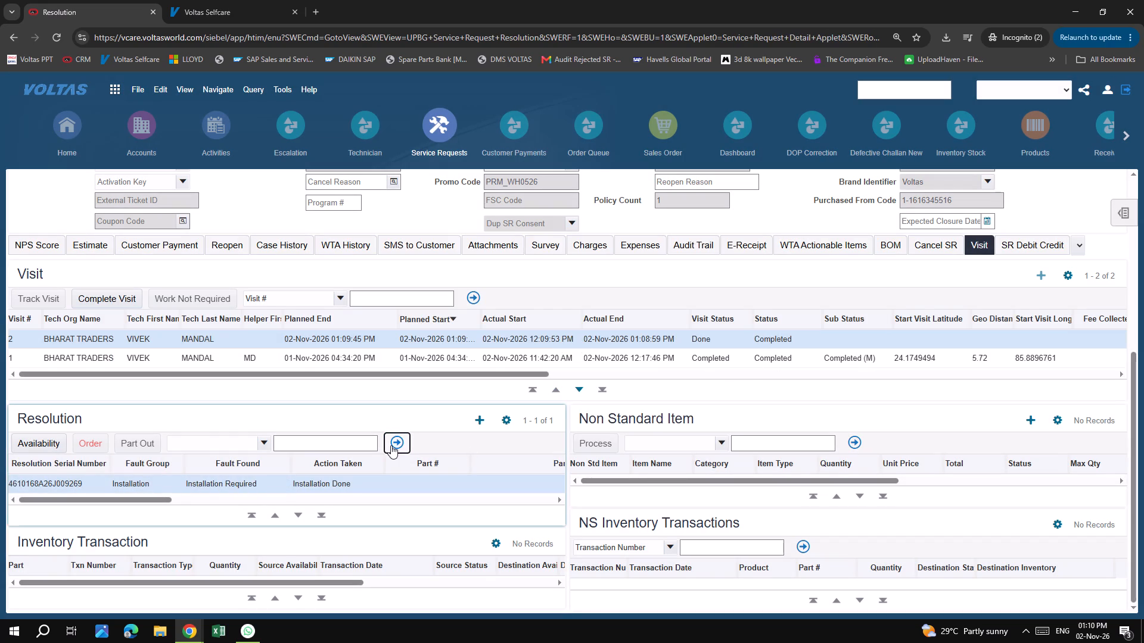
# Complete the new visit.
pyautogui.click(101, 300)
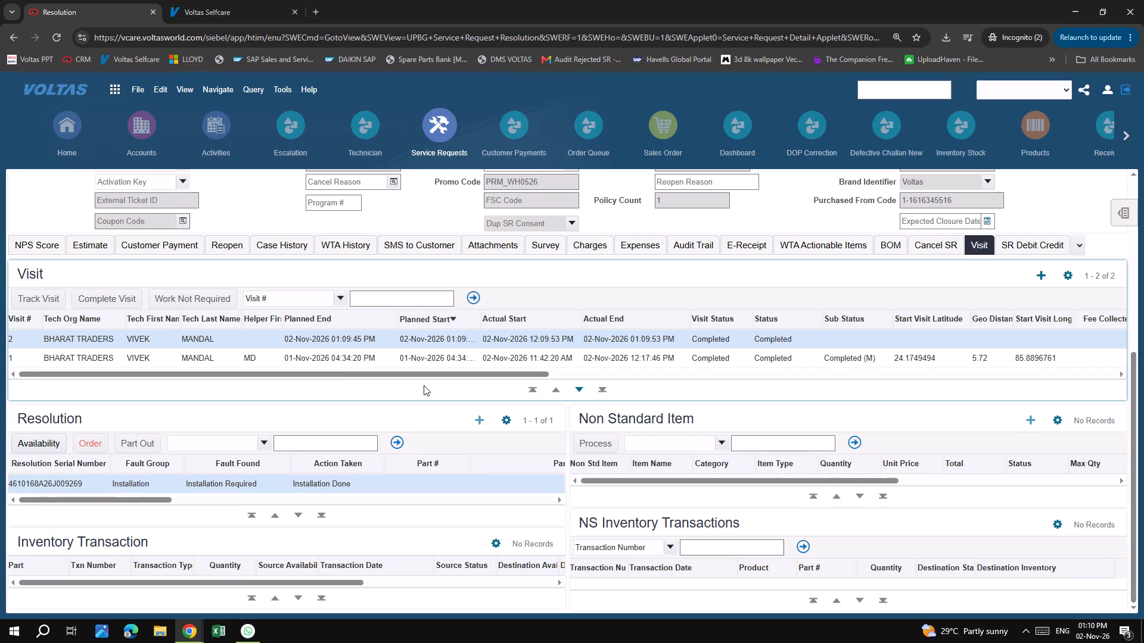
# Copy the request's SR number.
pyautogui.scroll(10, 240, 398)
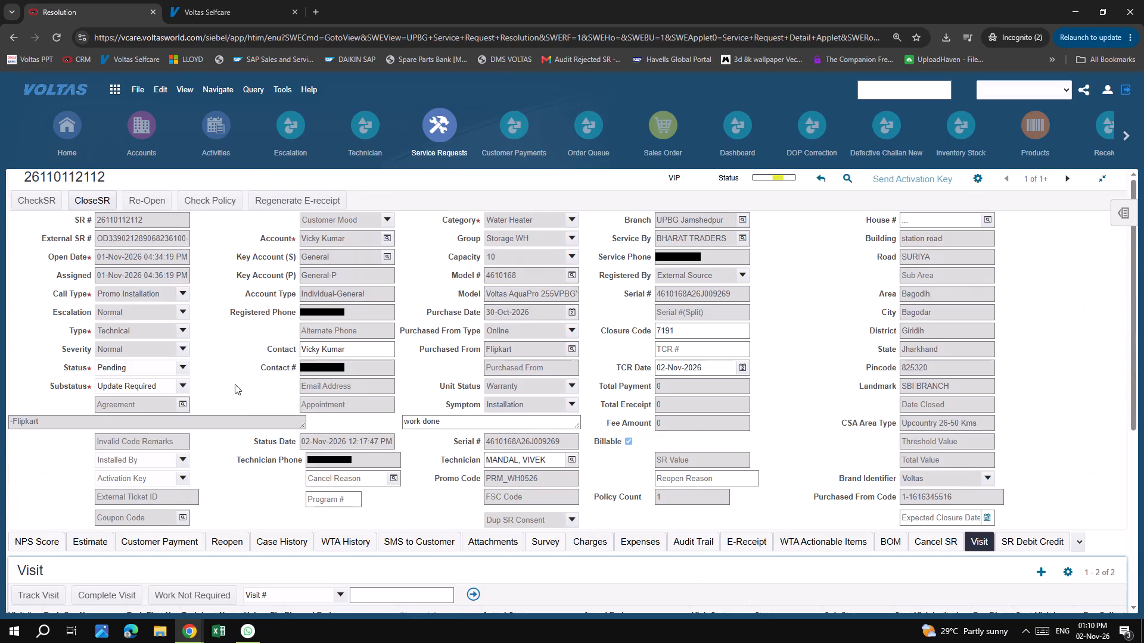
pyautogui.doubleClick(162, 229)
pyautogui.hotkey('ctrl', 'c')
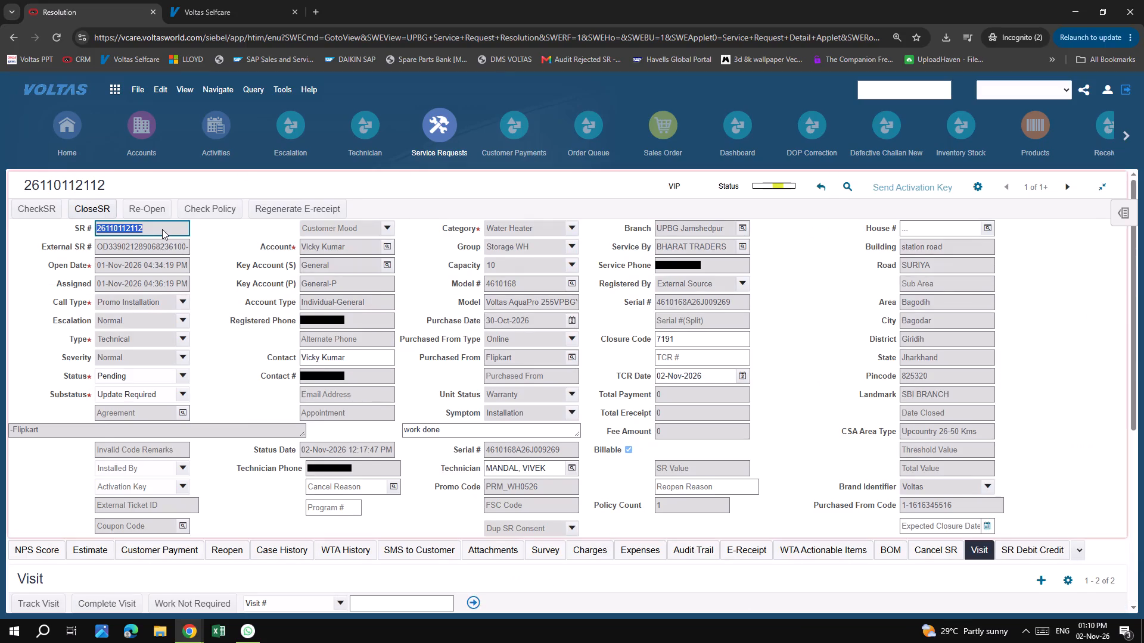
pyautogui.hotkey('ctrl', 'c')
pyautogui.hotkey('ctrl', 'c')
pyautogui.hotkey('ctrl', 'c')
pyautogui.click(421, 287)
pyautogui.scroll(-7, 422, 292)
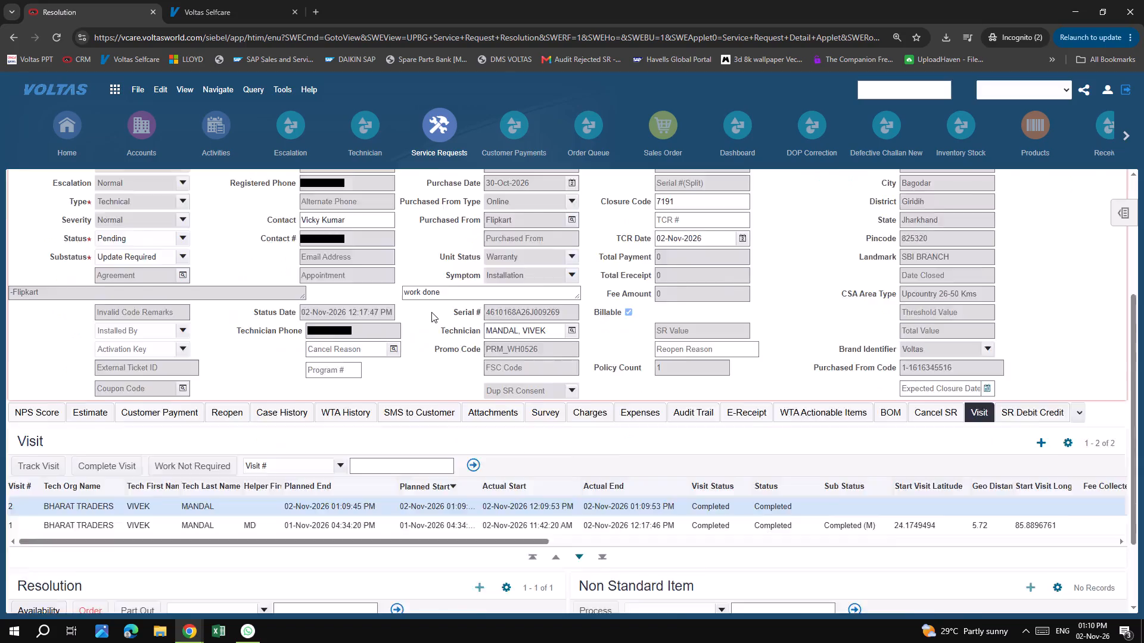
pyautogui.scroll(5, 402, 382)
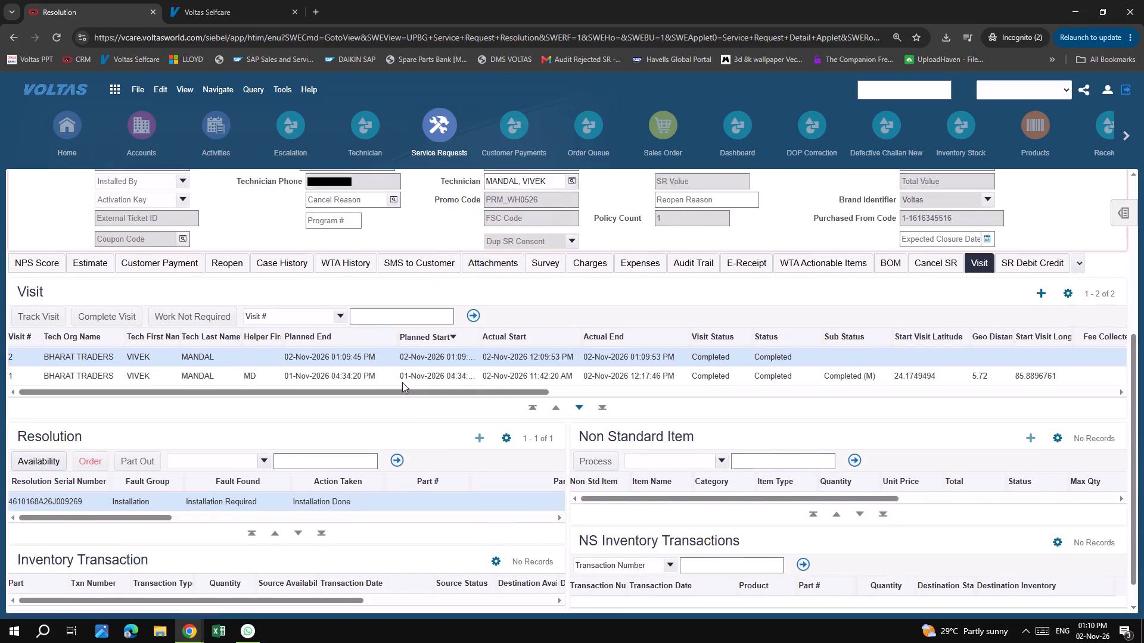
pyautogui.scroll(5, 402, 382)
pyautogui.click(91, 205)
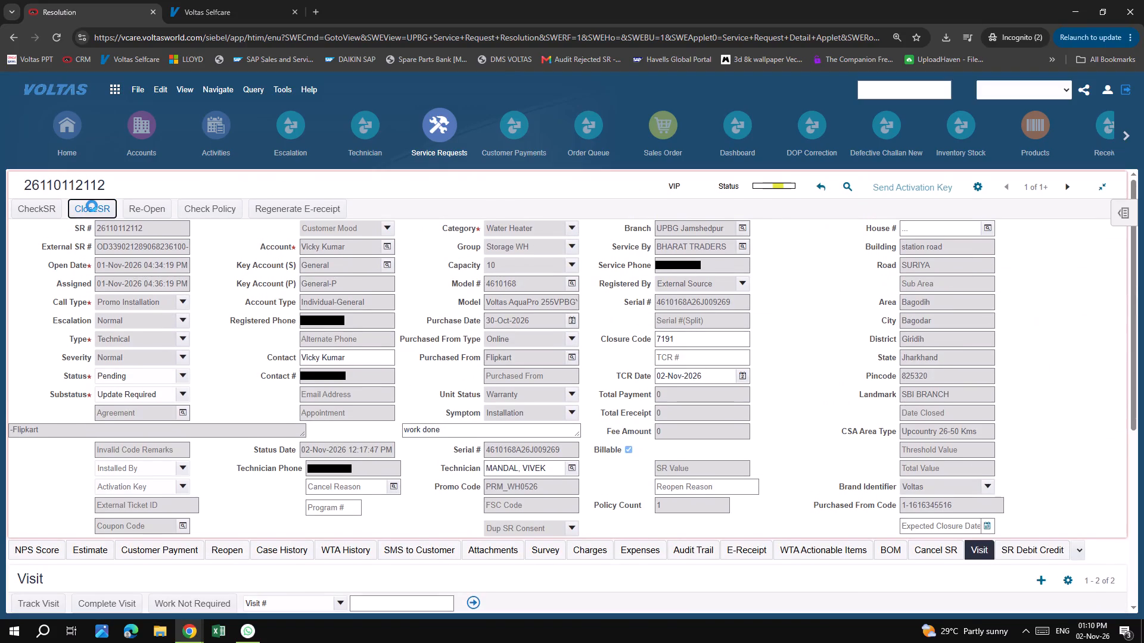
pyautogui.click(856, 183)
pyautogui.hotkey('ctrl', 'v')
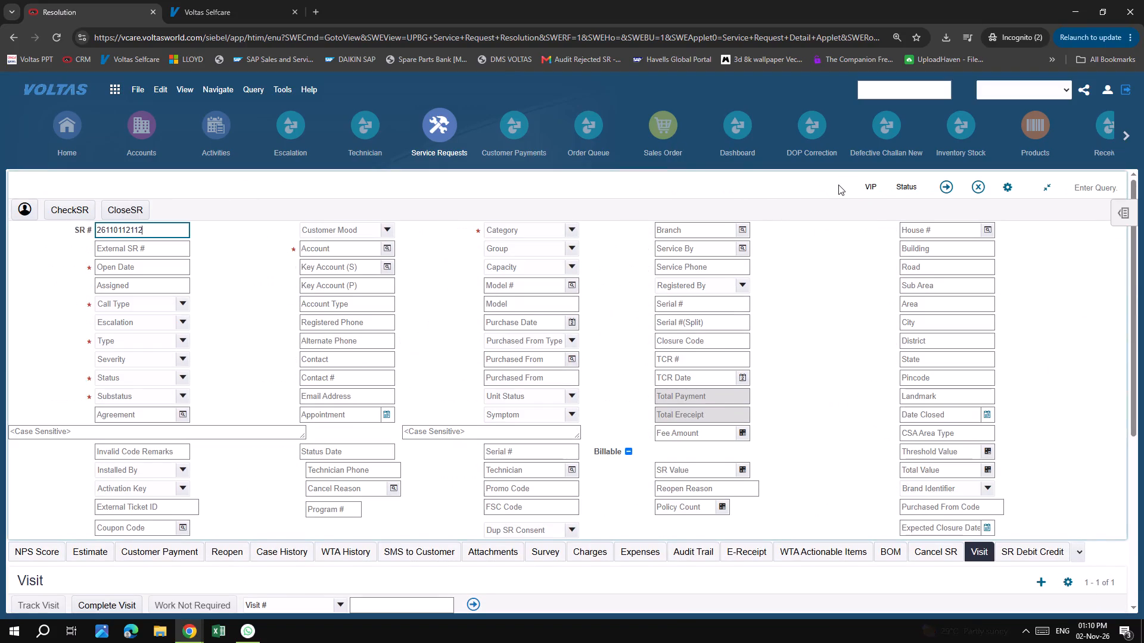
pyautogui.press('Return')
pyautogui.scroll(-6, 706, 319)
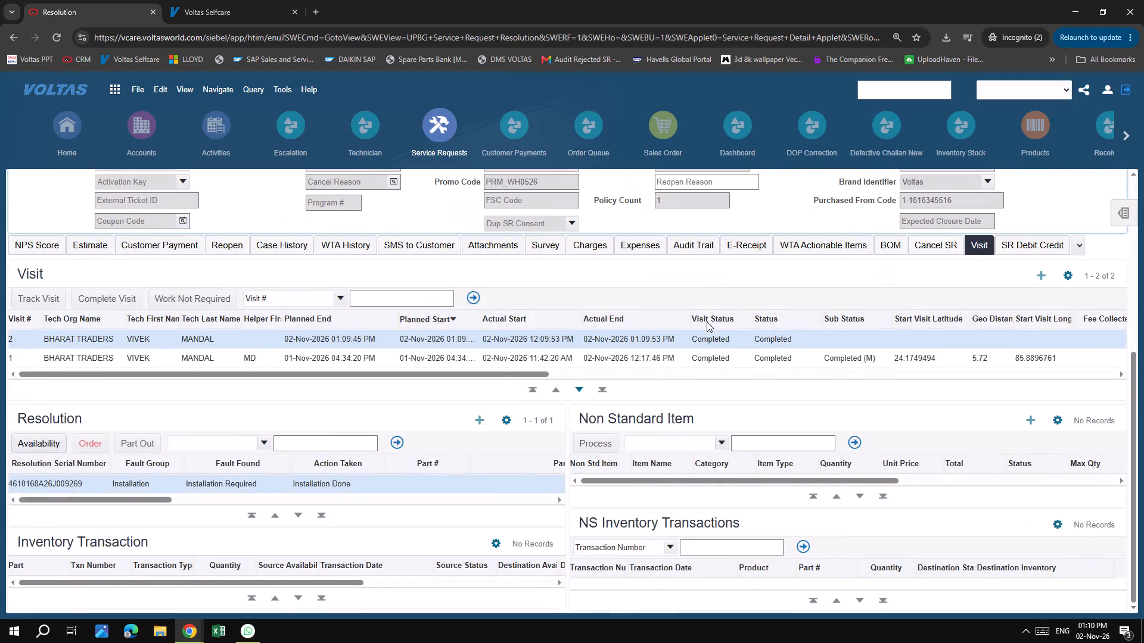
pyautogui.click(486, 358)
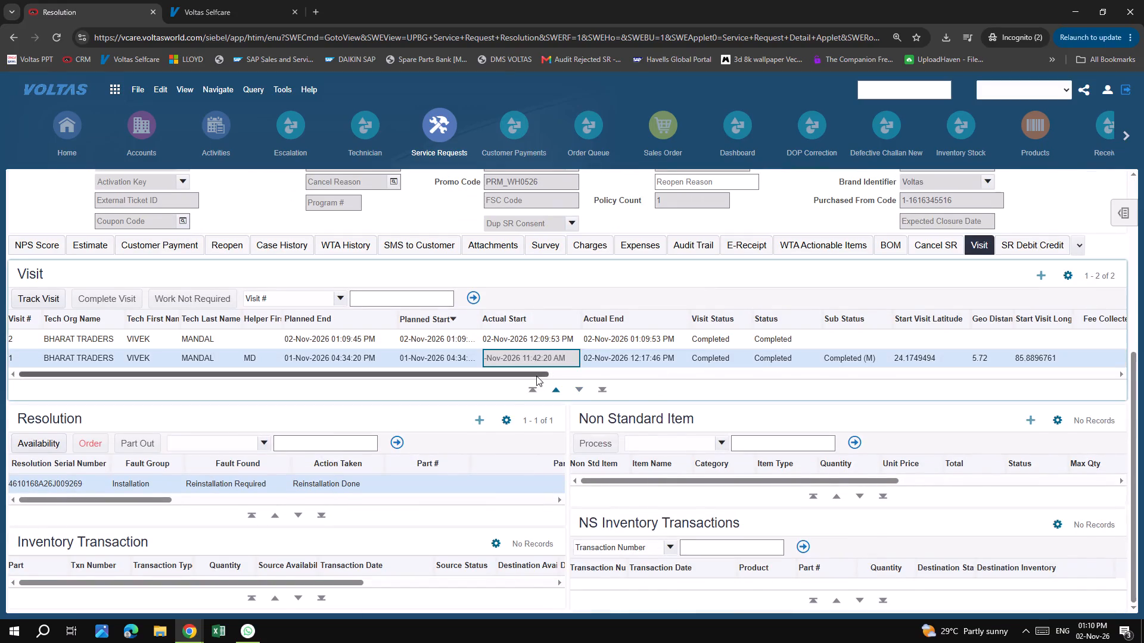
pyautogui.scroll(12, 489, 271)
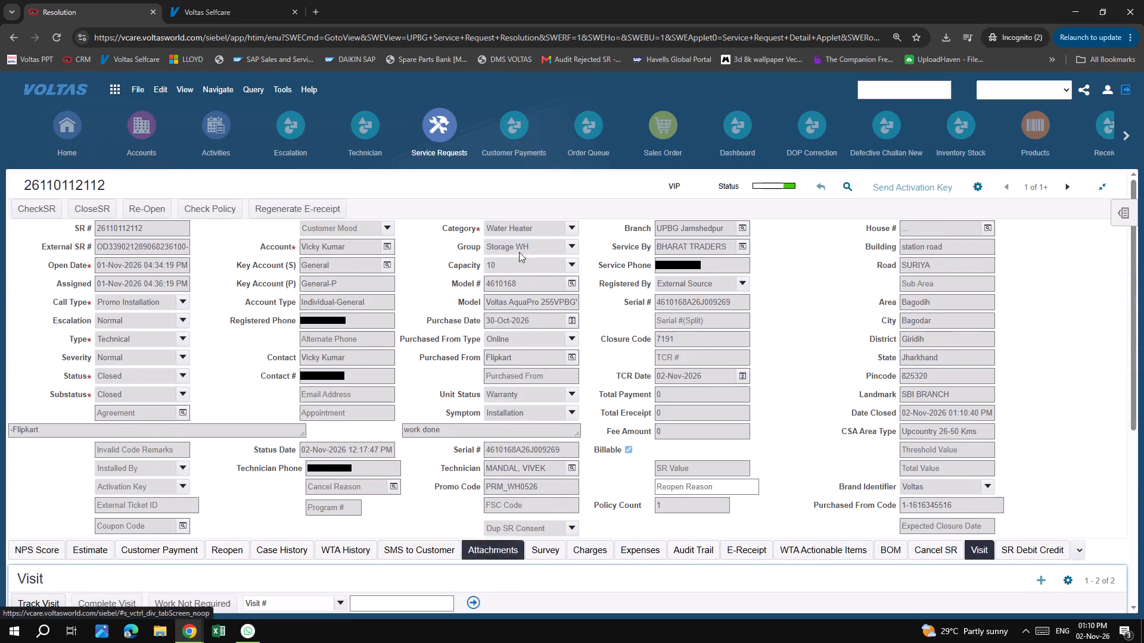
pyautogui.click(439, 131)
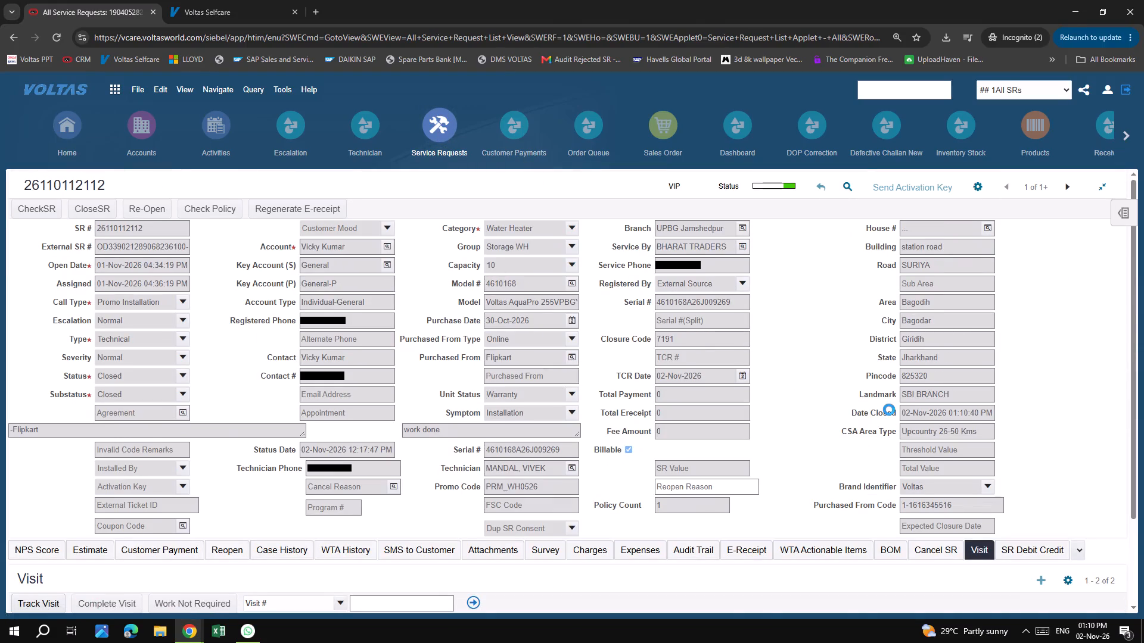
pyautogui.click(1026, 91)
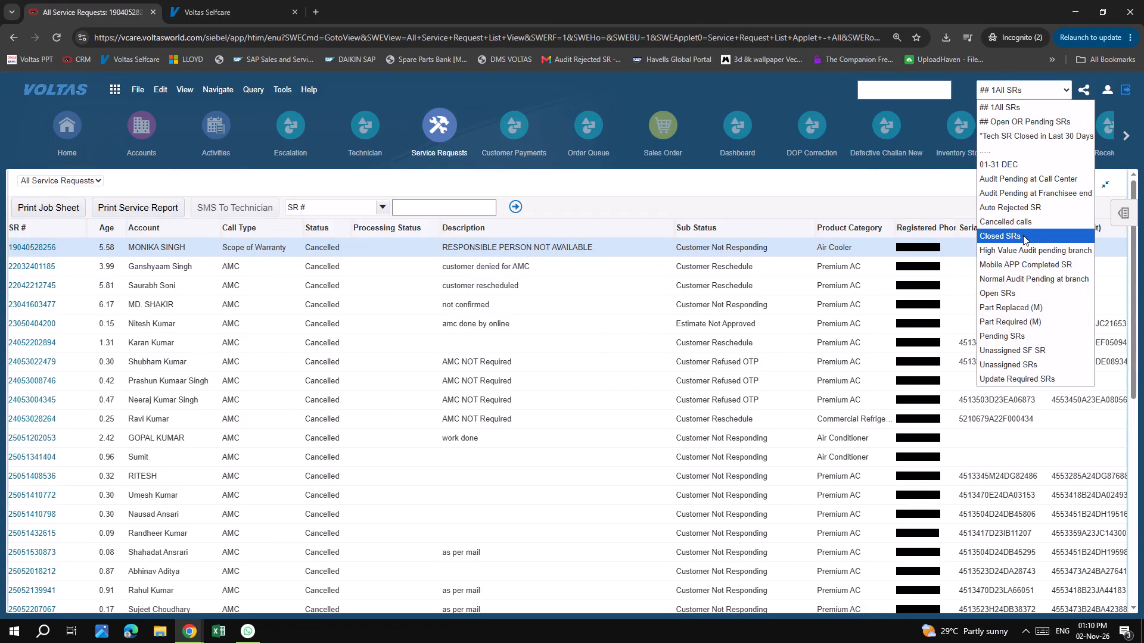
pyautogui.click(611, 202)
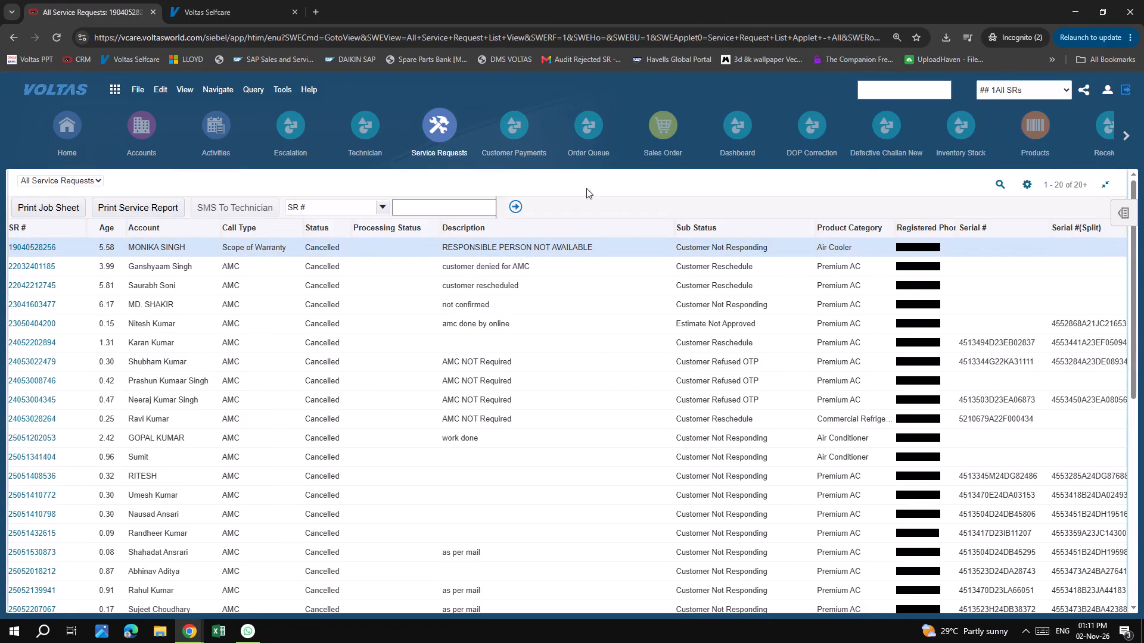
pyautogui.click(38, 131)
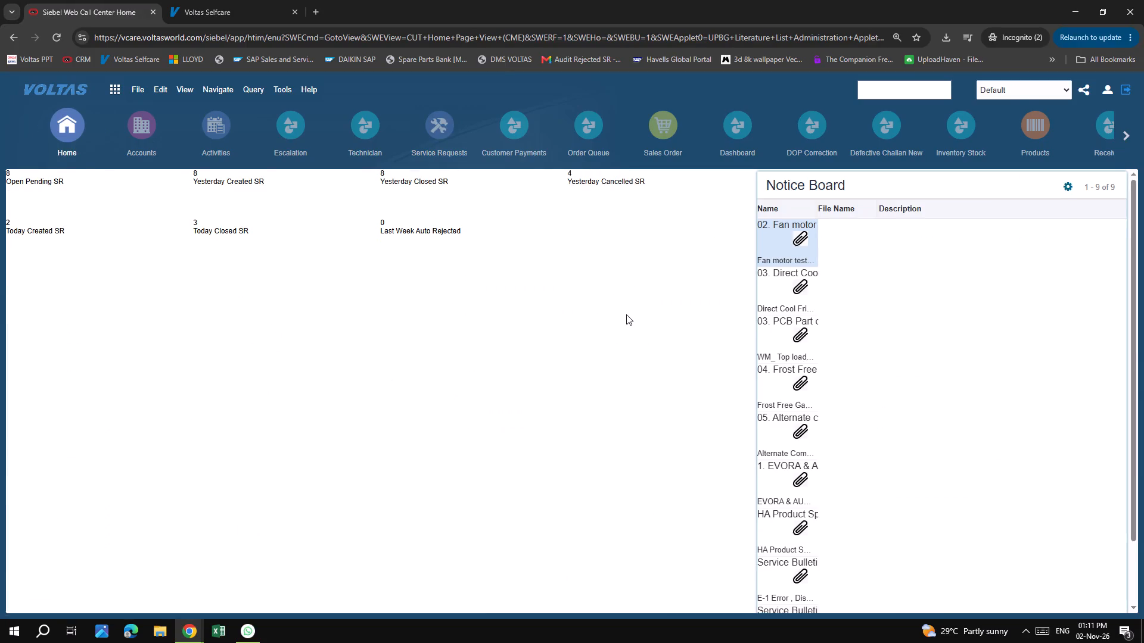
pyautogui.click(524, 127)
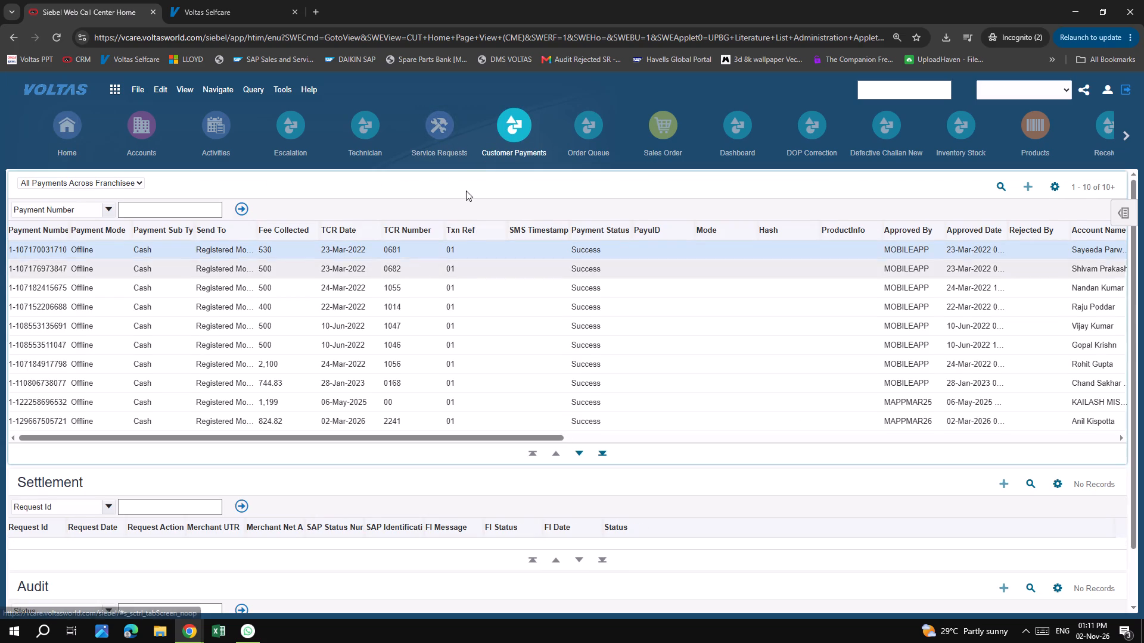
# List the Open SRs among all service requests and sort them by SR number in descending order.
pyautogui.click(447, 121)
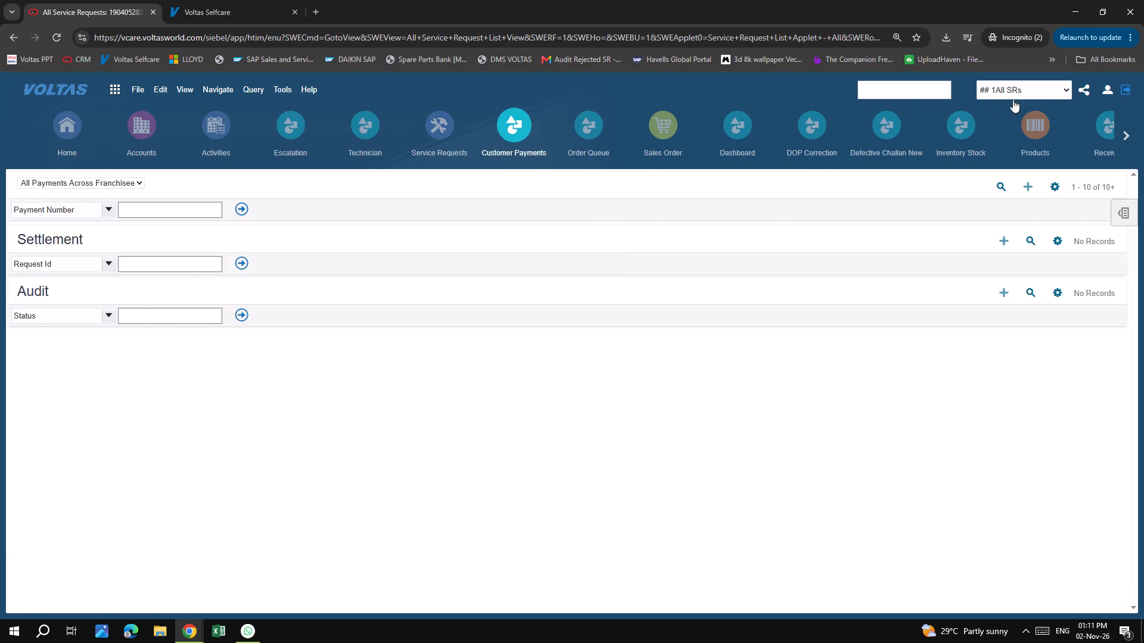
pyautogui.click(1042, 84)
pyautogui.click(1042, 84)
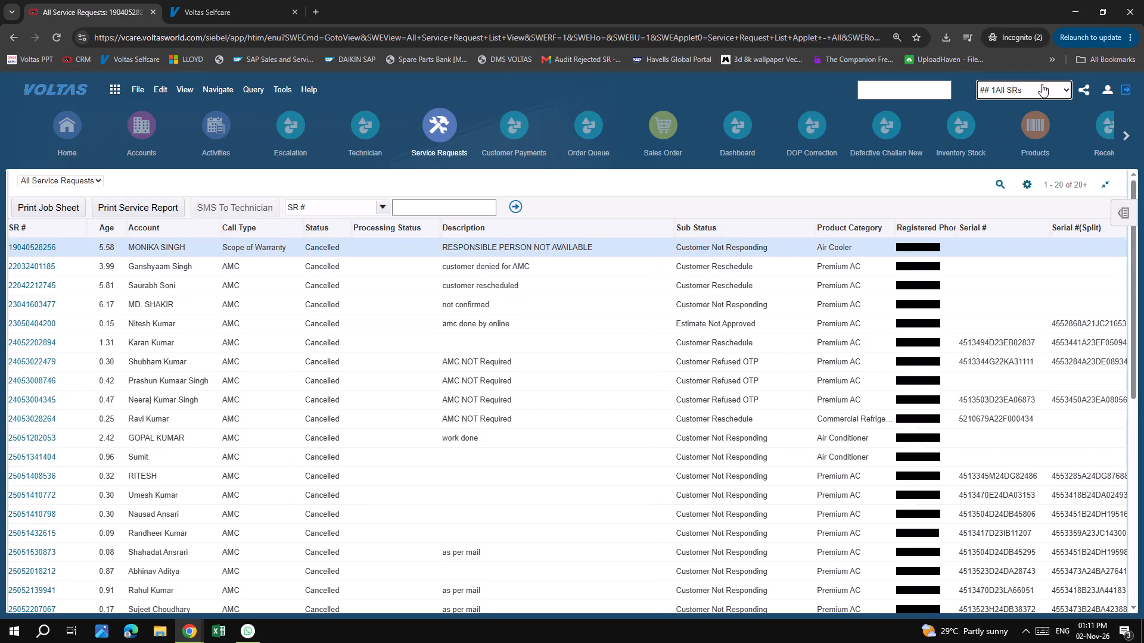
pyautogui.click(1042, 84)
pyautogui.click(1009, 294)
pyautogui.click(32, 224)
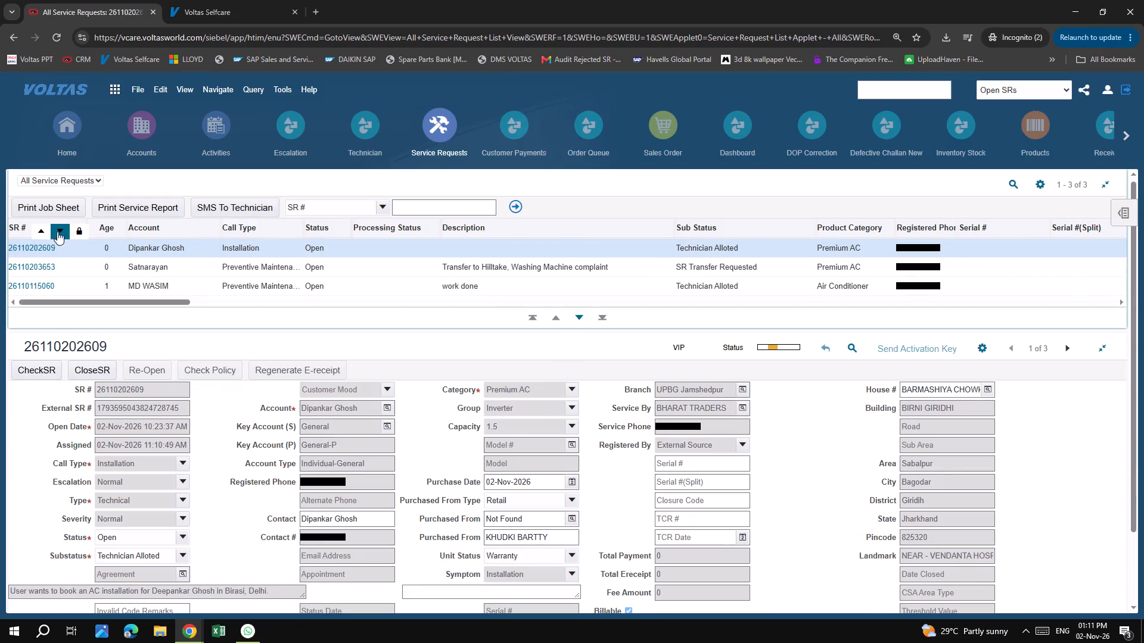
pyautogui.click(57, 232)
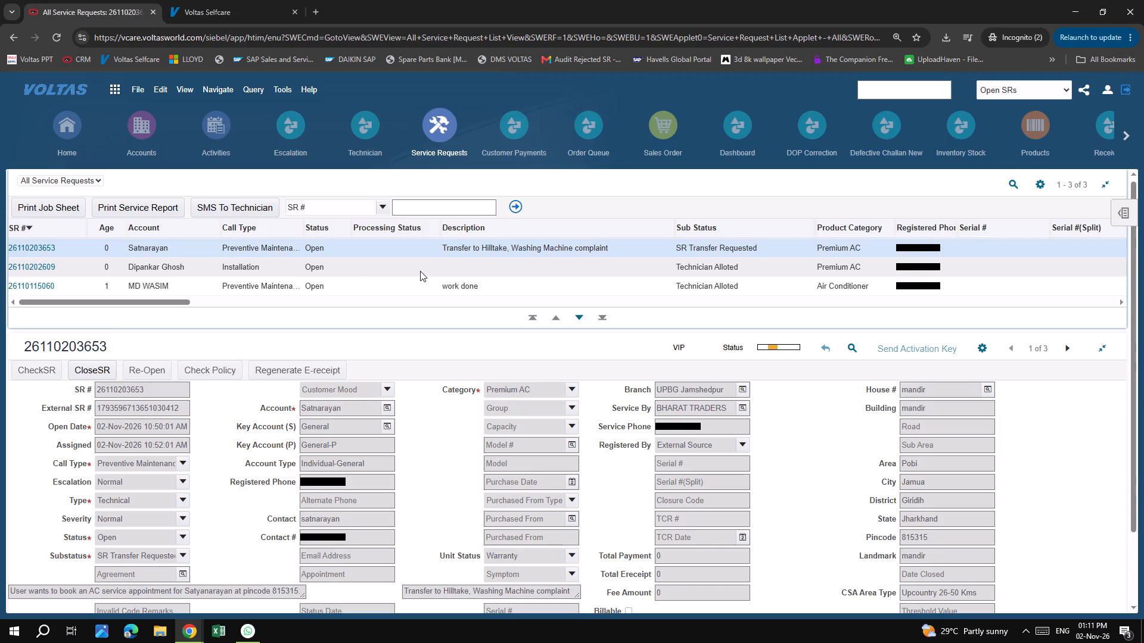
# Close the Voltas Selfcare profile page and return to the service request list.
pyautogui.click(265, 21)
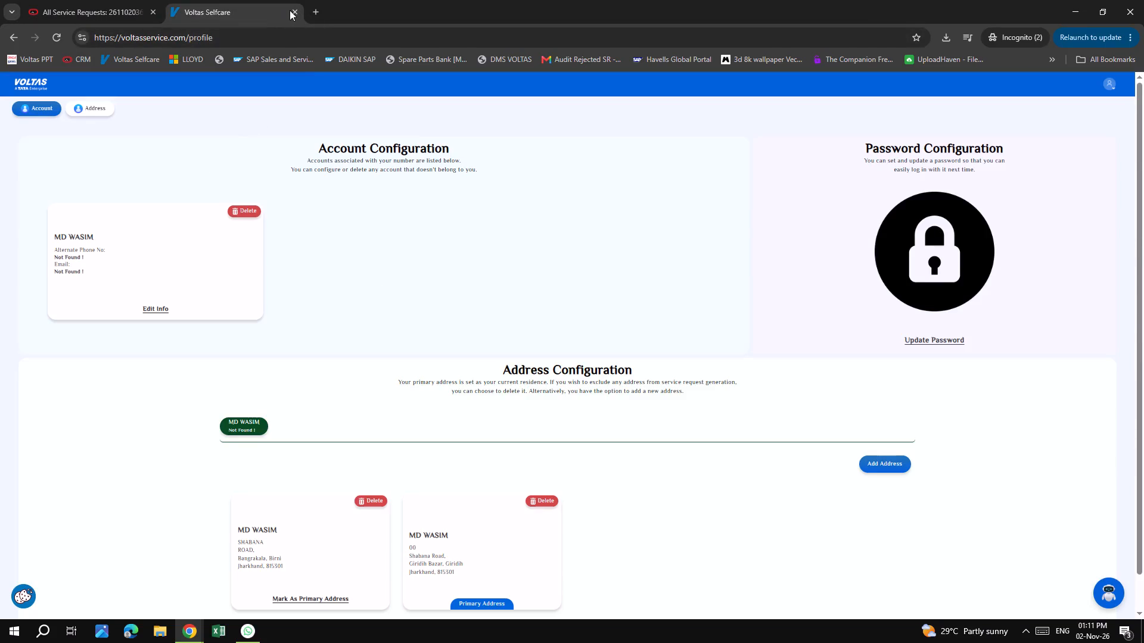
pyautogui.click(290, 10)
pyautogui.click(293, 10)
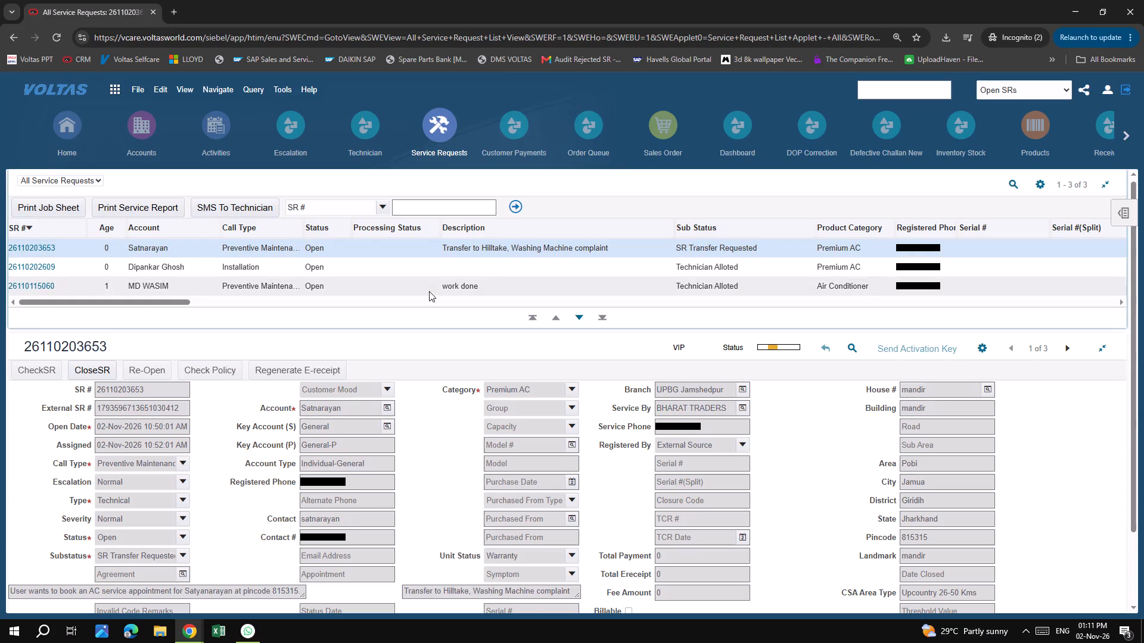
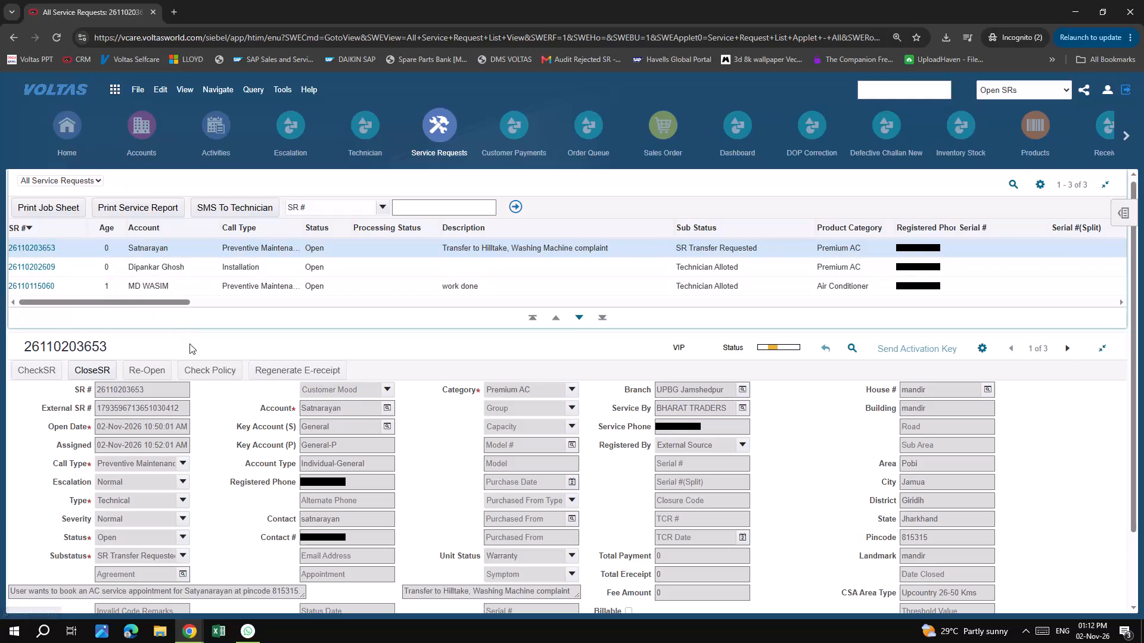
# Refresh the service request list, check the franchisee SR Transfer requests through the site map, and return to Service Requests.
pyautogui.click(60, 36)
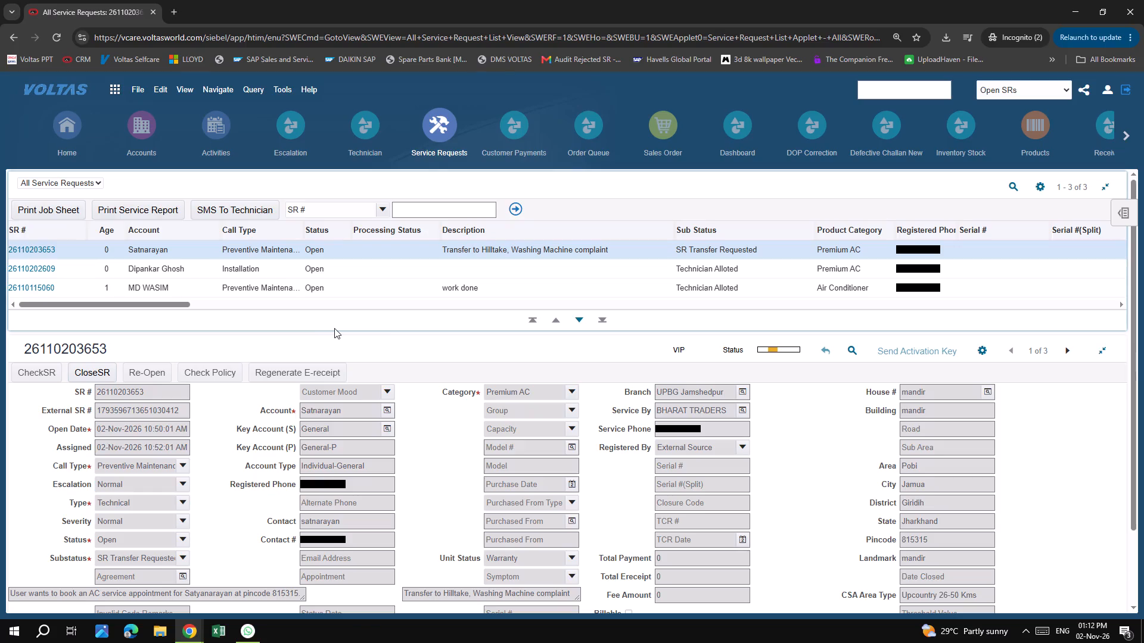
pyautogui.click(116, 93)
pyautogui.click(138, 118)
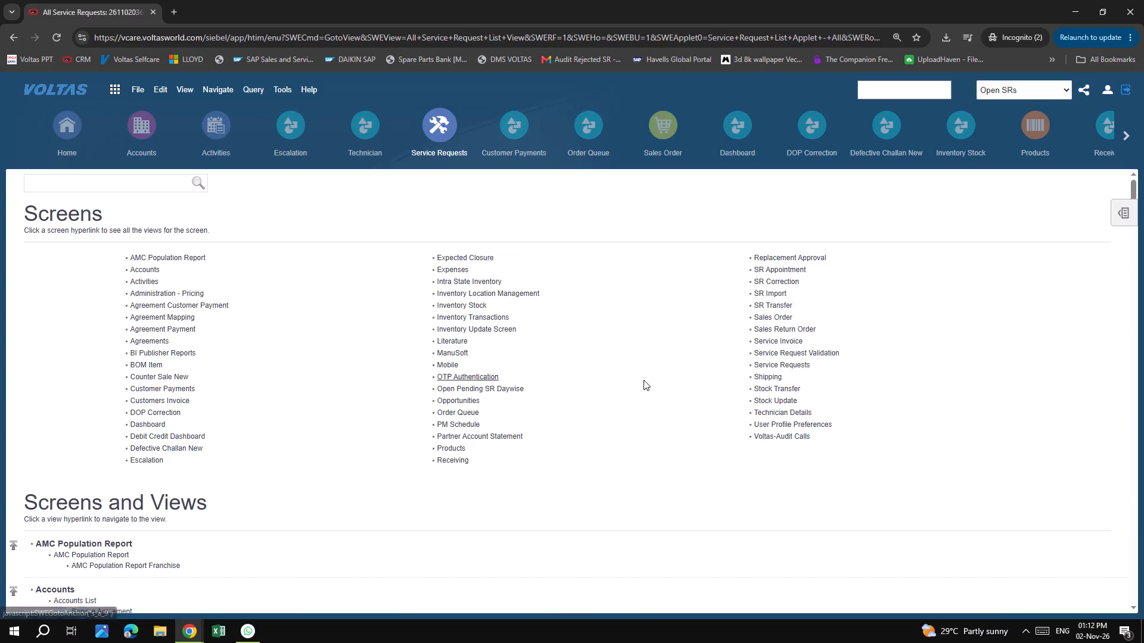
pyautogui.click(782, 306)
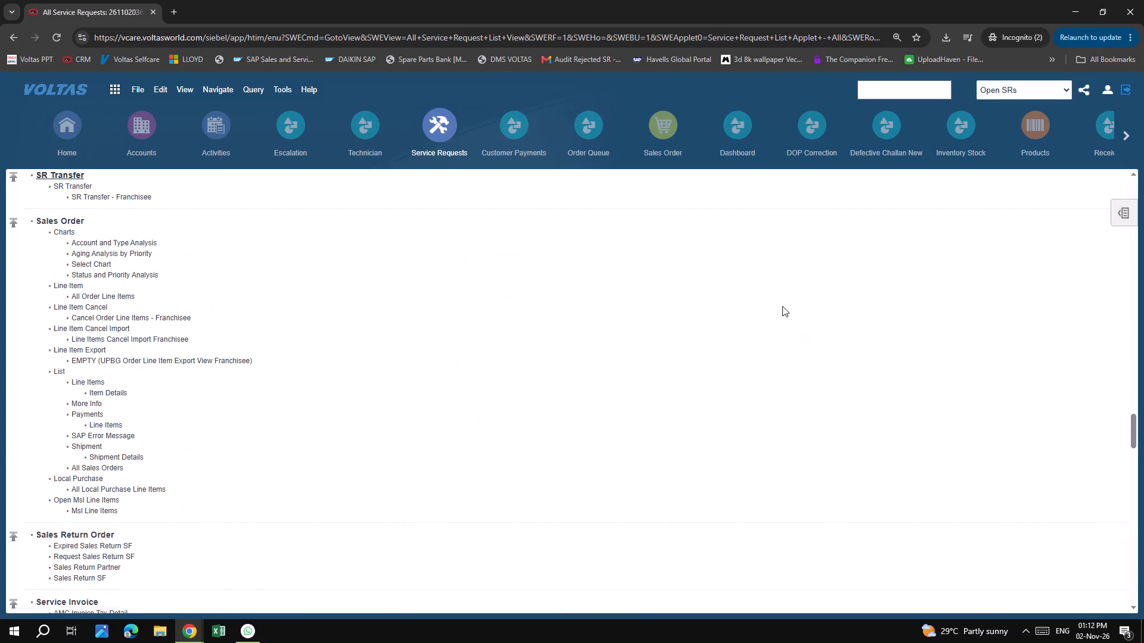
pyautogui.click(67, 186)
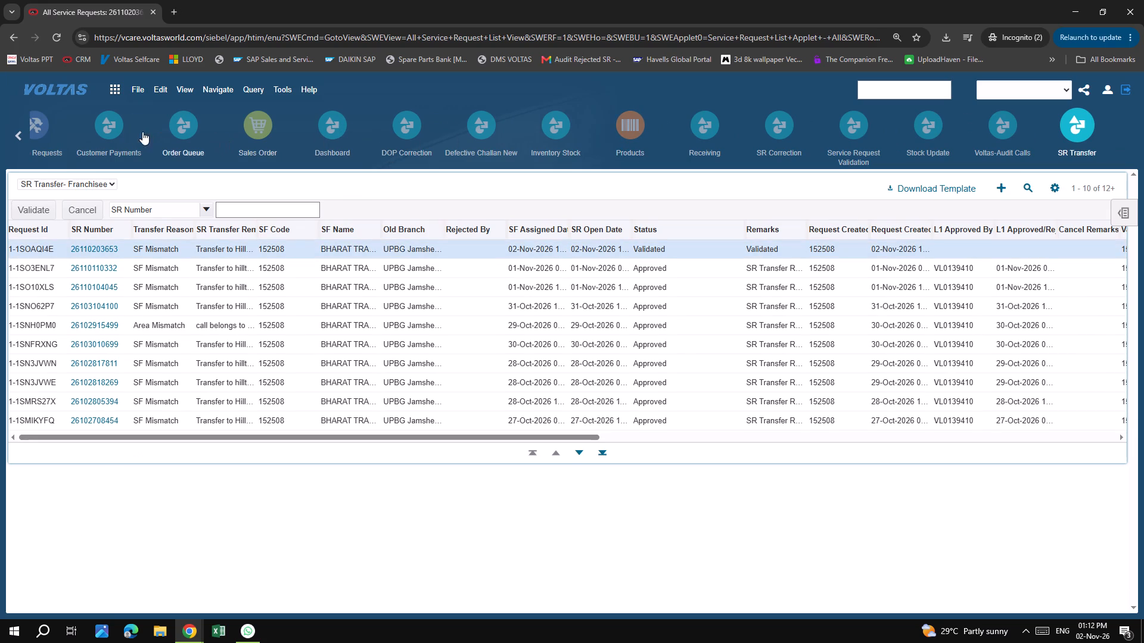
pyautogui.click(41, 127)
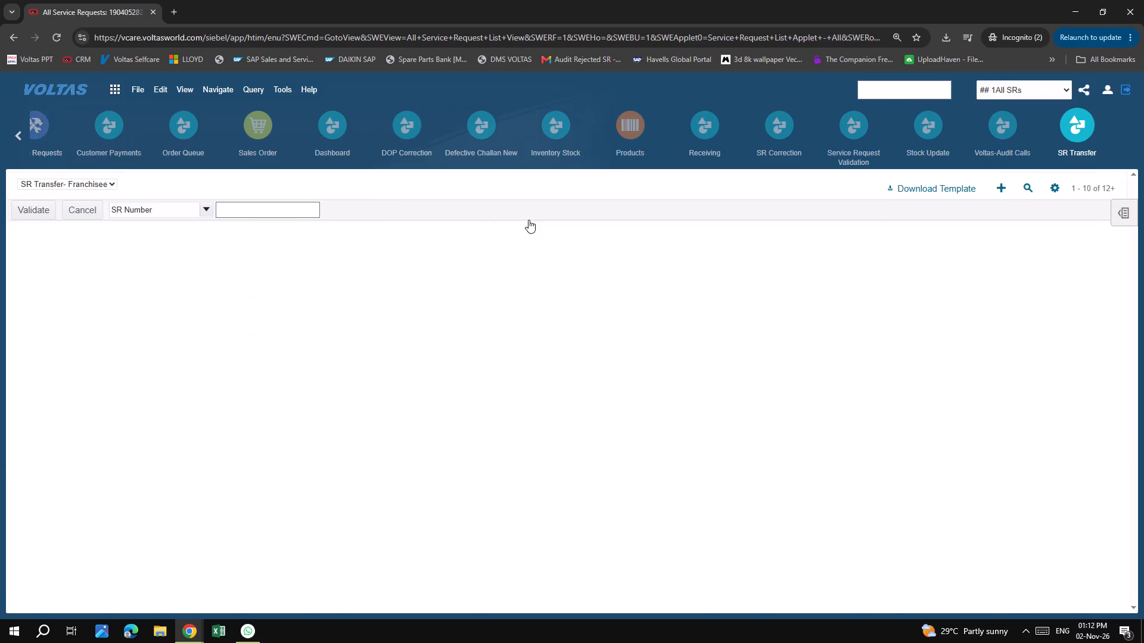
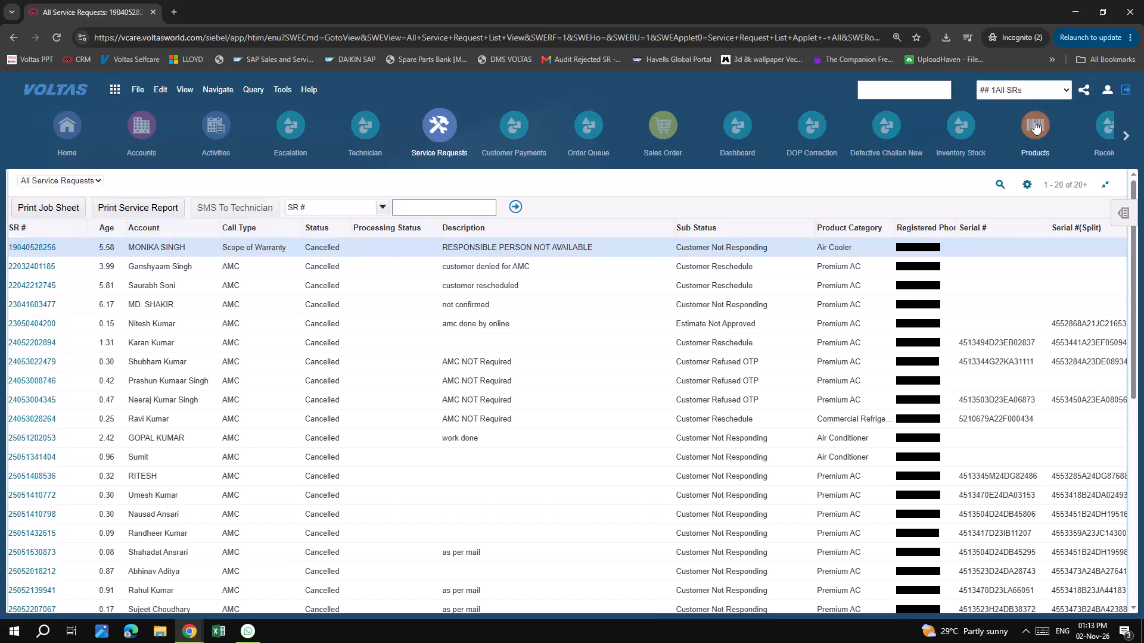
# Show the Closed SRs in the service request list and sort them by SR # in descending order.
pyautogui.click(1034, 94)
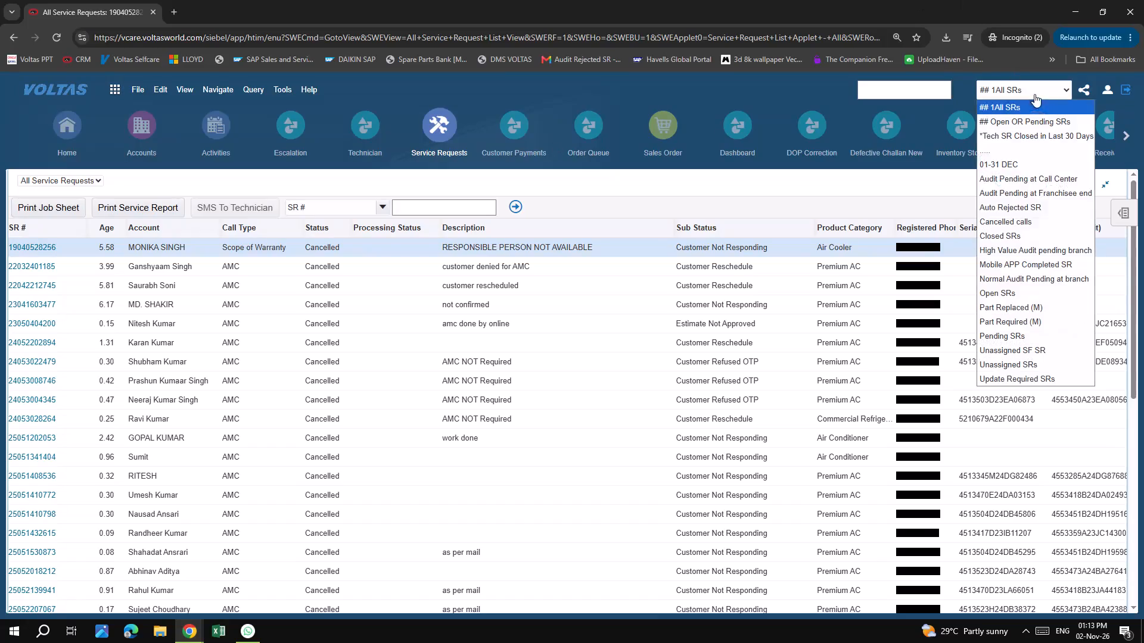
pyautogui.click(1036, 238)
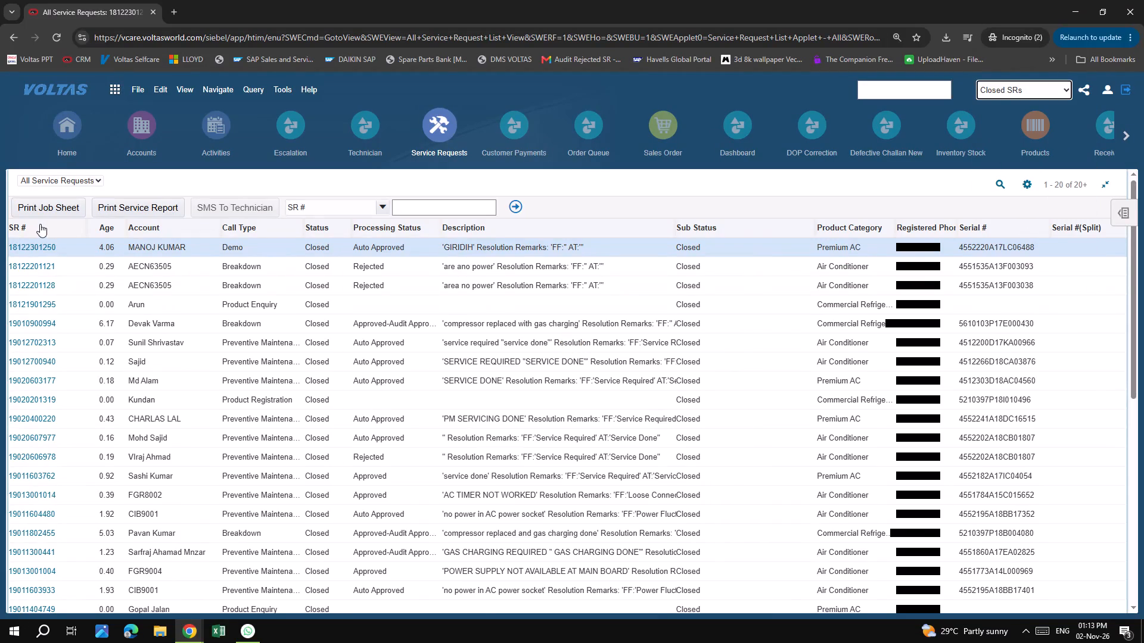
pyautogui.click(40, 224)
pyautogui.click(63, 228)
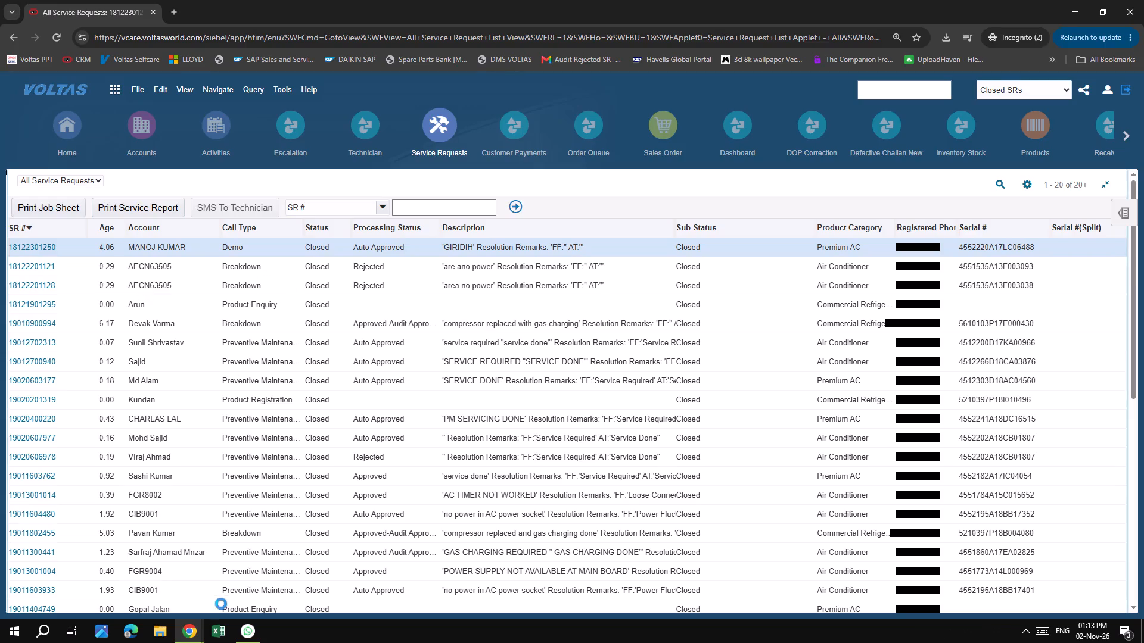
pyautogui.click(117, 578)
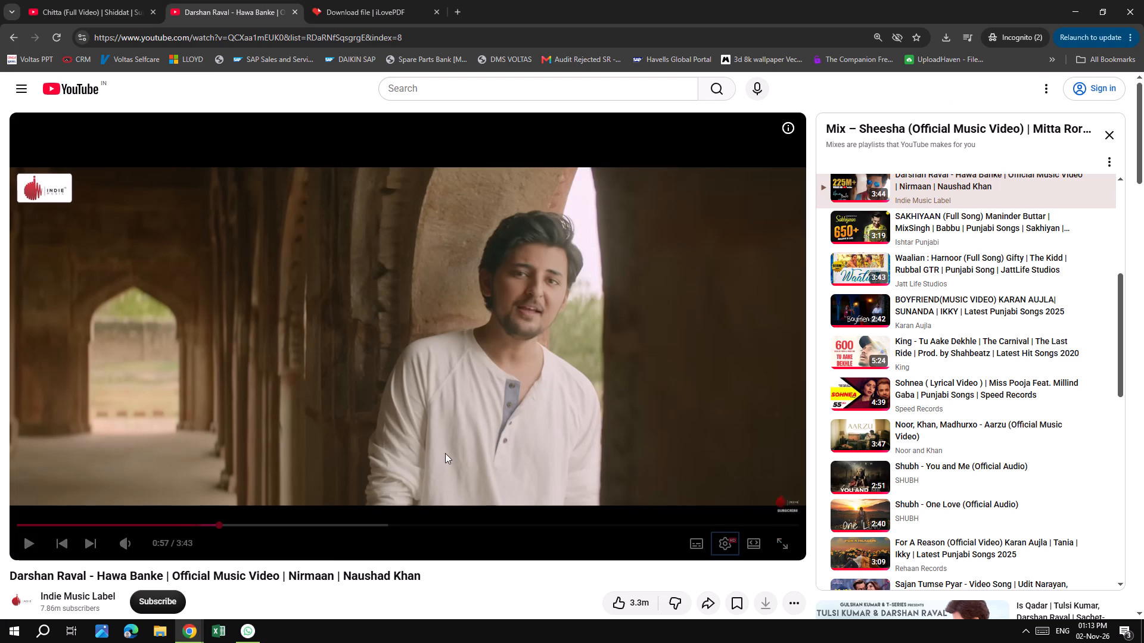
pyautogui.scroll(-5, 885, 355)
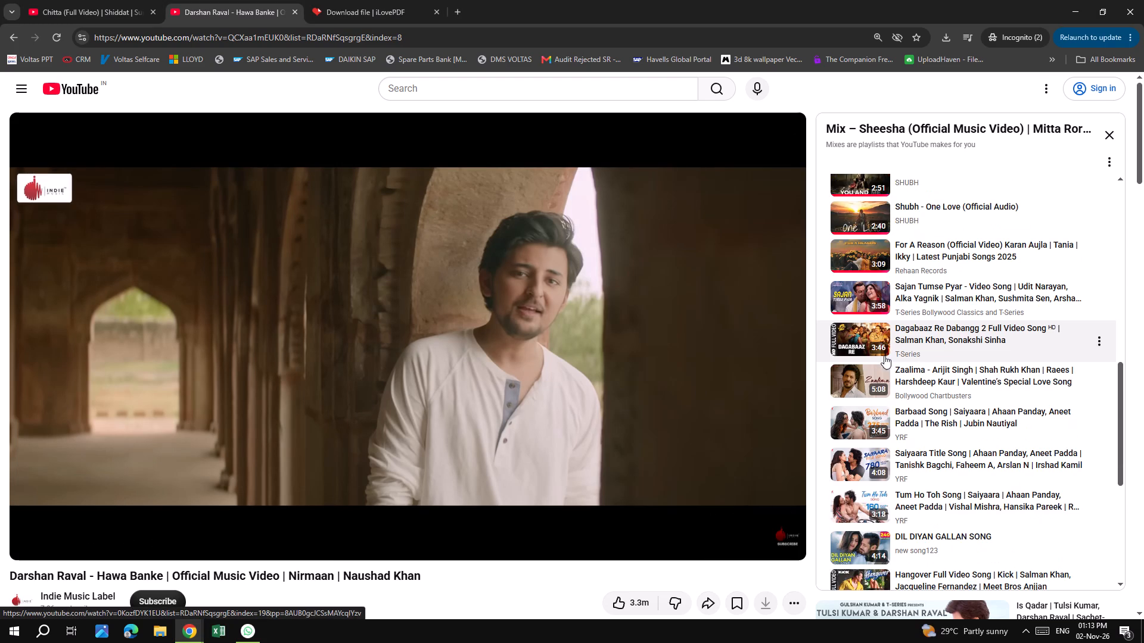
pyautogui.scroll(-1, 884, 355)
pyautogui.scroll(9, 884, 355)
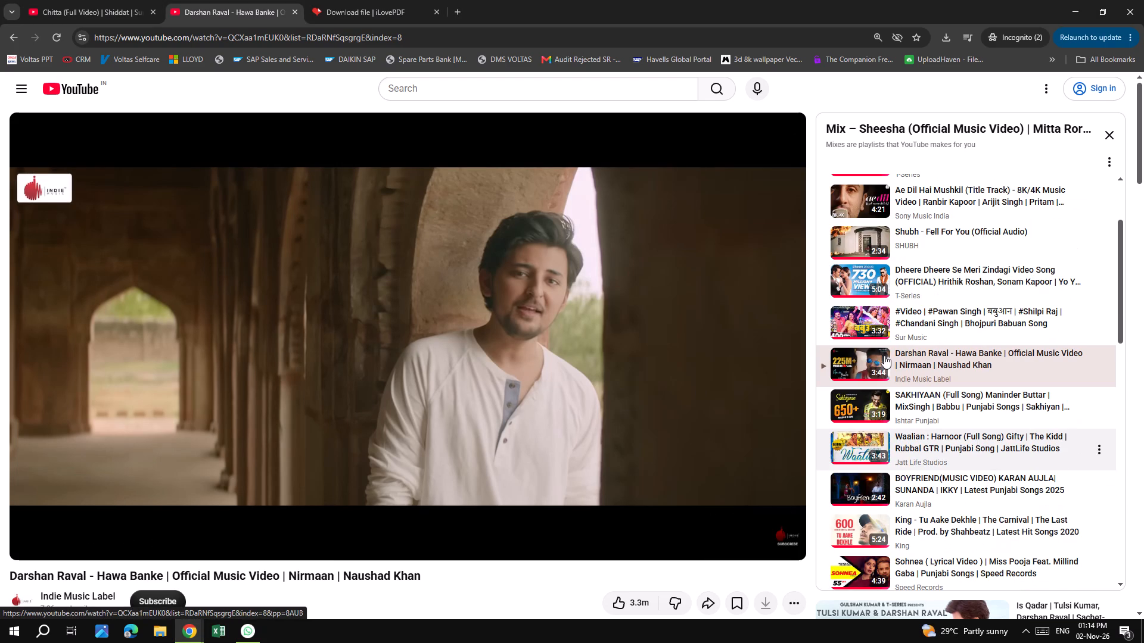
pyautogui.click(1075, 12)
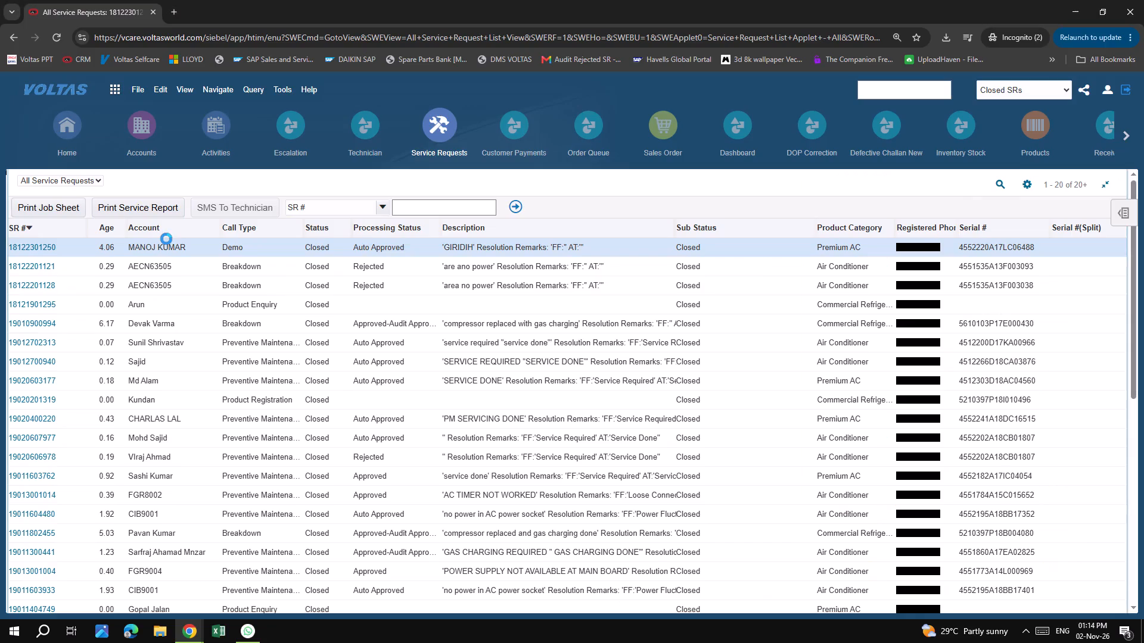
# Open a new blank browser tab and return to the All Service Requests page.
pyautogui.click(173, 5)
pyautogui.click(158, 11)
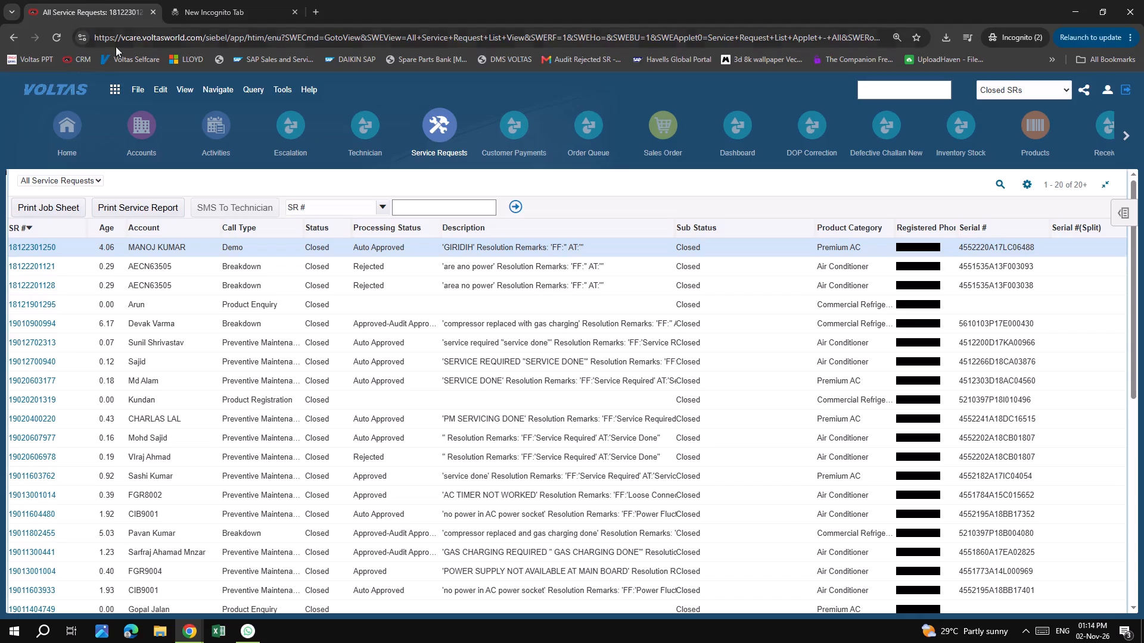
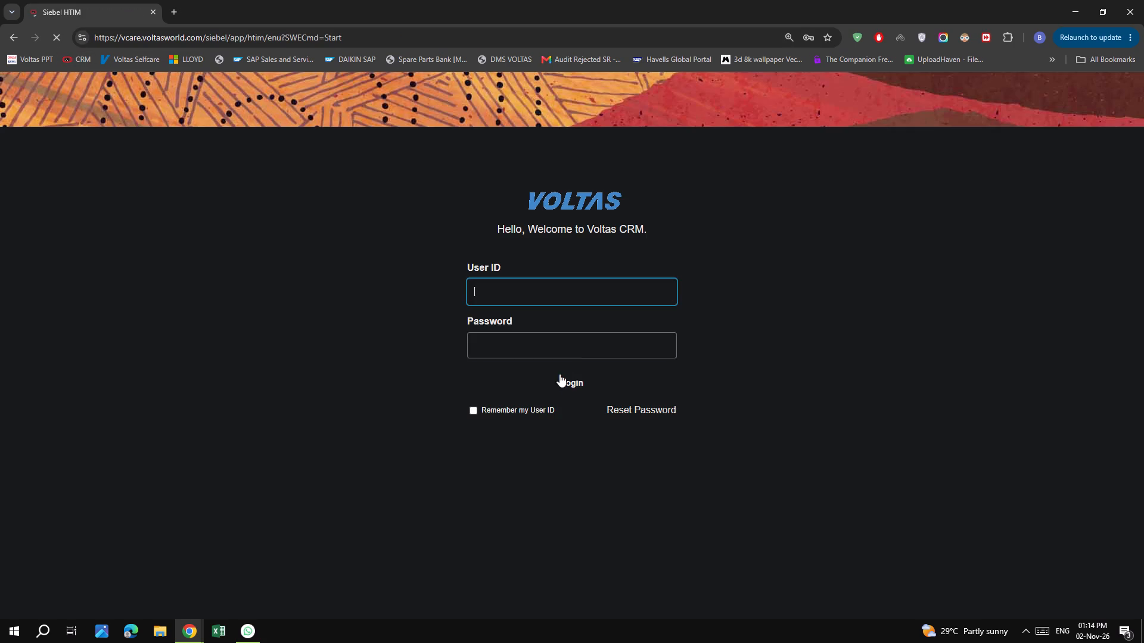
# Log in to the Voltas CRM again from the login page.
pyautogui.click(572, 383)
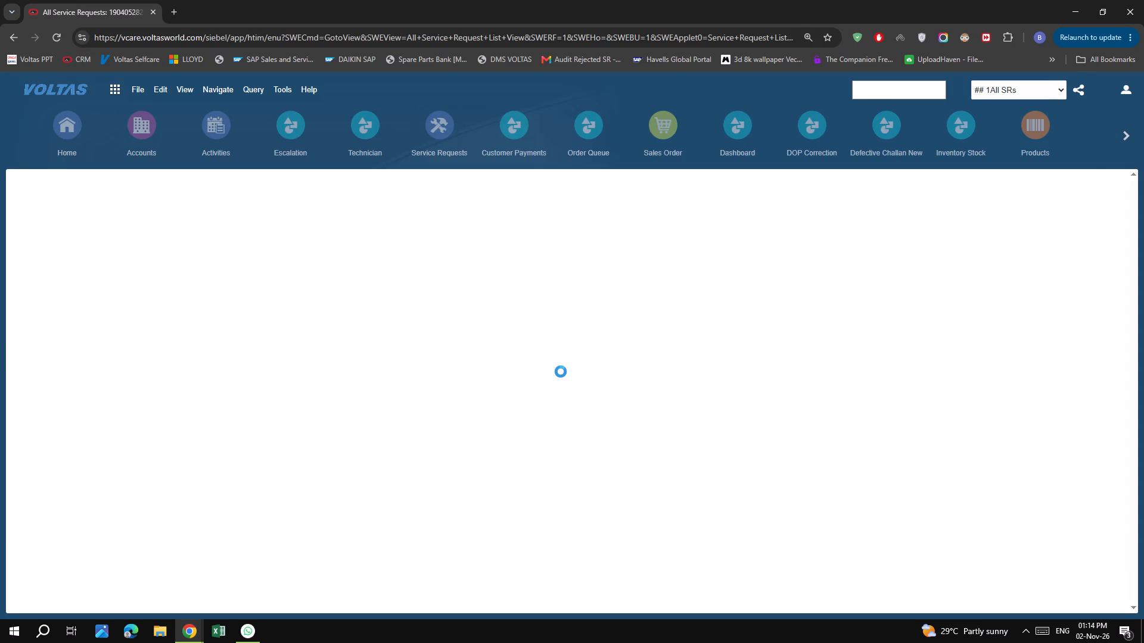
# Show the Closed SRs, sort them by SR # in descending order, and expand the list to show more records.
pyautogui.click(1035, 92)
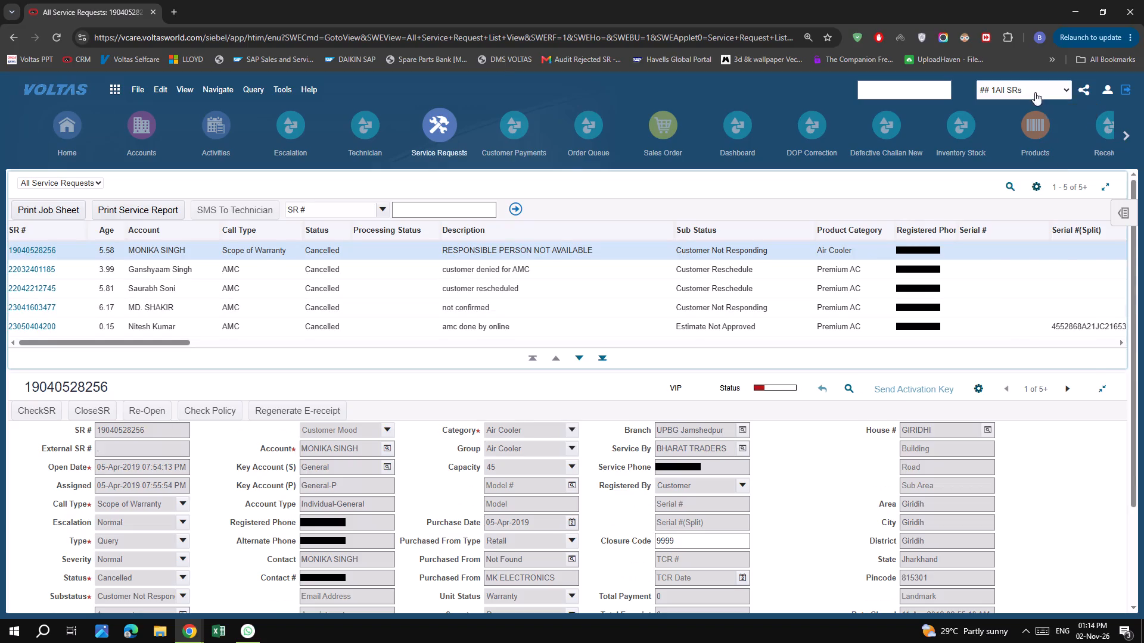
pyautogui.click(1022, 235)
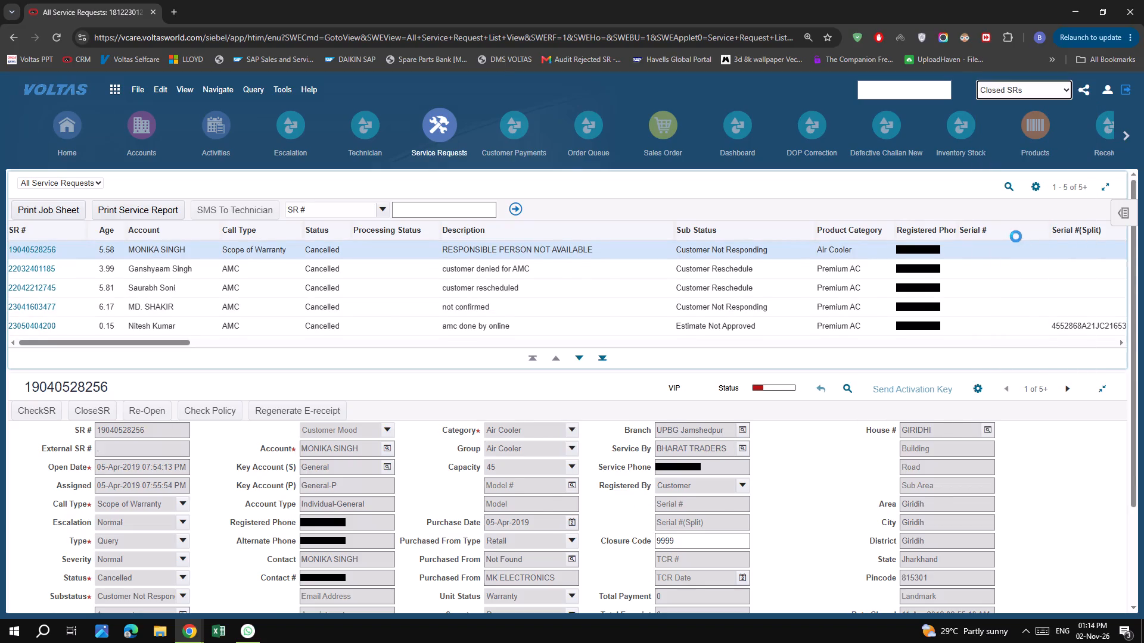
pyautogui.click(37, 227)
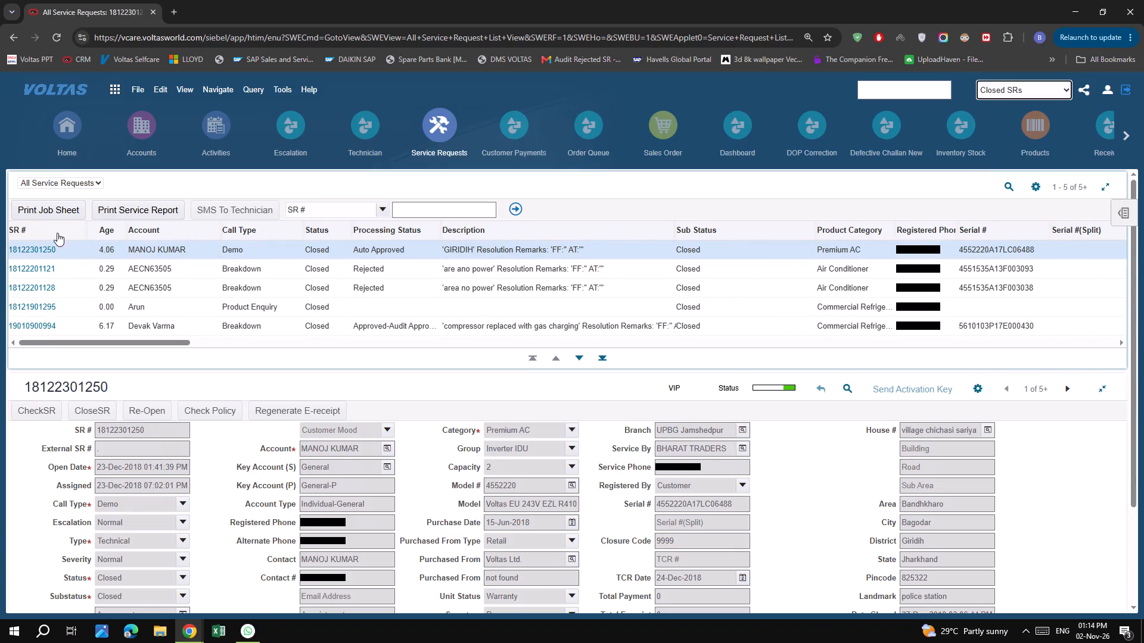
pyautogui.click(41, 228)
pyautogui.click(63, 233)
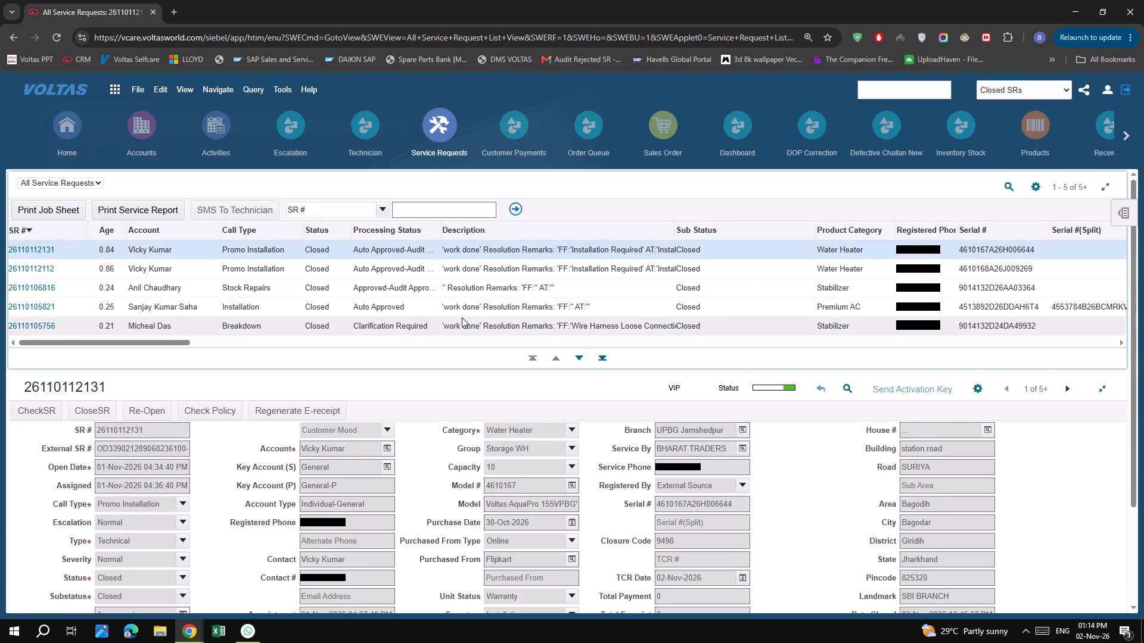
pyautogui.click(1108, 189)
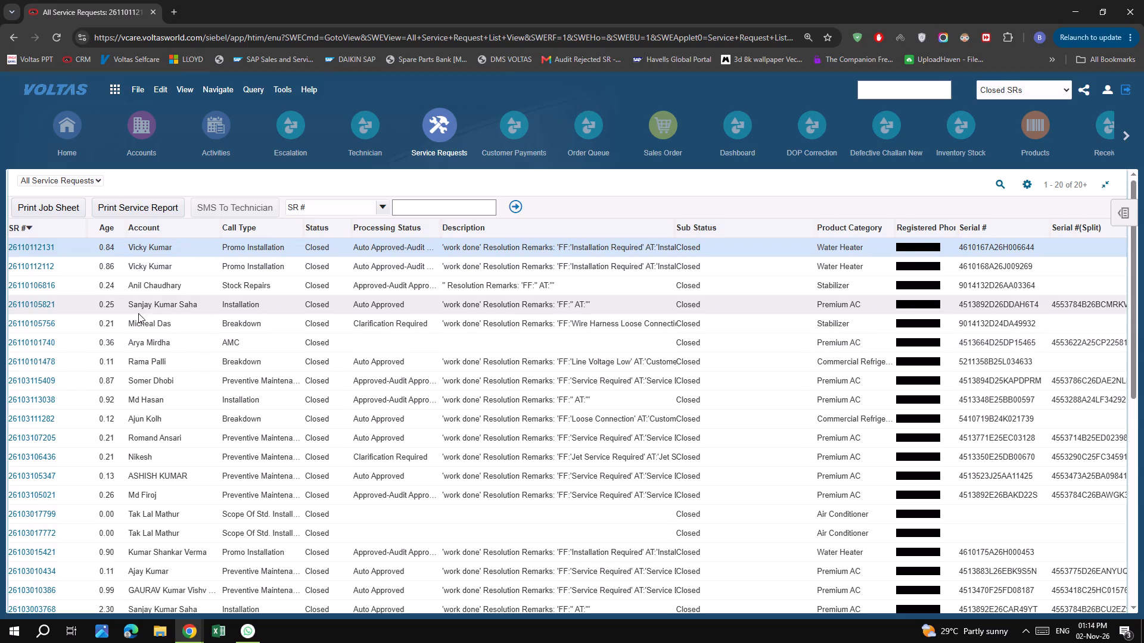
pyautogui.click(45, 246)
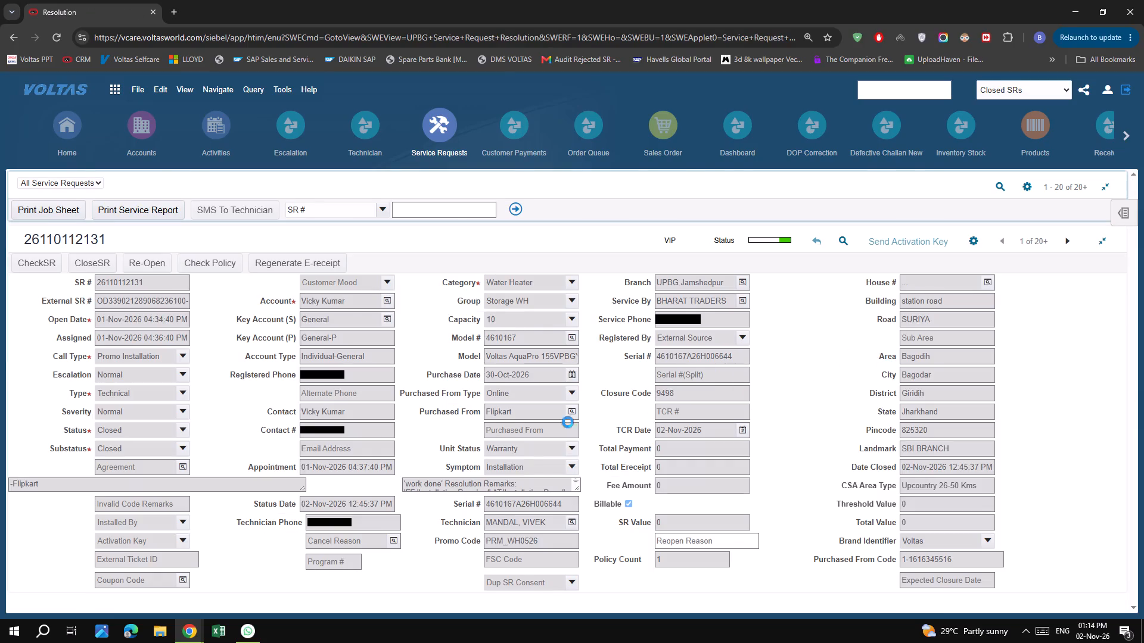
pyautogui.click(473, 478)
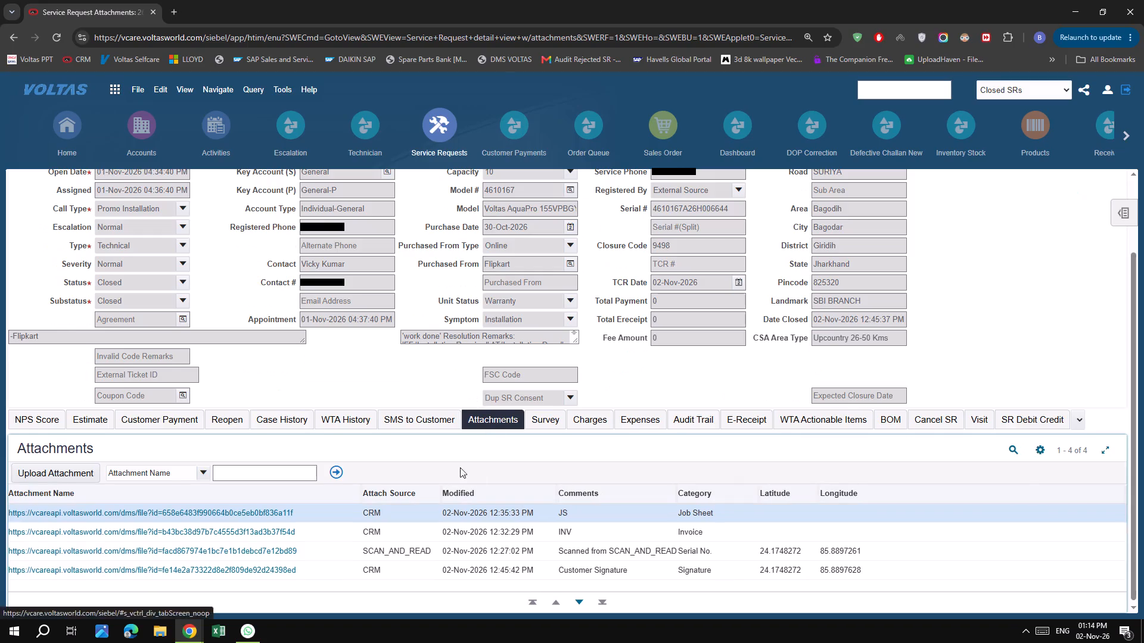
pyautogui.scroll(-4, 468, 469)
pyautogui.click(279, 545)
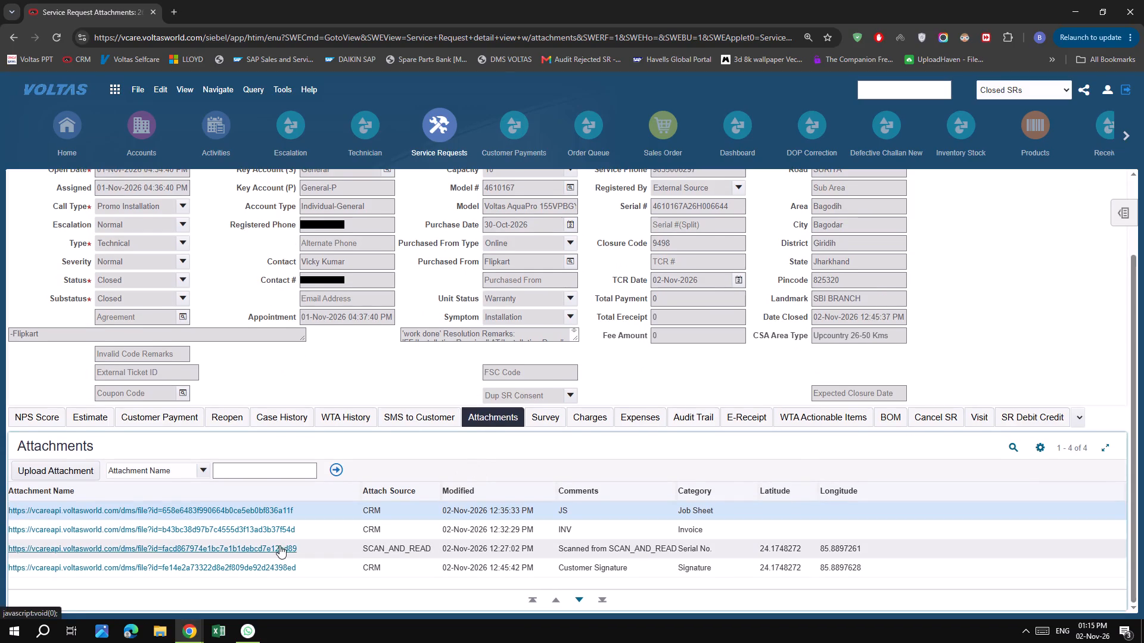
pyautogui.click(557, 352)
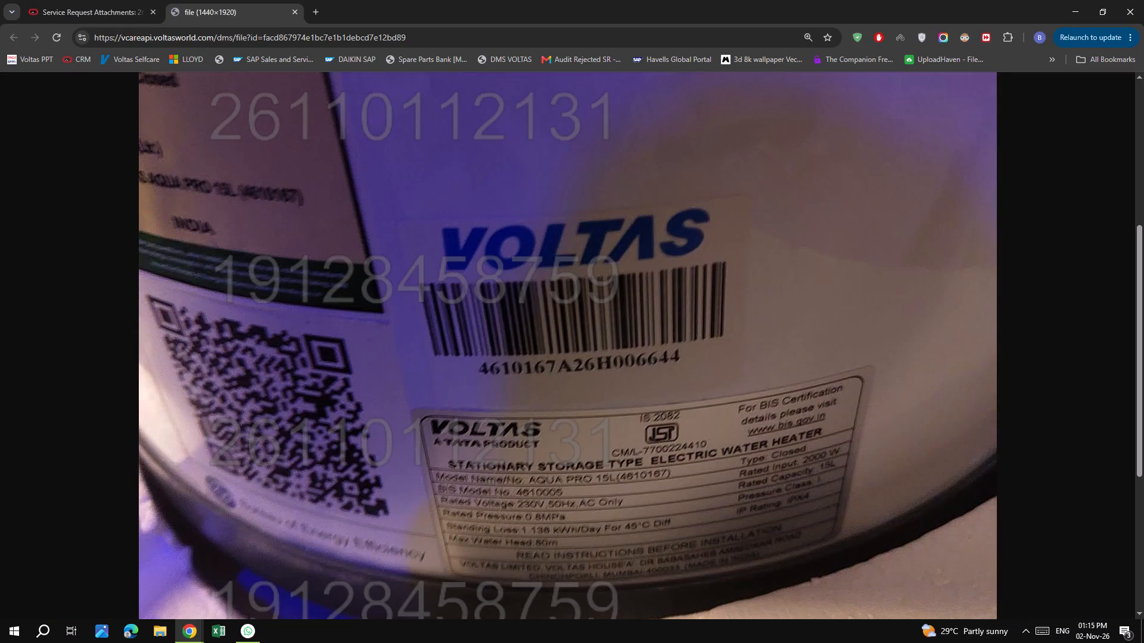
pyautogui.doubleClick(557, 352)
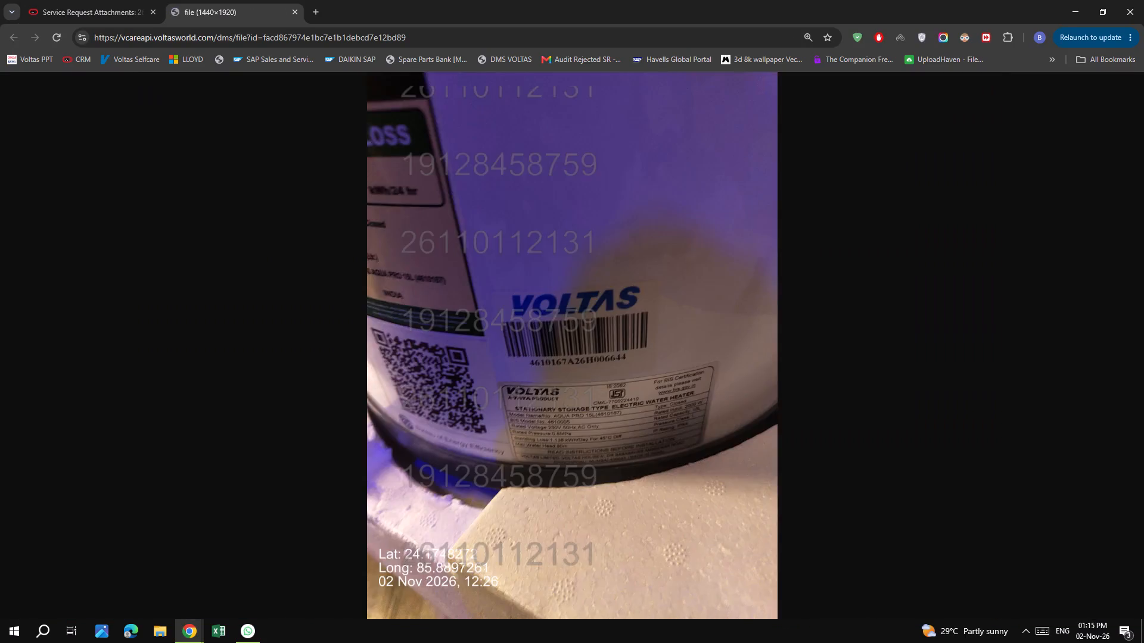
pyautogui.click(557, 352)
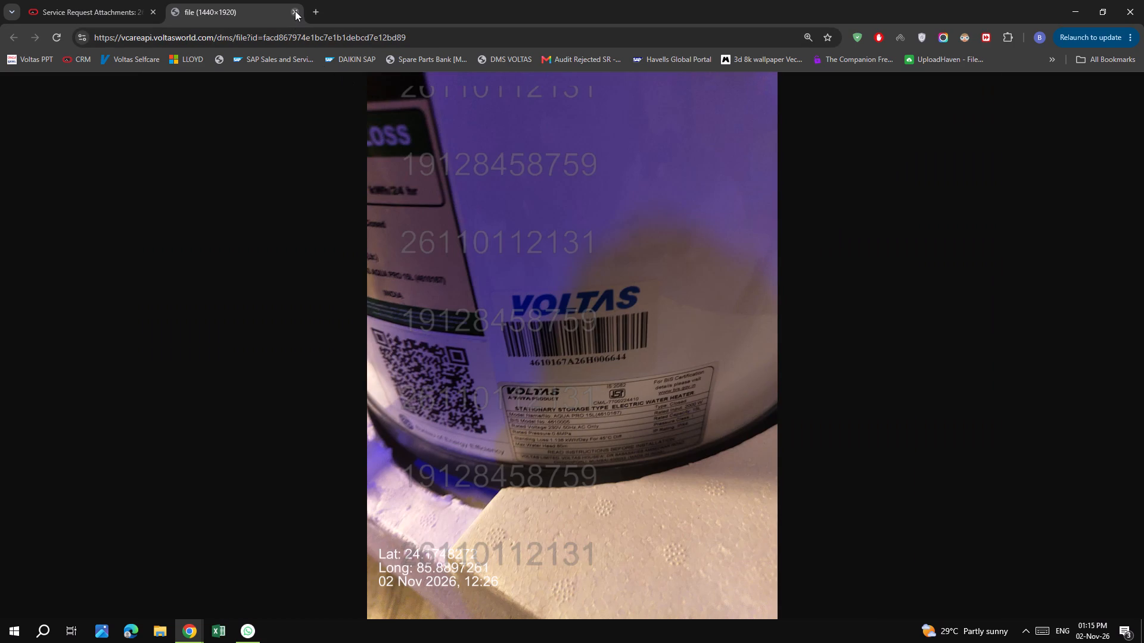
pyautogui.click(295, 11)
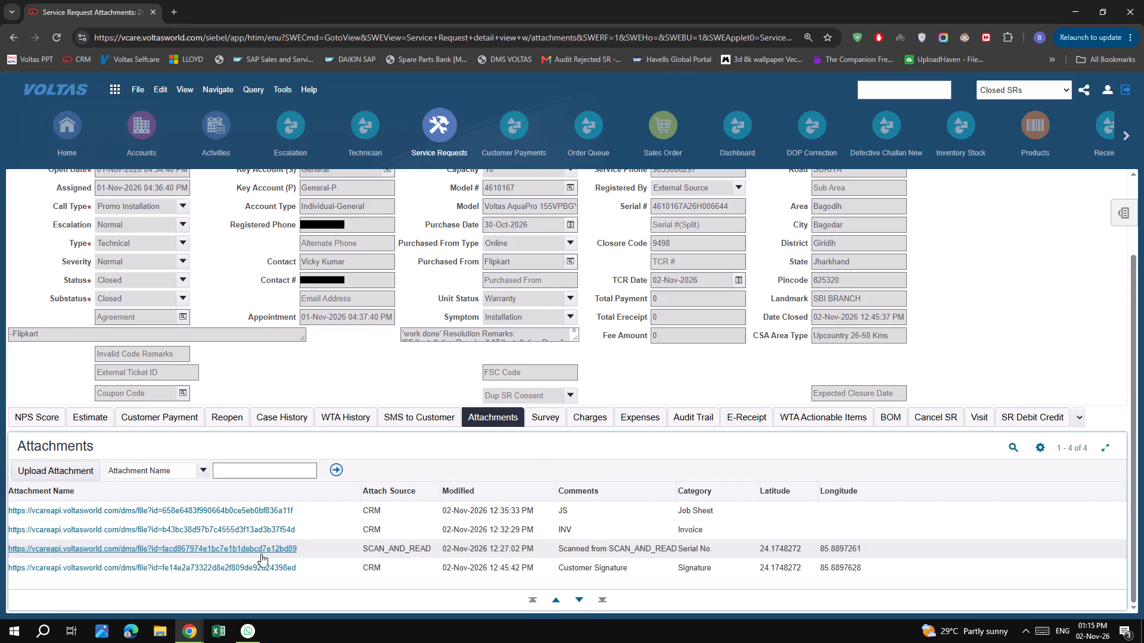
pyautogui.click(243, 567)
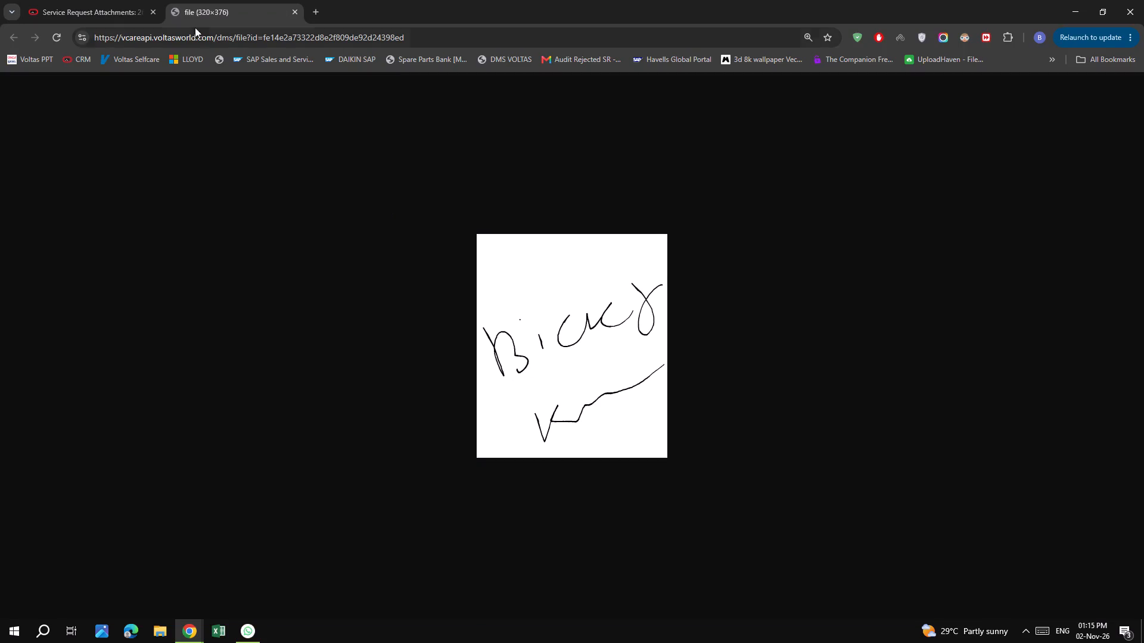
pyautogui.click(293, 12)
pyautogui.scroll(5, 879, 404)
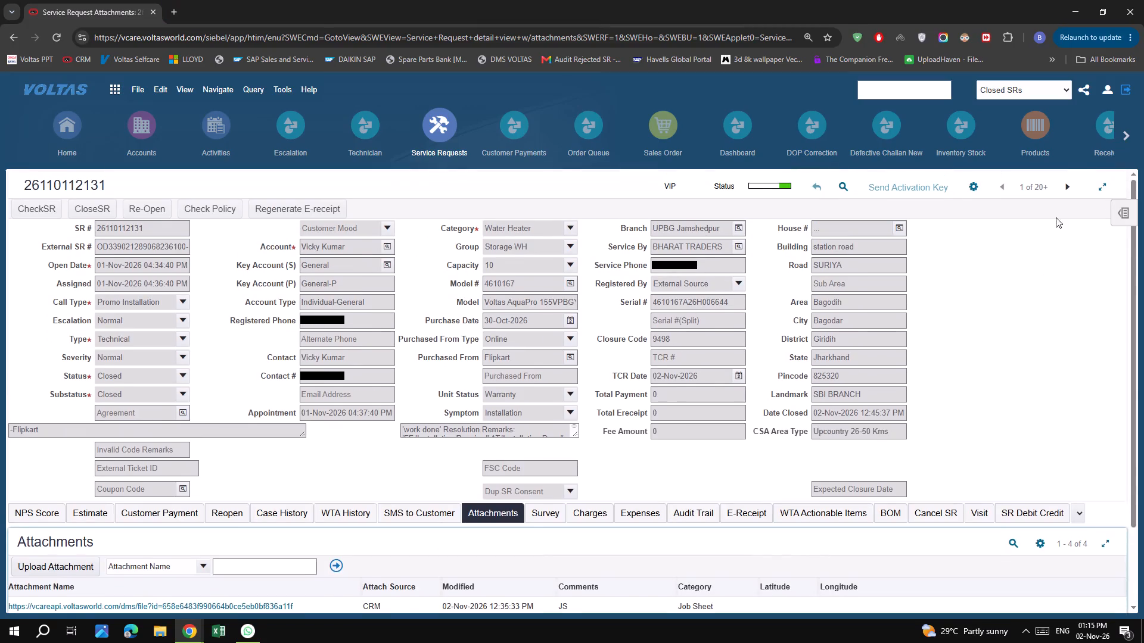
pyautogui.click(1065, 185)
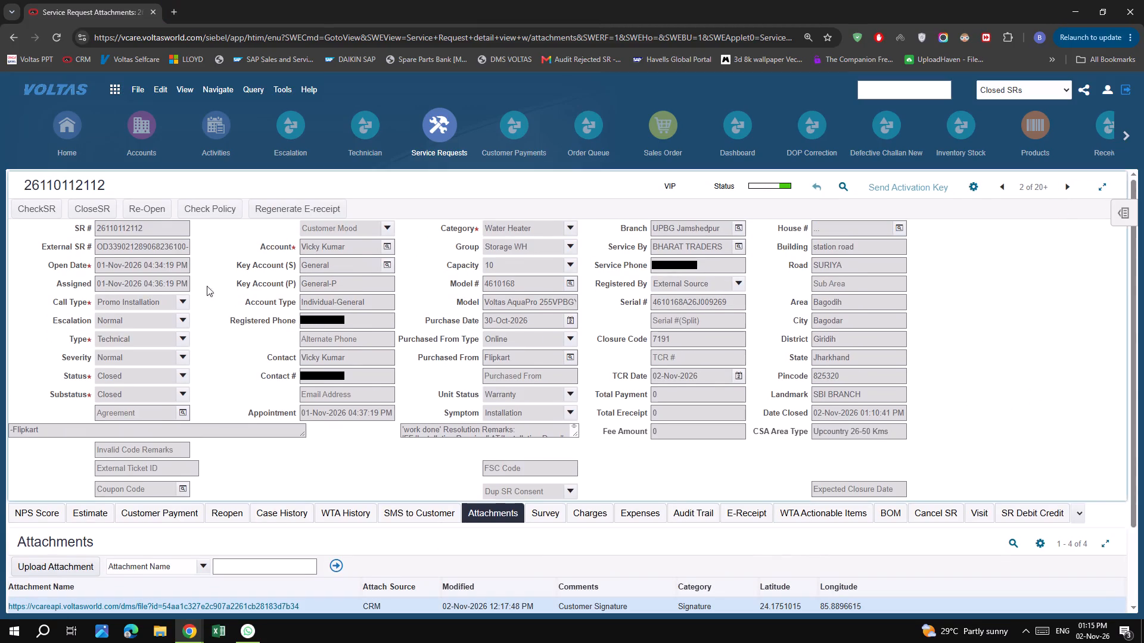
pyautogui.scroll(-6, 389, 465)
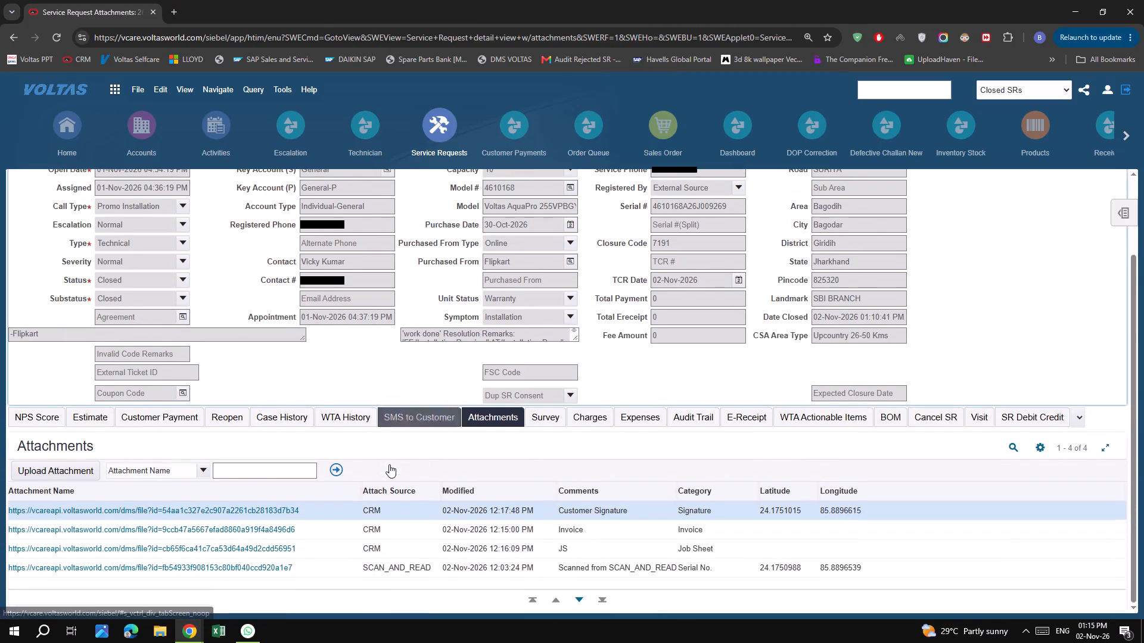
pyautogui.click(273, 561)
pyautogui.click(334, 548)
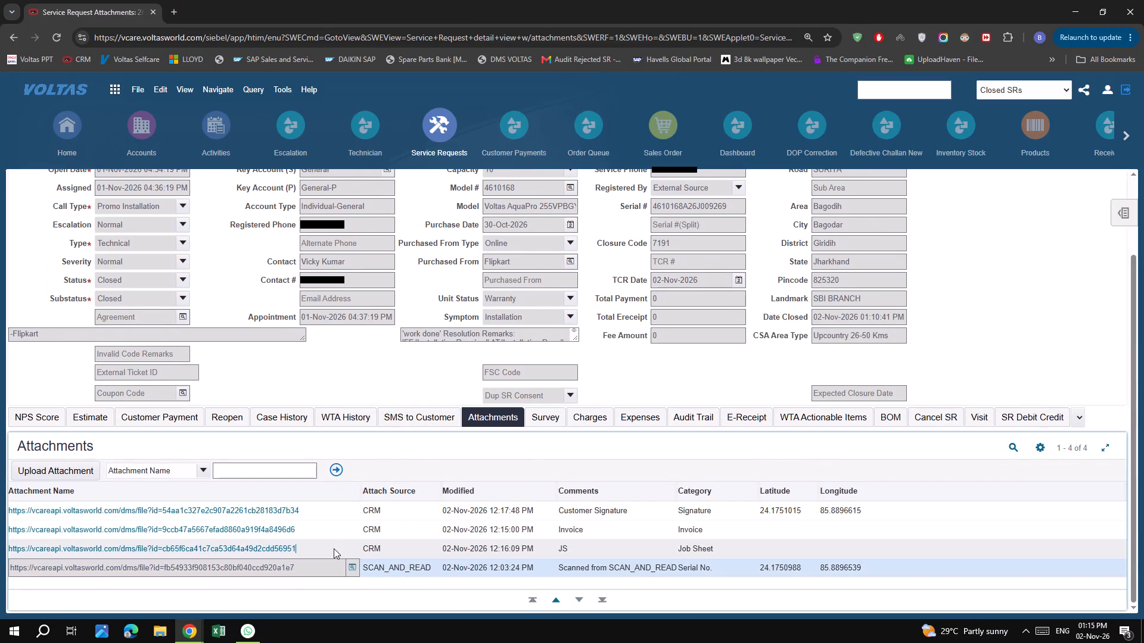
pyautogui.click(281, 567)
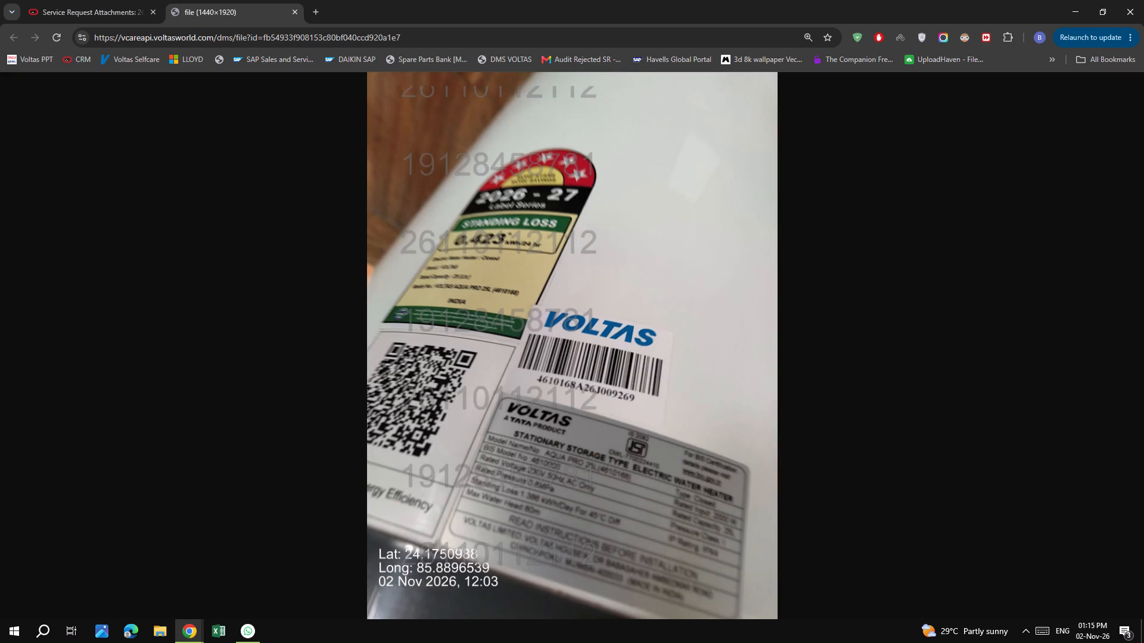
pyautogui.click(598, 364)
pyautogui.click(598, 364)
pyautogui.click(295, 11)
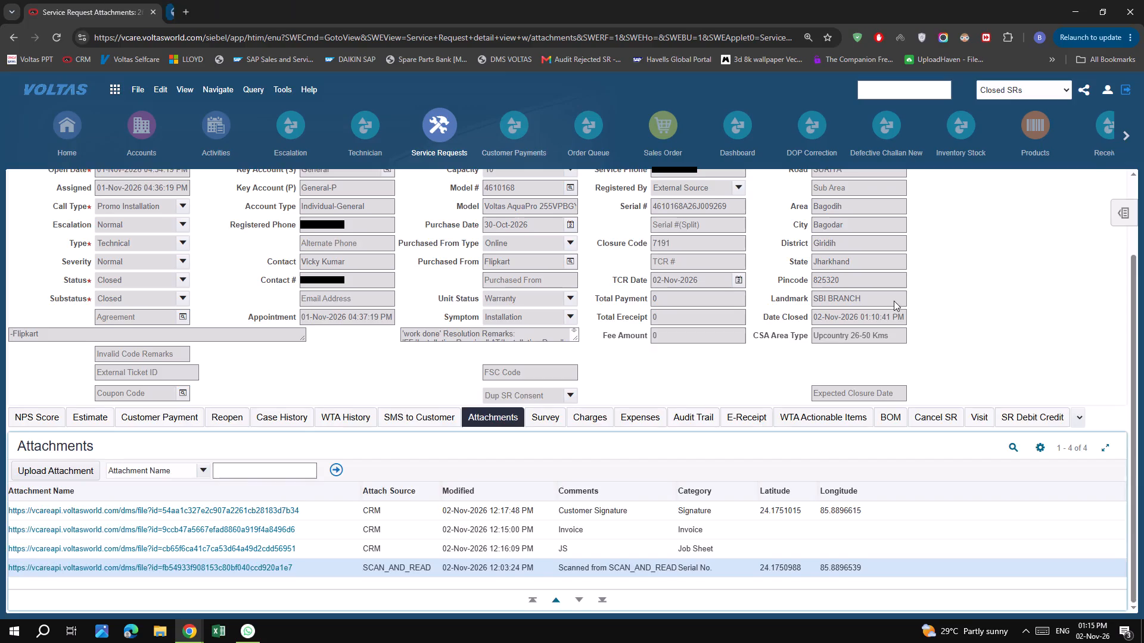
pyautogui.scroll(6, 951, 307)
pyautogui.click(1071, 188)
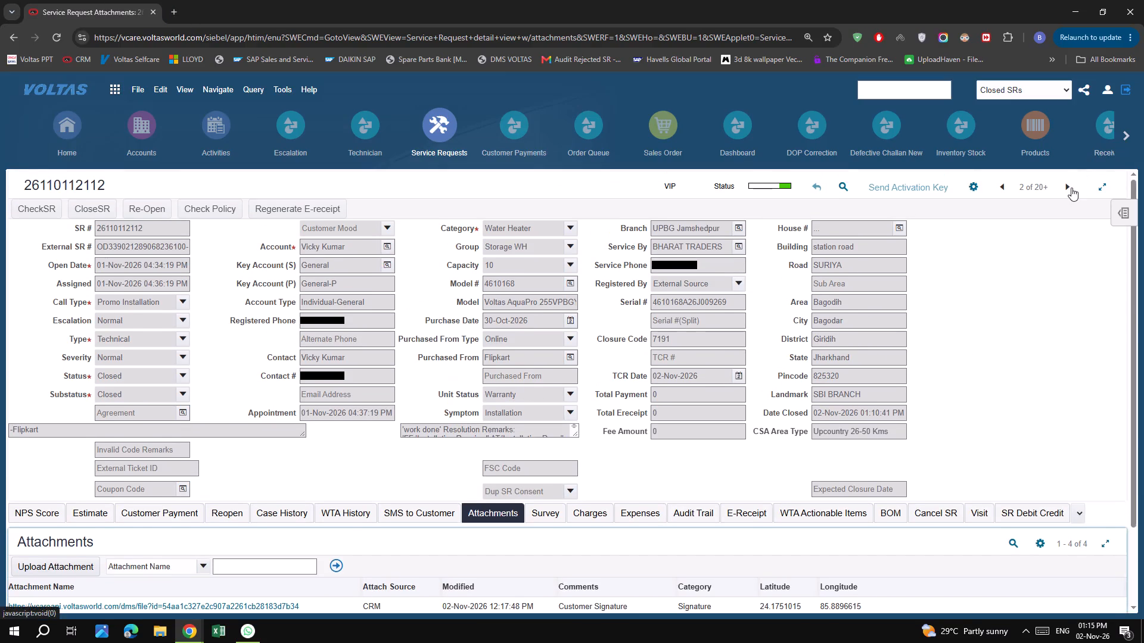
pyautogui.scroll(-7, 577, 467)
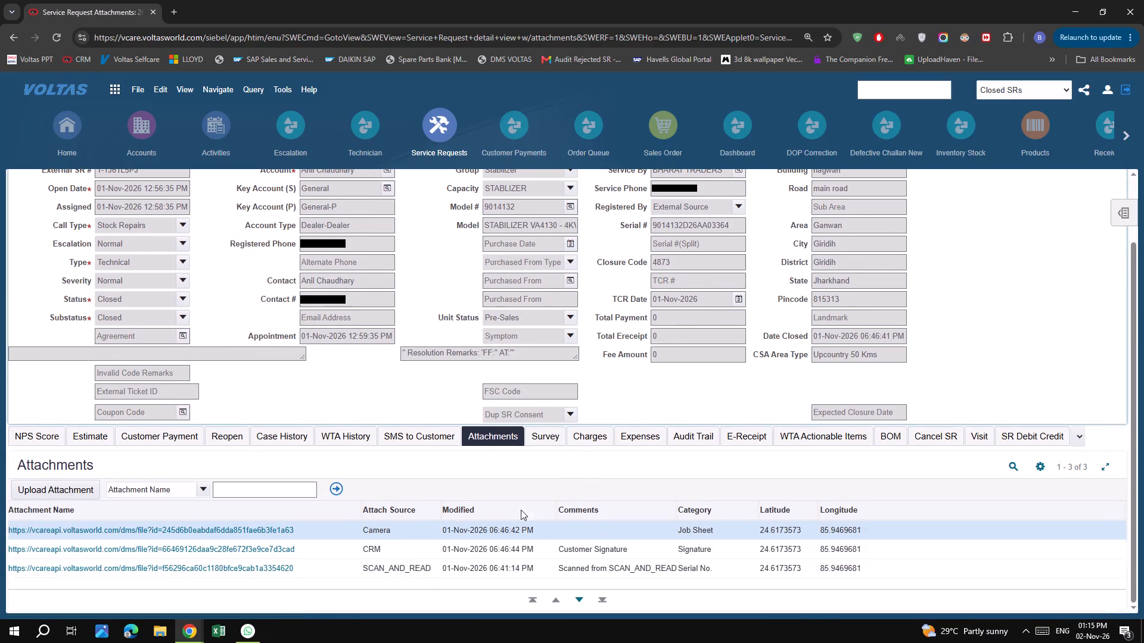
pyautogui.click(260, 564)
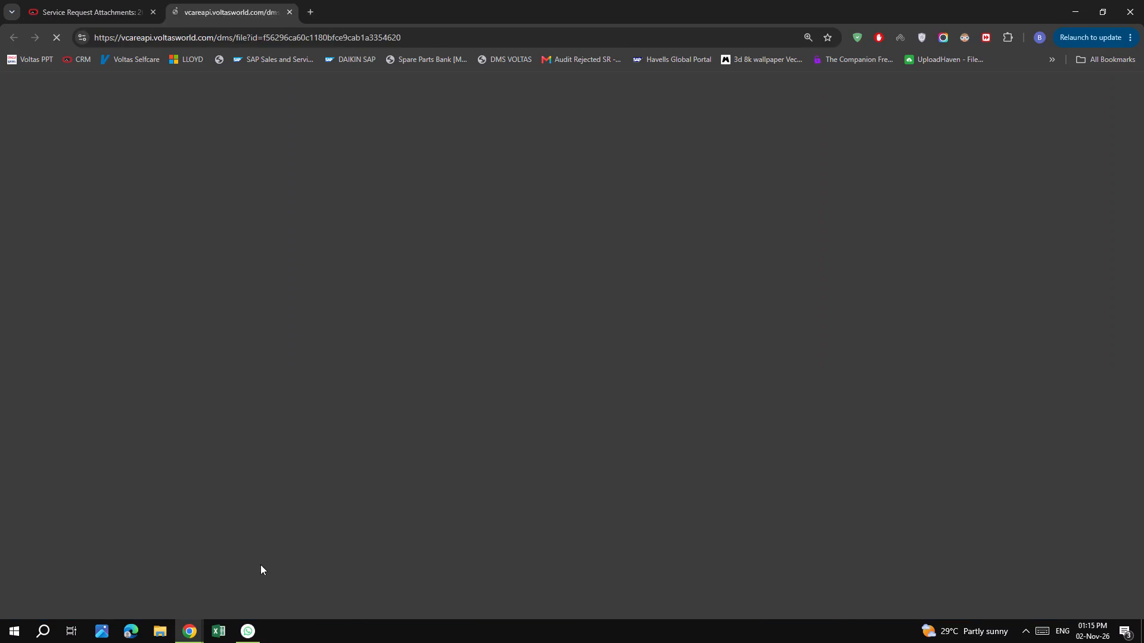
pyautogui.click(528, 293)
pyautogui.click(530, 292)
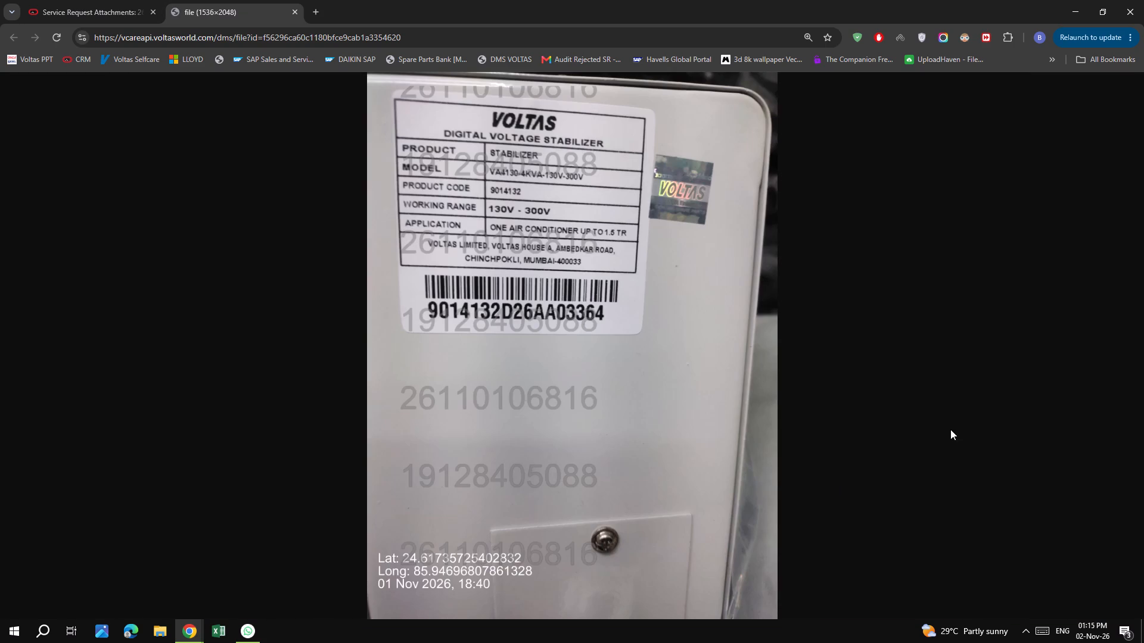
pyautogui.click(569, 292)
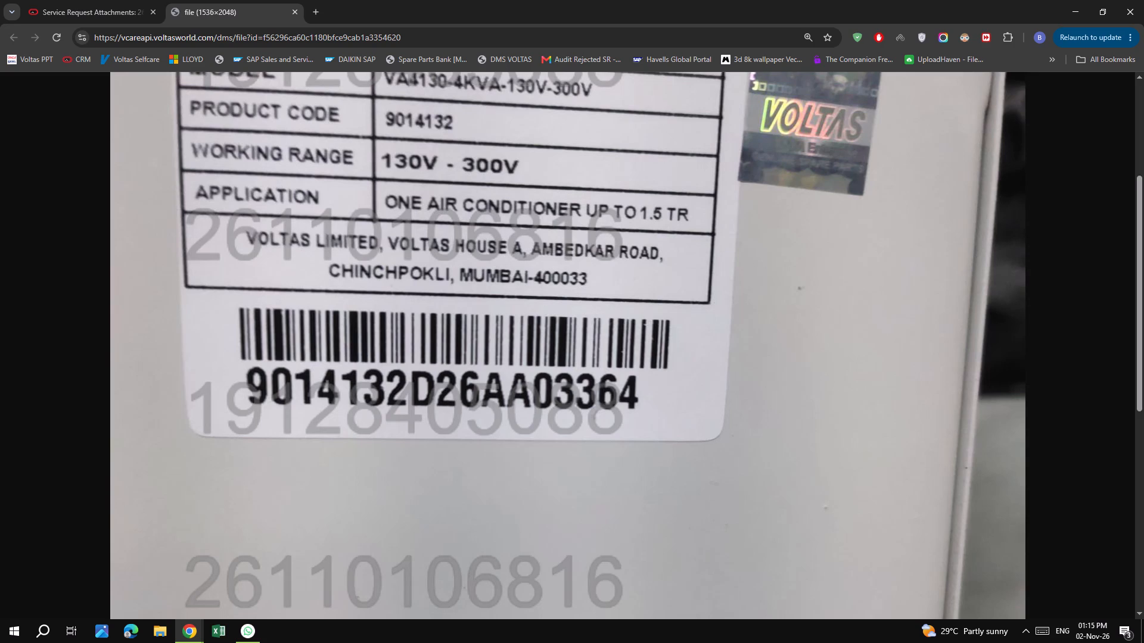
pyautogui.scroll(2, 571, 294)
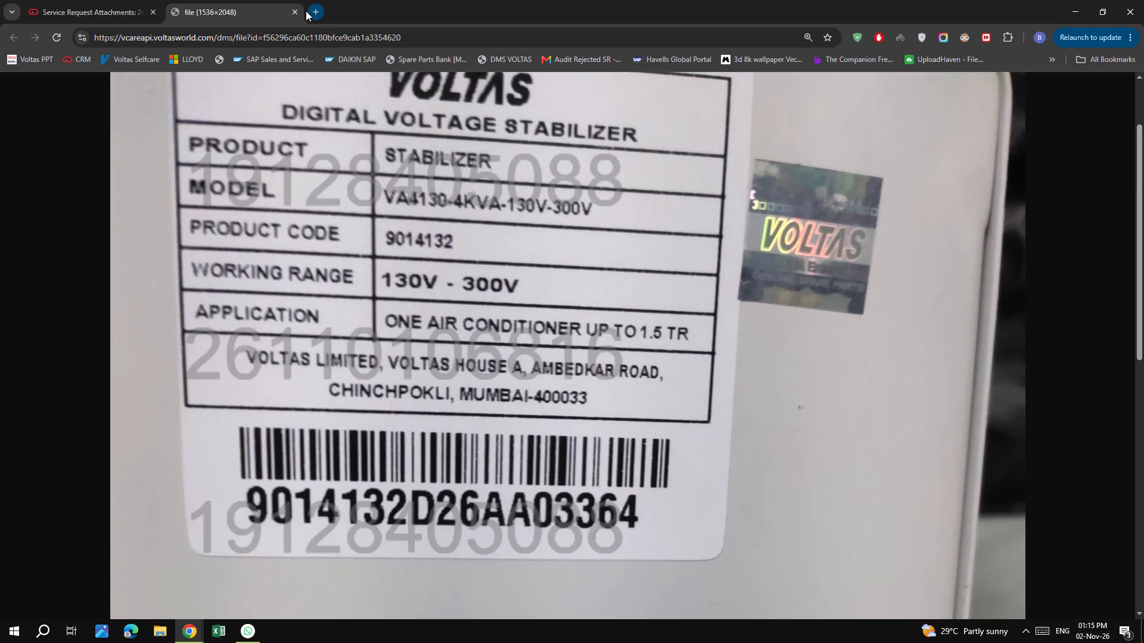
pyautogui.click(299, 10)
pyautogui.click(295, 13)
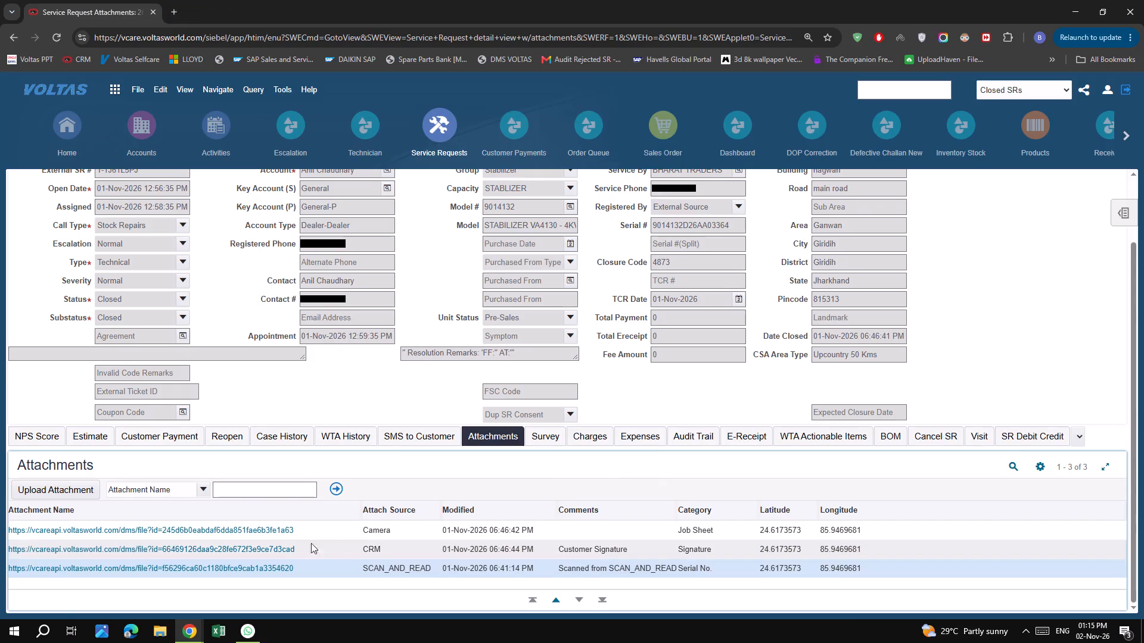
pyautogui.click(279, 532)
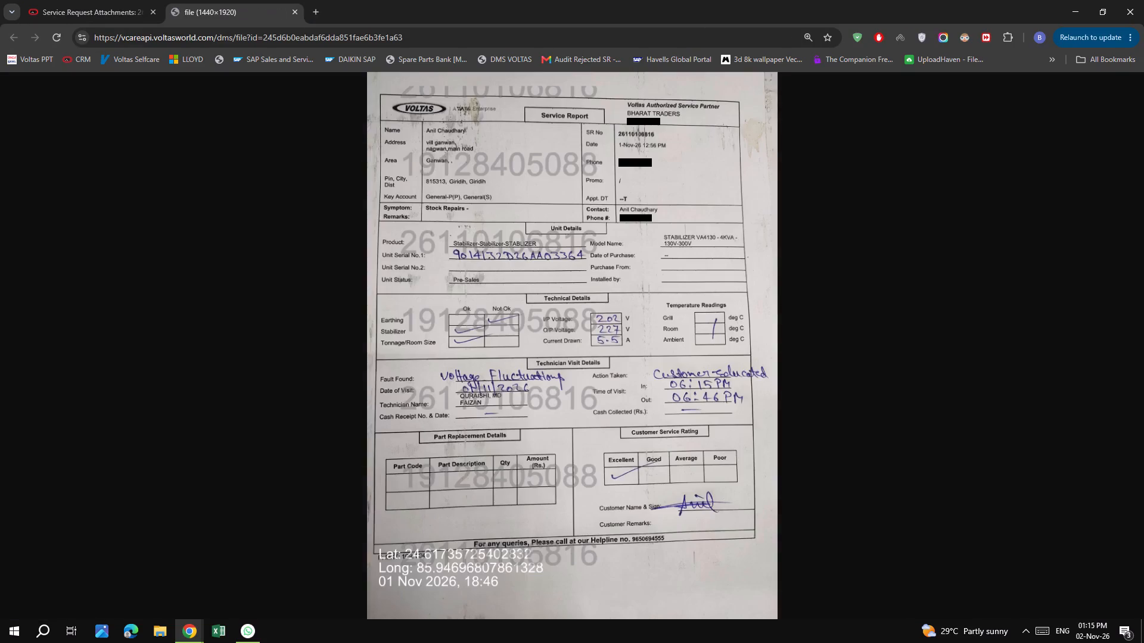
pyautogui.click(579, 460)
pyautogui.scroll(1, 579, 460)
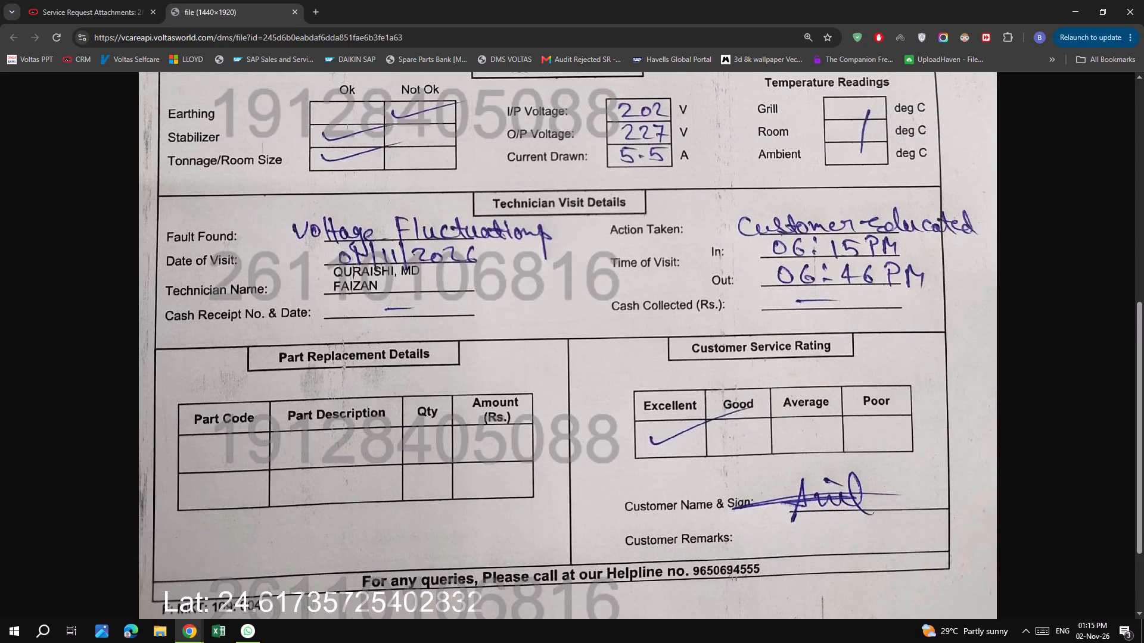
pyautogui.scroll(10, 579, 460)
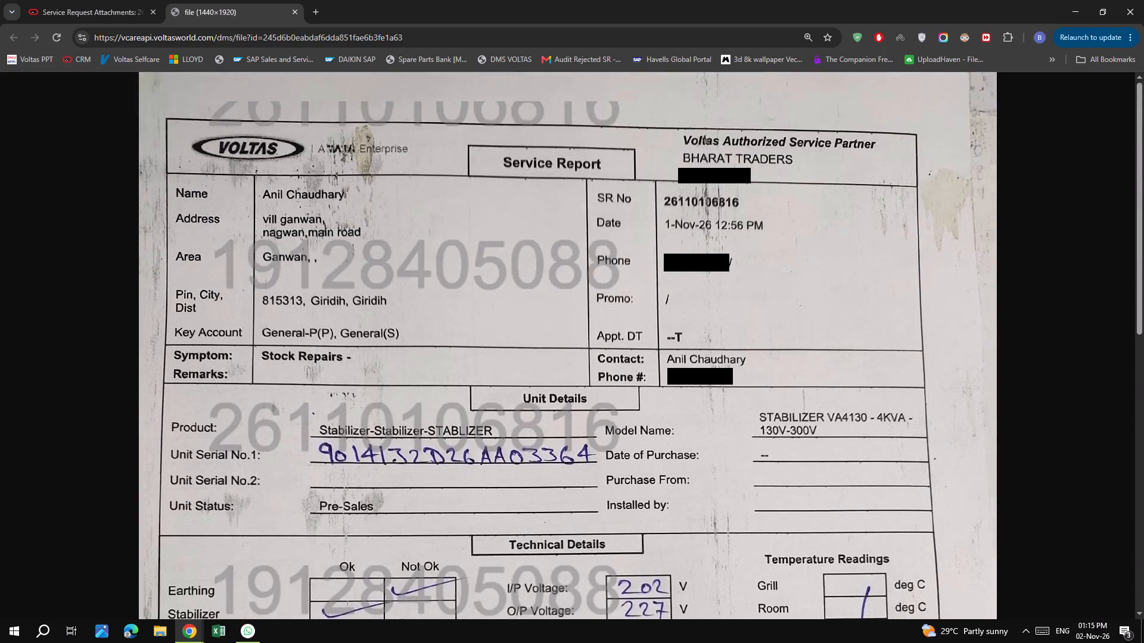
pyautogui.doubleClick(579, 460)
pyautogui.click(677, 315)
pyautogui.click(290, 11)
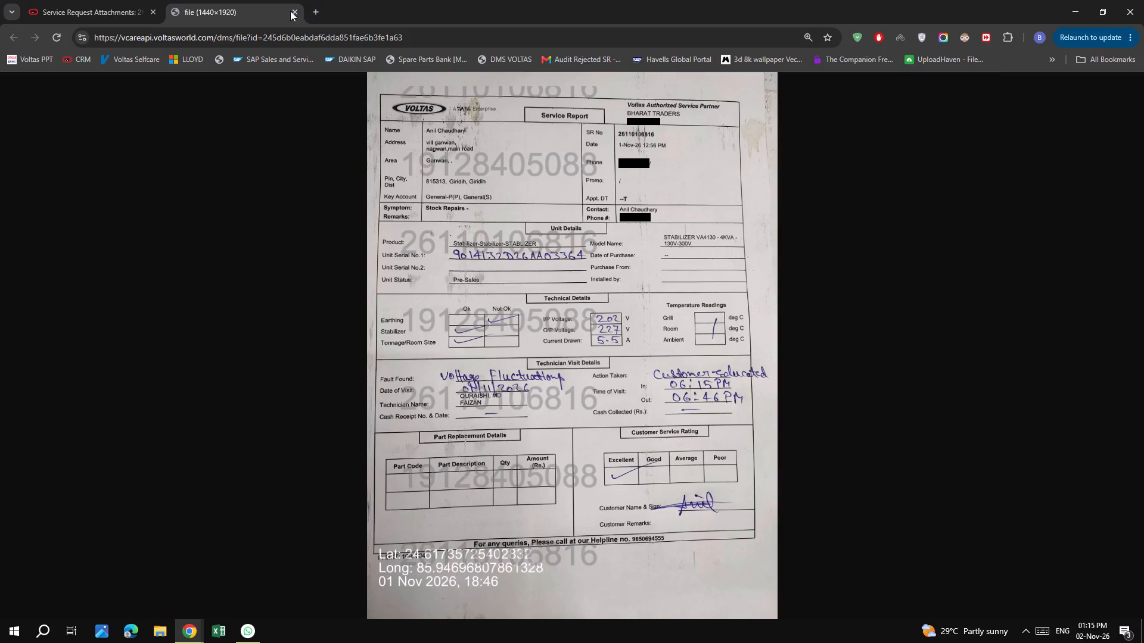
pyautogui.click(298, 13)
pyautogui.scroll(6, 886, 385)
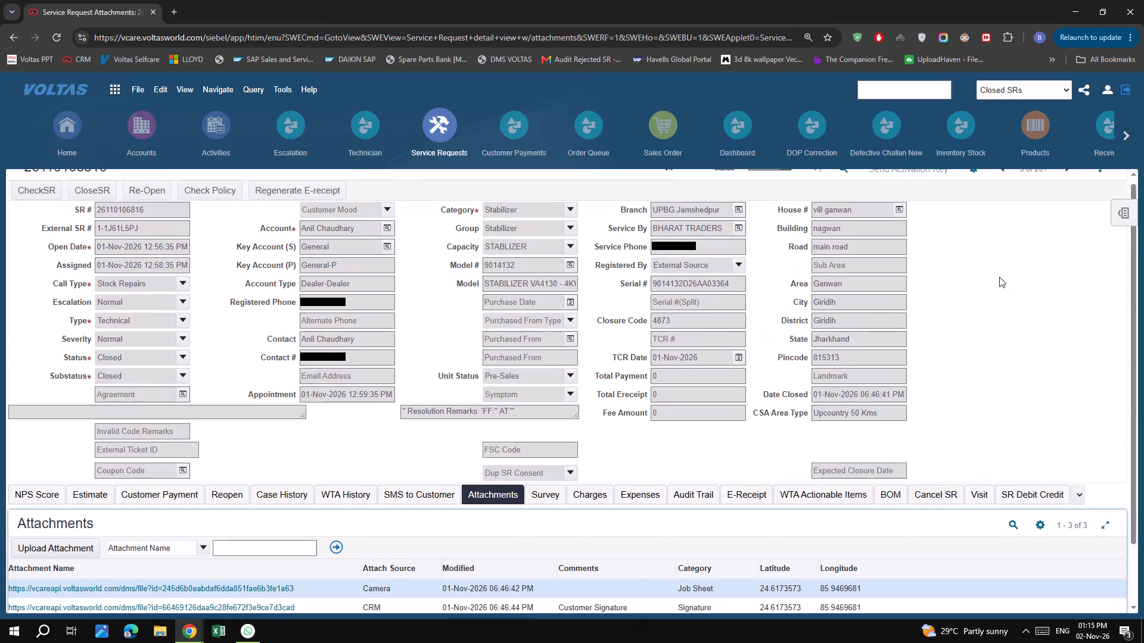
pyautogui.click(1067, 183)
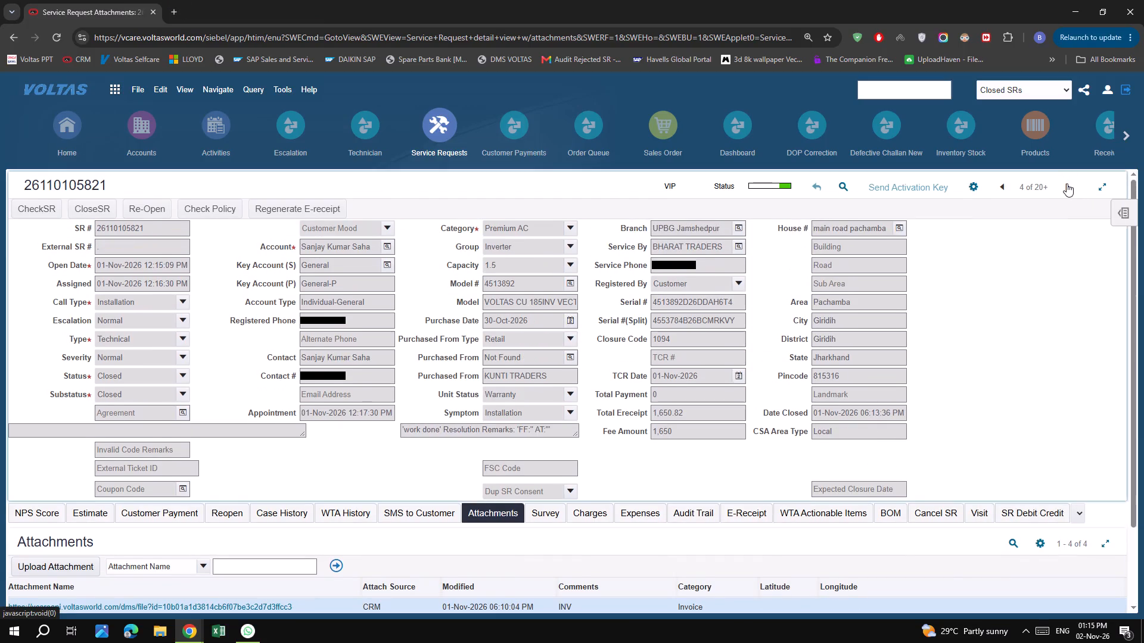
pyautogui.scroll(-6, 585, 350)
pyautogui.click(260, 527)
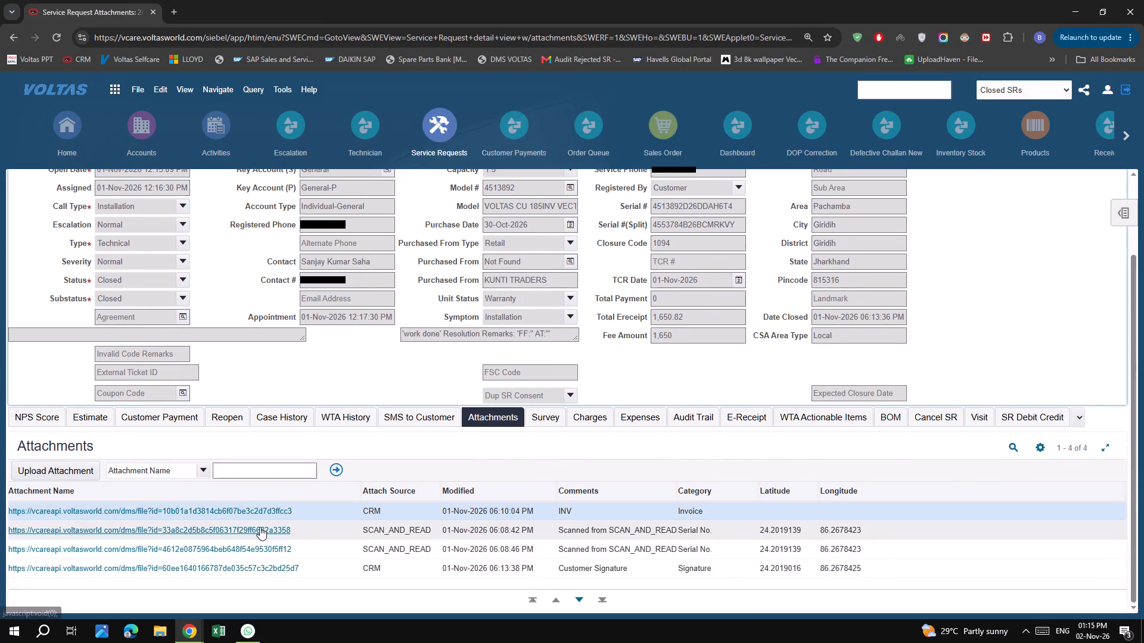
pyautogui.doubleClick(583, 287)
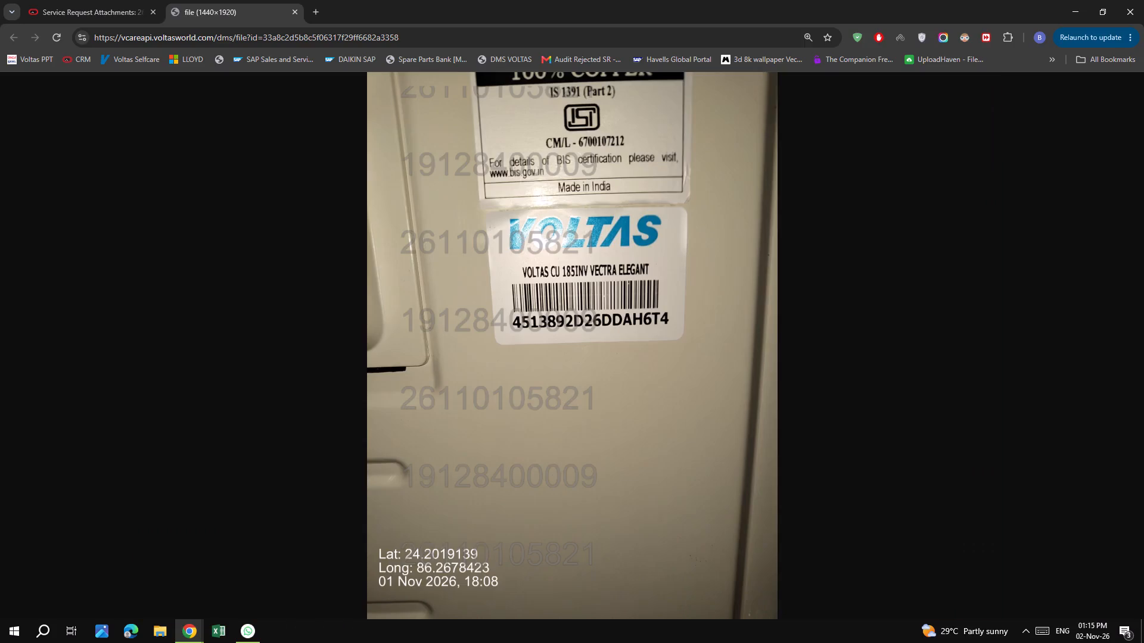
pyautogui.click(298, 8)
pyautogui.click(282, 553)
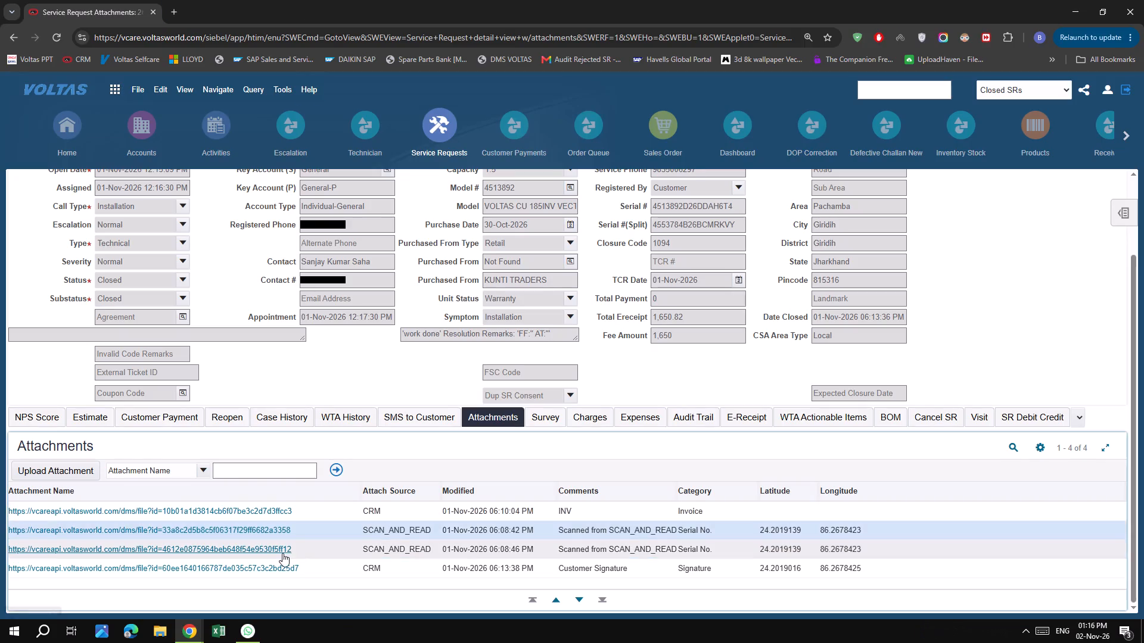
pyautogui.click(567, 344)
pyautogui.click(567, 357)
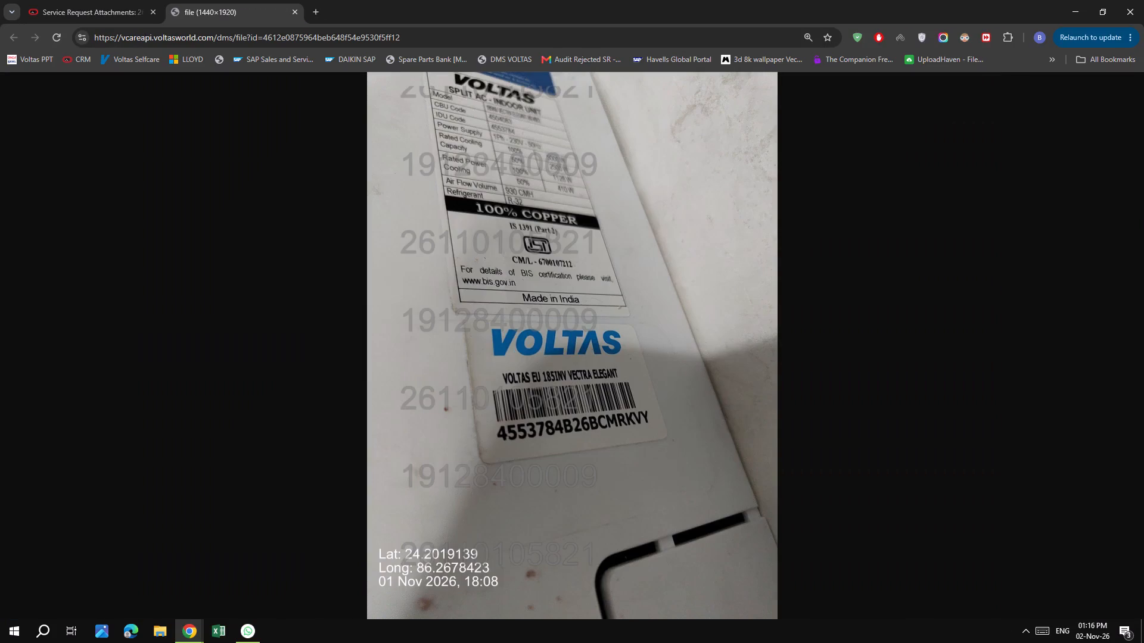
pyautogui.click(296, 11)
pyautogui.scroll(5, 799, 310)
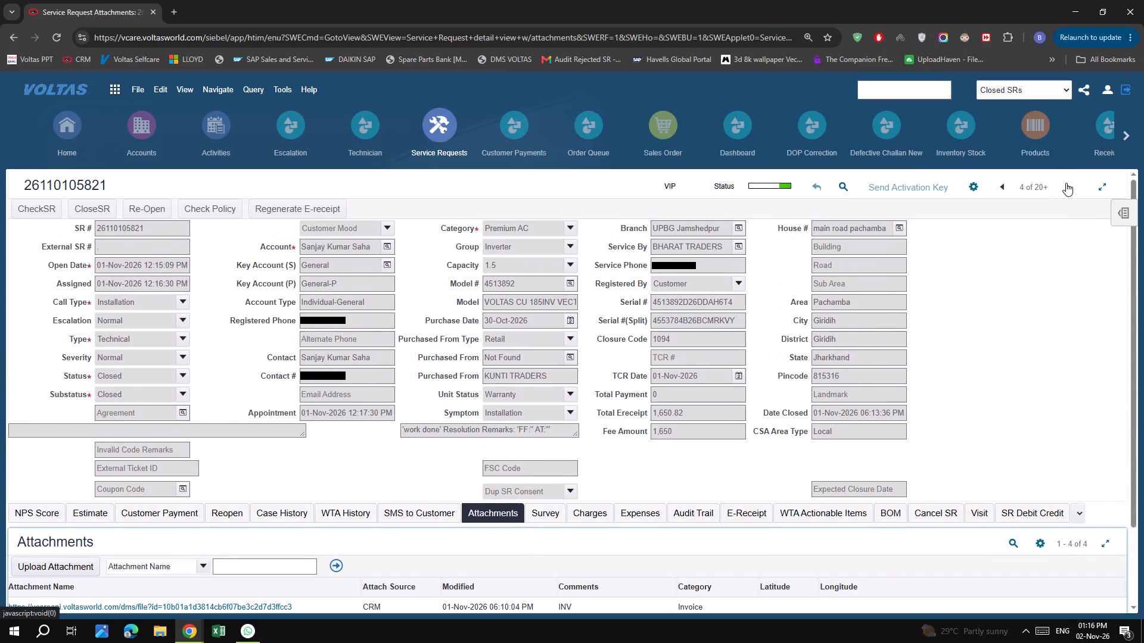
pyautogui.click(1066, 183)
pyautogui.scroll(-6, 601, 447)
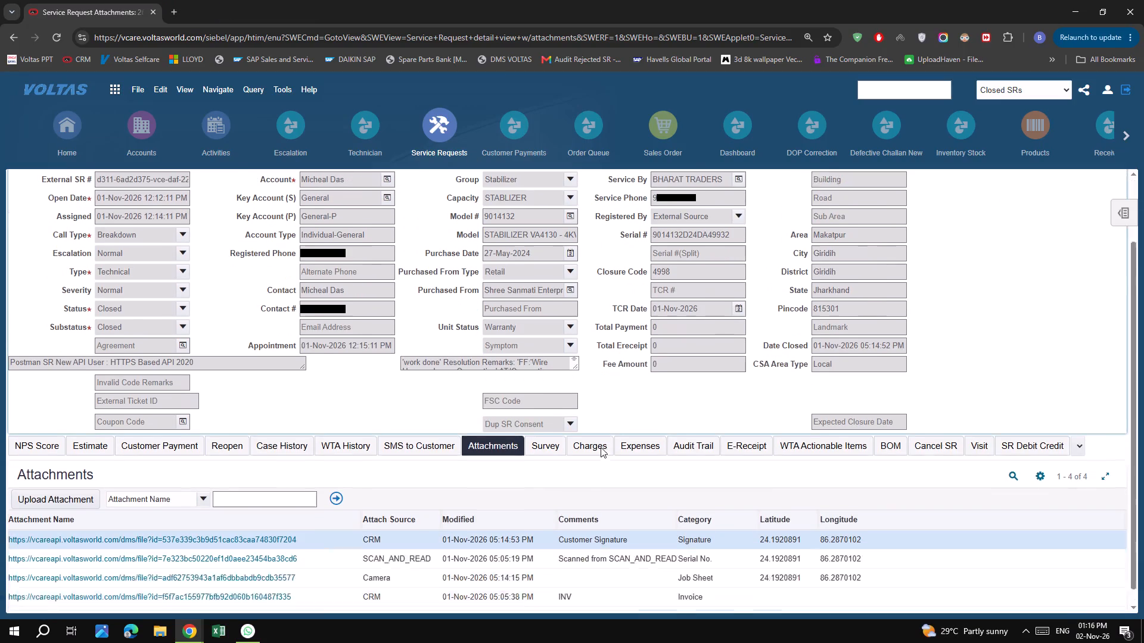
pyautogui.click(231, 533)
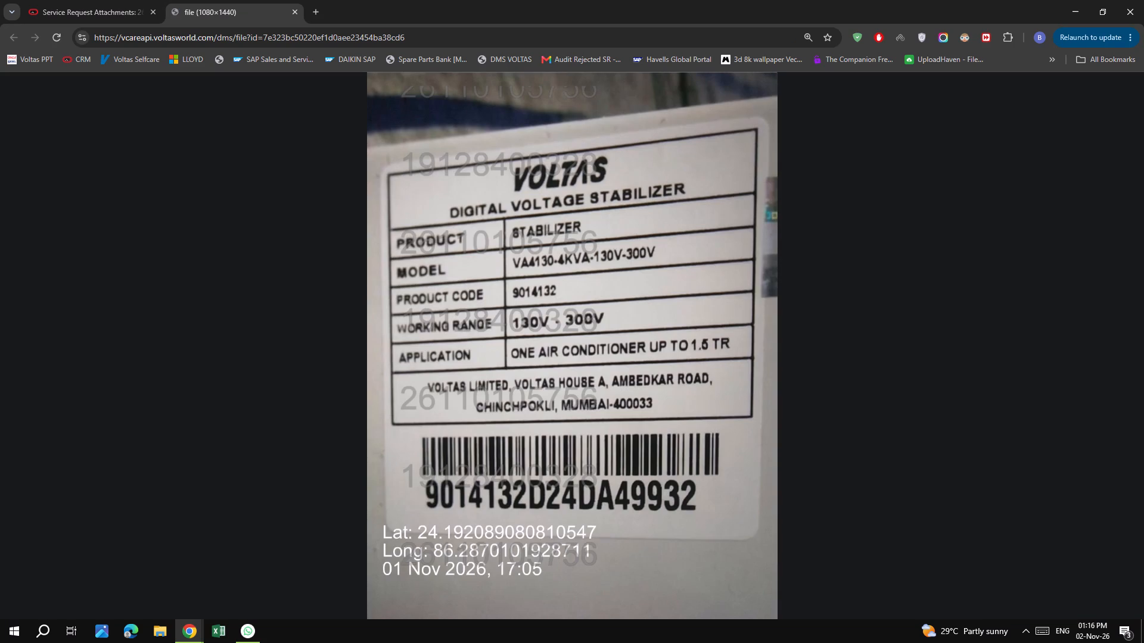
pyautogui.click(537, 469)
pyautogui.doubleClick(537, 469)
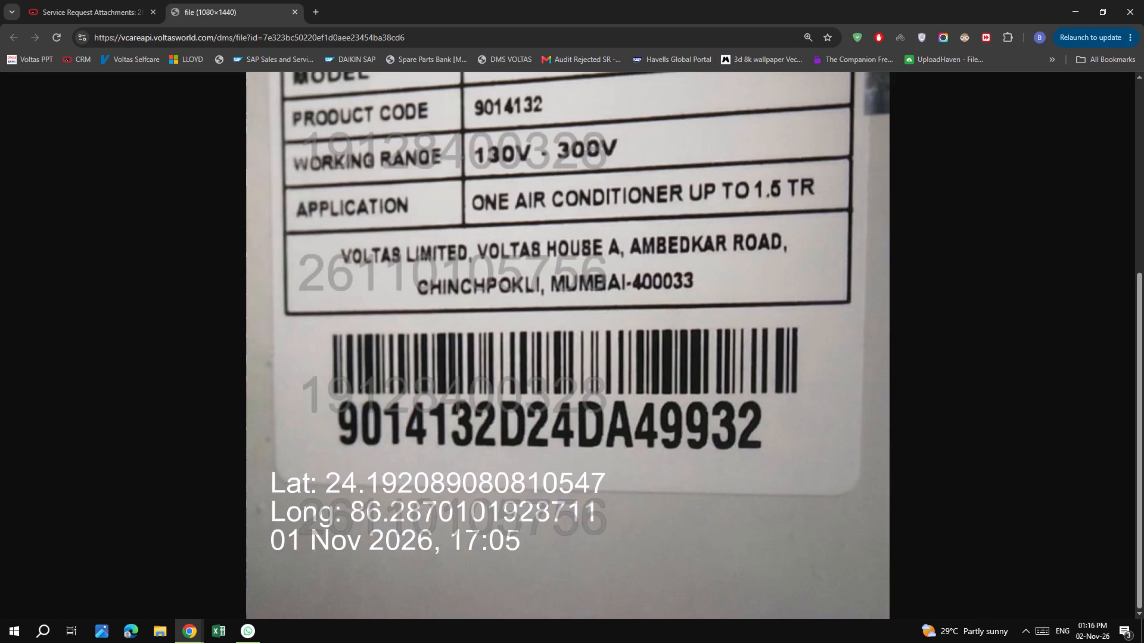
pyautogui.scroll(-5, 537, 469)
pyautogui.scroll(4, 537, 469)
pyautogui.click(537, 469)
pyautogui.click(537, 469)
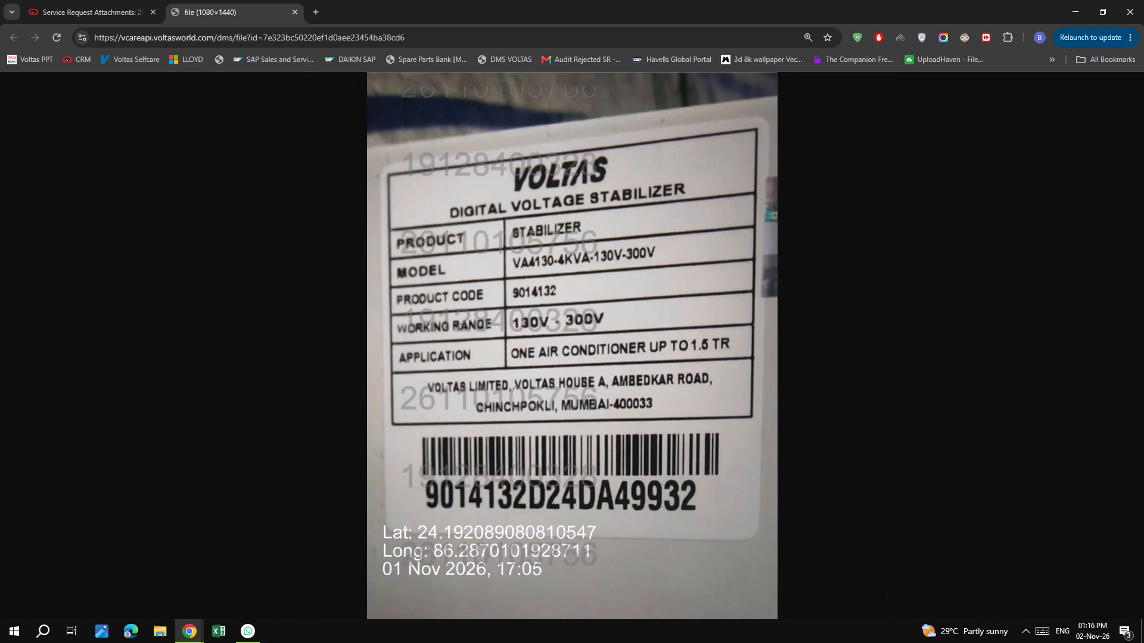
pyautogui.scroll(-7, 537, 469)
pyautogui.scroll(7, 537, 469)
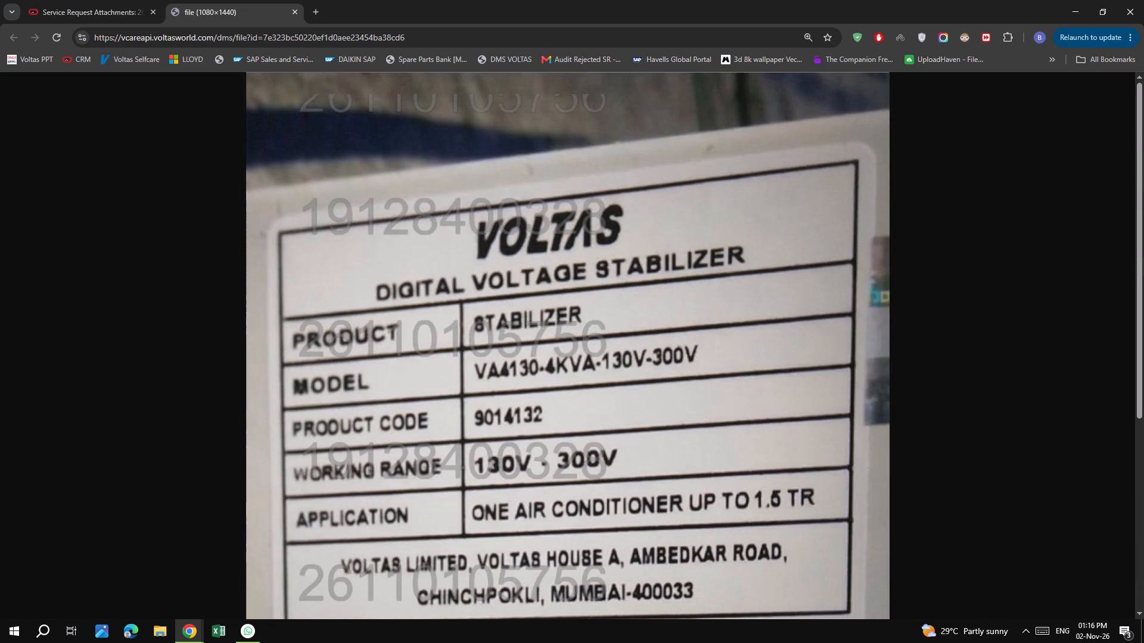
pyautogui.click(537, 469)
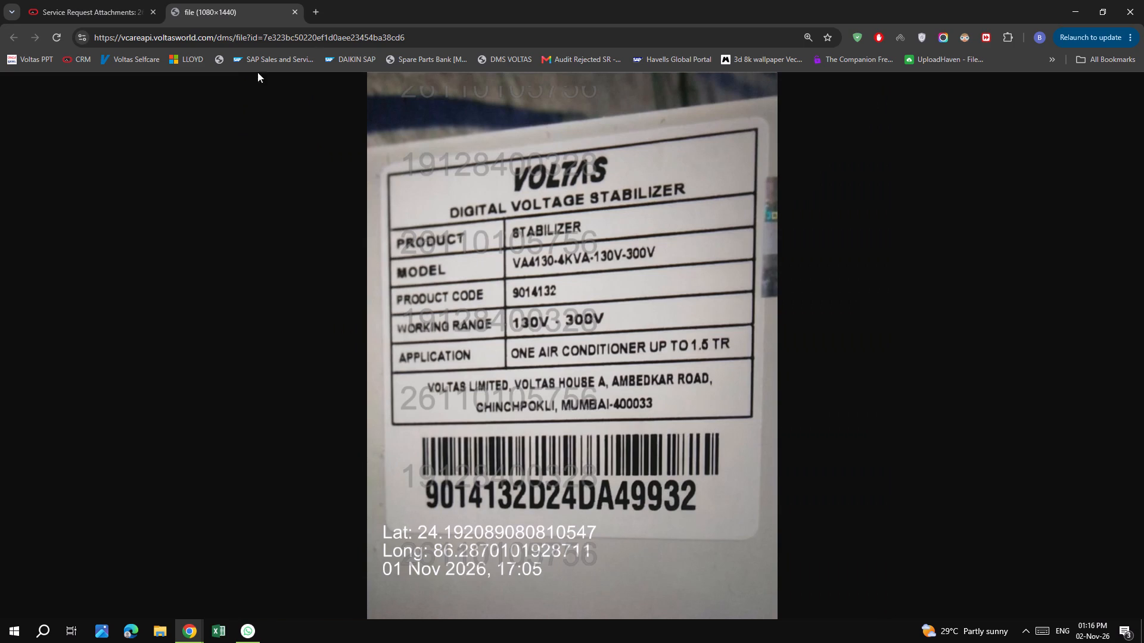
pyautogui.click(293, 13)
pyautogui.scroll(5, 859, 440)
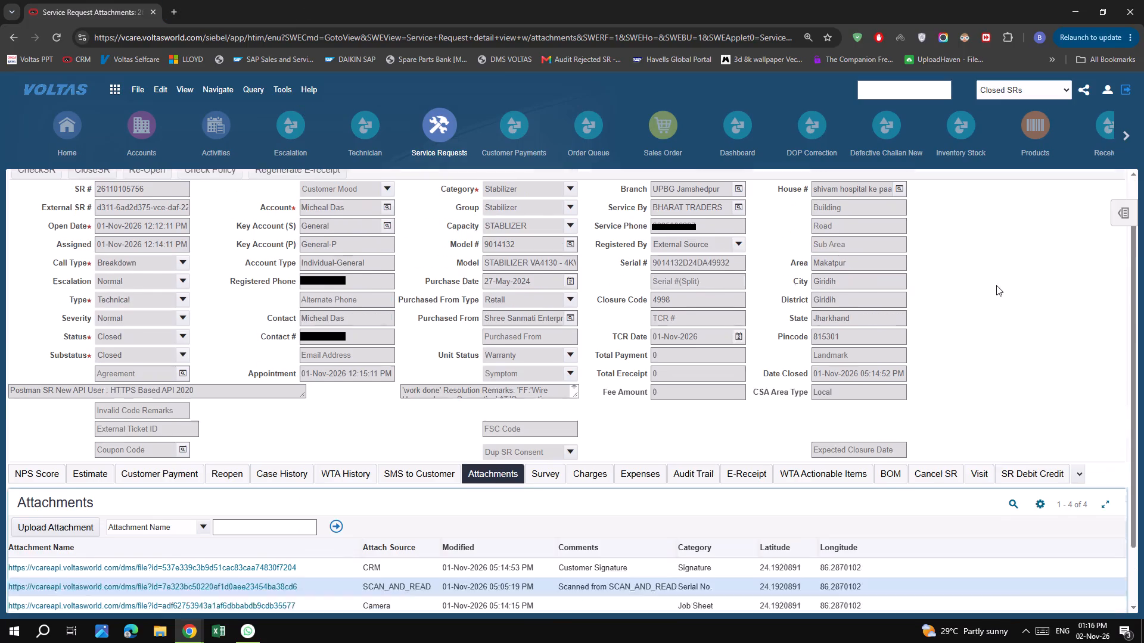
pyautogui.click(1067, 186)
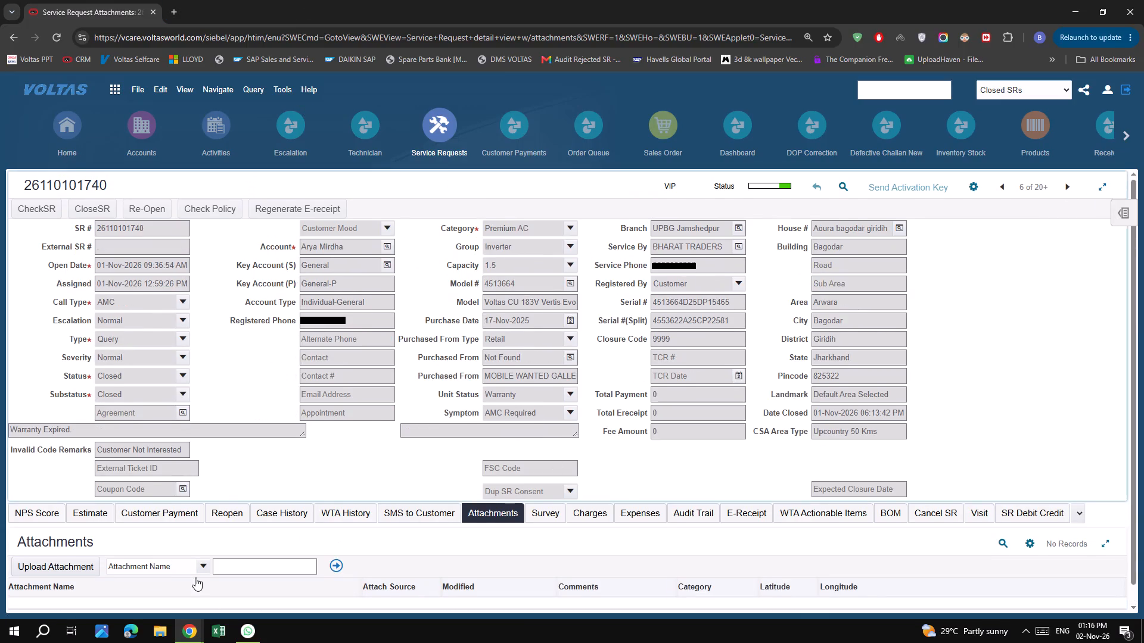
pyautogui.scroll(-4, 195, 578)
pyautogui.scroll(5, 1055, 270)
pyautogui.click(1070, 185)
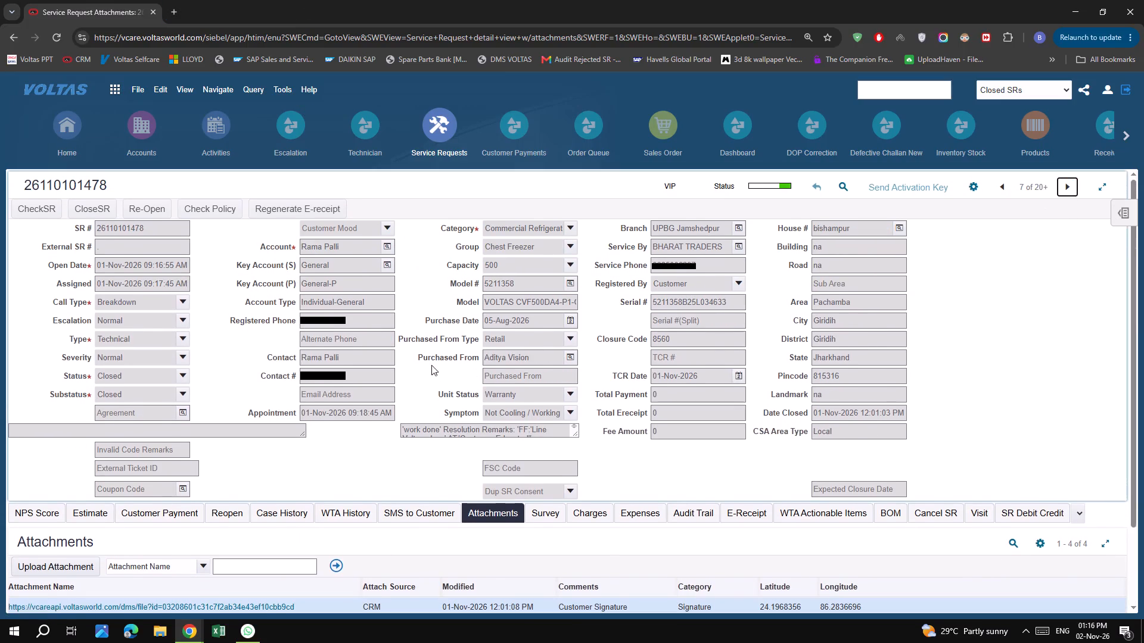
pyautogui.scroll(-5, 431, 366)
pyautogui.click(269, 534)
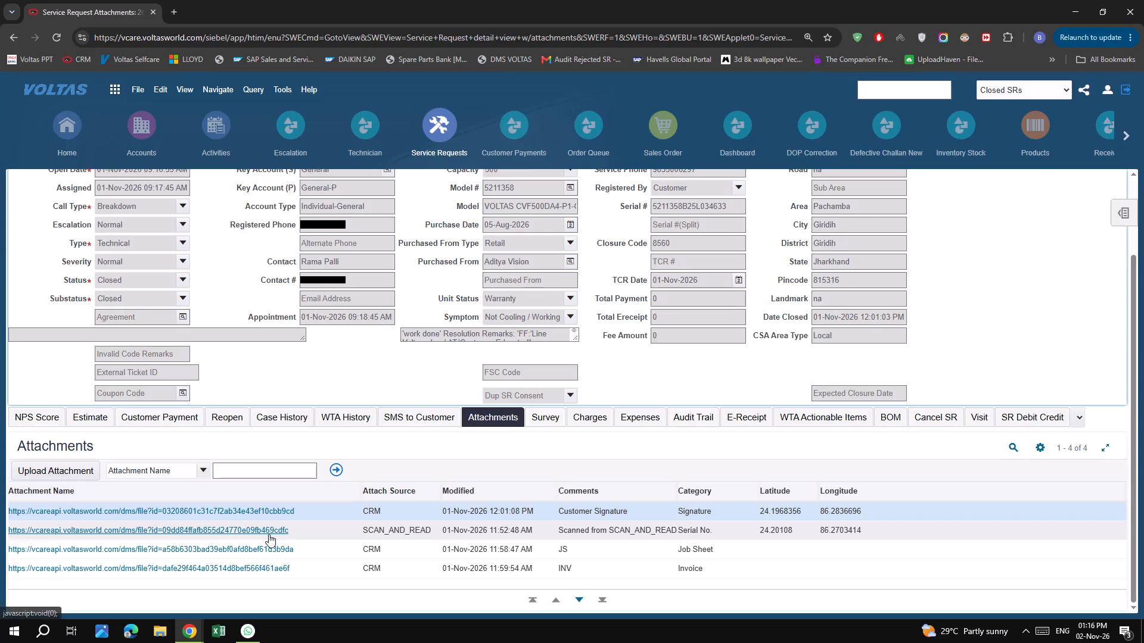
pyautogui.click(581, 468)
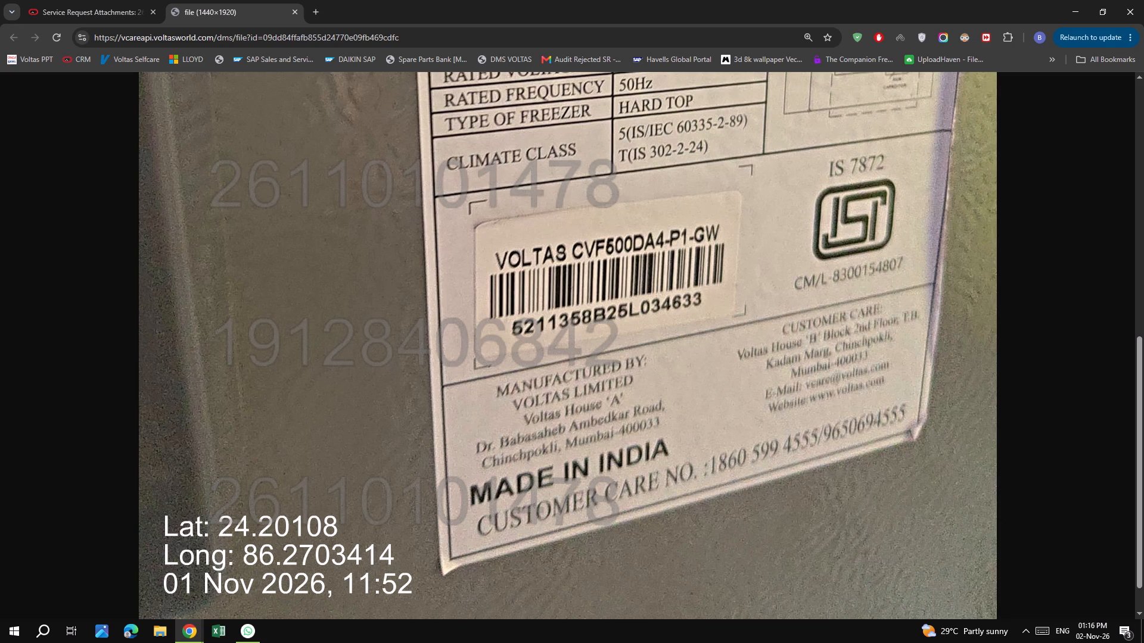
pyautogui.click(582, 466)
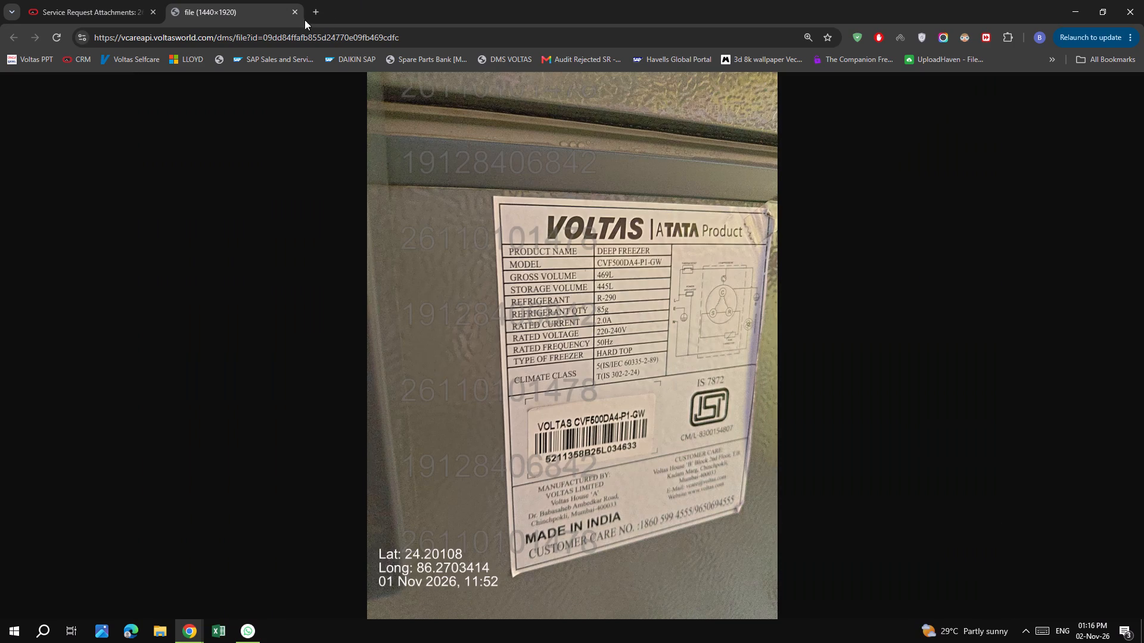
pyautogui.click(294, 9)
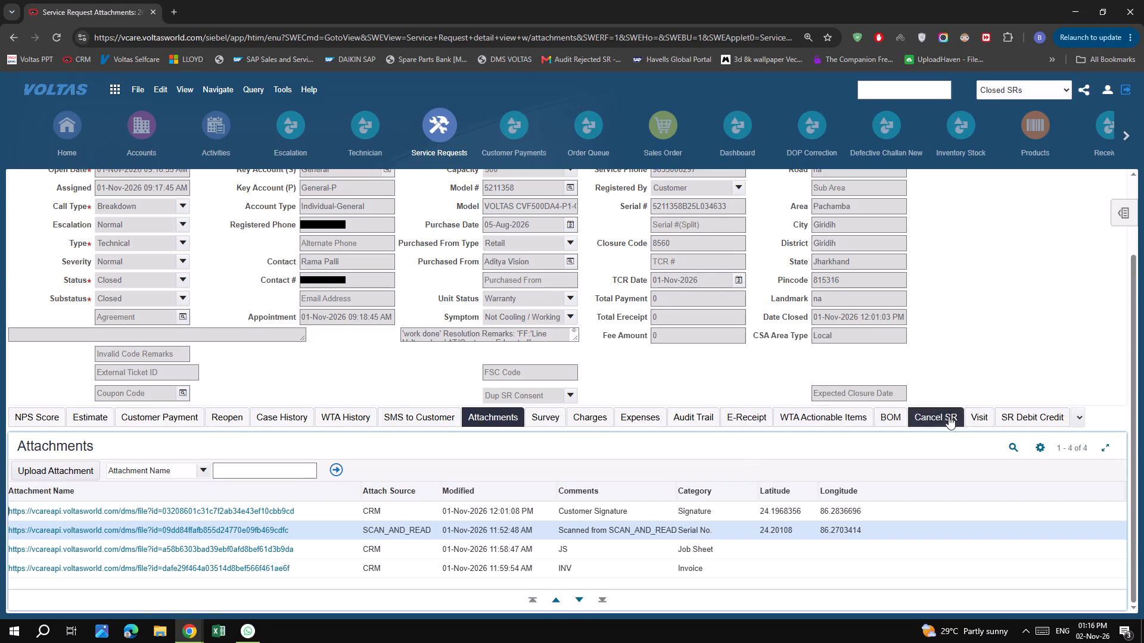
pyautogui.click(986, 416)
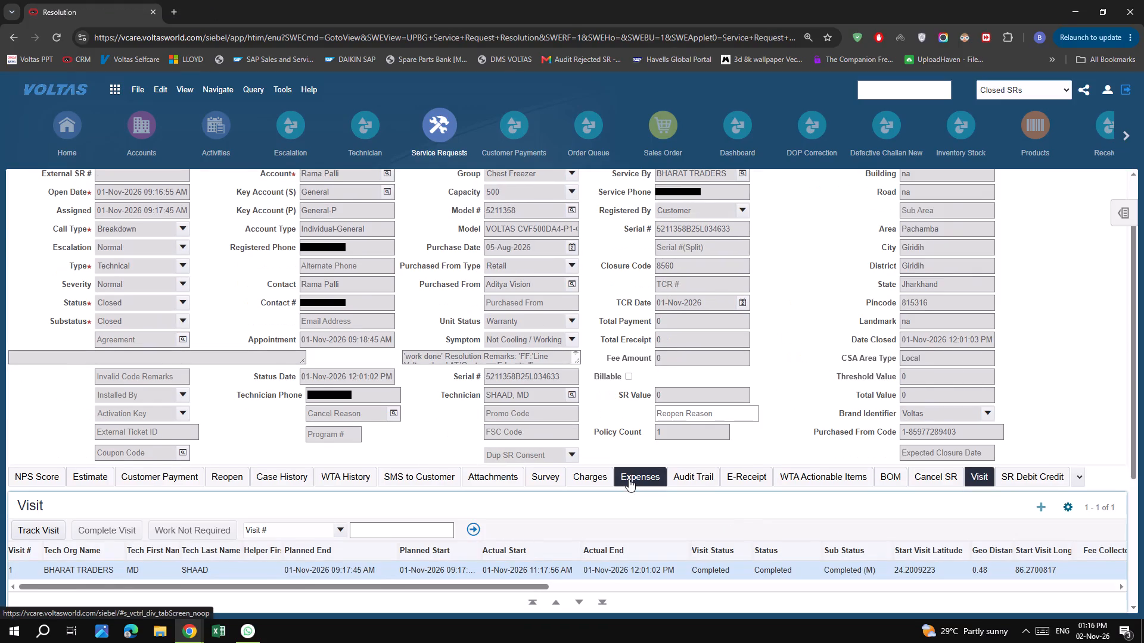
pyautogui.scroll(2, 632, 477)
pyautogui.scroll(-5, 632, 477)
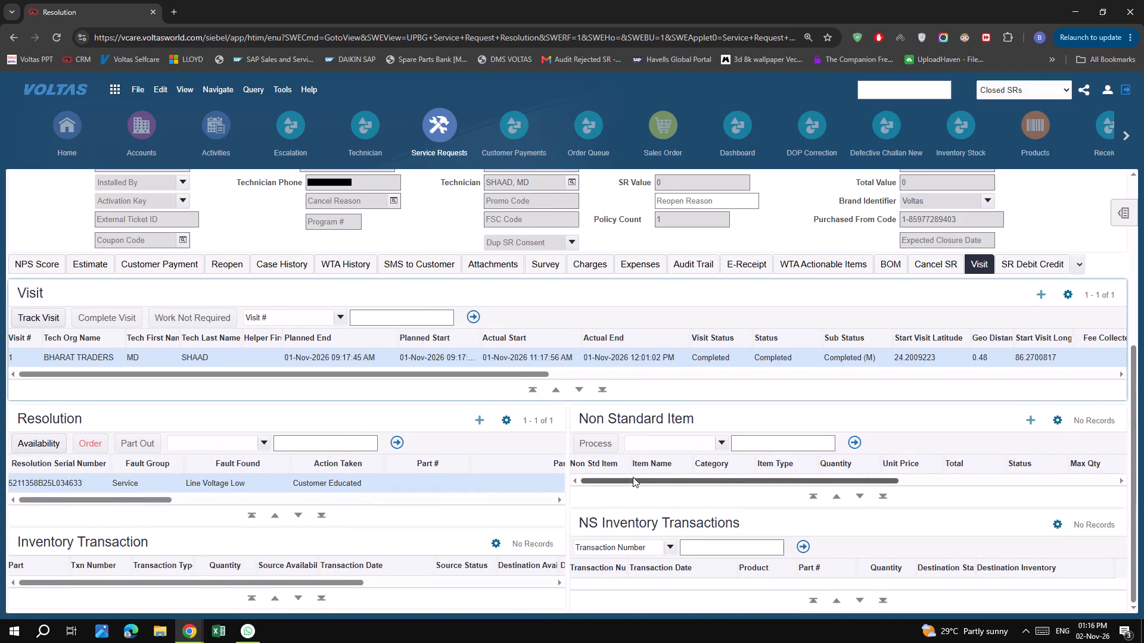
pyautogui.scroll(6, 633, 477)
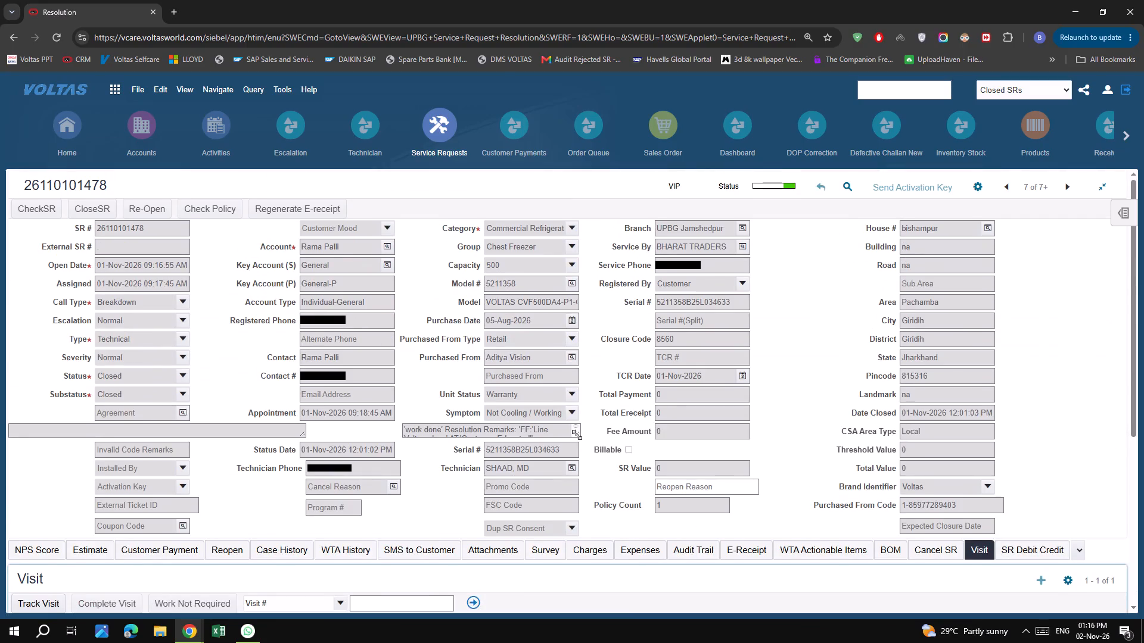
pyautogui.moveTo(577, 435); pyautogui.dragTo(590, 445)
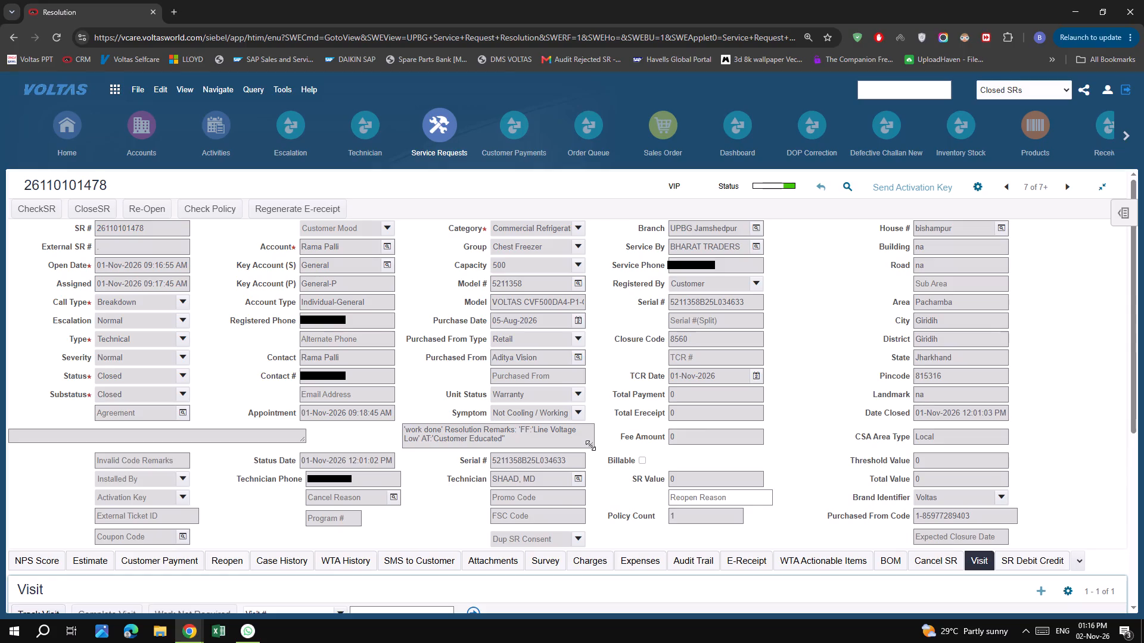
pyautogui.click(825, 345)
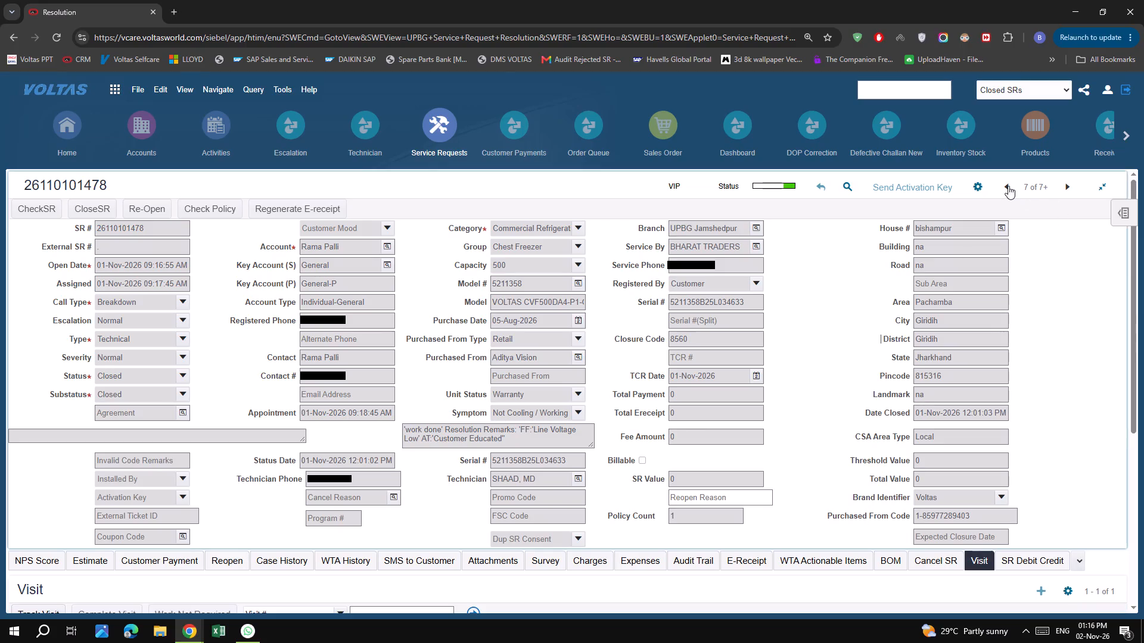
pyautogui.click(481, 563)
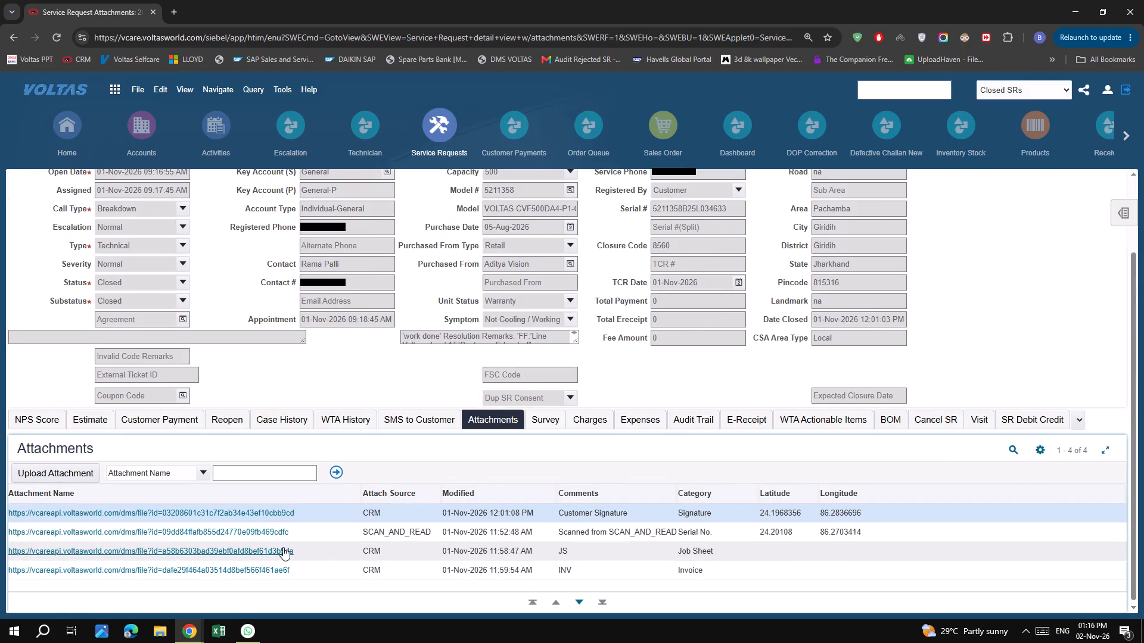
pyautogui.click(282, 547)
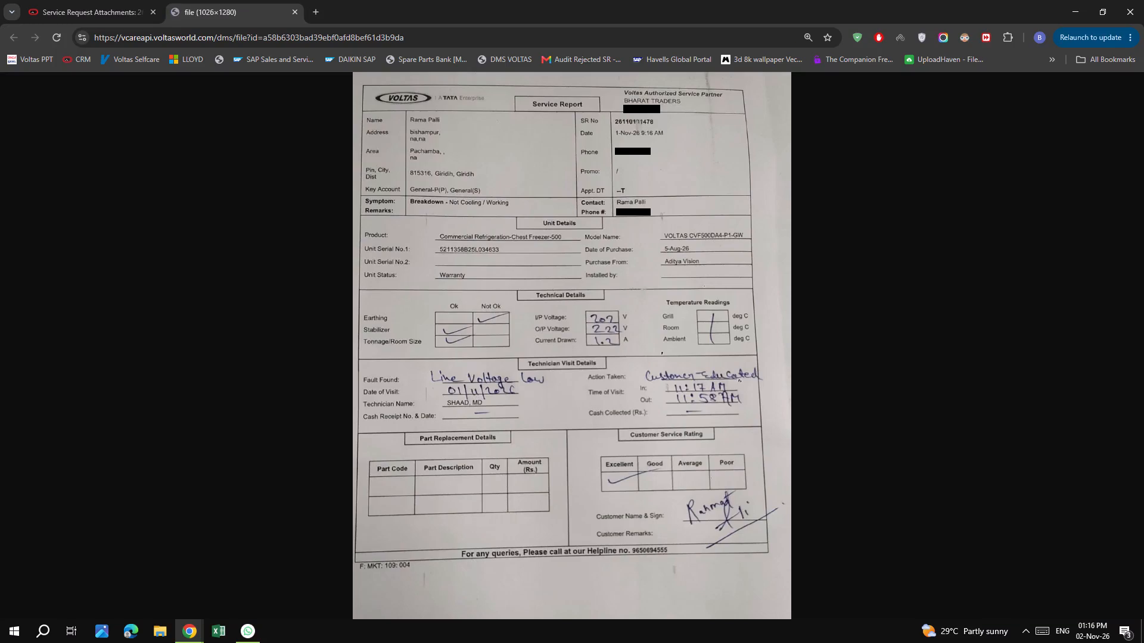
pyautogui.click(595, 381)
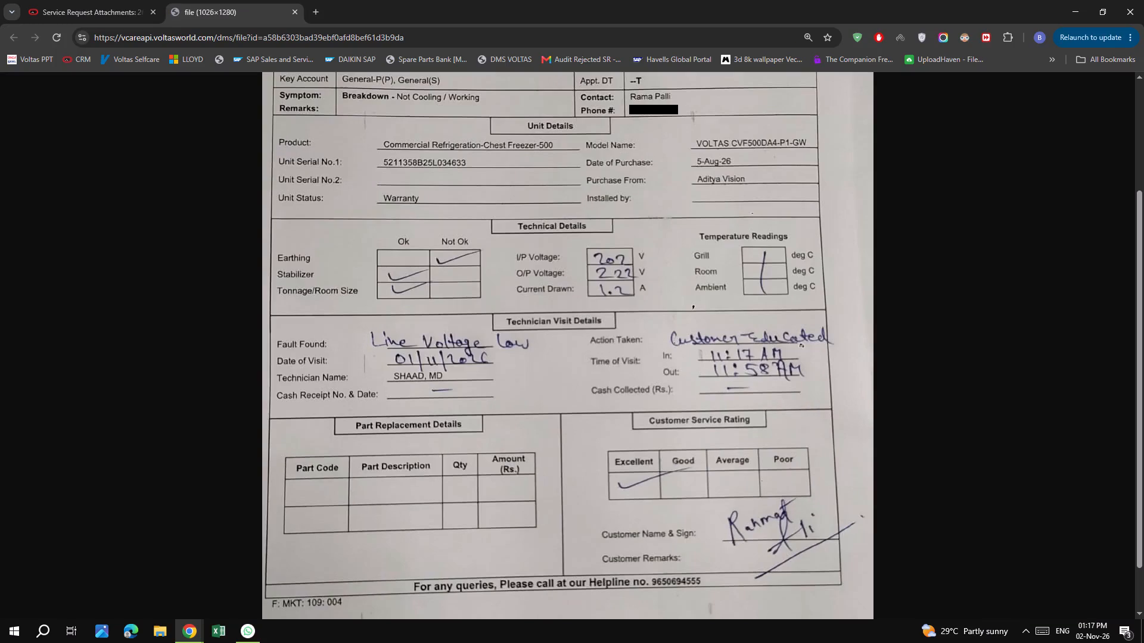
pyautogui.click(595, 381)
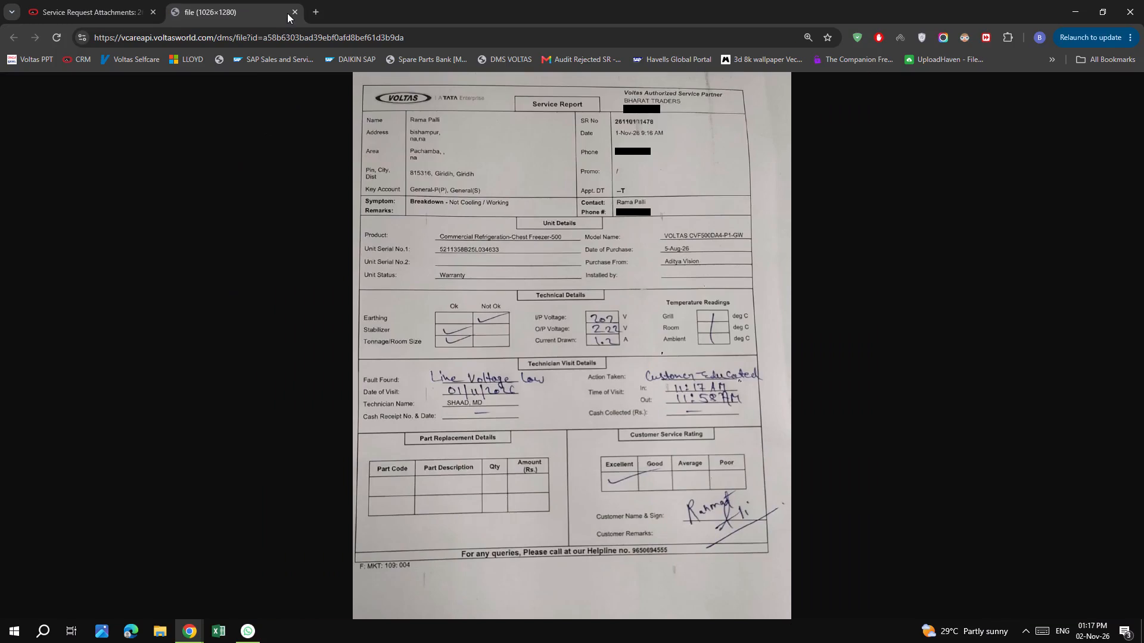
pyautogui.click(289, 13)
pyautogui.click(299, 11)
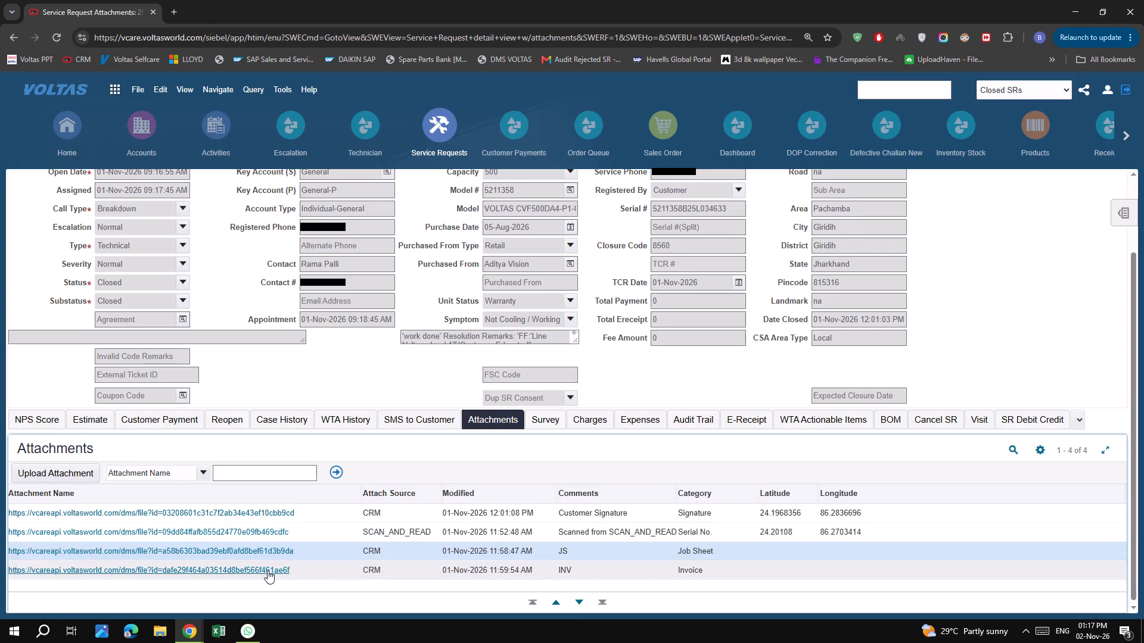
pyautogui.click(268, 570)
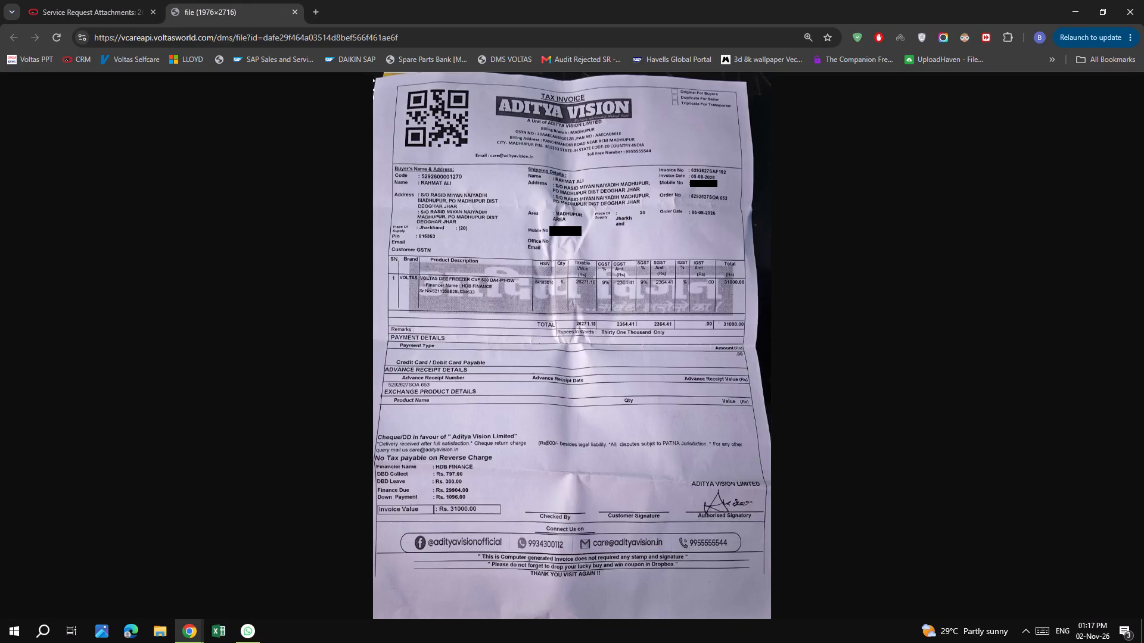
pyautogui.click(523, 247)
pyautogui.scroll(9, 536, 341)
pyautogui.click(536, 341)
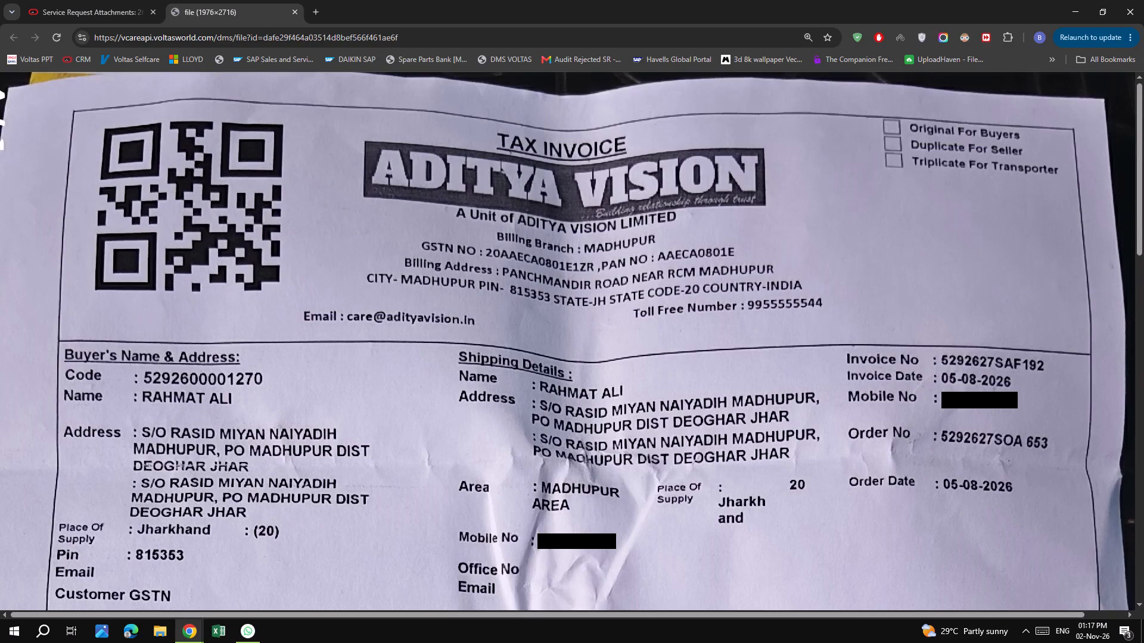
pyautogui.click(510, 548)
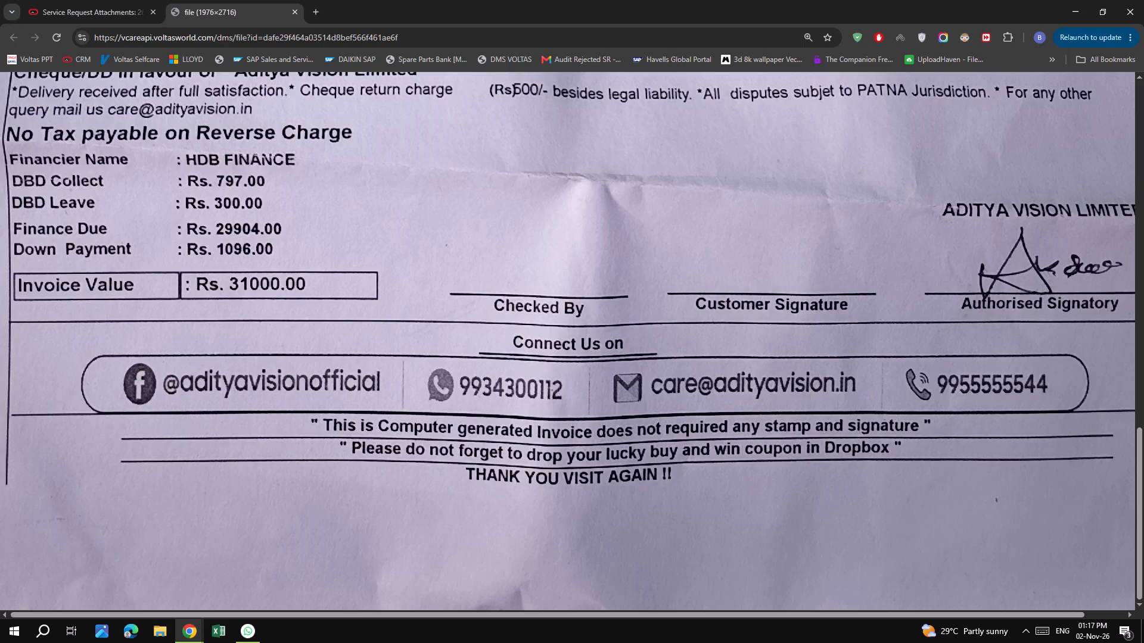
pyautogui.click(510, 547)
pyautogui.click(548, 388)
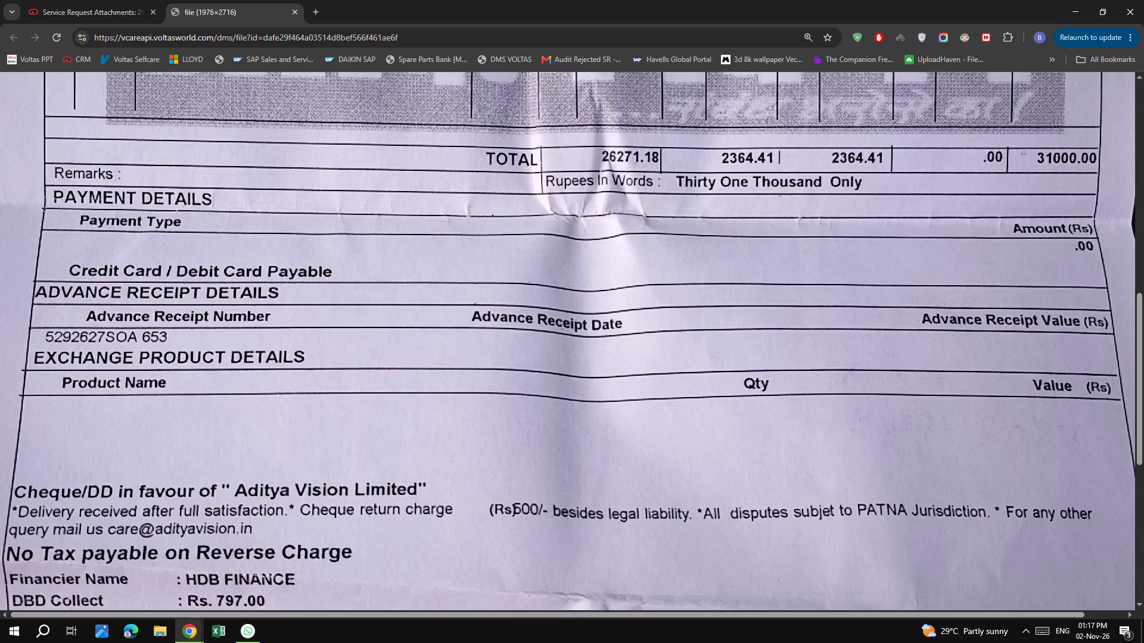
pyautogui.scroll(9, 548, 388)
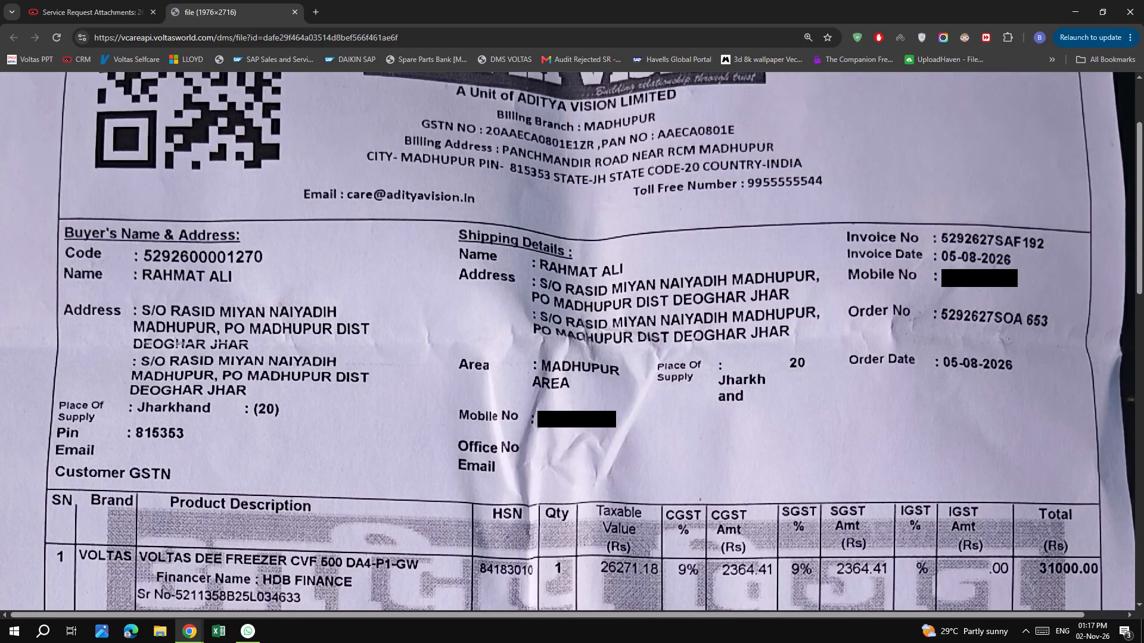
pyautogui.click(547, 388)
pyautogui.click(547, 388)
pyautogui.scroll(8, 547, 388)
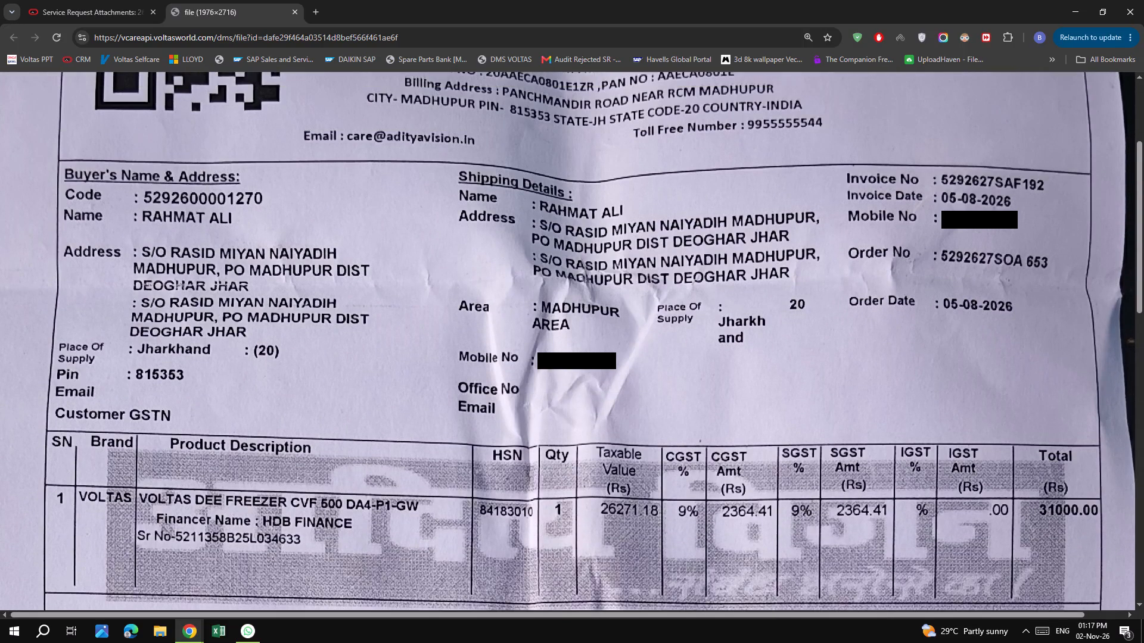
pyautogui.click(770, 416)
pyautogui.click(294, 9)
pyautogui.scroll(5, 703, 370)
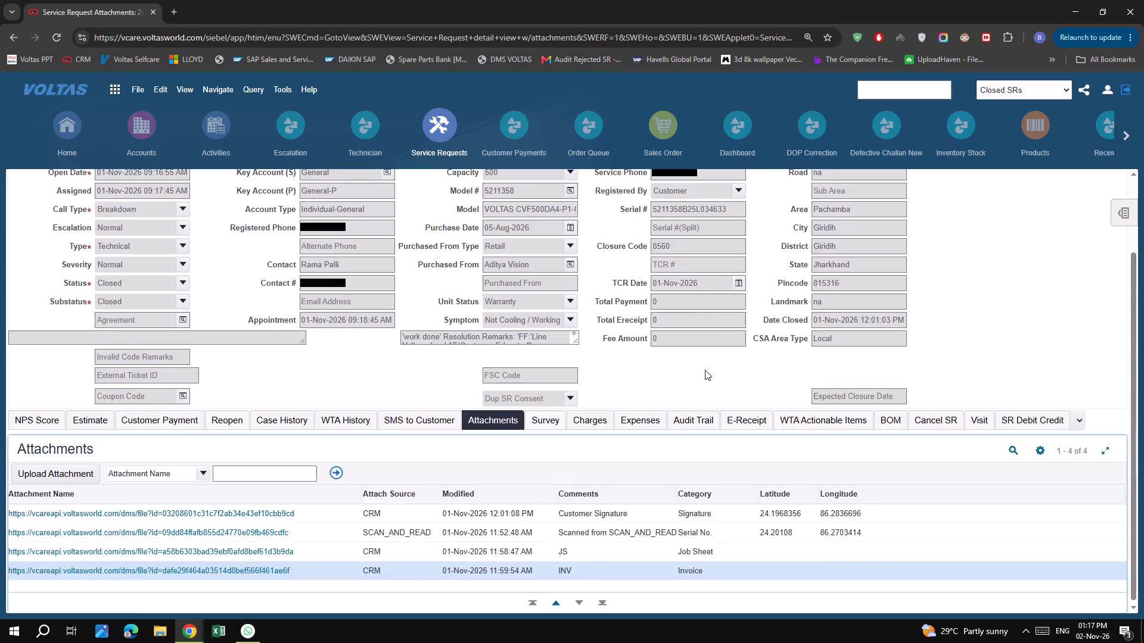
pyautogui.scroll(1, 705, 370)
pyautogui.scroll(3, 977, 338)
pyautogui.click(1064, 186)
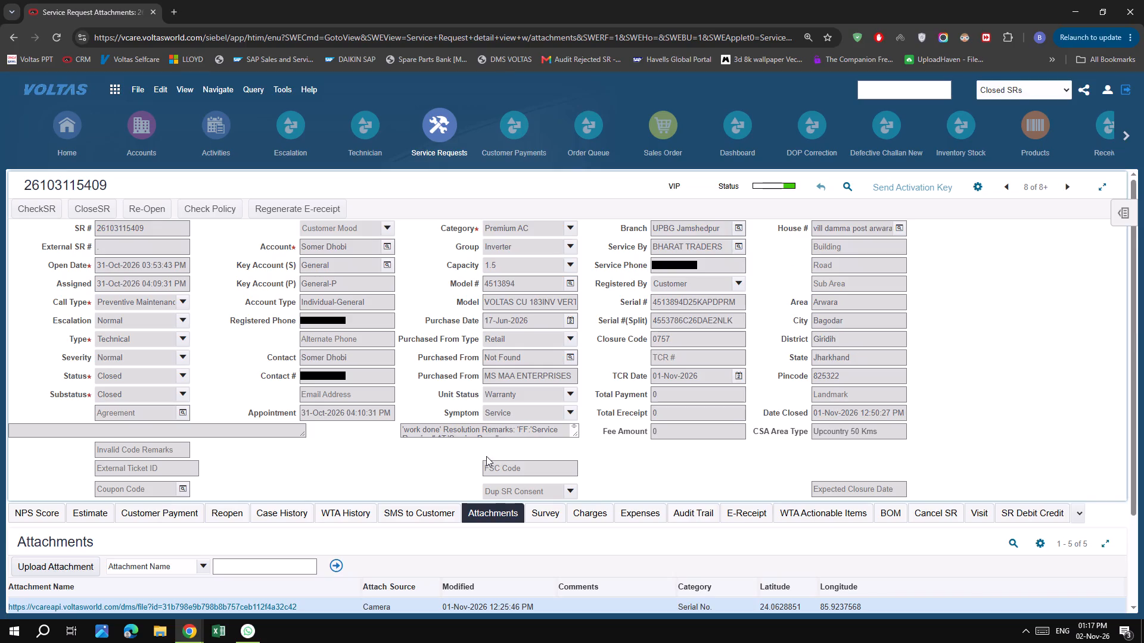
pyautogui.scroll(-4, 365, 419)
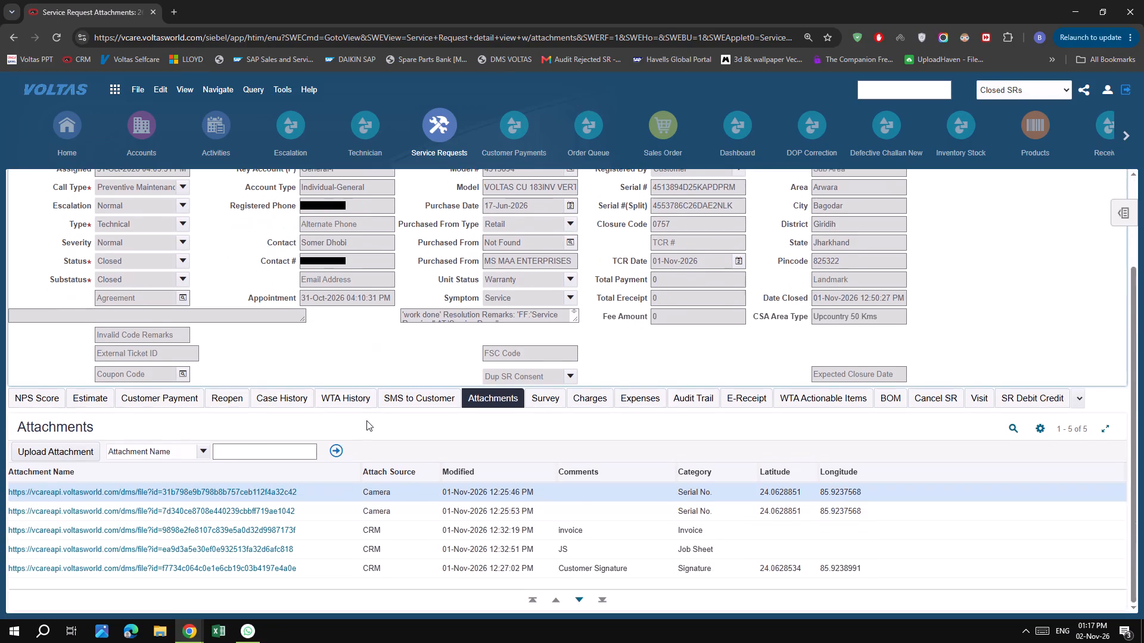
pyautogui.scroll(5, 366, 420)
pyautogui.scroll(-6, 367, 421)
pyautogui.scroll(4, 833, 370)
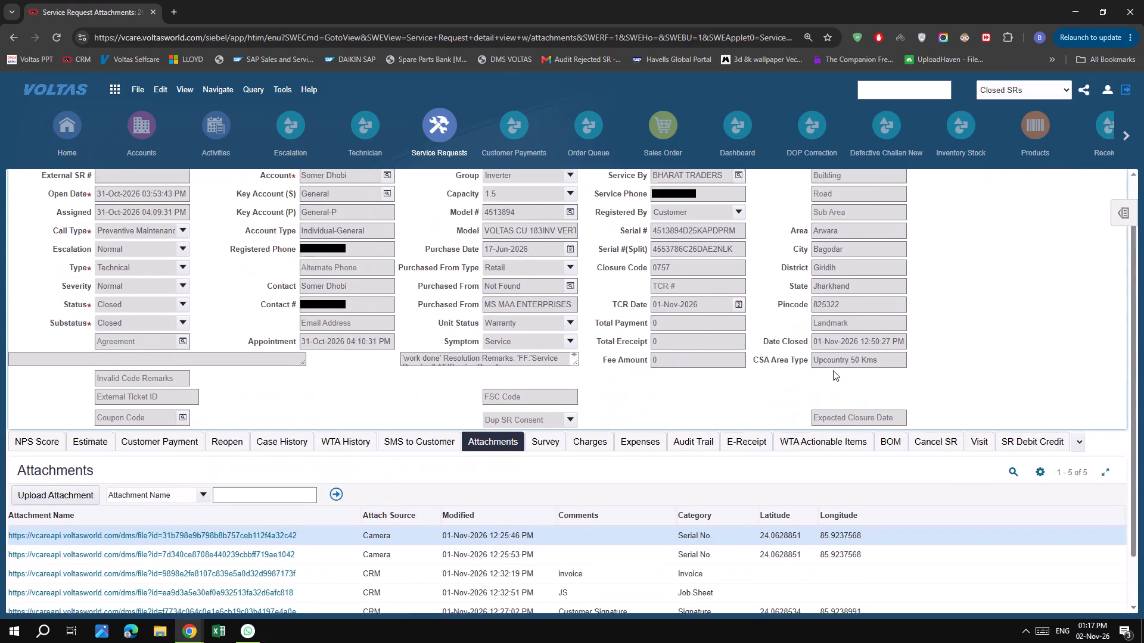
pyautogui.scroll(-6, 835, 441)
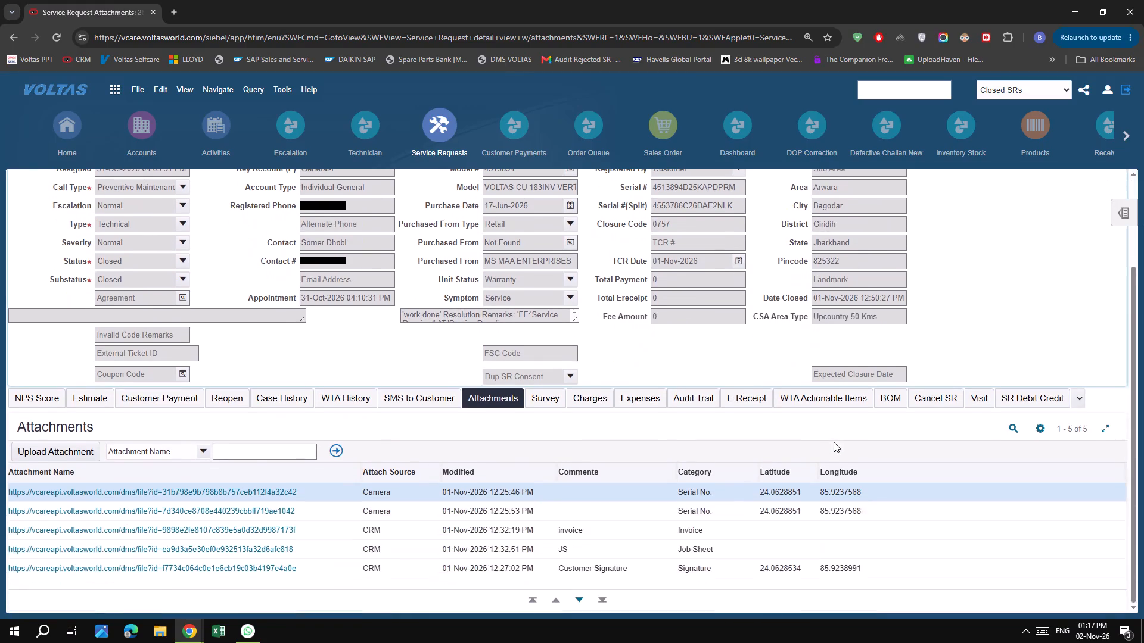
pyautogui.click(217, 573)
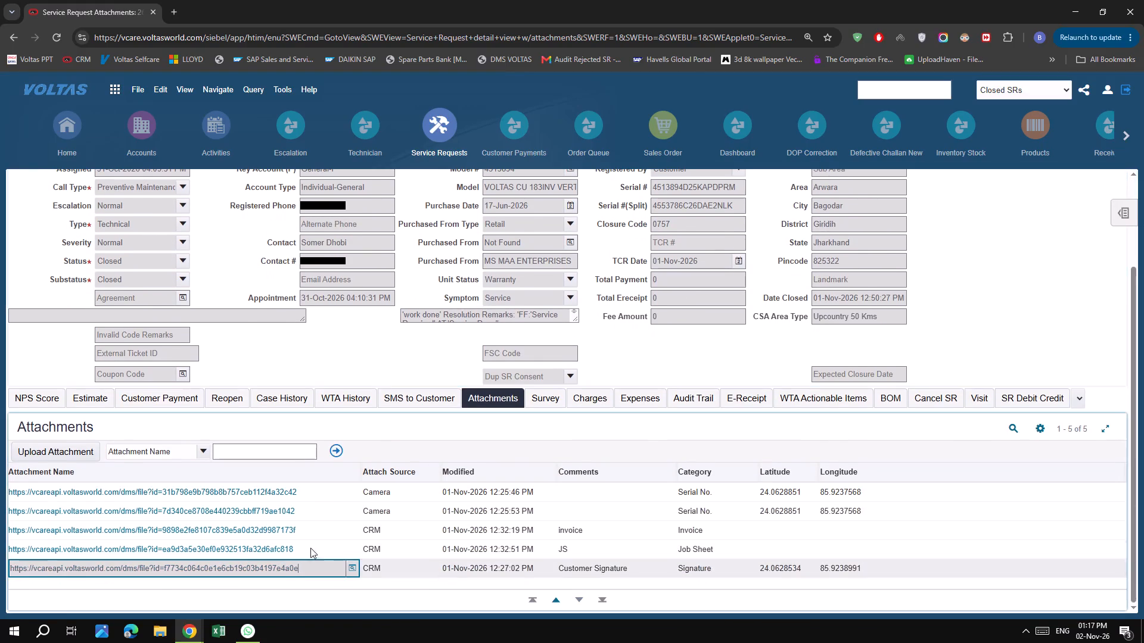
pyautogui.click(310, 548)
pyautogui.click(275, 570)
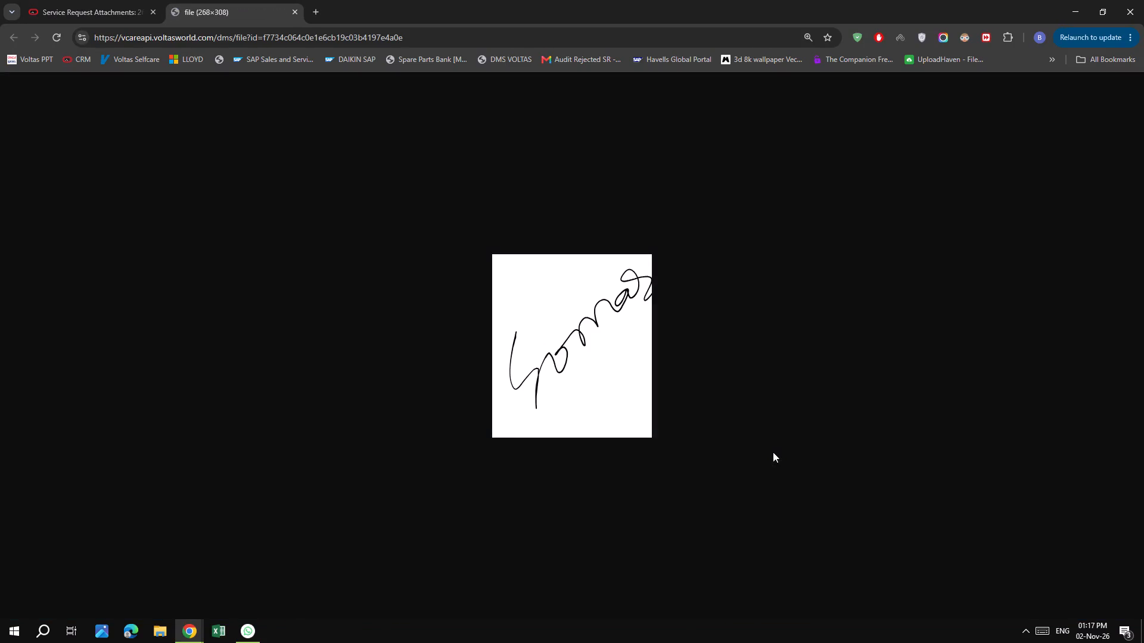
pyautogui.click(296, 13)
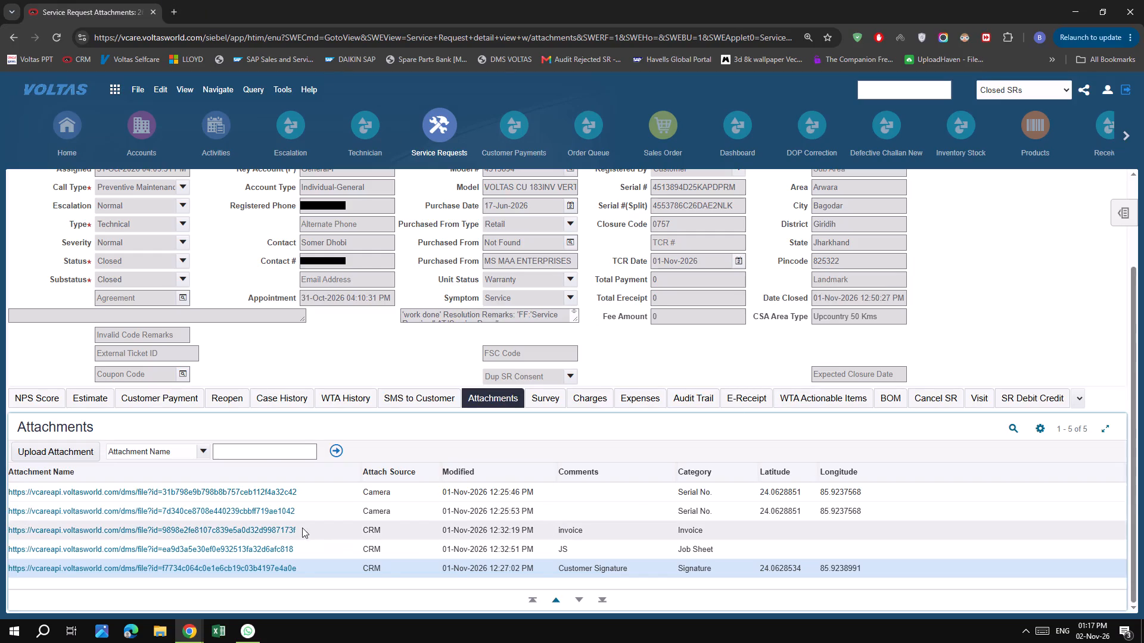
pyautogui.click(272, 529)
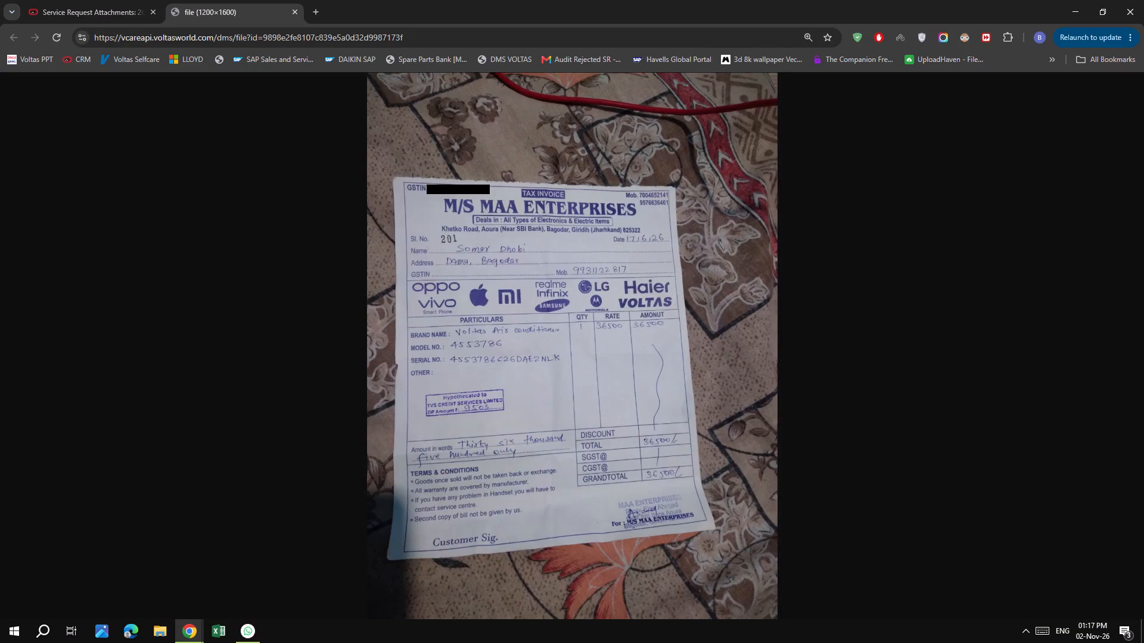
pyautogui.click(583, 320)
pyautogui.scroll(-6, 632, 461)
pyautogui.scroll(6, 632, 463)
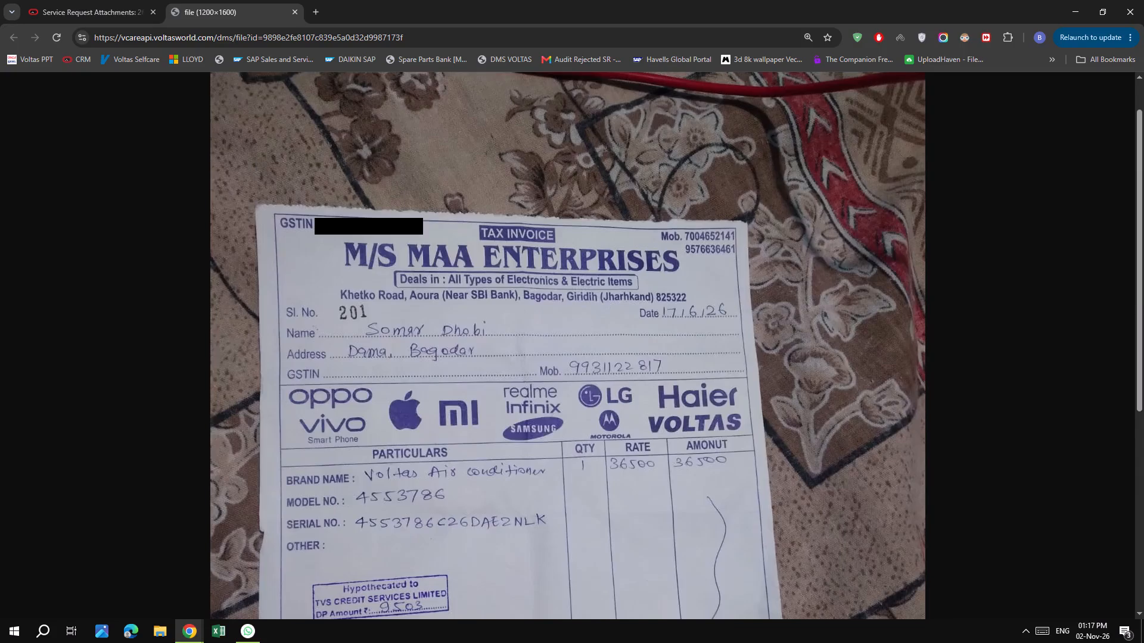
pyautogui.click(634, 462)
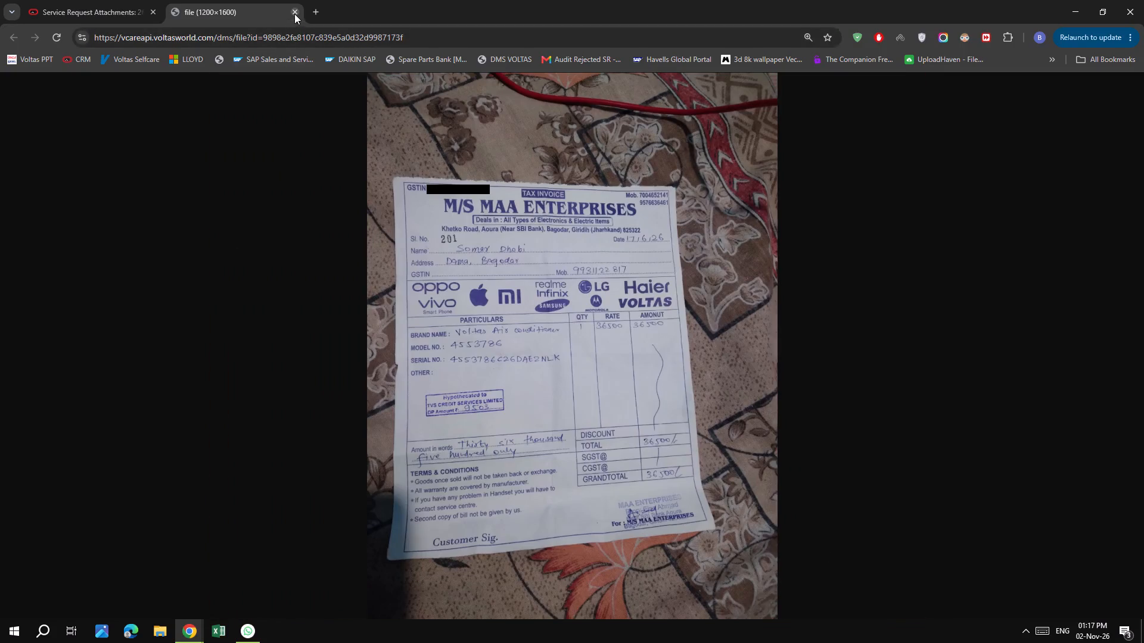
pyautogui.click(294, 14)
pyautogui.scroll(7, 767, 394)
pyautogui.click(1067, 186)
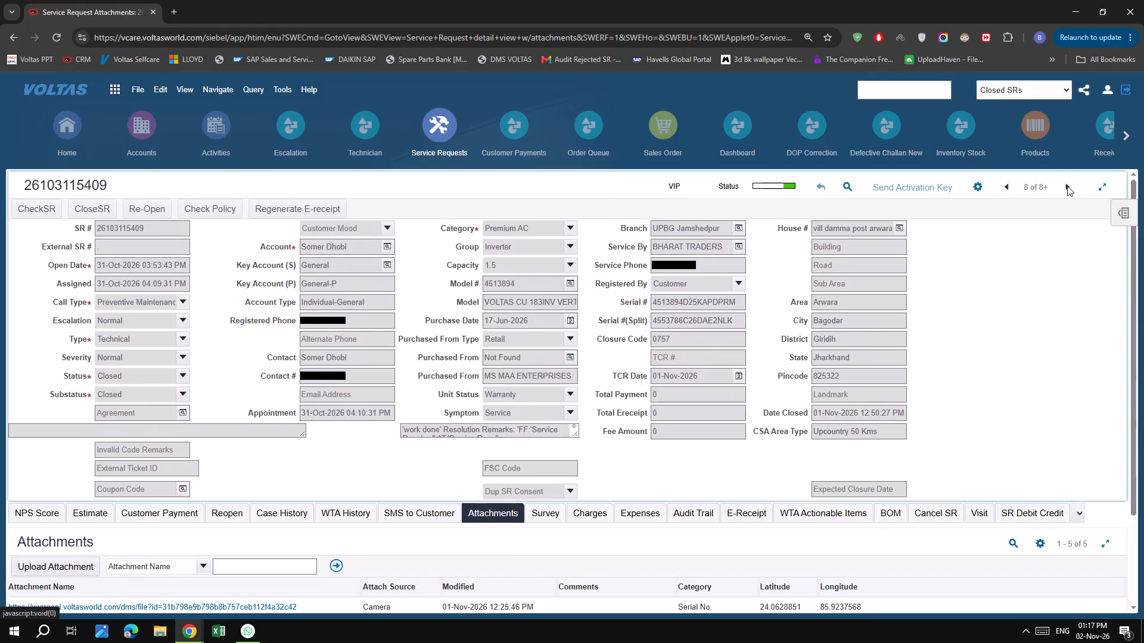
pyautogui.scroll(-6, 1032, 373)
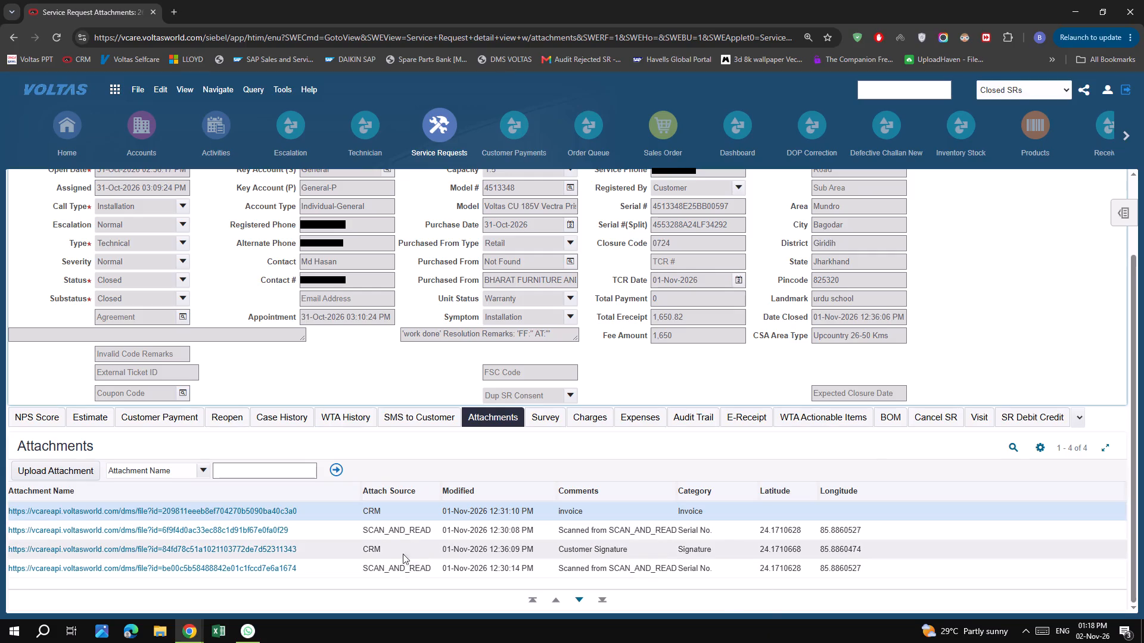
pyautogui.click(290, 512)
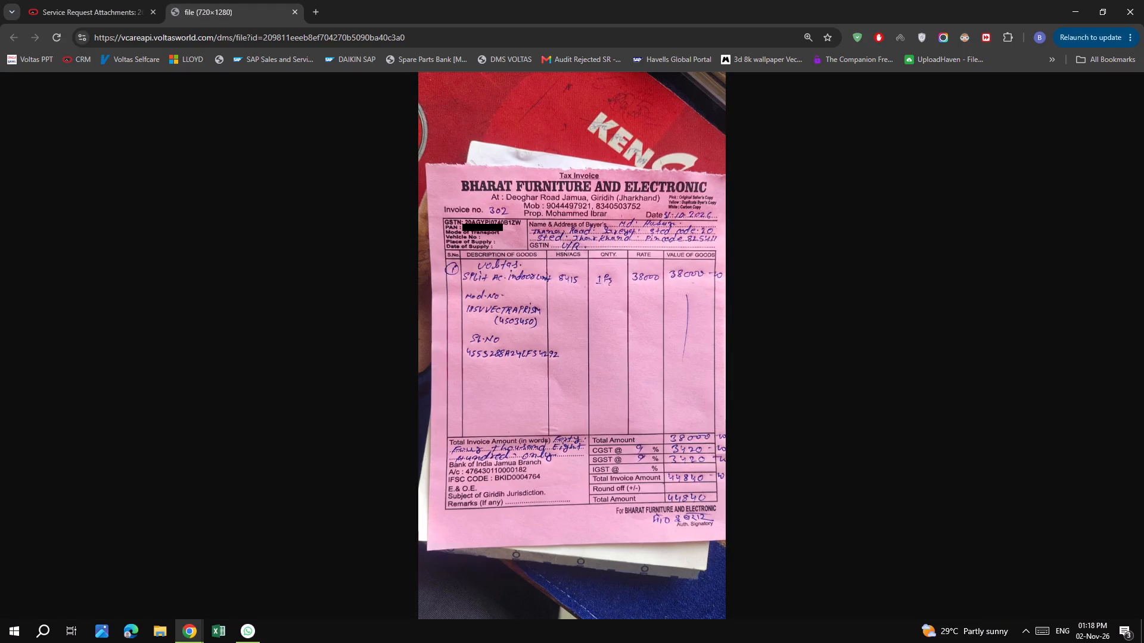
pyautogui.click(652, 276)
pyautogui.scroll(-2, 636, 351)
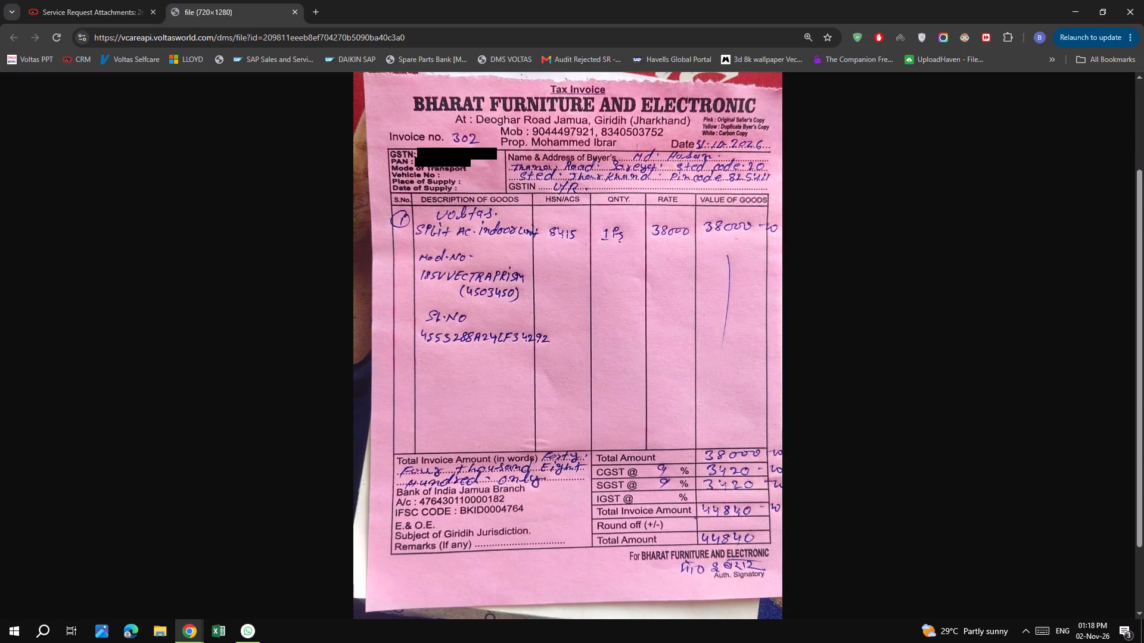
pyautogui.click(296, 12)
pyautogui.scroll(7, 750, 294)
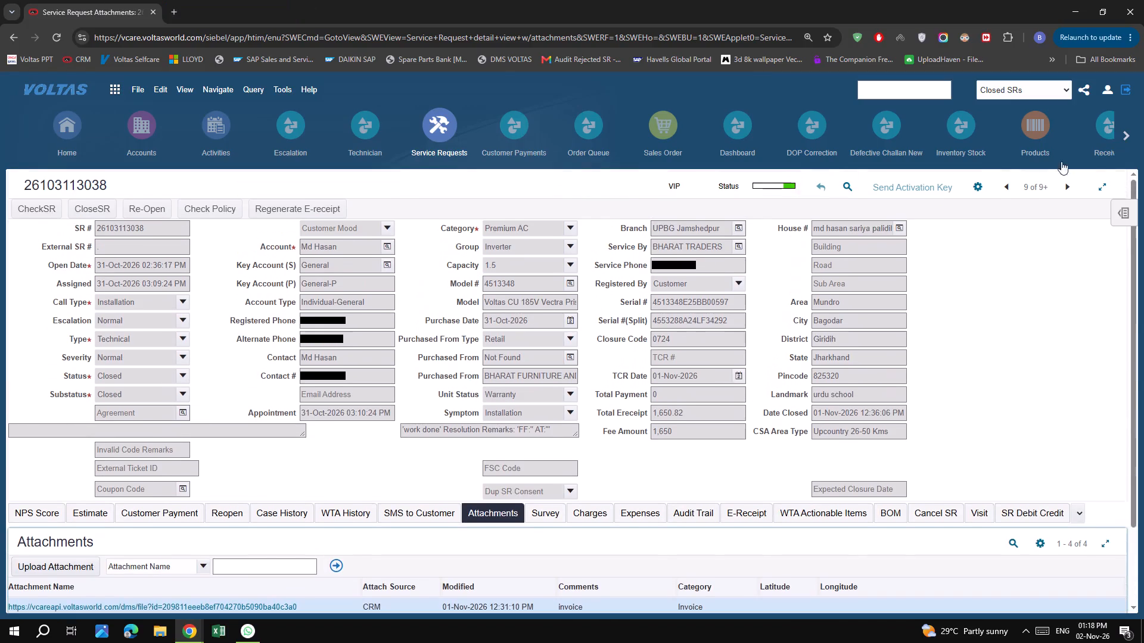
pyautogui.click(1062, 185)
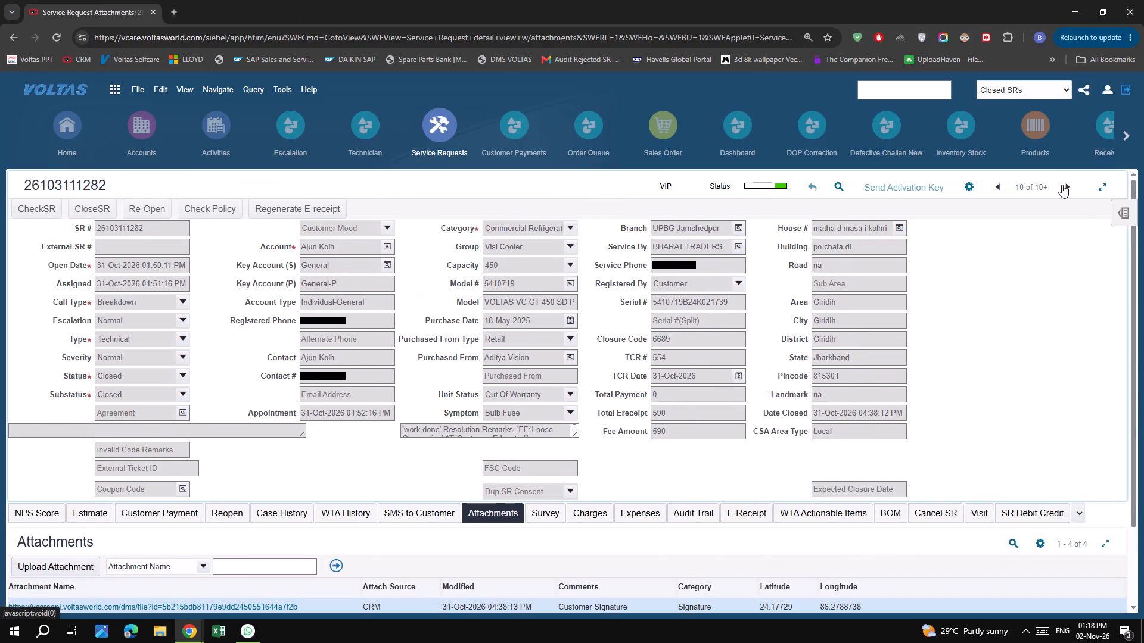
pyautogui.click(1062, 185)
pyautogui.tripleClick(1062, 185)
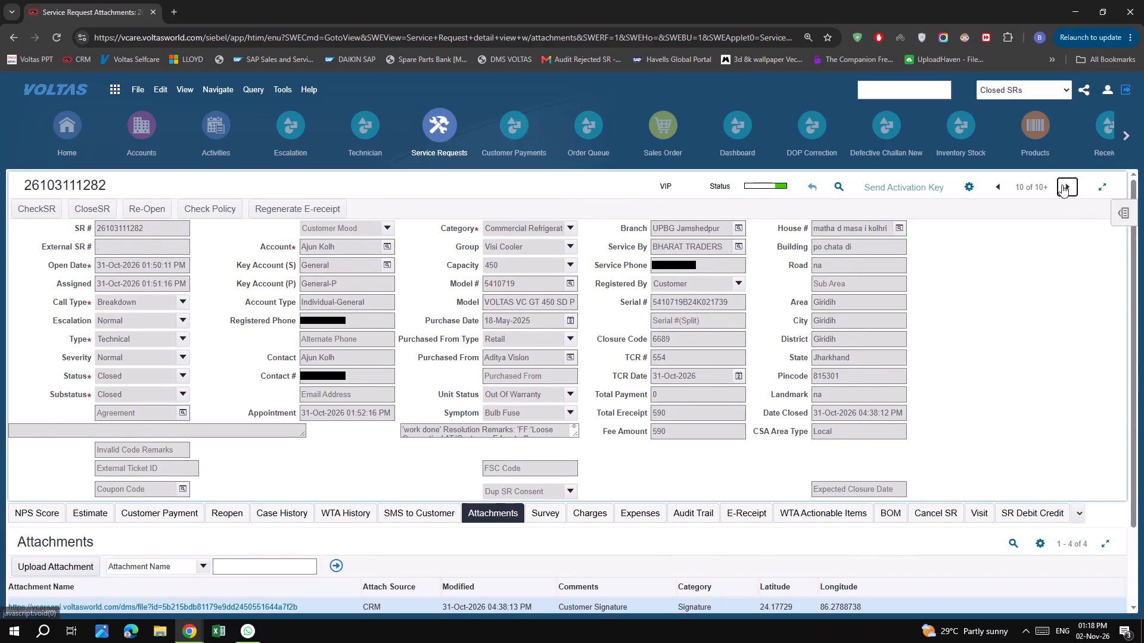
pyautogui.tripleClick(1062, 185)
pyautogui.doubleClick(1062, 185)
pyautogui.click(1044, 280)
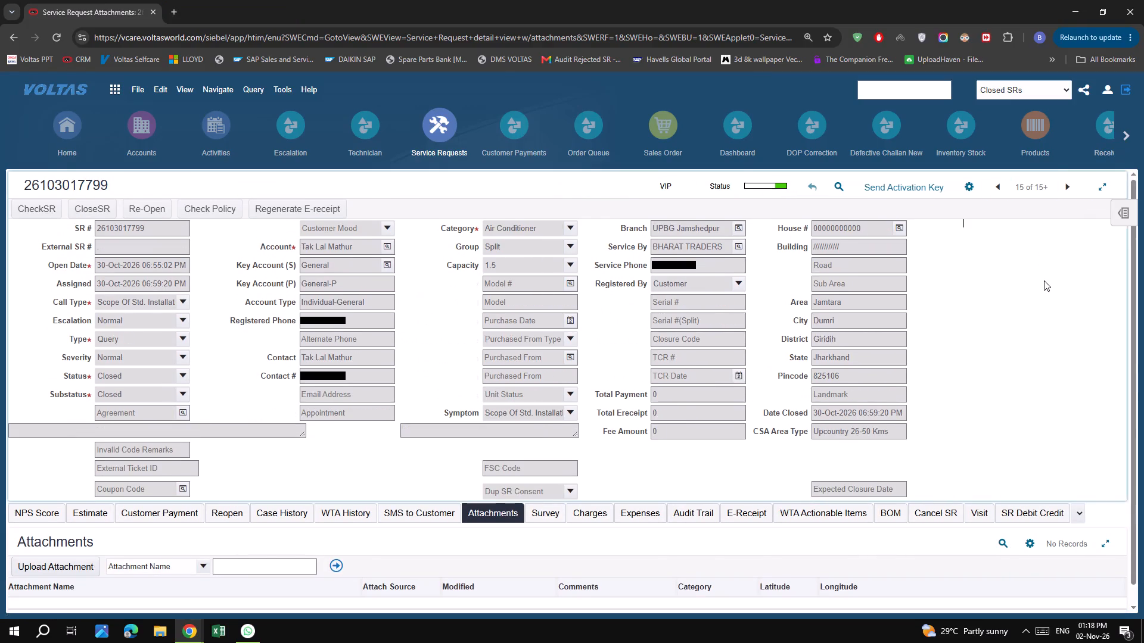
pyautogui.click(999, 188)
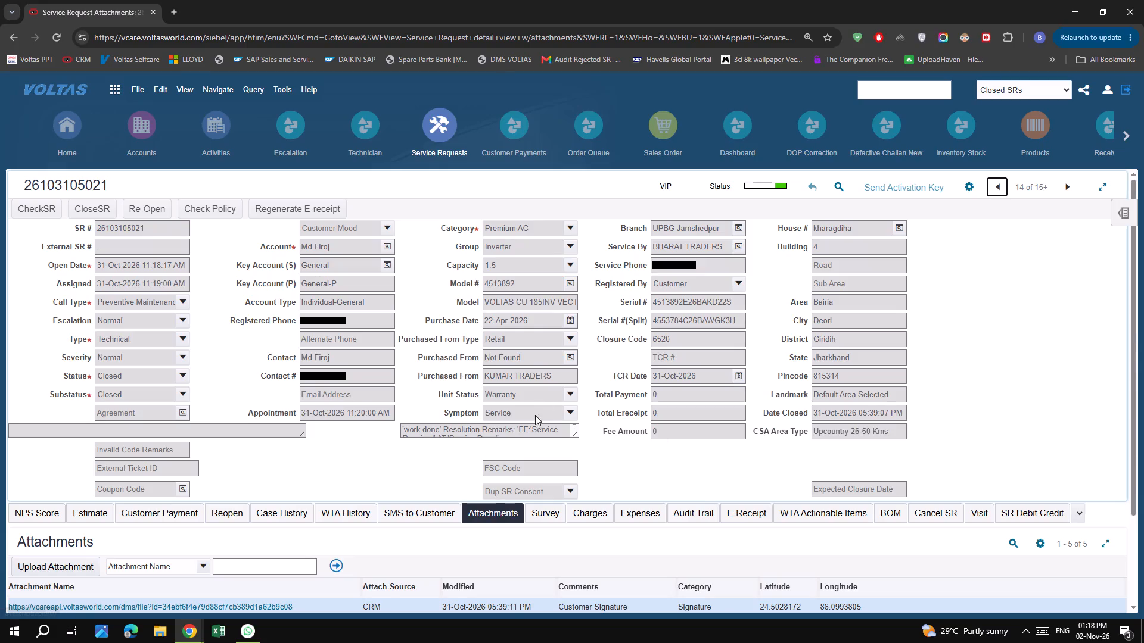
pyautogui.scroll(-7, 555, 404)
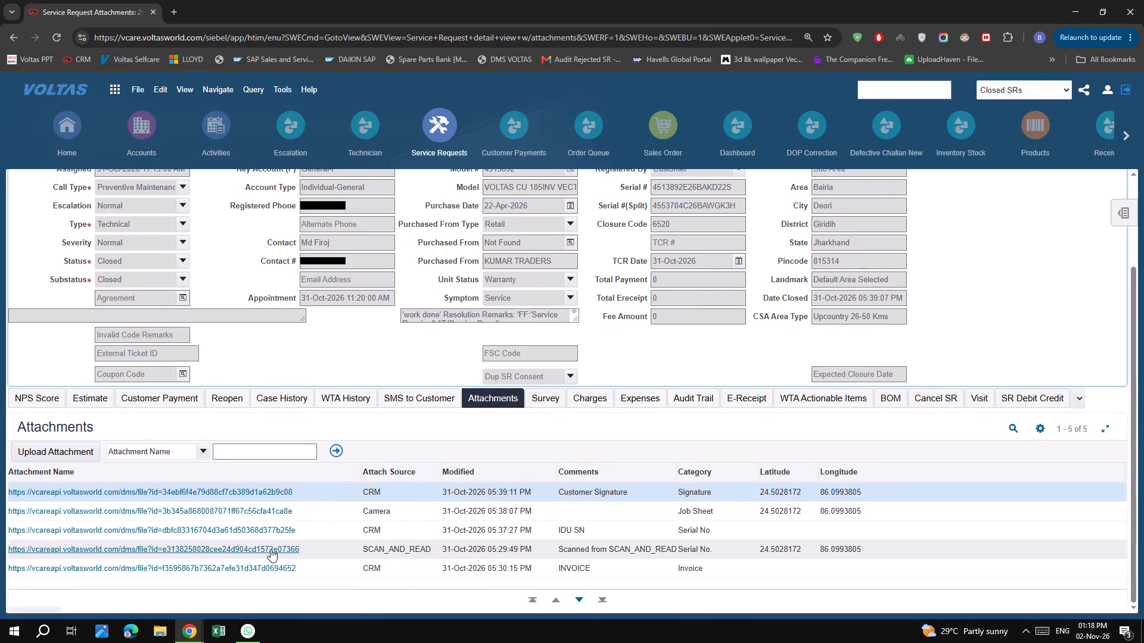
pyautogui.click(271, 549)
pyautogui.doubleClick(549, 349)
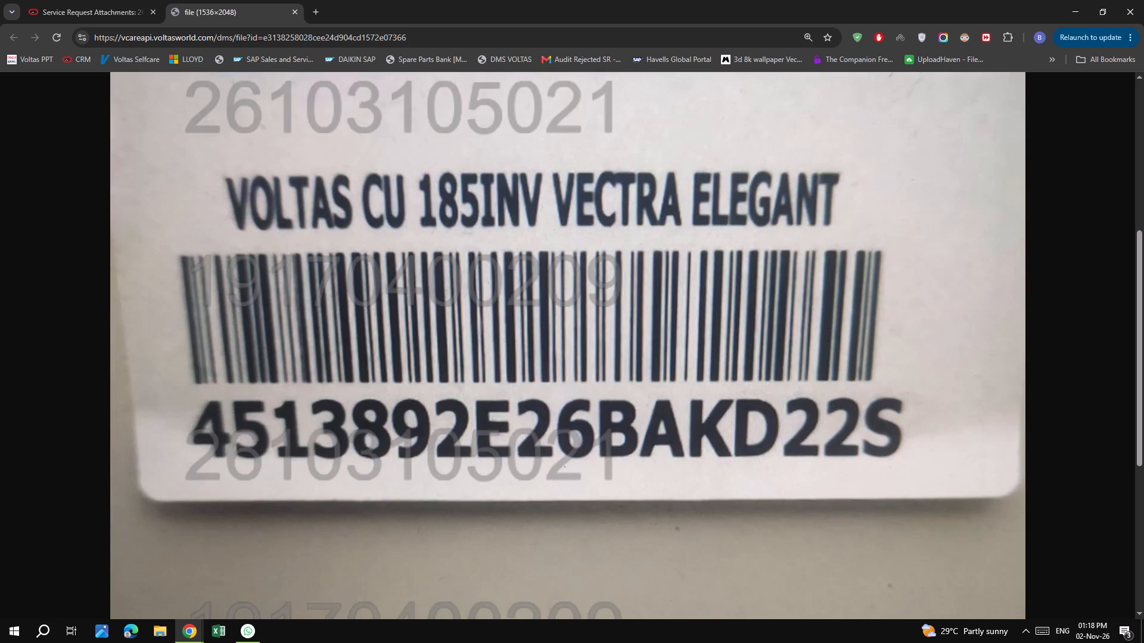
pyautogui.click(294, 7)
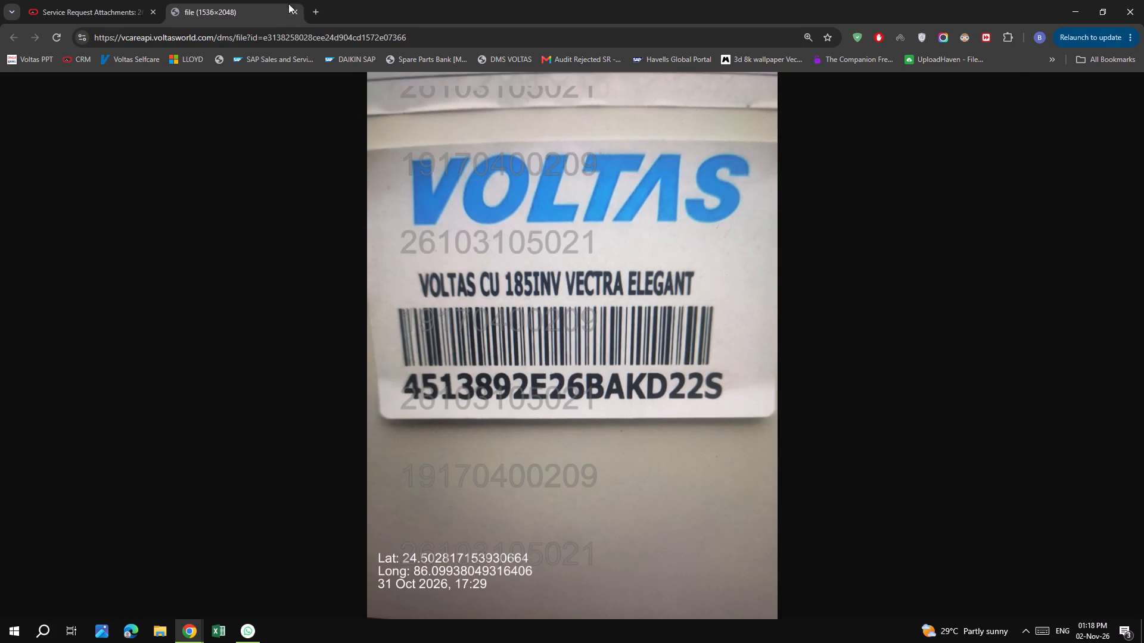
pyautogui.click(294, 11)
pyautogui.click(285, 527)
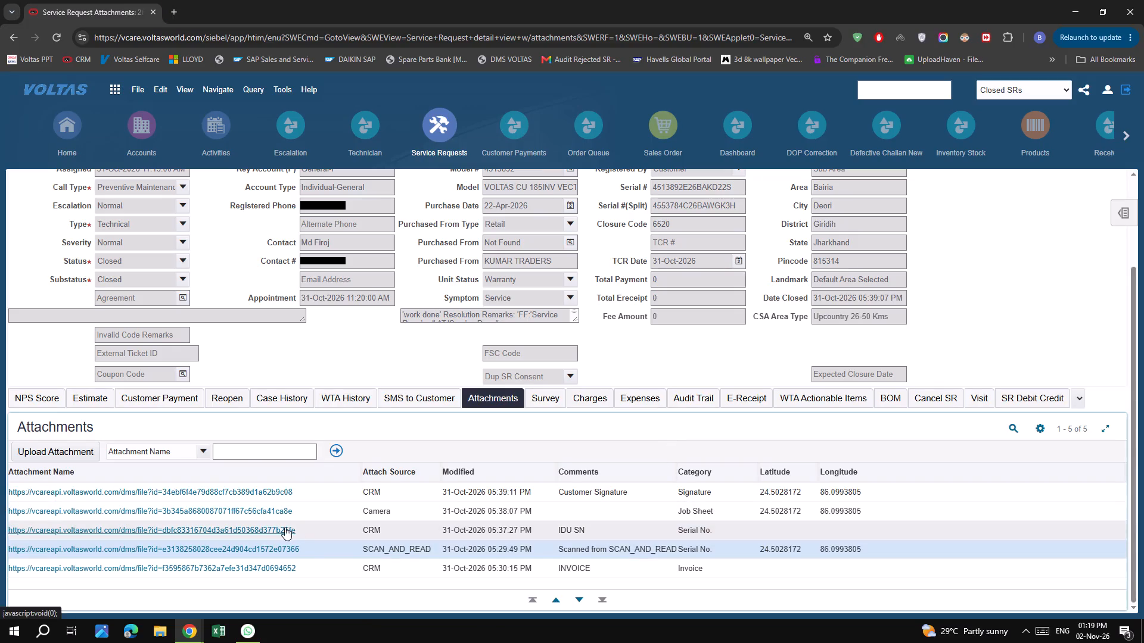
pyautogui.click(582, 366)
pyautogui.scroll(2, 582, 366)
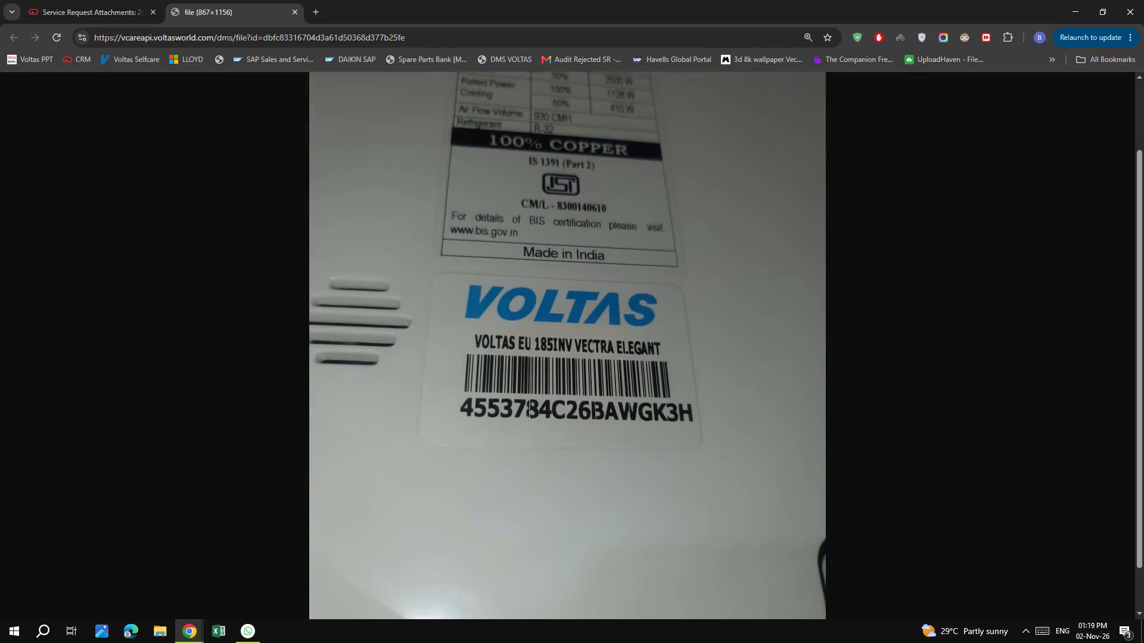
pyautogui.scroll(1, 582, 366)
pyautogui.doubleClick(593, 439)
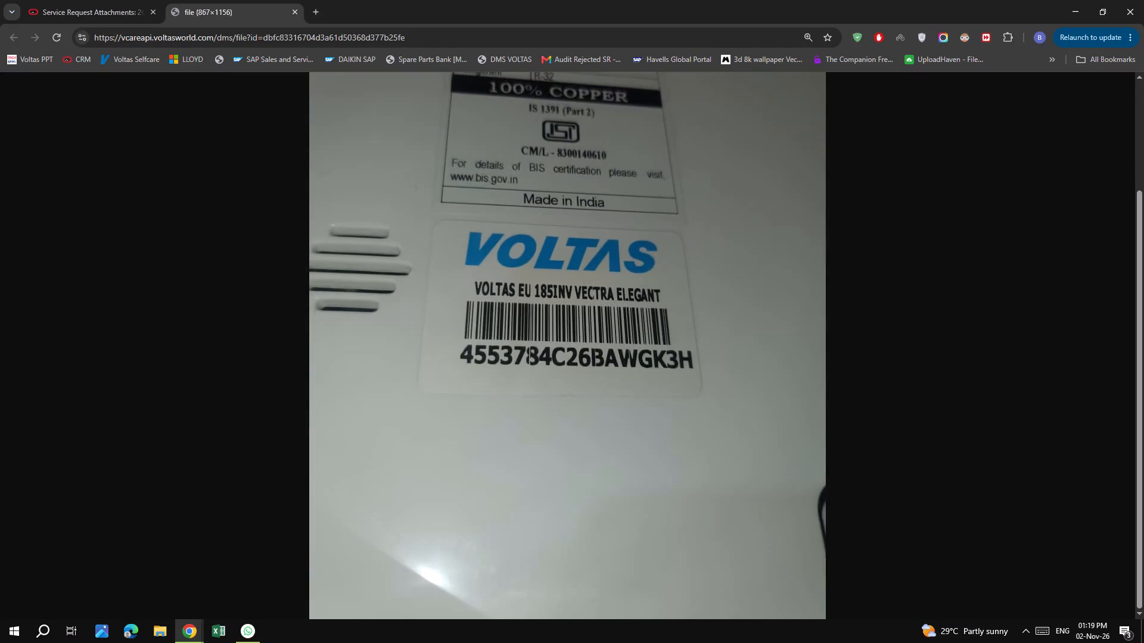
pyautogui.scroll(6, 593, 439)
pyautogui.click(593, 439)
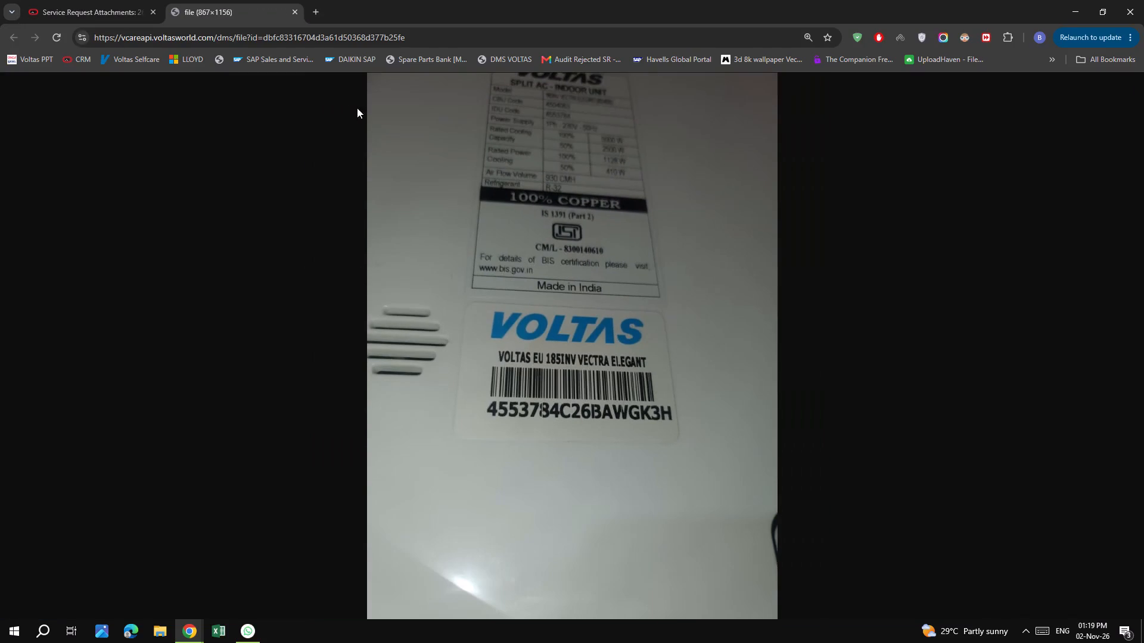
pyautogui.click(294, 10)
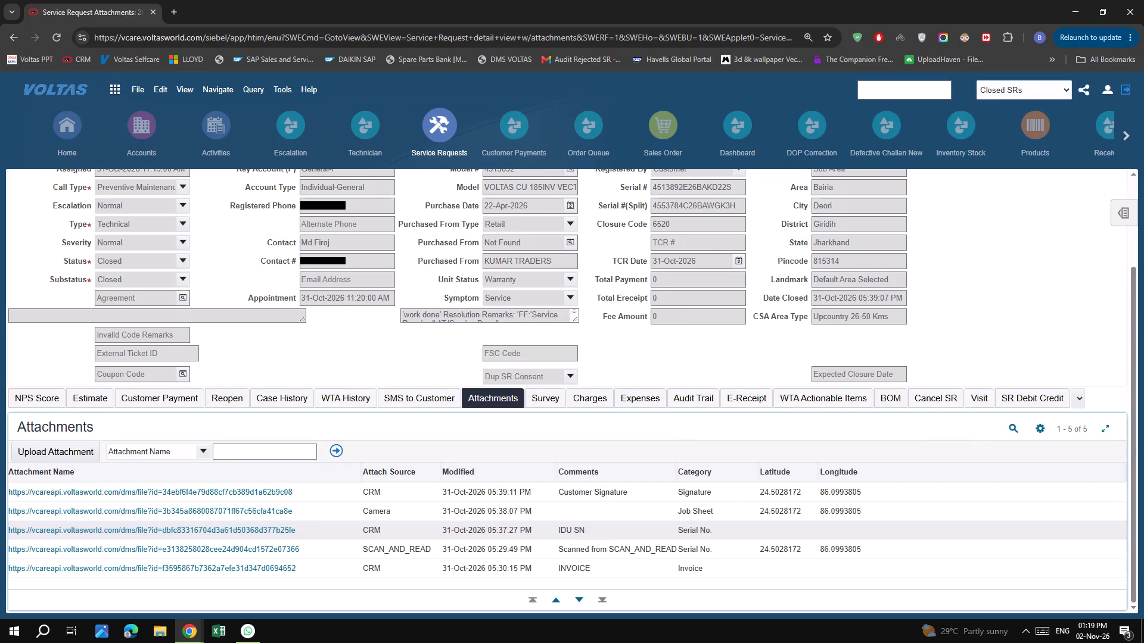
pyautogui.click(266, 492)
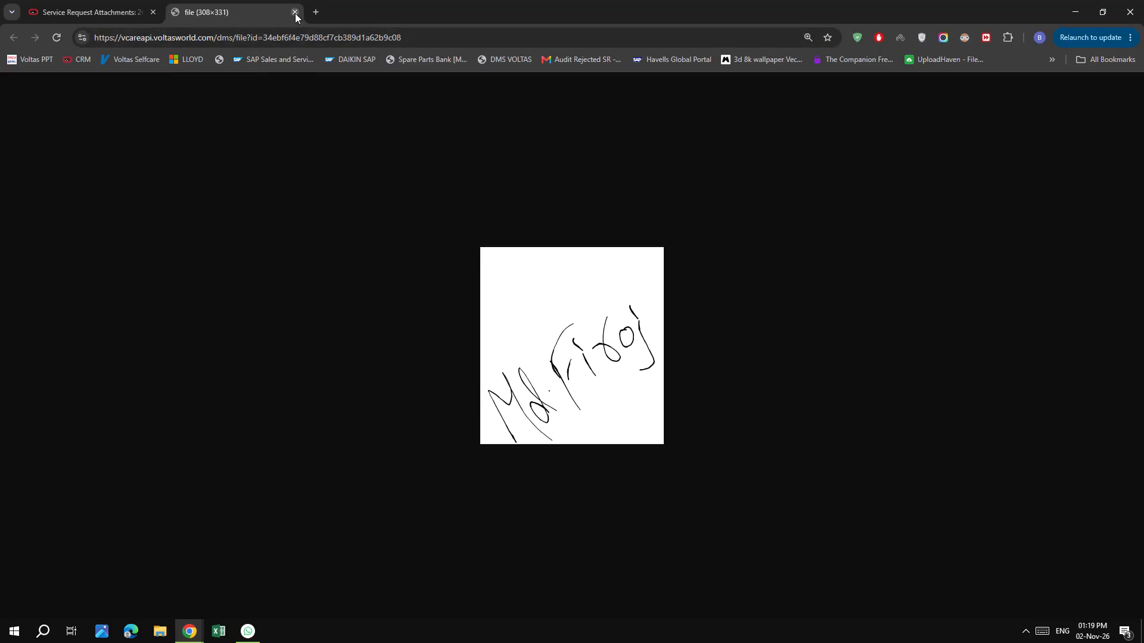
pyautogui.click(295, 13)
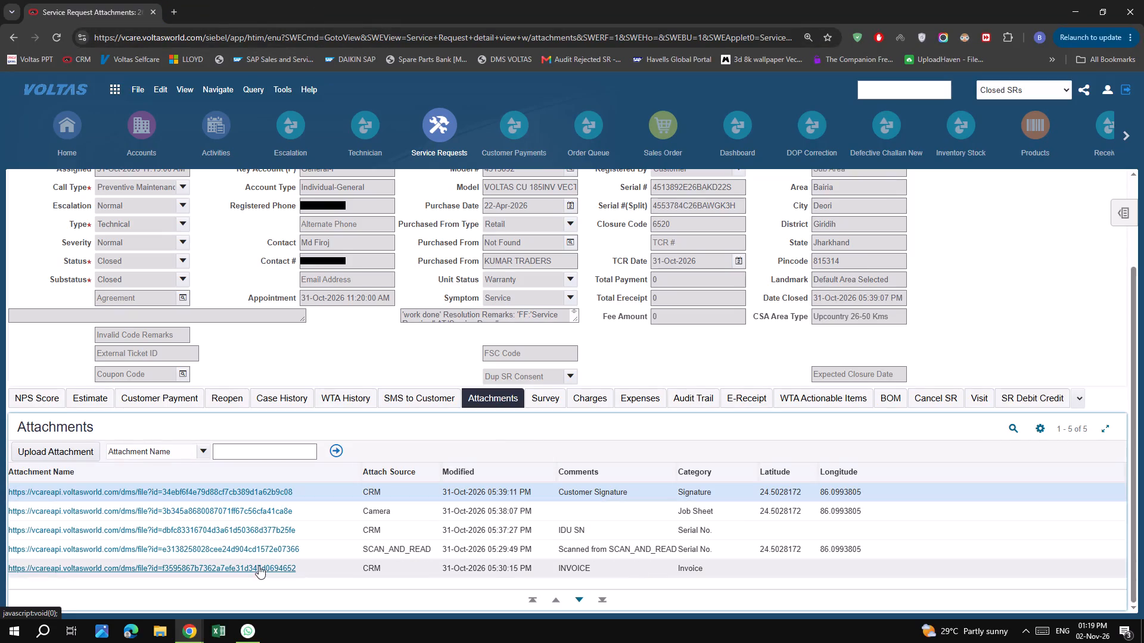
pyautogui.click(256, 570)
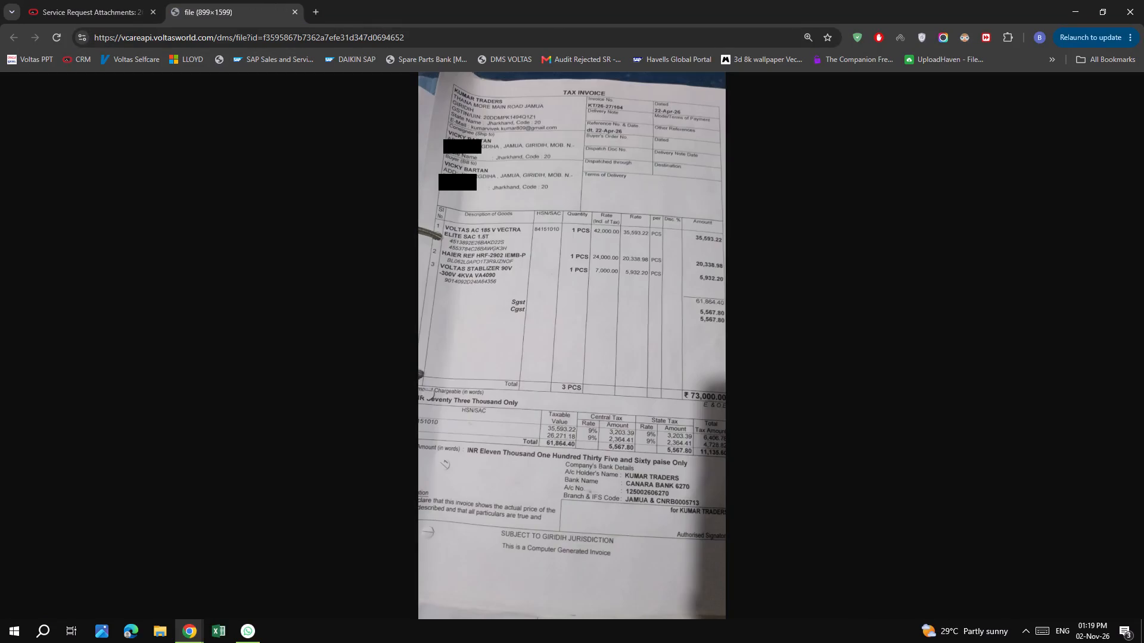
pyautogui.click(575, 394)
pyautogui.scroll(5, 575, 394)
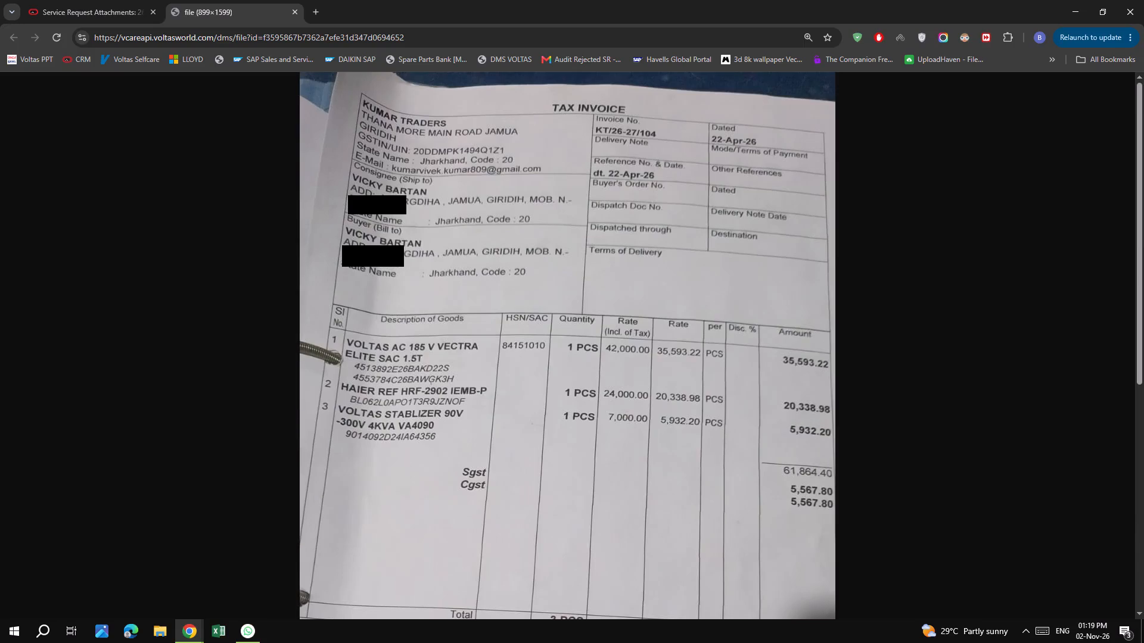
pyautogui.click(575, 394)
pyautogui.click(291, 12)
pyautogui.scroll(2, 565, 351)
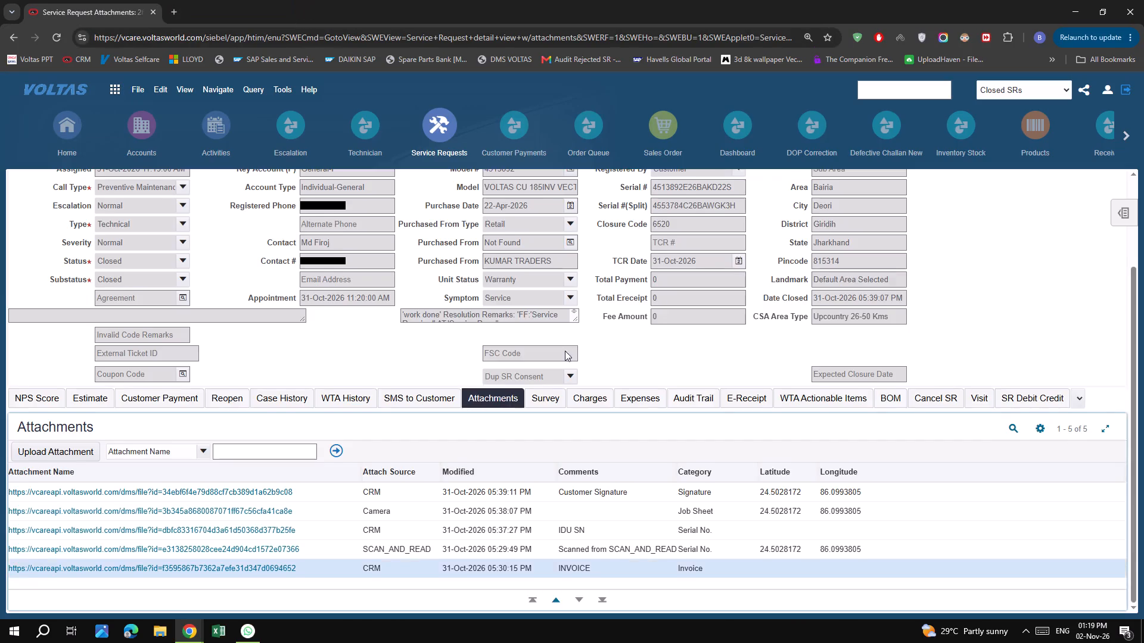
pyautogui.scroll(4, 565, 351)
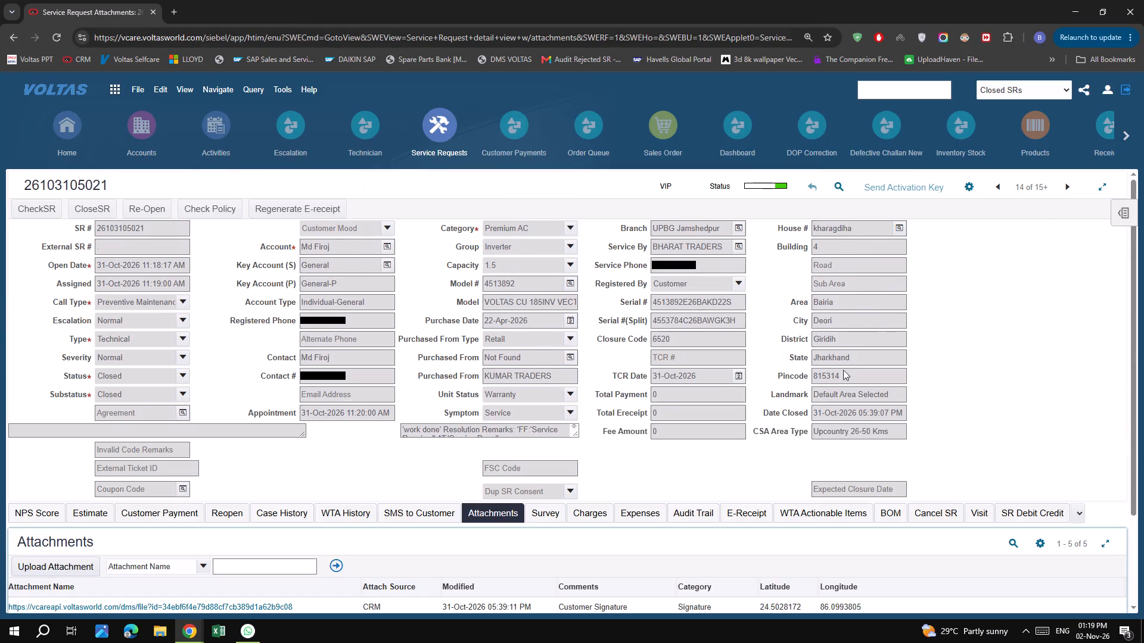
pyautogui.click(1070, 184)
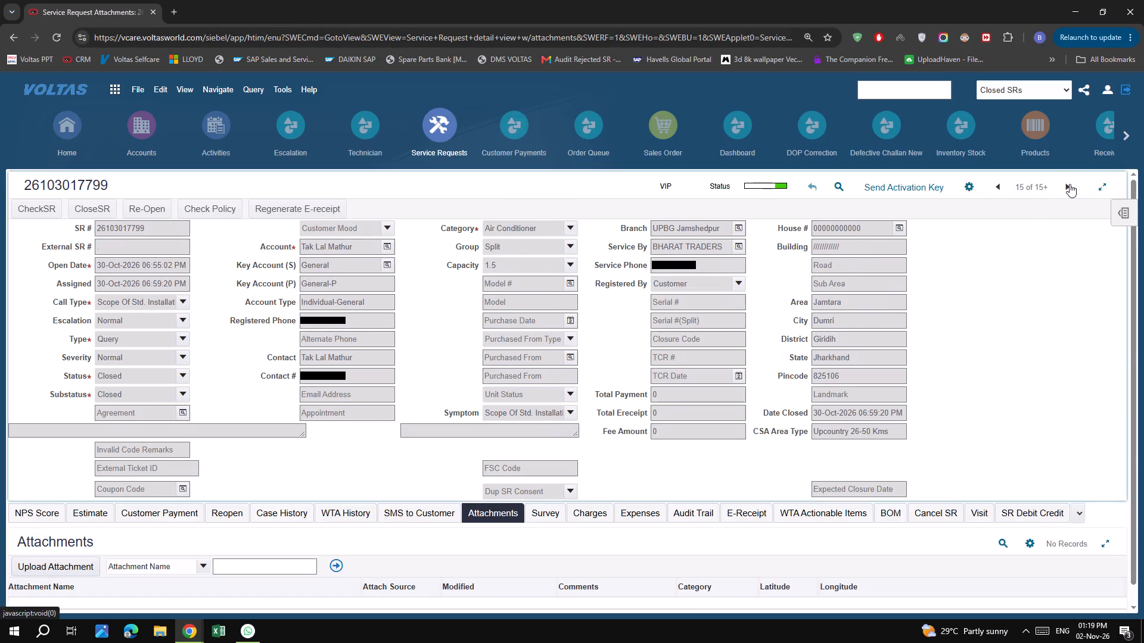
pyautogui.click(1070, 184)
pyautogui.tripleClick(1070, 184)
pyautogui.tripleClick(1070, 184)
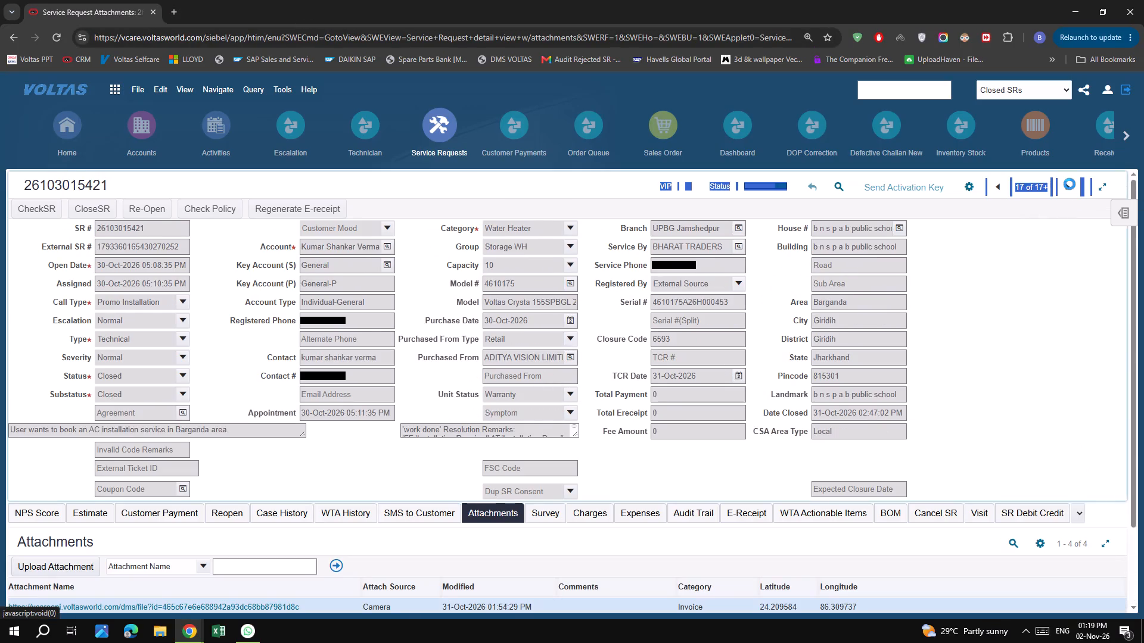
pyautogui.tripleClick(1070, 184)
pyautogui.doubleClick(1070, 184)
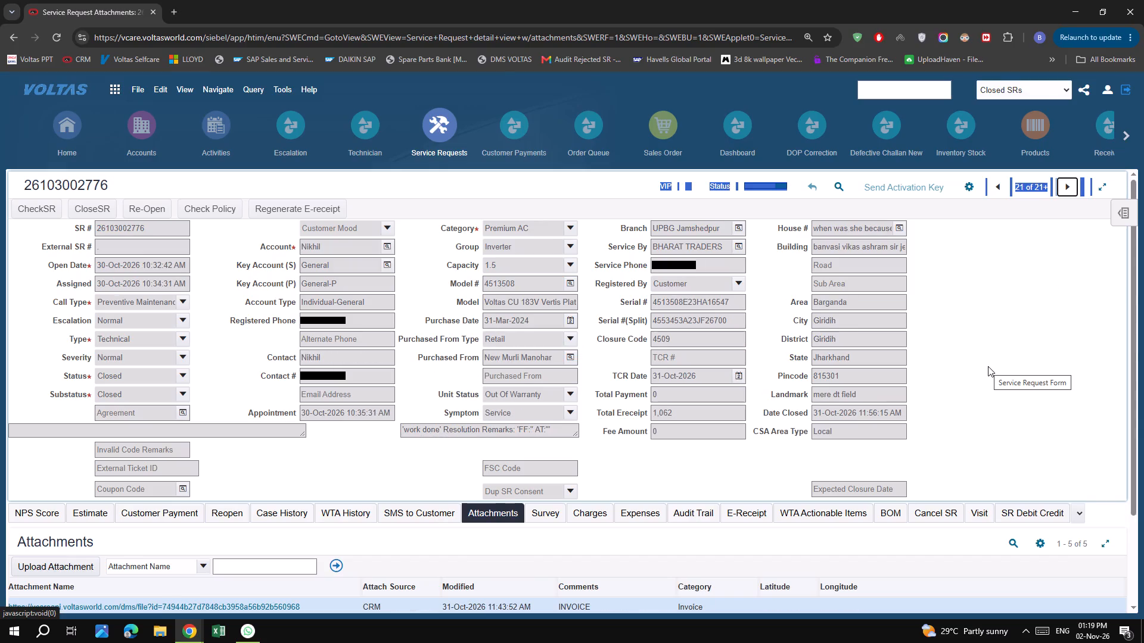
pyautogui.tripleClick(1073, 186)
pyautogui.tripleClick(1073, 186)
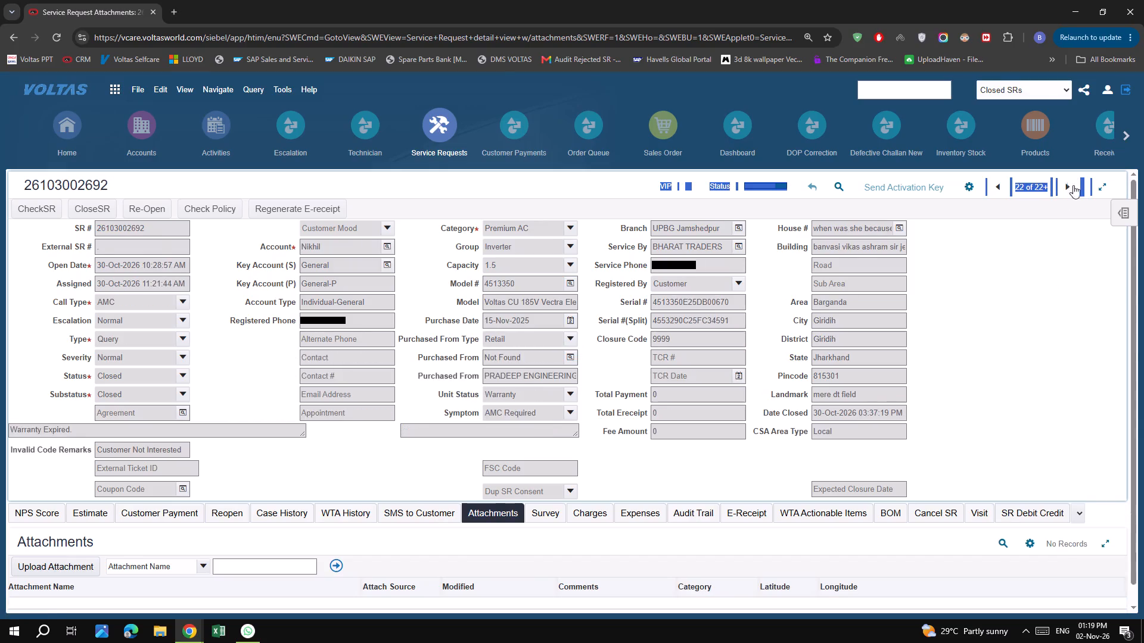
pyautogui.tripleClick(1073, 185)
pyautogui.tripleClick(1073, 185)
pyautogui.tripleClick(1073, 185)
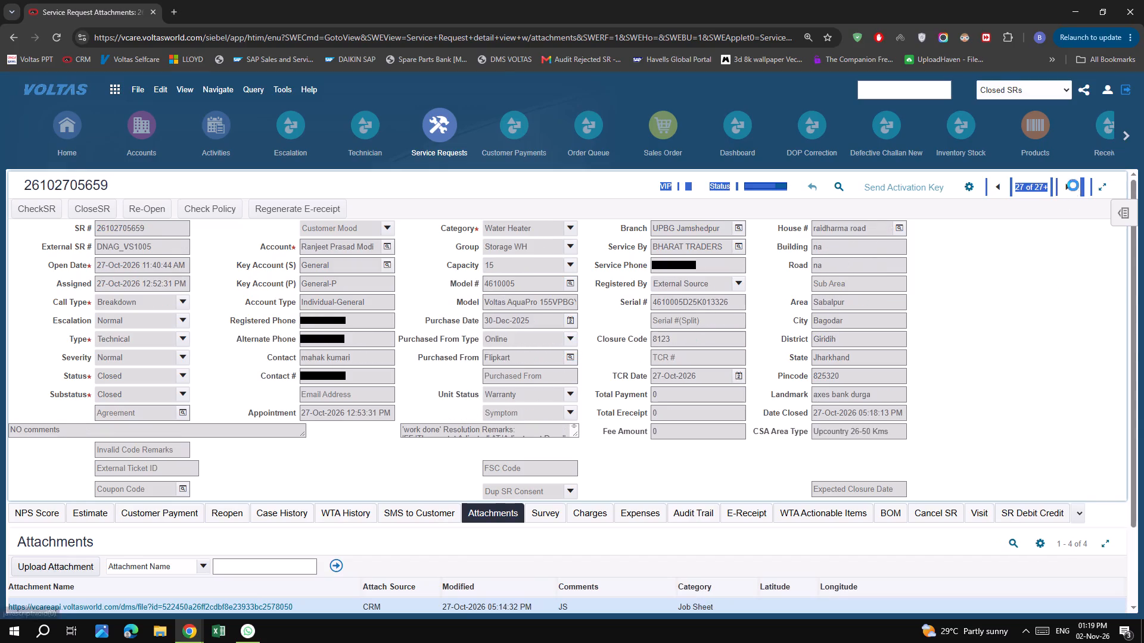
pyautogui.click(1073, 185)
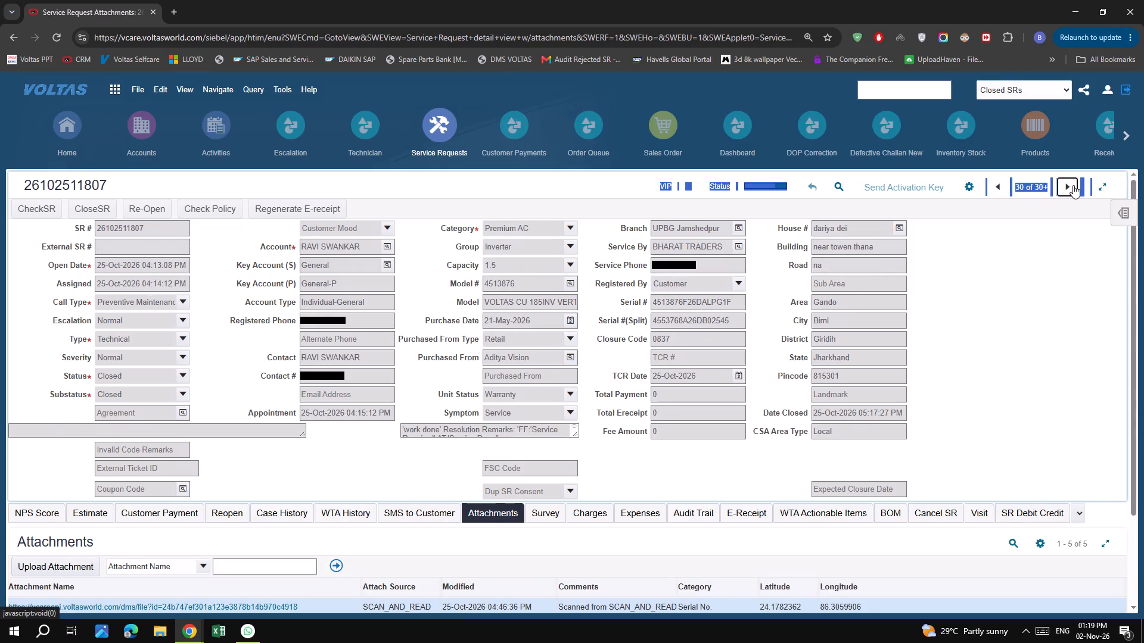
pyautogui.tripleClick(1073, 185)
pyautogui.tripleClick(1073, 185)
pyautogui.click(1073, 185)
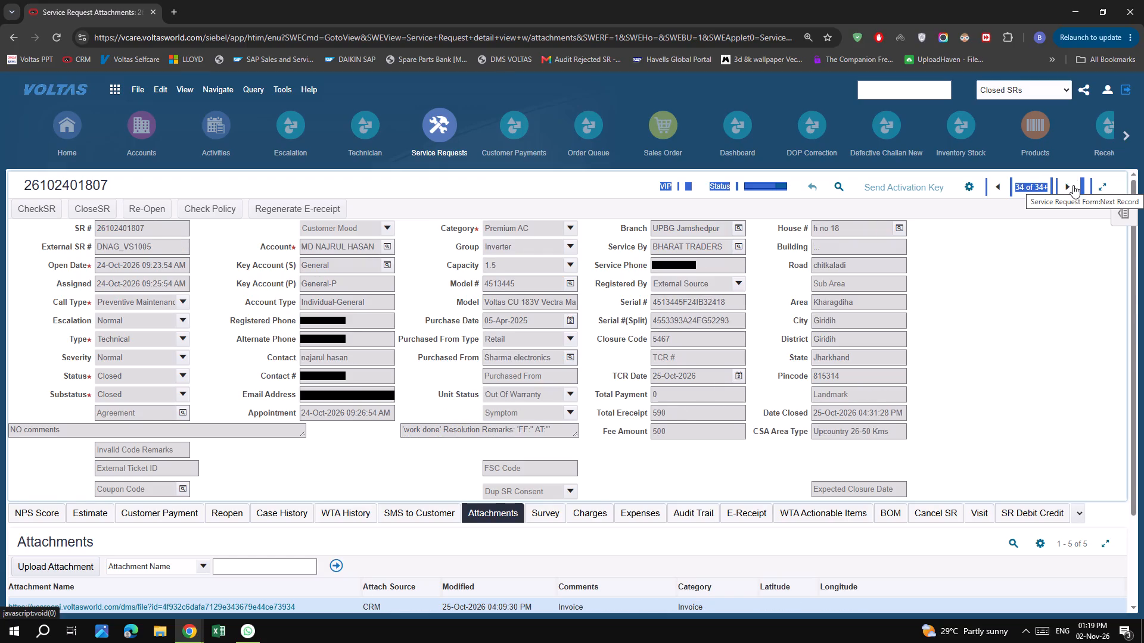
pyautogui.scroll(-4, 408, 418)
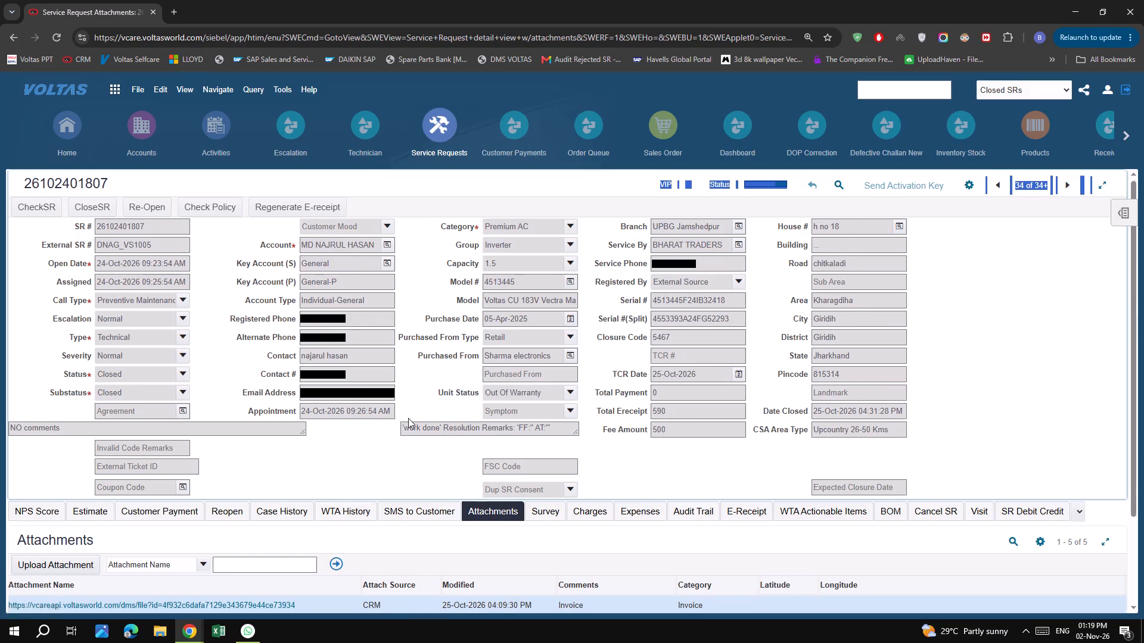
pyautogui.scroll(-2, 408, 418)
pyautogui.click(247, 569)
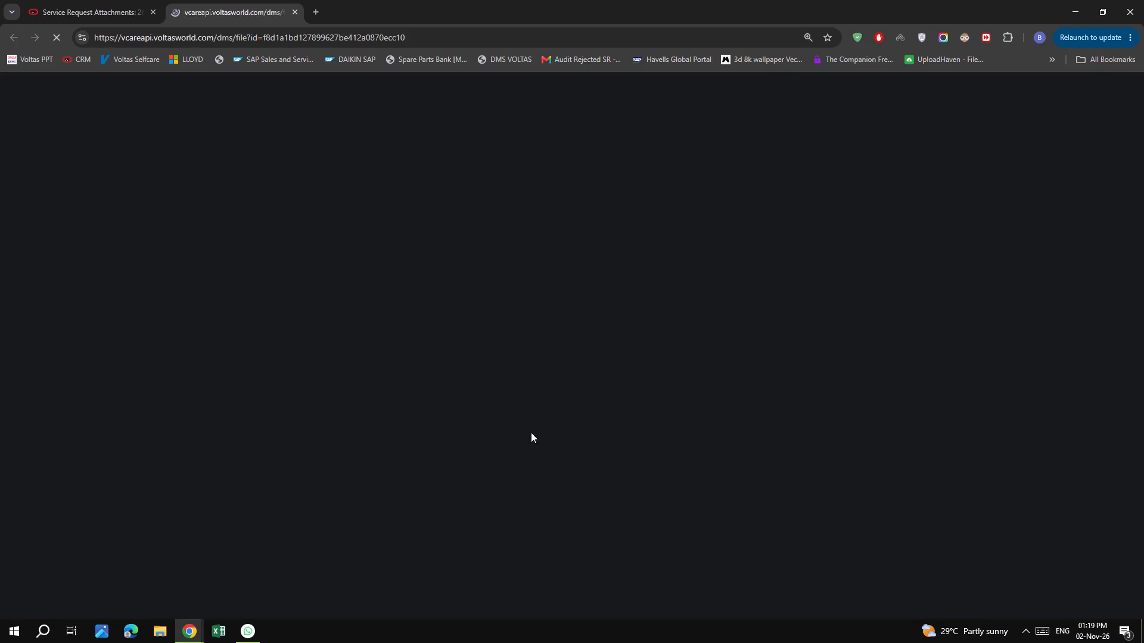
pyautogui.click(531, 432)
pyautogui.scroll(5, 531, 432)
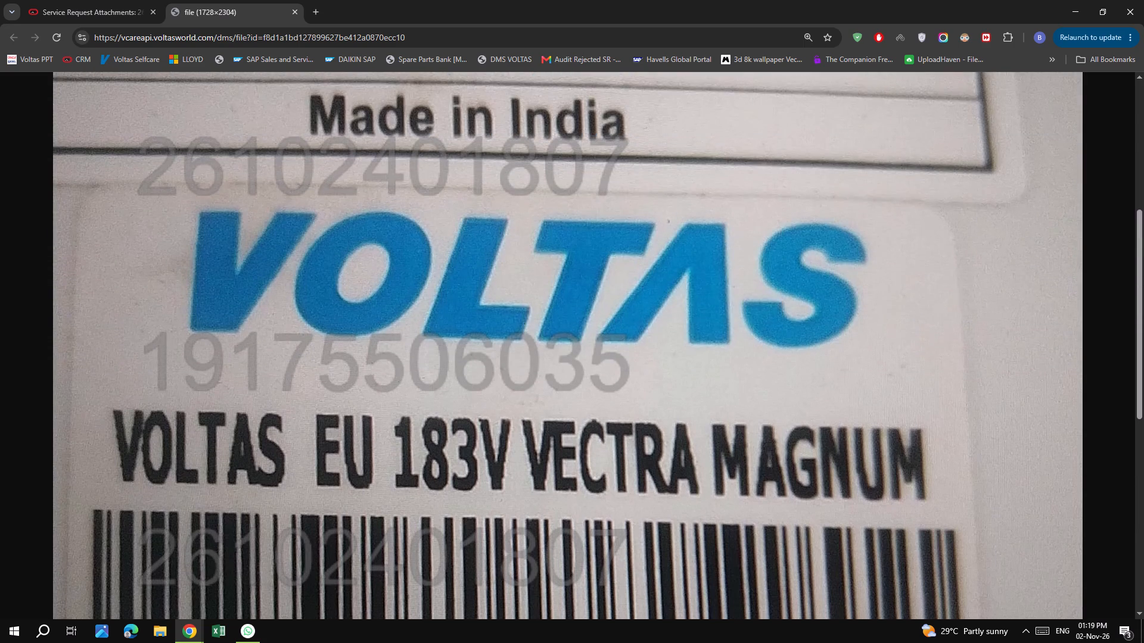
pyautogui.scroll(8, 531, 432)
pyautogui.scroll(-14, 531, 432)
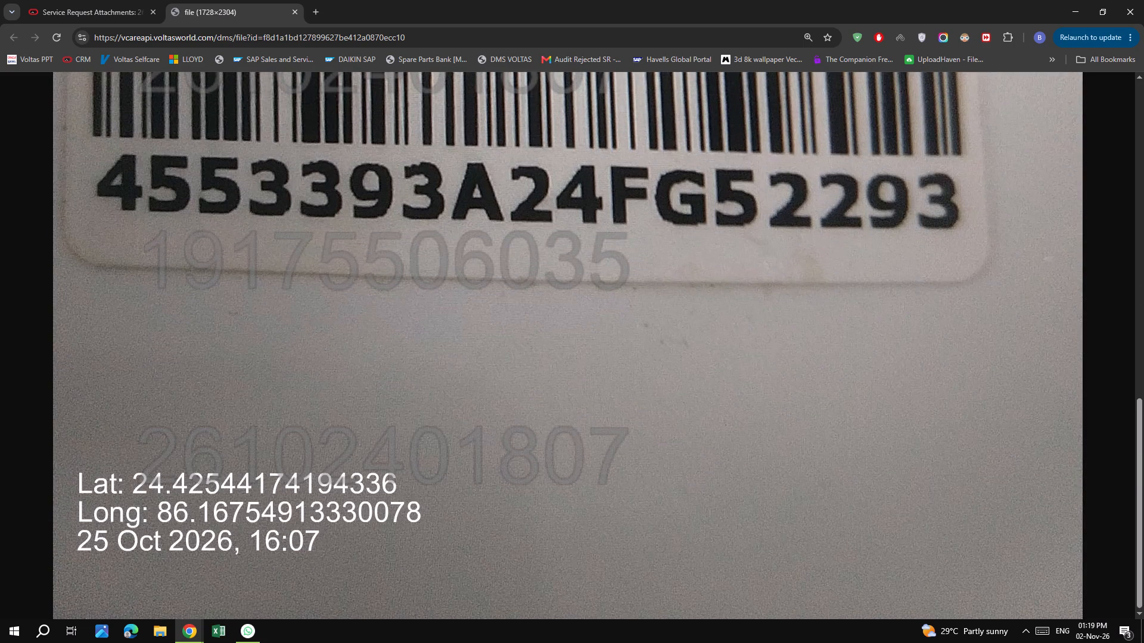
pyautogui.scroll(4, 535, 431)
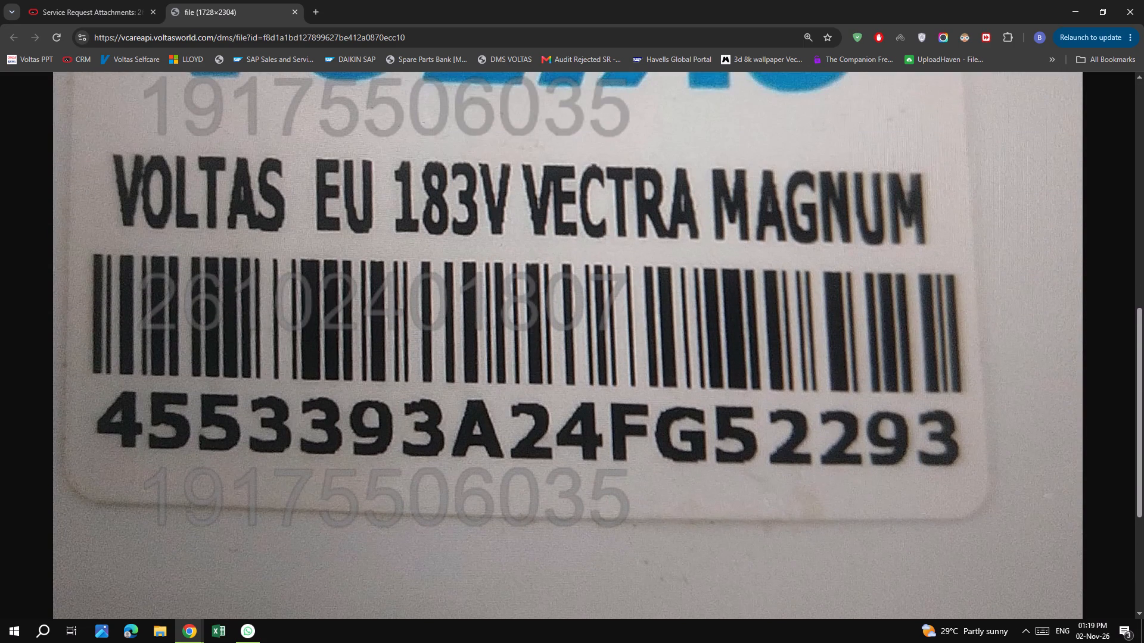
pyautogui.scroll(3, 535, 431)
pyautogui.click(535, 427)
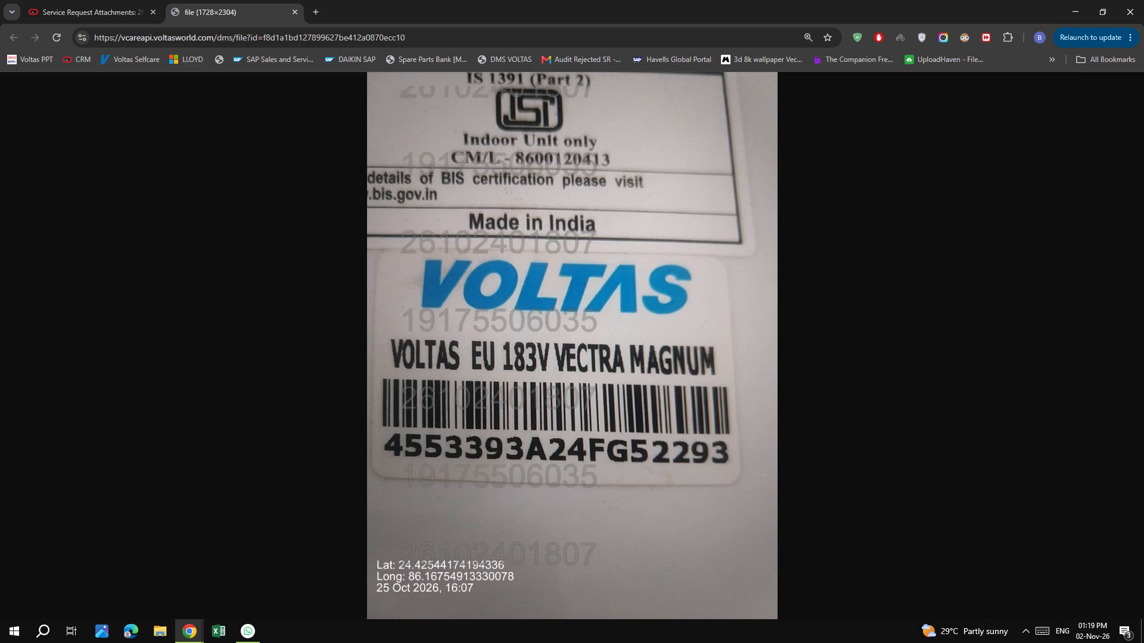
pyautogui.click(291, 8)
pyautogui.scroll(5, 692, 369)
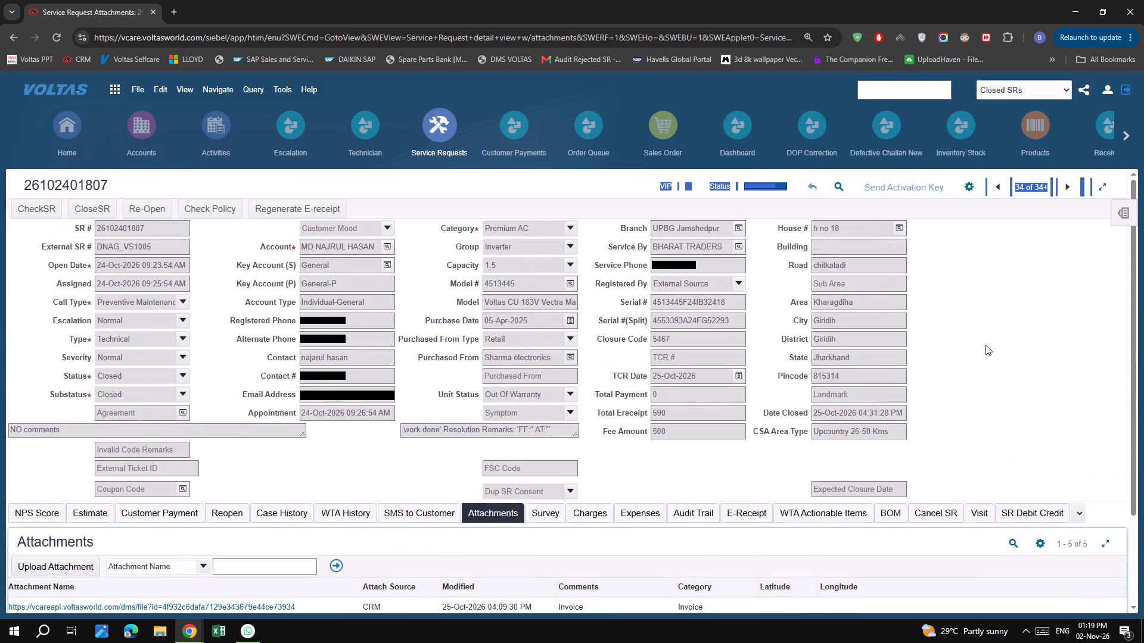
pyautogui.click(1065, 185)
pyautogui.click(1052, 301)
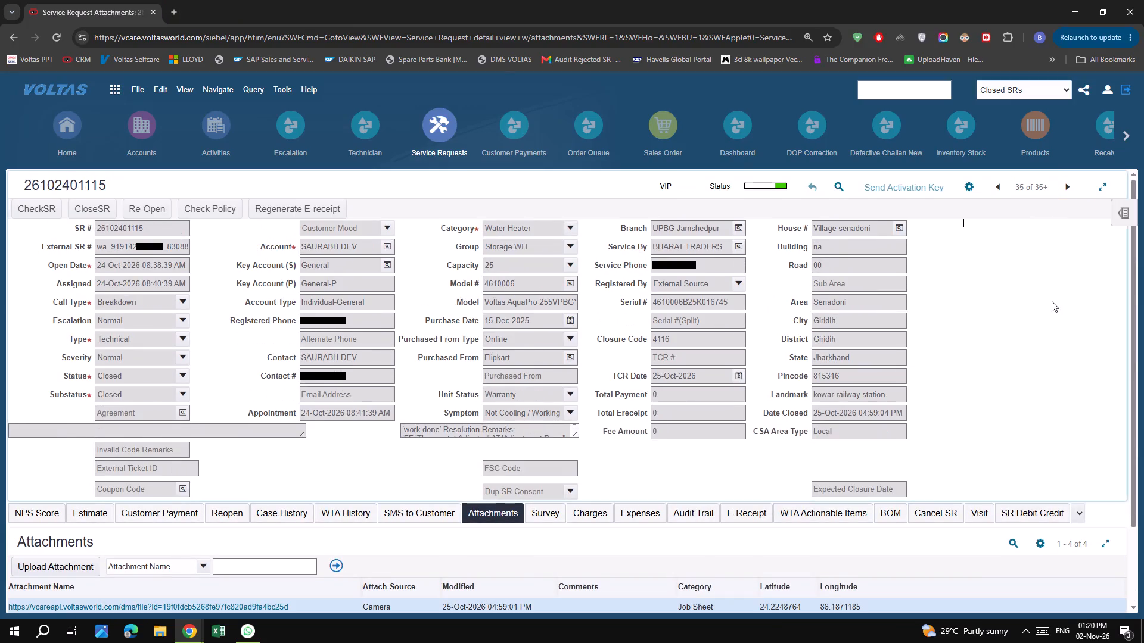
pyautogui.click(1065, 187)
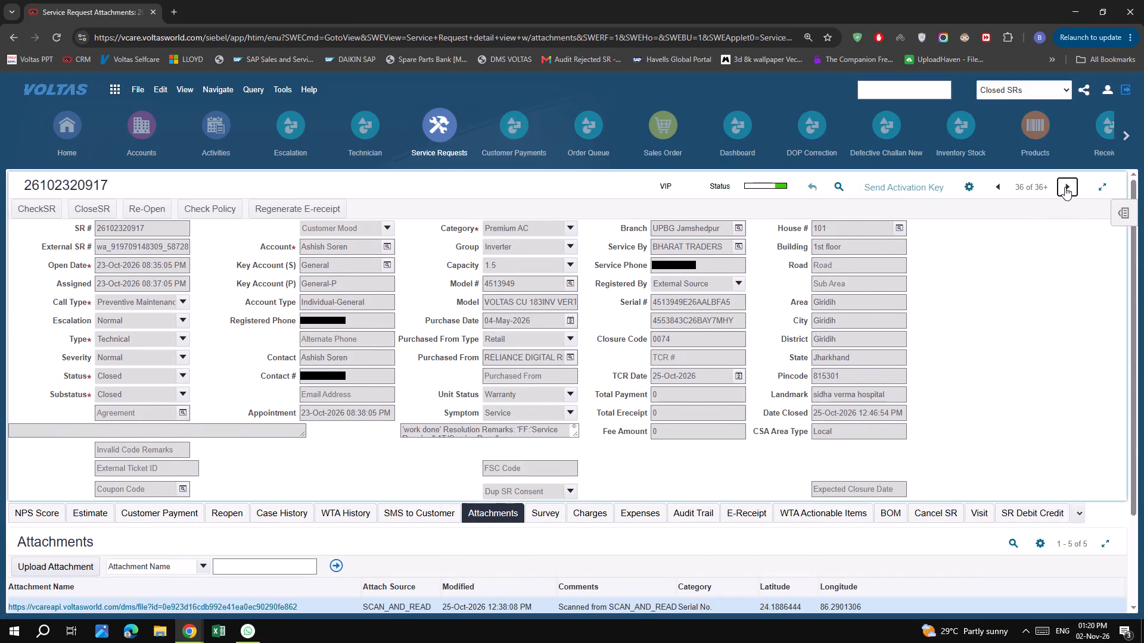
pyautogui.click(1065, 187)
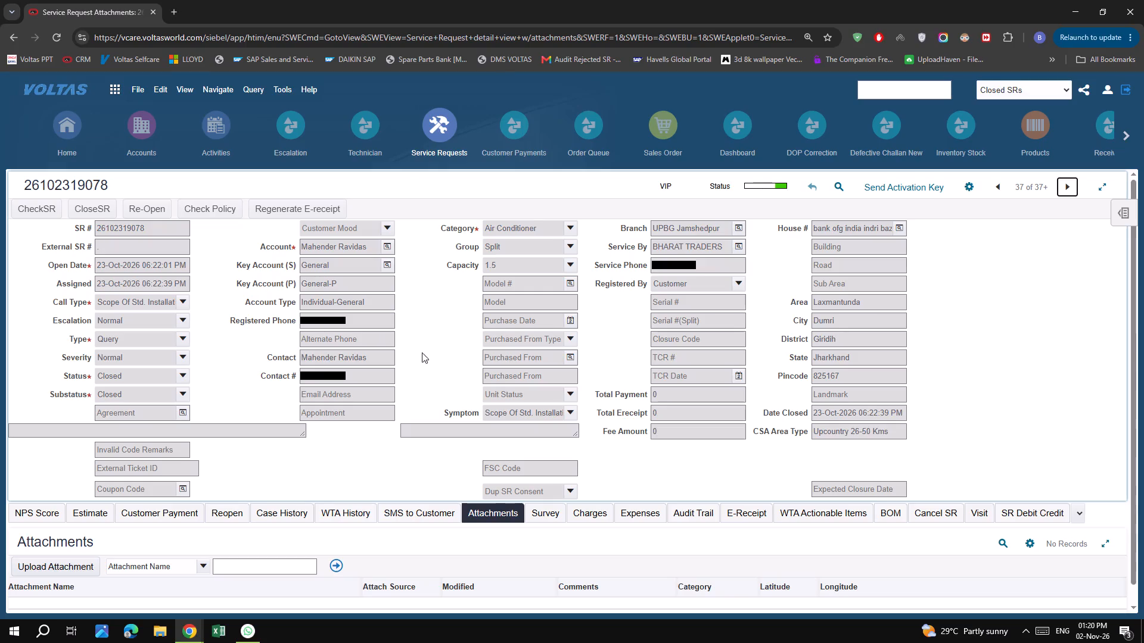
pyautogui.click(1068, 186)
pyautogui.click(1068, 186)
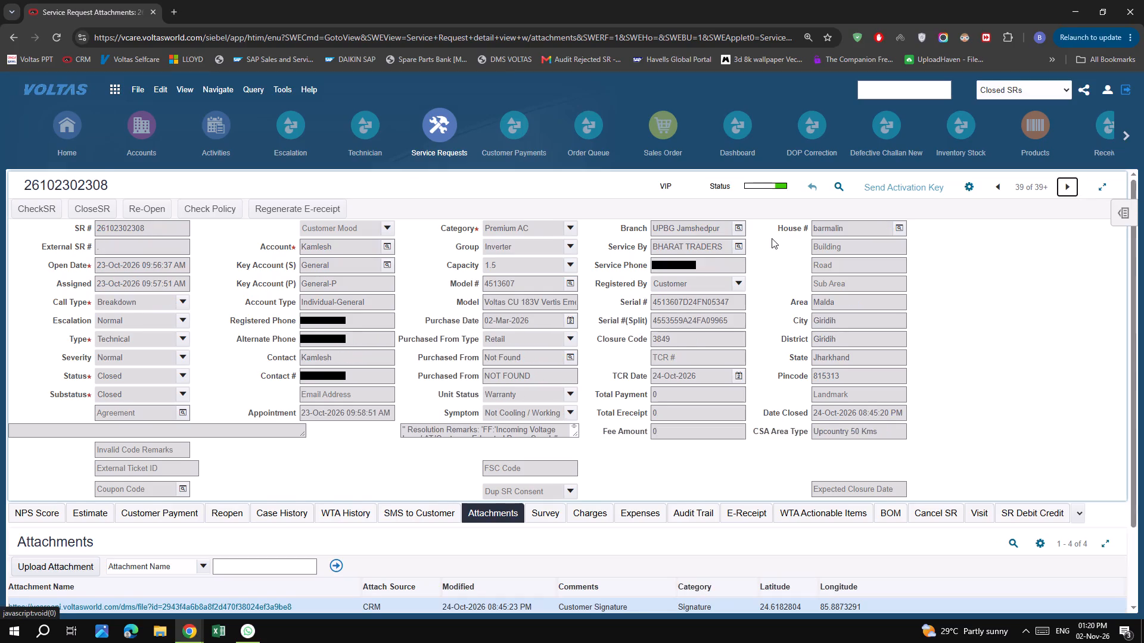
pyautogui.scroll(-7, 368, 410)
pyautogui.click(273, 533)
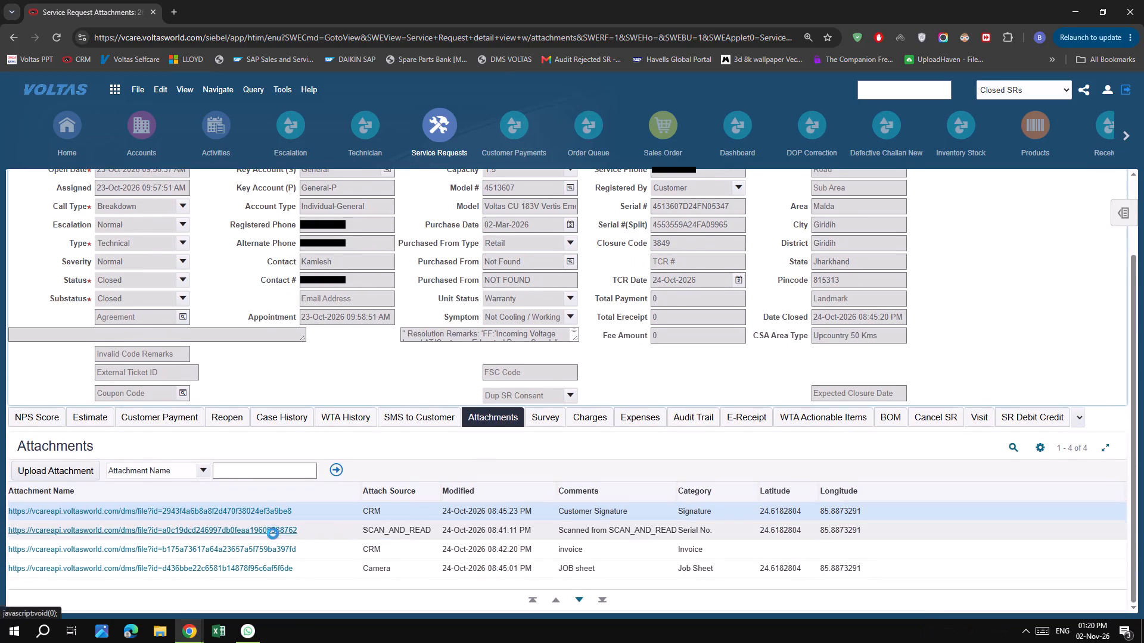
pyautogui.click(545, 351)
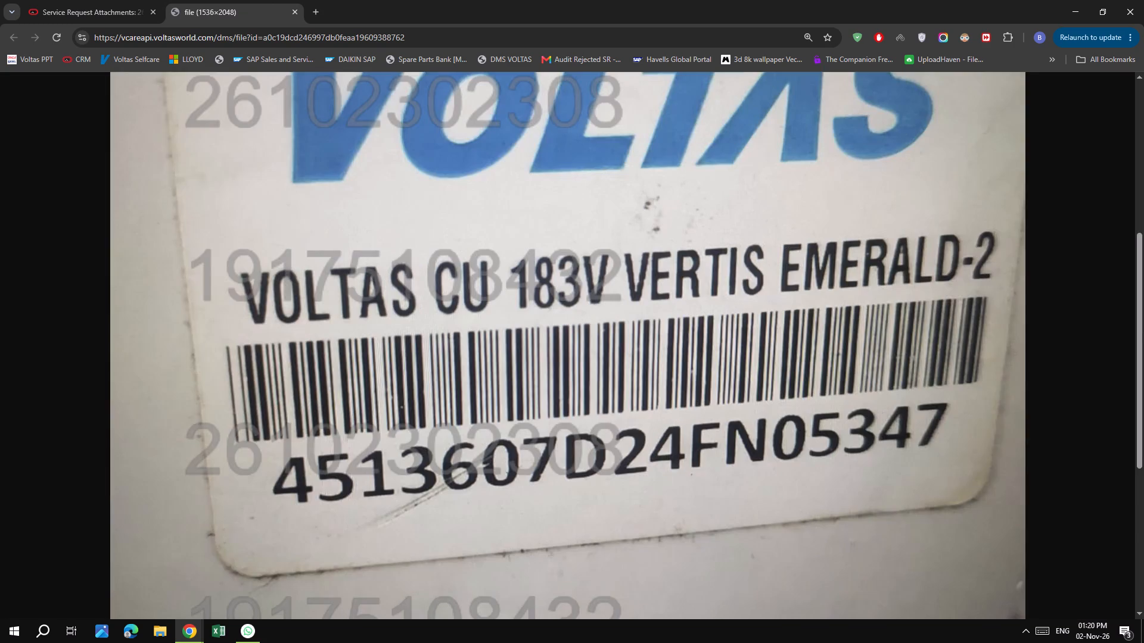
pyautogui.scroll(10, 546, 351)
pyautogui.click(546, 351)
pyautogui.click(546, 351)
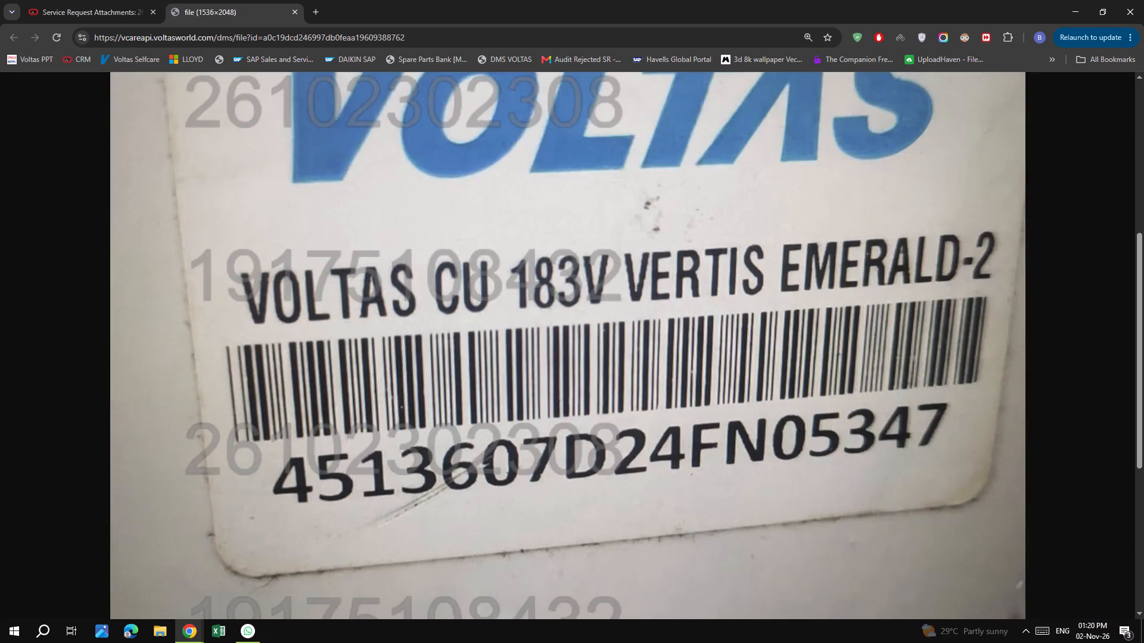
pyautogui.scroll(9, 546, 351)
pyautogui.click(546, 351)
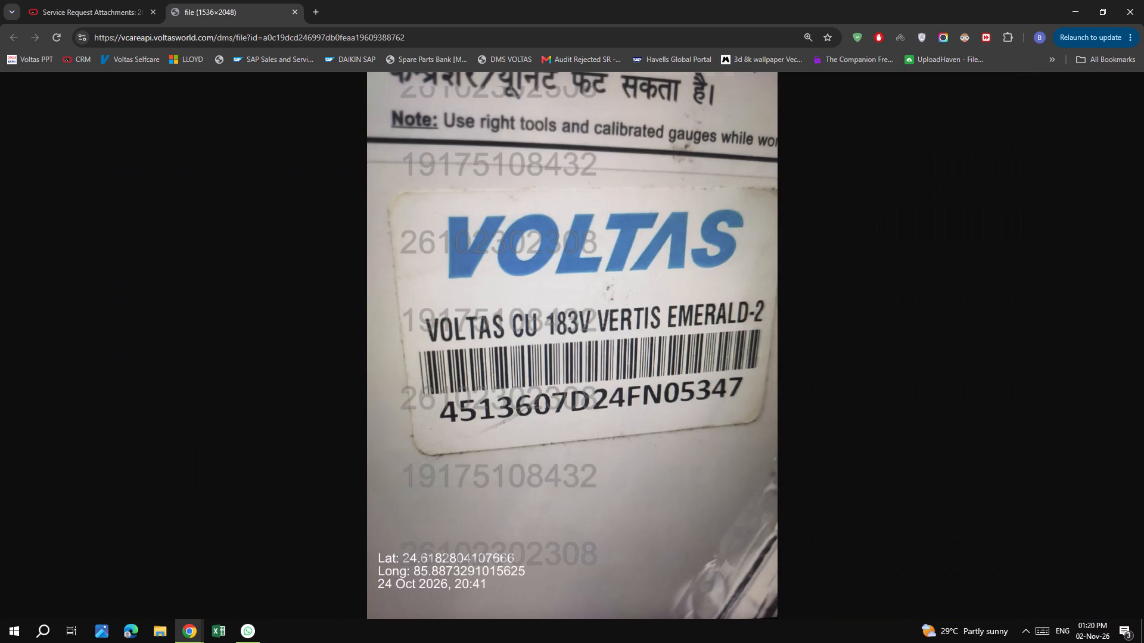
pyautogui.click(296, 11)
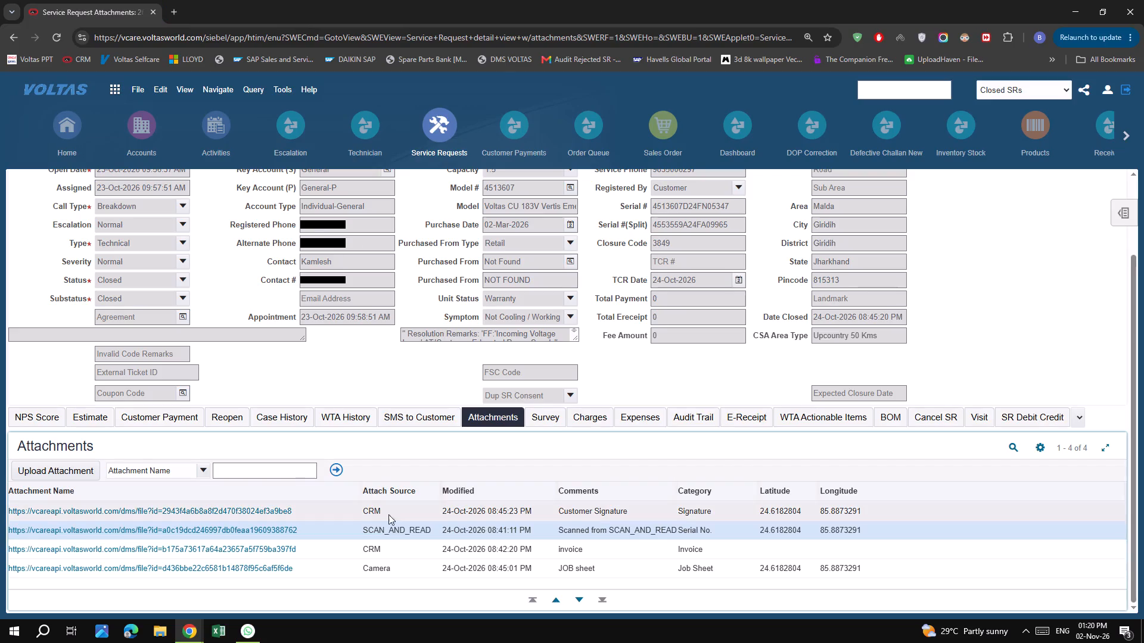
pyautogui.click(285, 512)
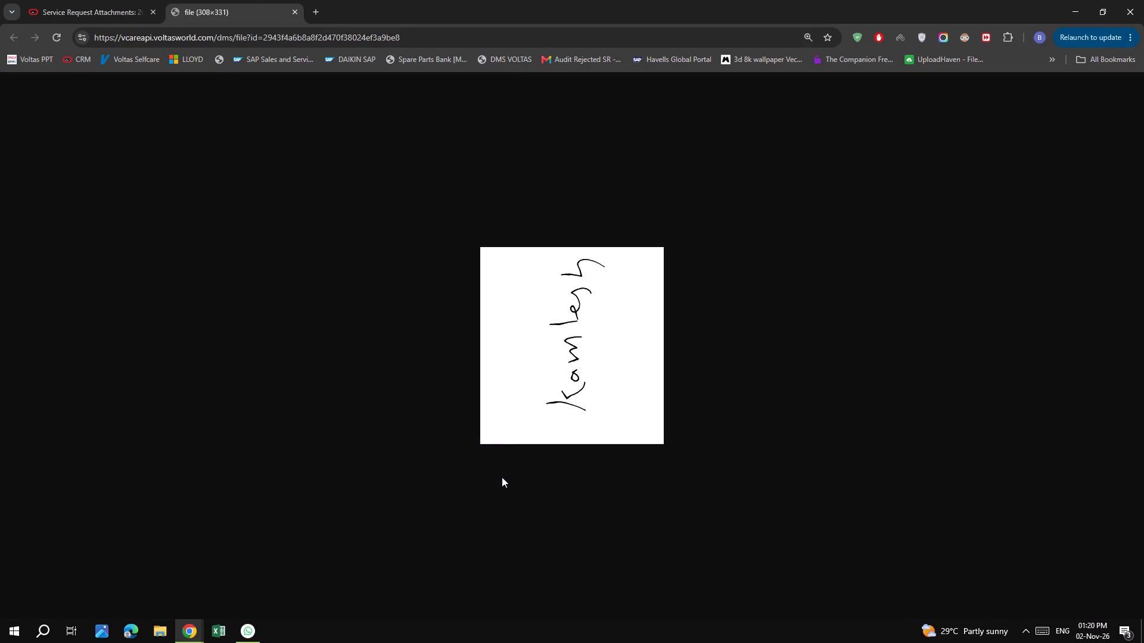
pyautogui.click(294, 11)
pyautogui.scroll(7, 431, 355)
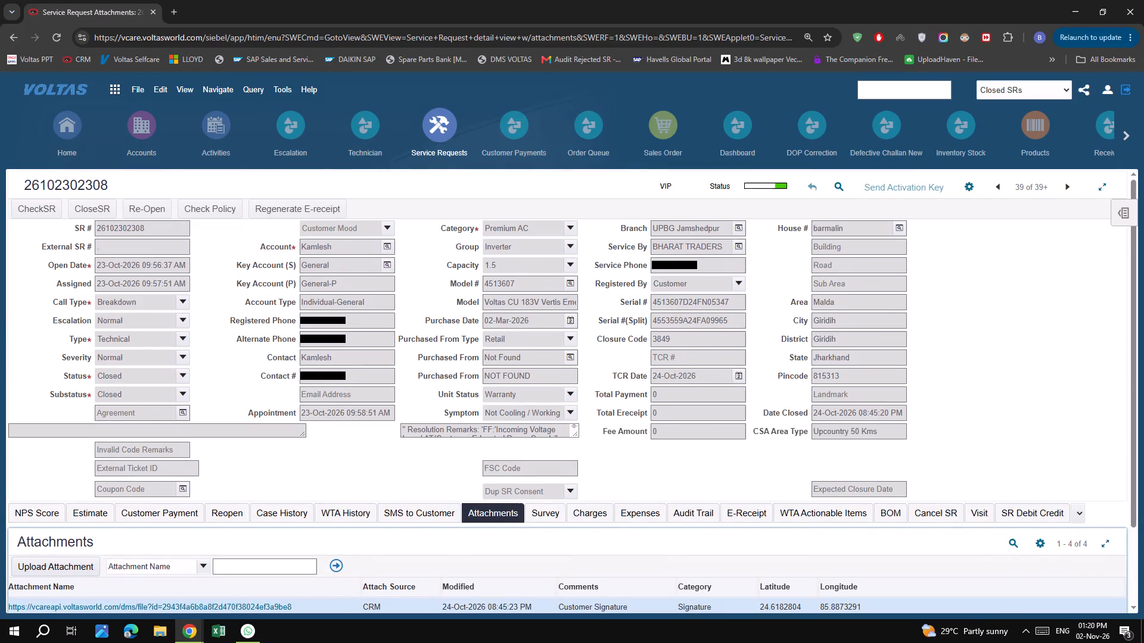
pyautogui.scroll(-7, 454, 380)
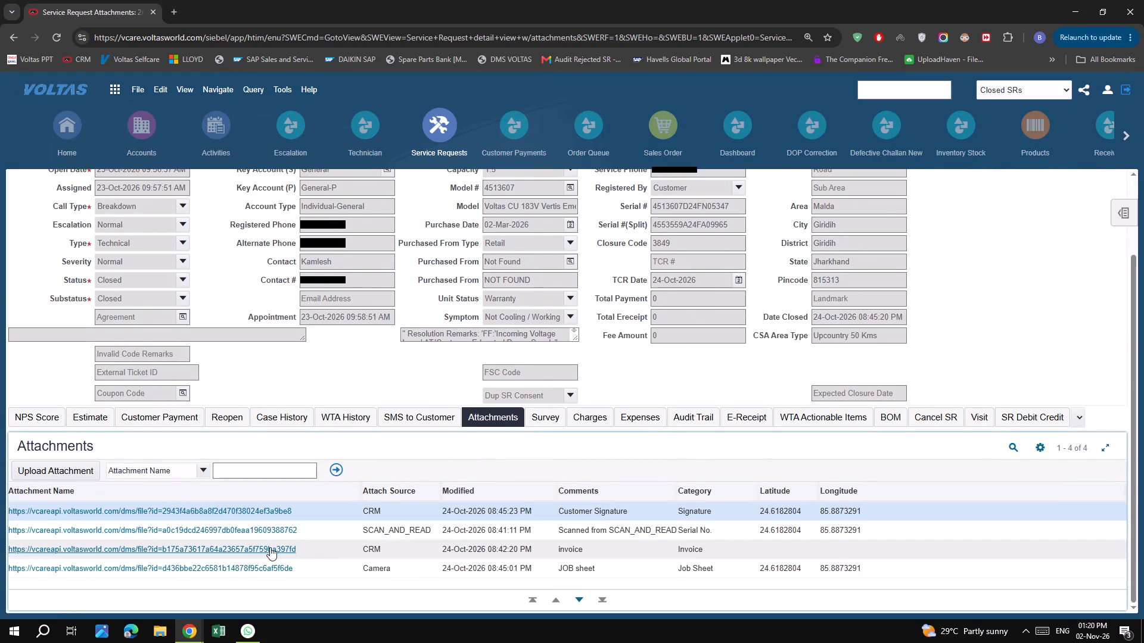
pyautogui.click(266, 569)
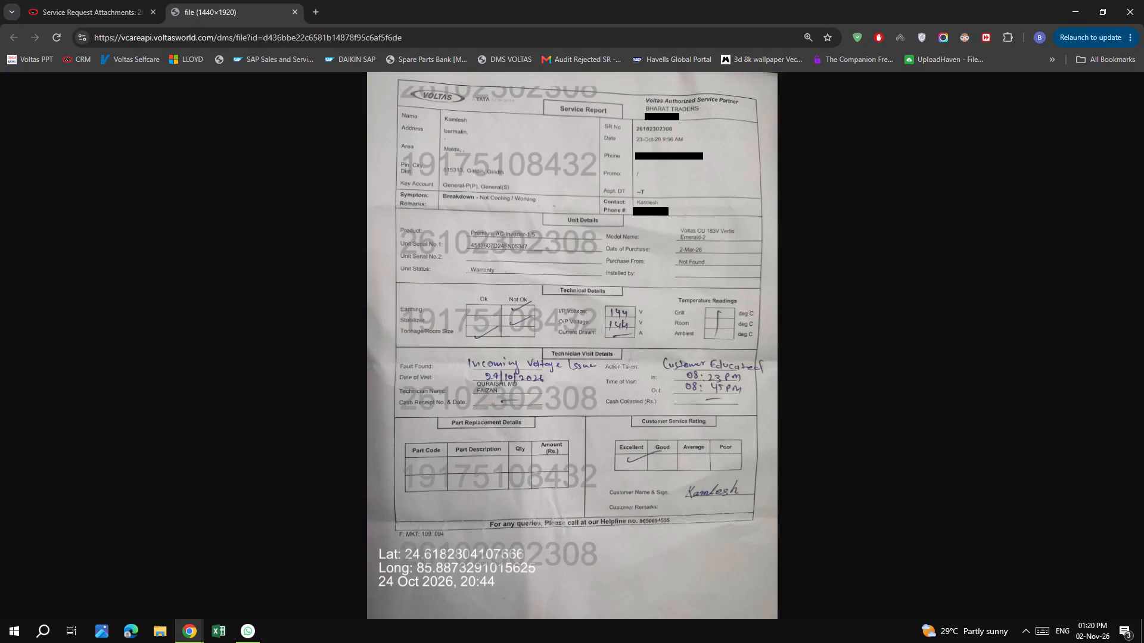
pyautogui.click(557, 432)
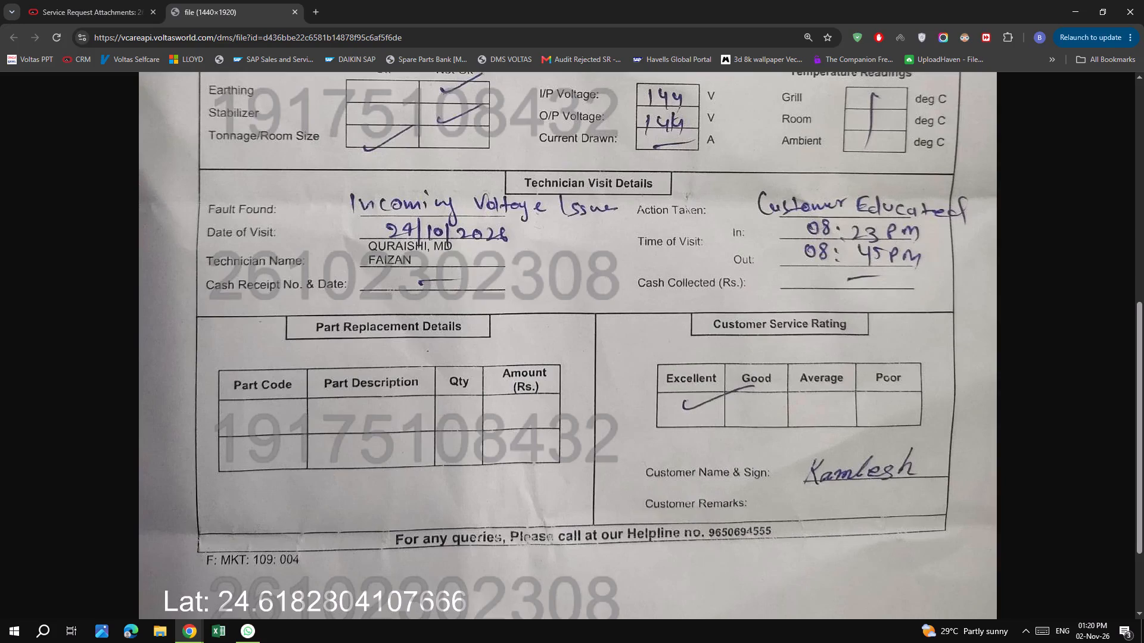
pyautogui.click(557, 432)
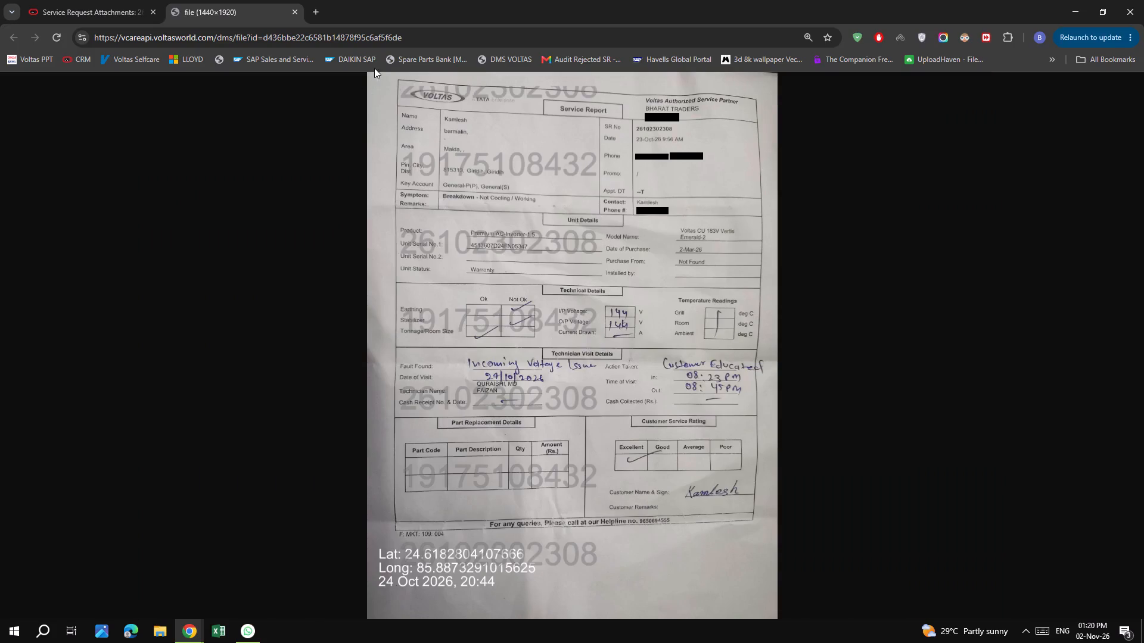
pyautogui.click(291, 12)
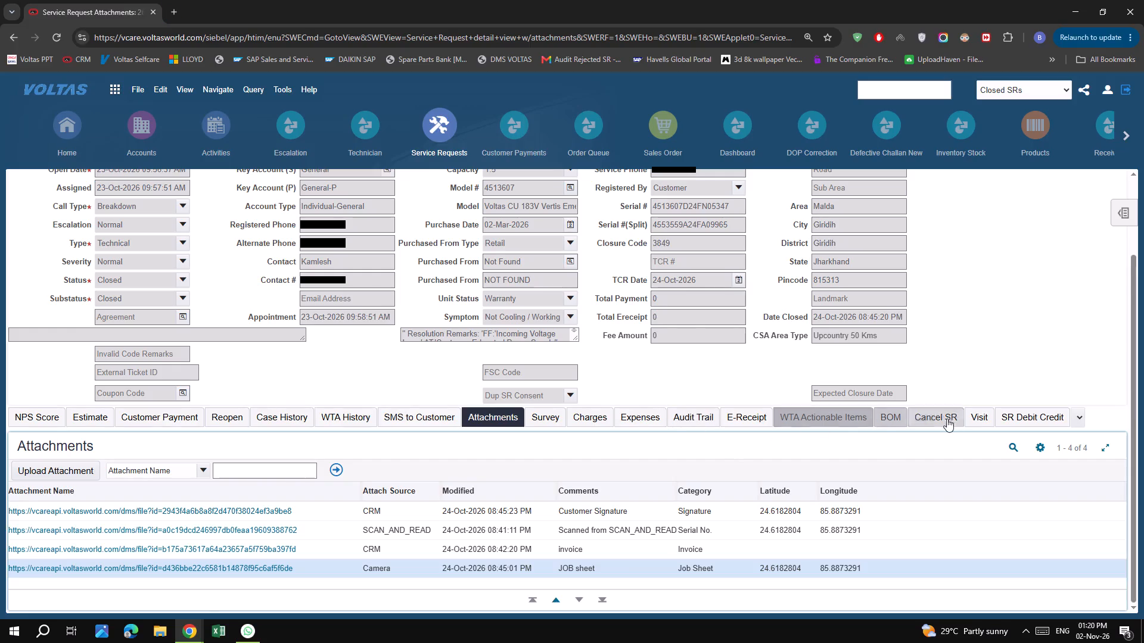
pyautogui.click(969, 416)
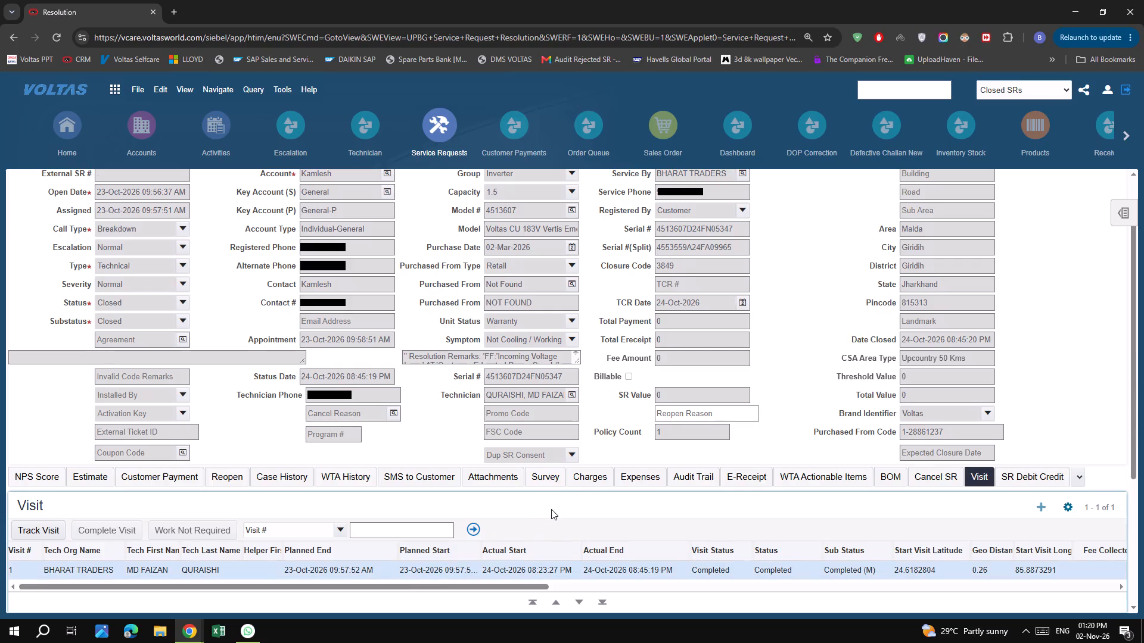
pyautogui.moveTo(578, 361); pyautogui.dragTo(582, 370)
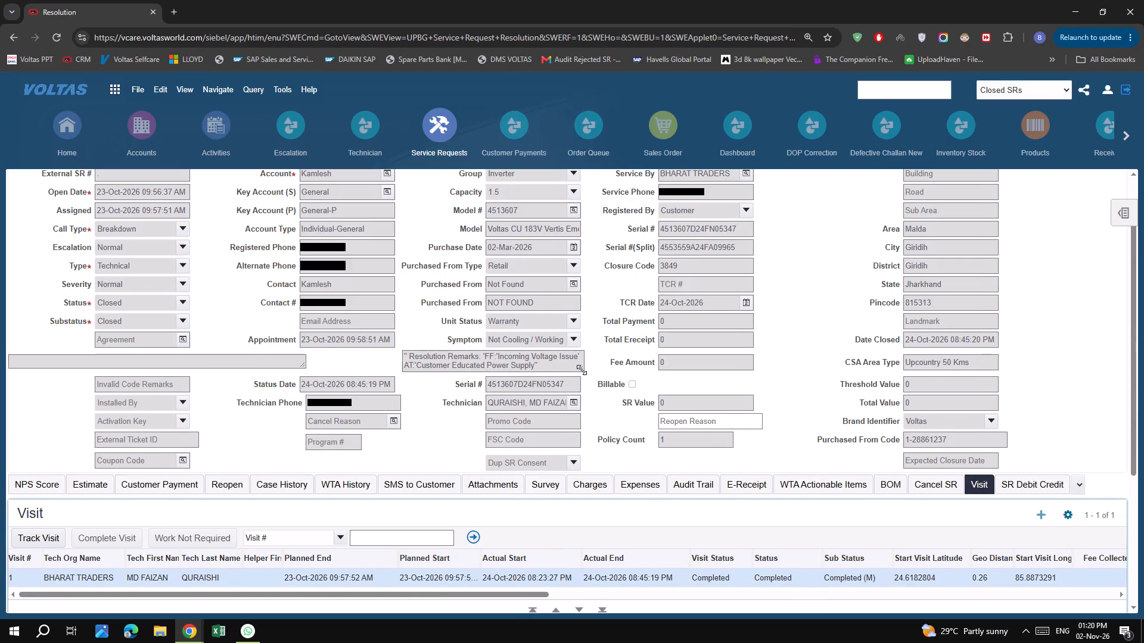
pyautogui.scroll(-7, 693, 428)
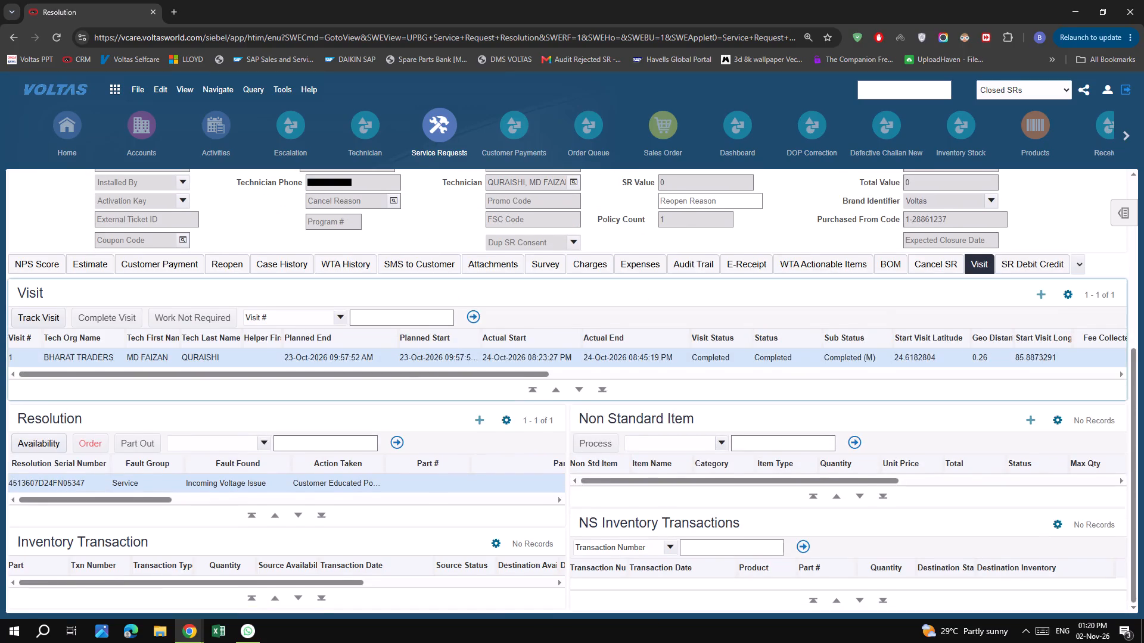
pyautogui.scroll(5, 694, 444)
pyautogui.click(477, 560)
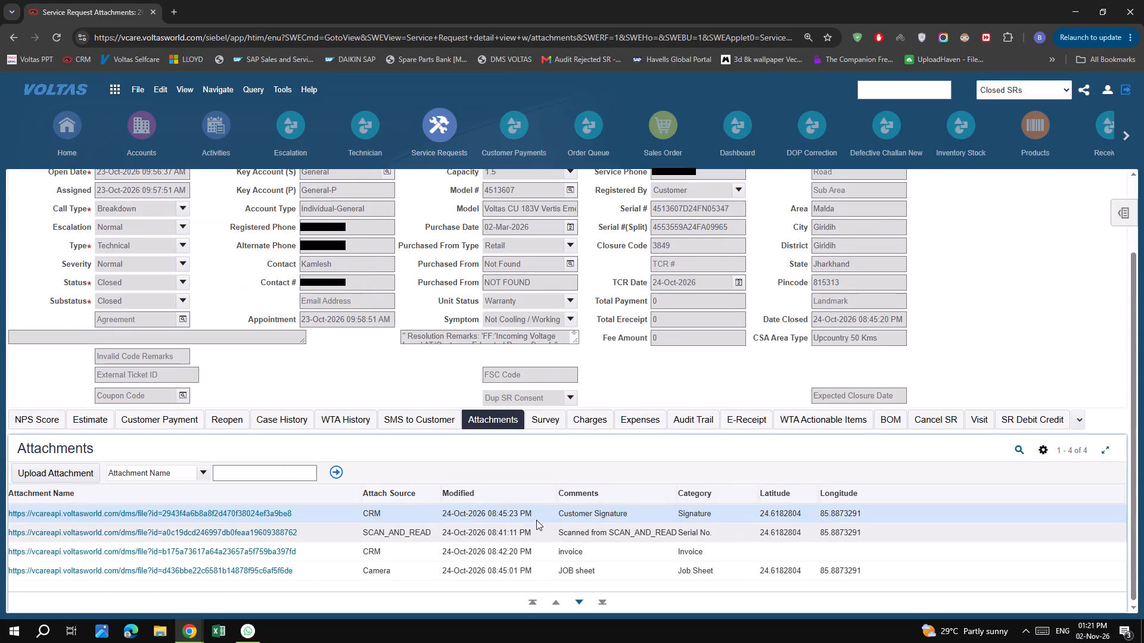
pyautogui.click(253, 532)
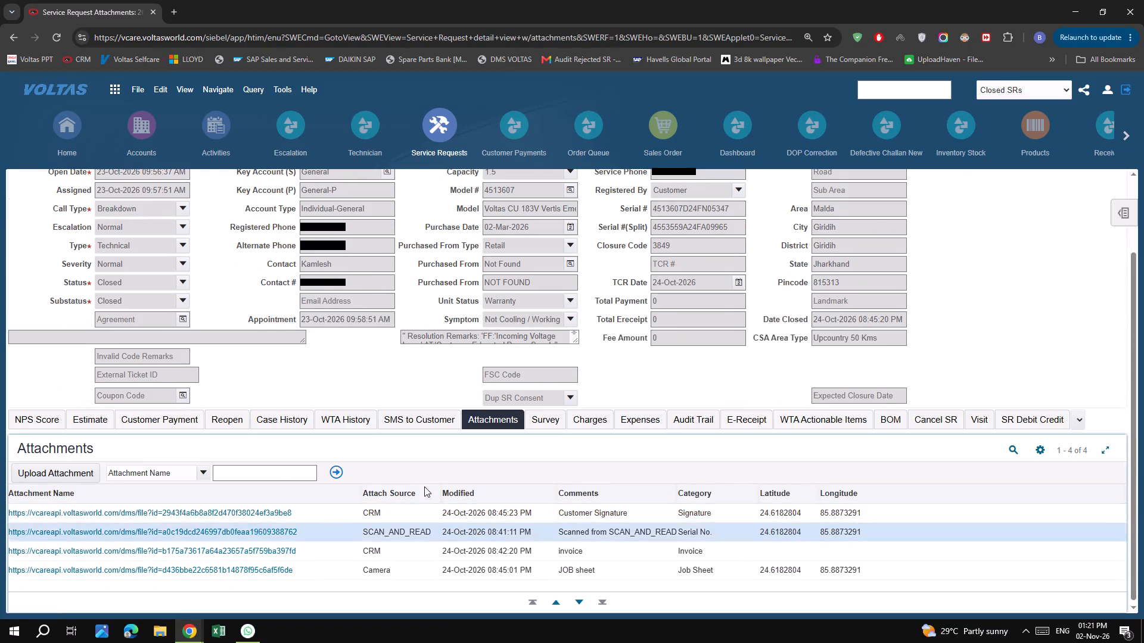
pyautogui.click(600, 318)
pyautogui.scroll(2, 600, 318)
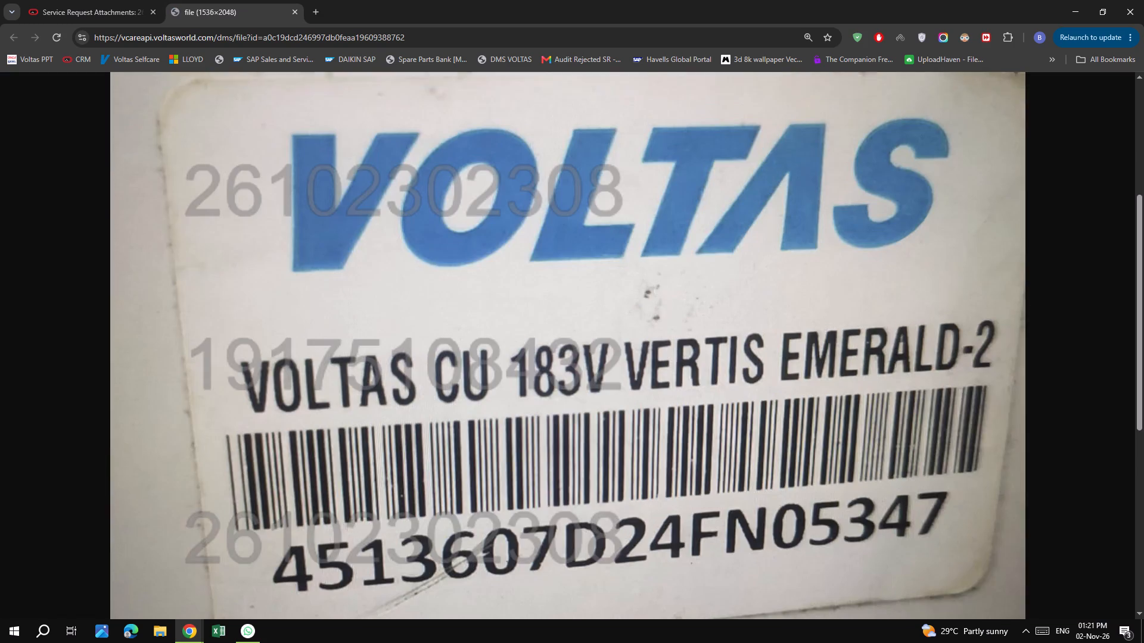
pyautogui.scroll(8, 600, 318)
pyautogui.click(600, 318)
pyautogui.click(597, 306)
pyautogui.scroll(6, 594, 306)
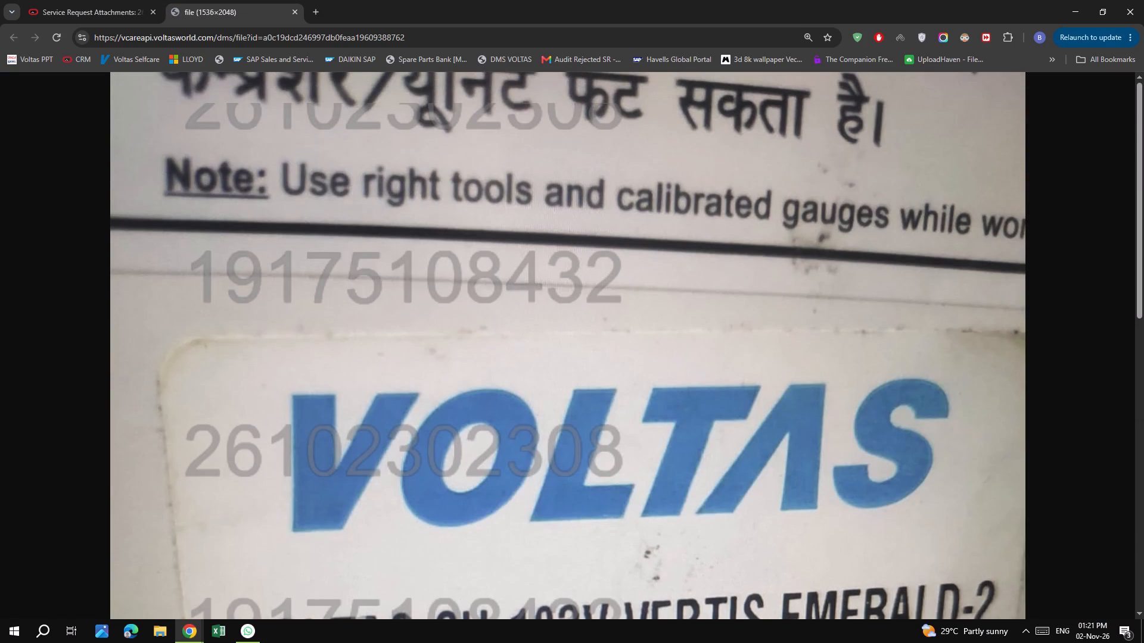
pyautogui.click(593, 305)
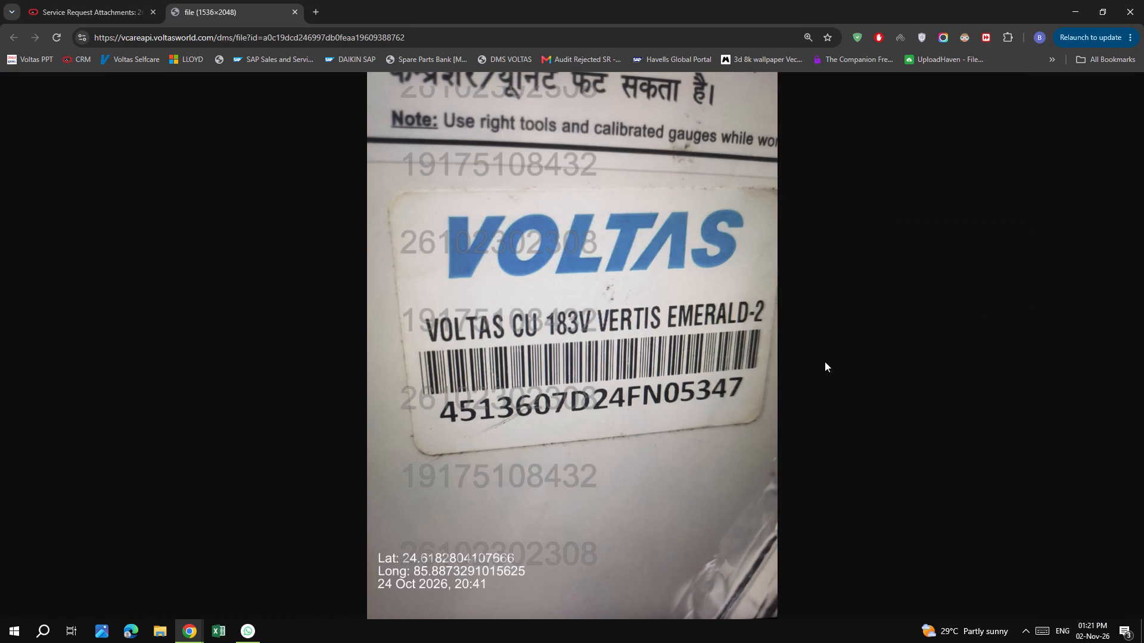
pyautogui.click(293, 15)
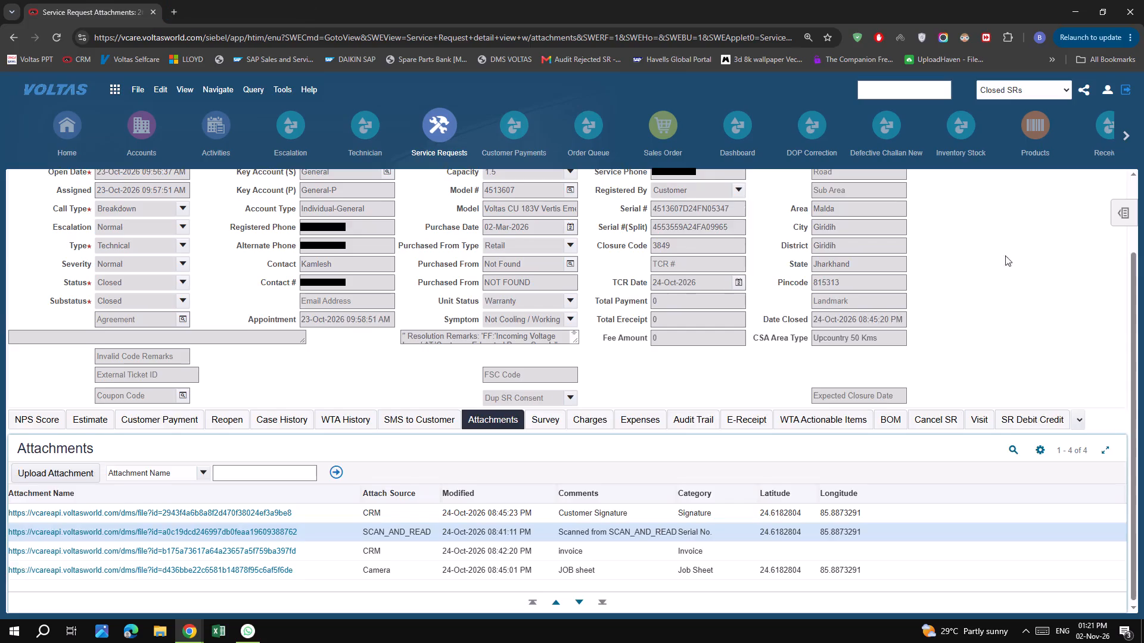
pyautogui.scroll(4, 1066, 251)
pyautogui.scroll(4, 1070, 176)
pyautogui.click(1071, 181)
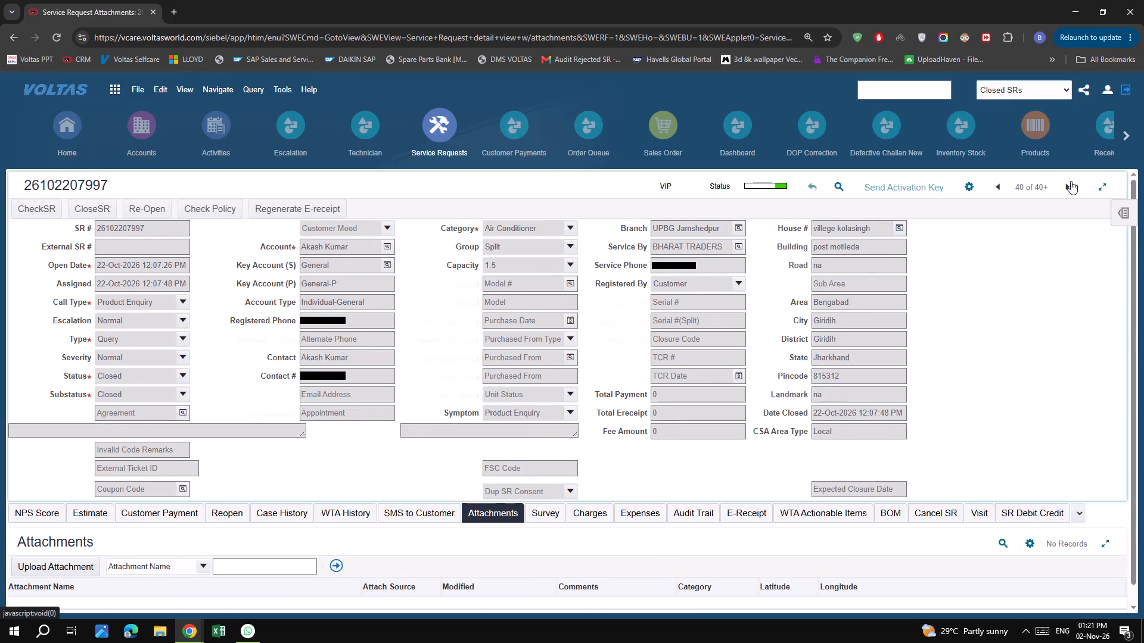
pyautogui.click(1071, 181)
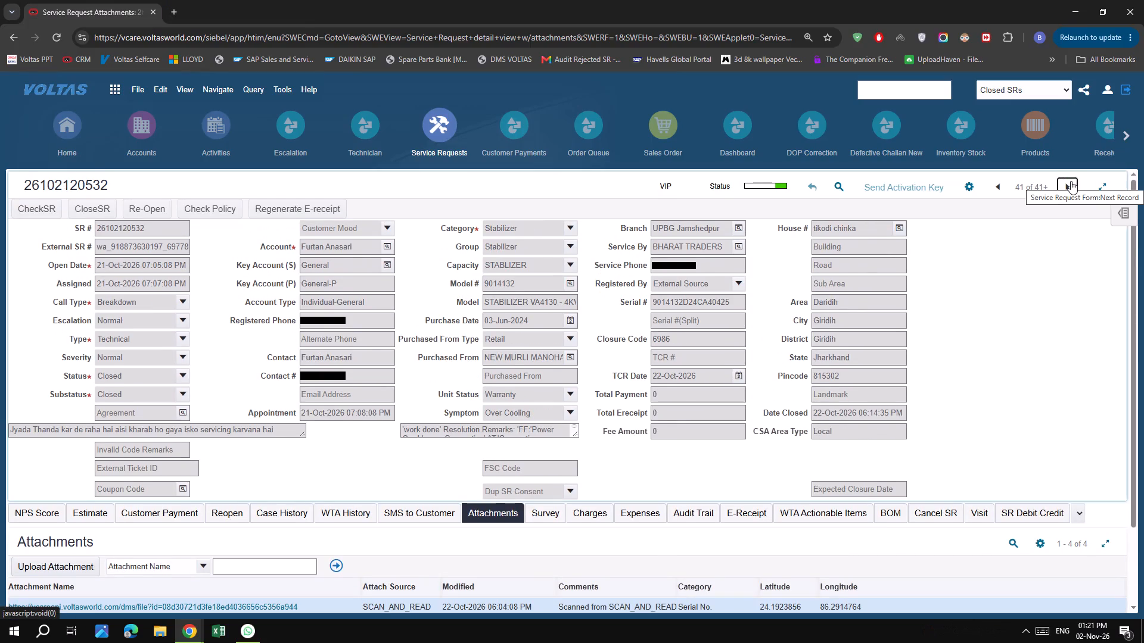
pyautogui.click(1071, 181)
pyautogui.click(1071, 181)
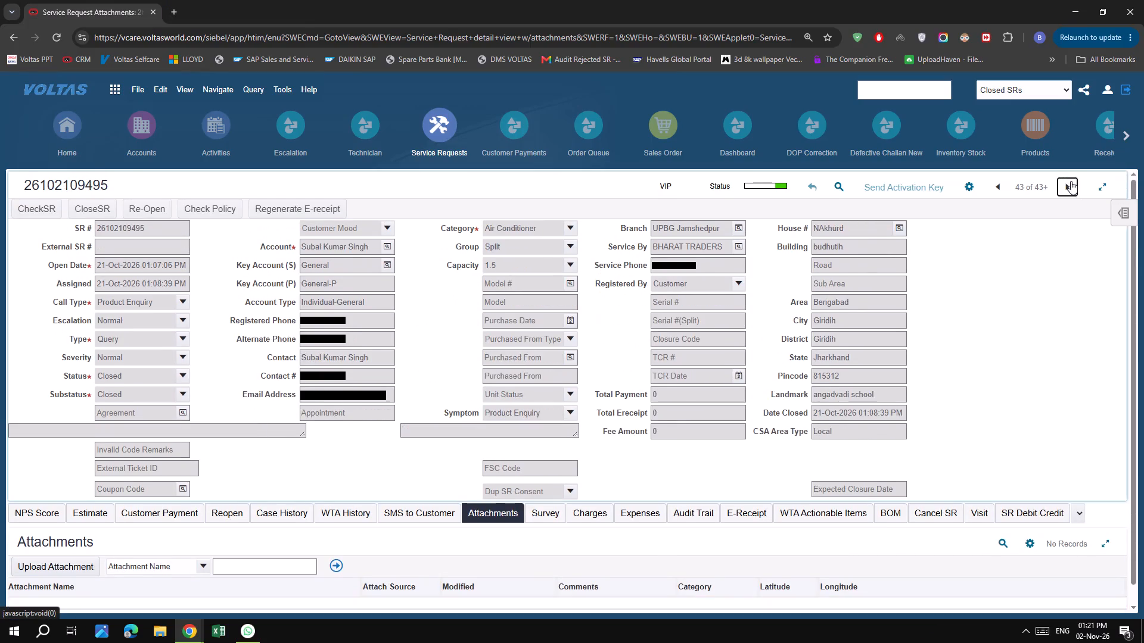
pyautogui.click(1071, 181)
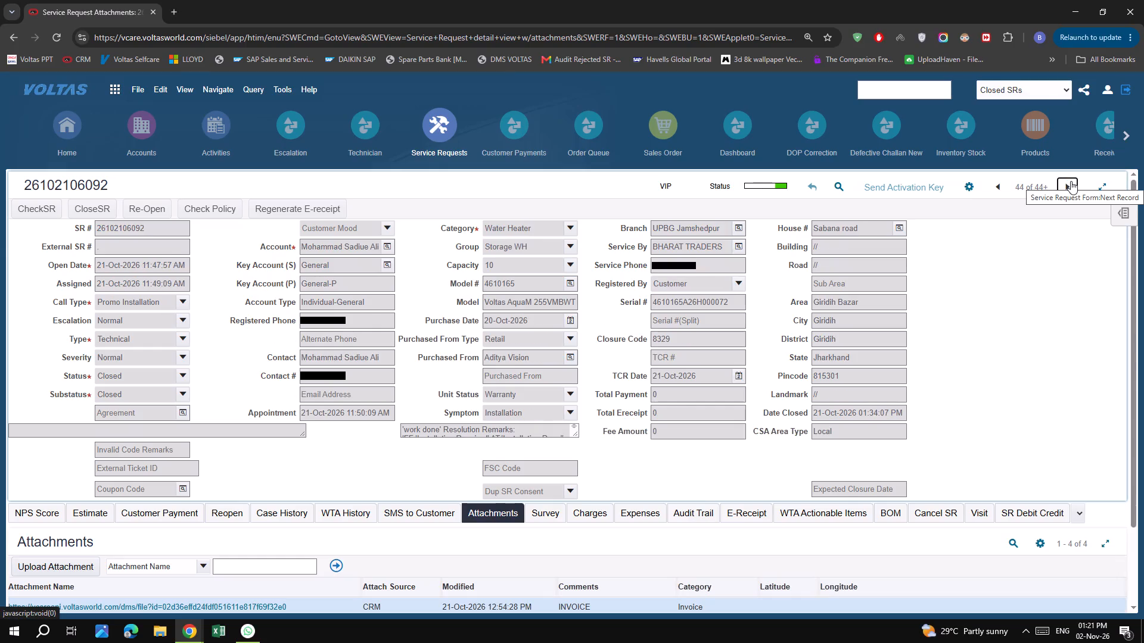
pyautogui.scroll(-3, 514, 419)
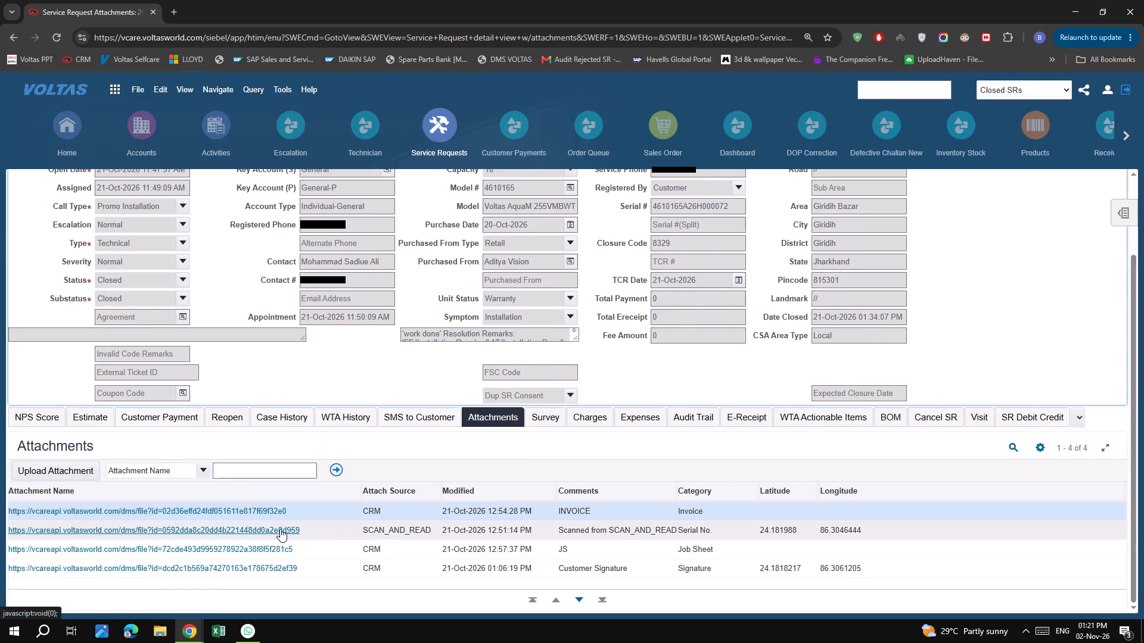
pyautogui.click(282, 527)
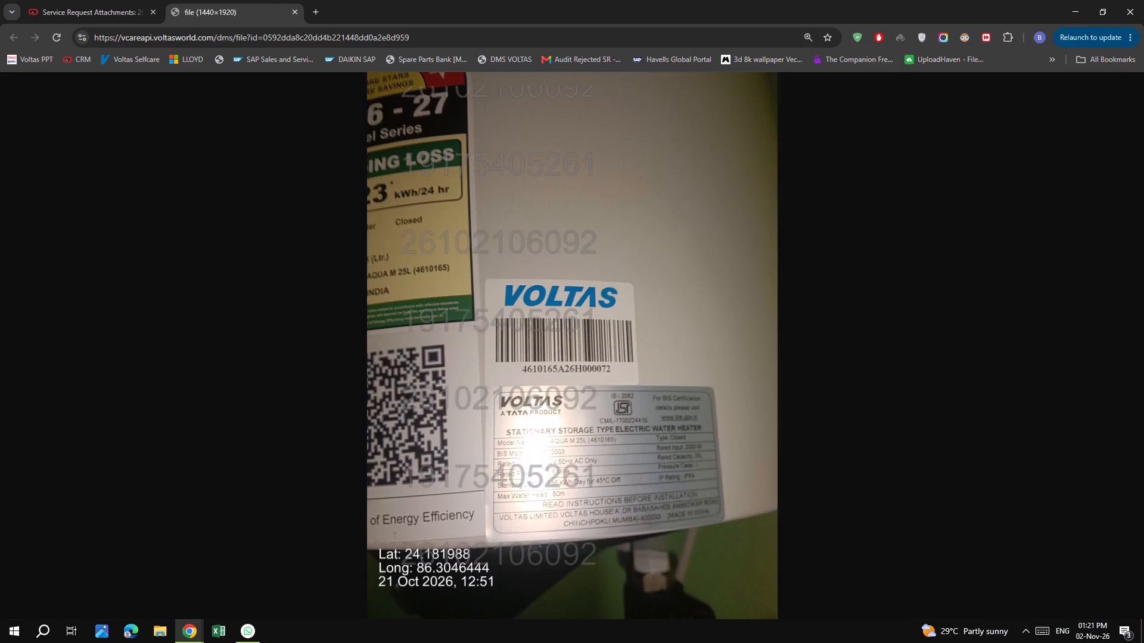
pyautogui.doubleClick(554, 383)
pyautogui.click(294, 10)
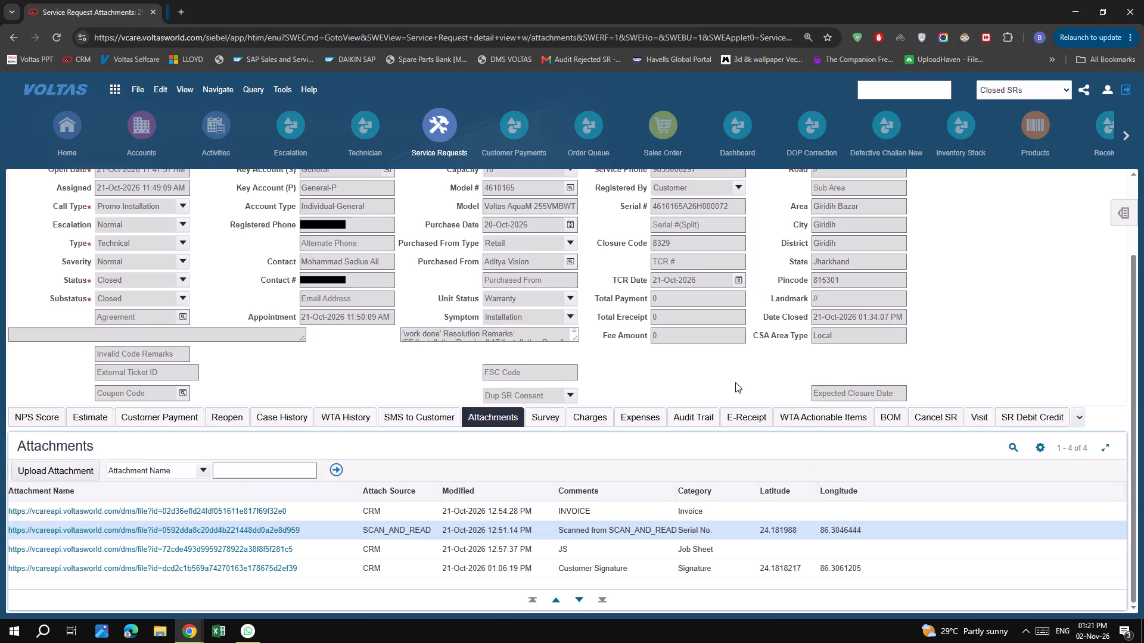
pyautogui.scroll(5, 899, 466)
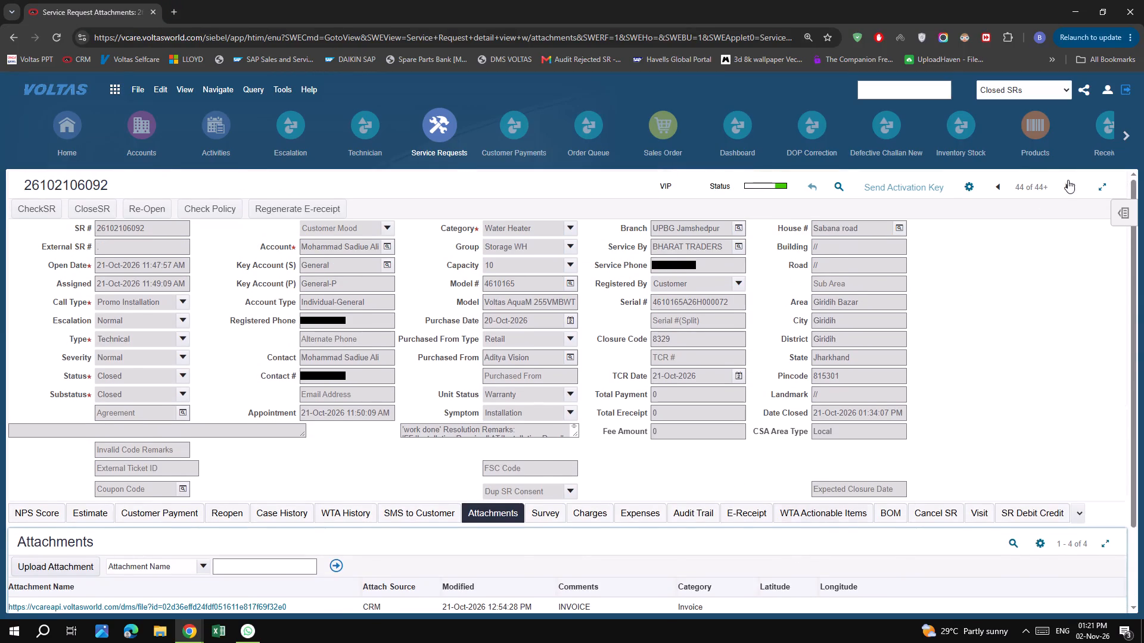
pyautogui.click(1068, 182)
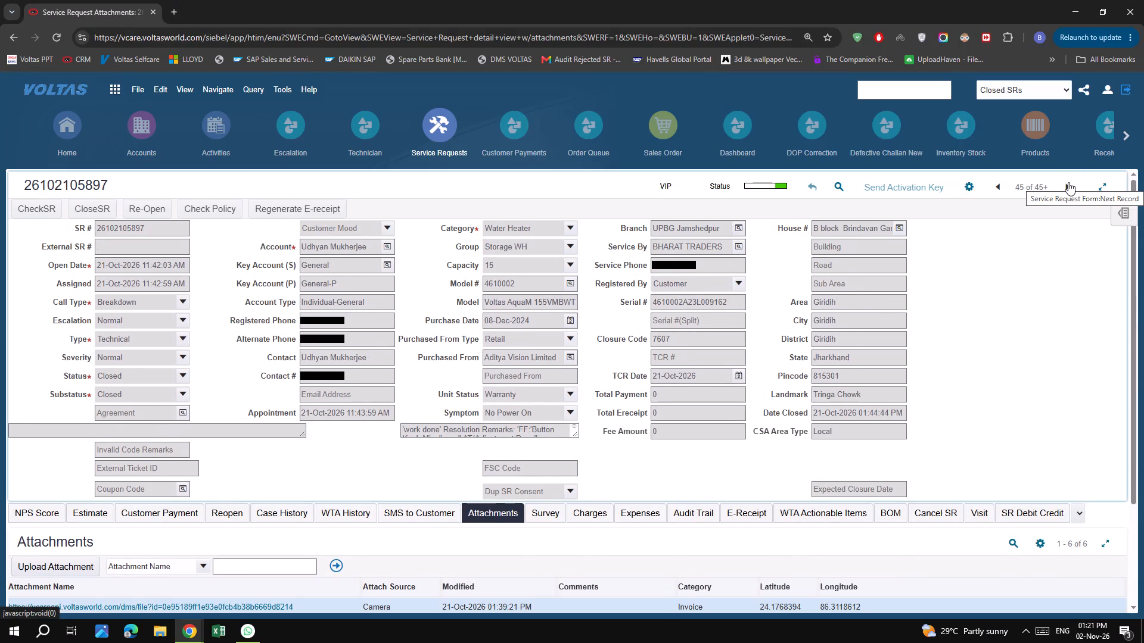
pyautogui.click(1068, 182)
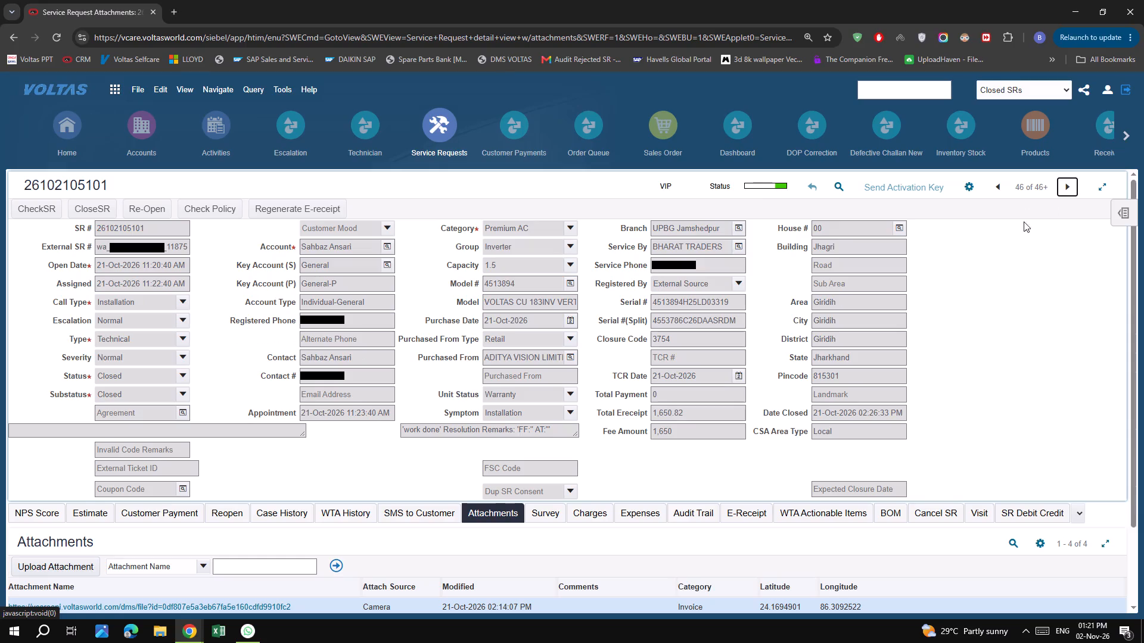
pyautogui.scroll(-6, 353, 486)
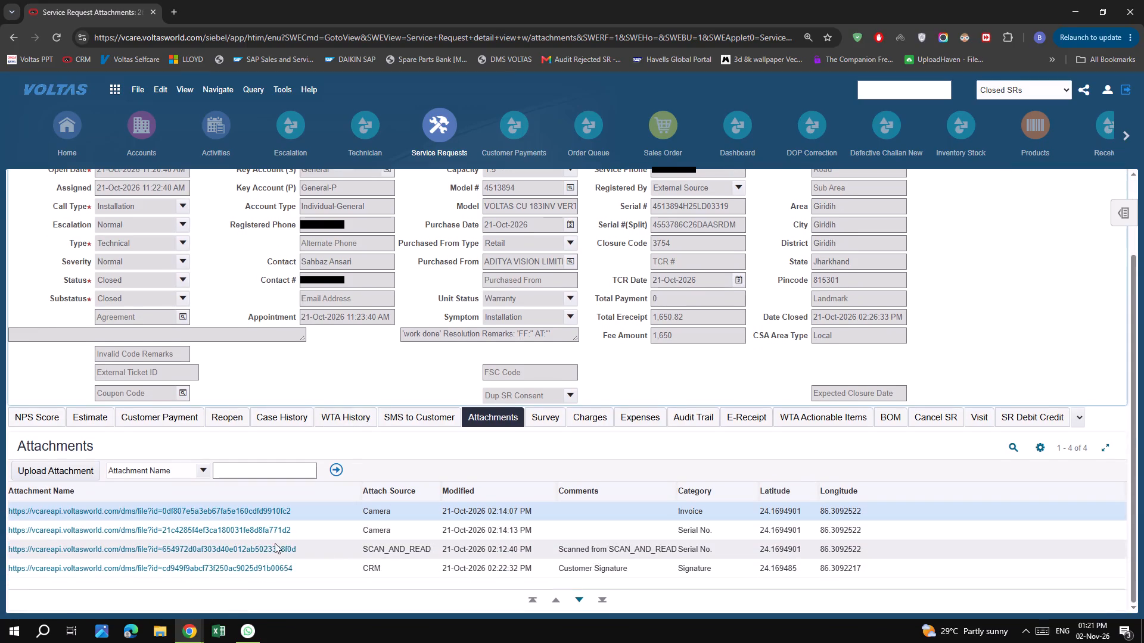
pyautogui.click(269, 547)
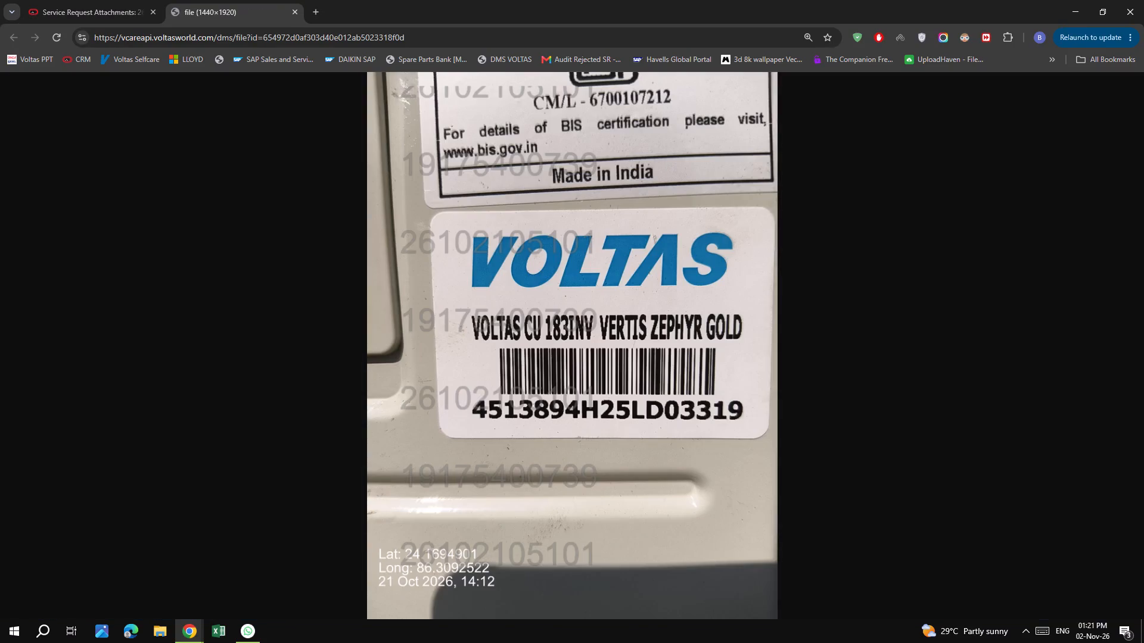
pyautogui.click(594, 391)
pyautogui.scroll(11, 594, 391)
pyautogui.click(594, 391)
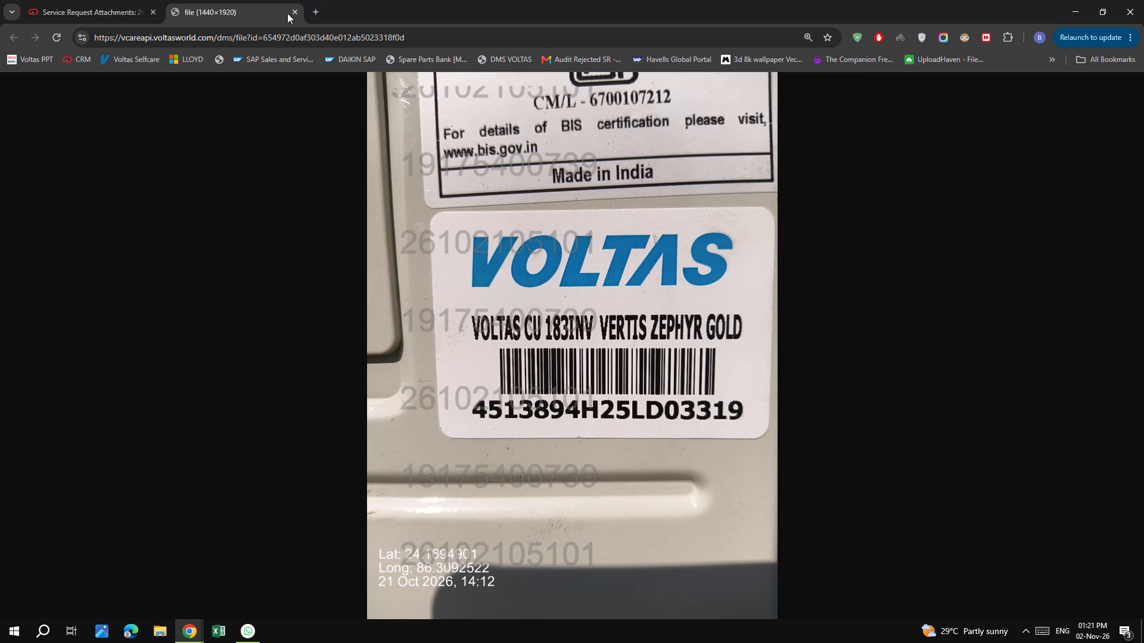
pyautogui.click(287, 13)
pyautogui.click(291, 12)
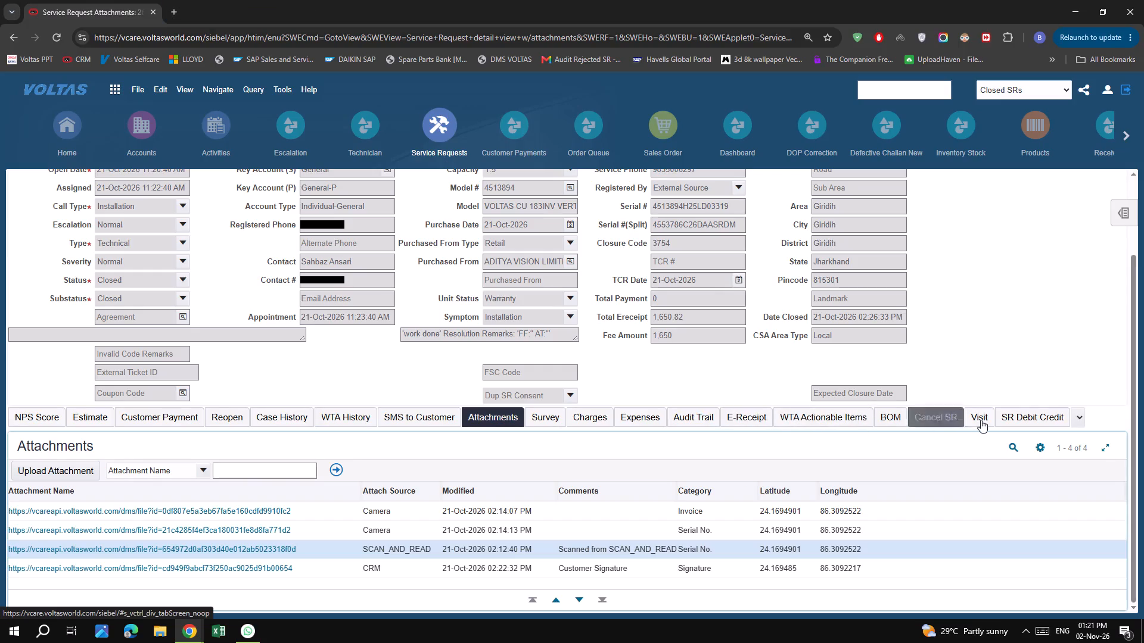
pyautogui.click(990, 419)
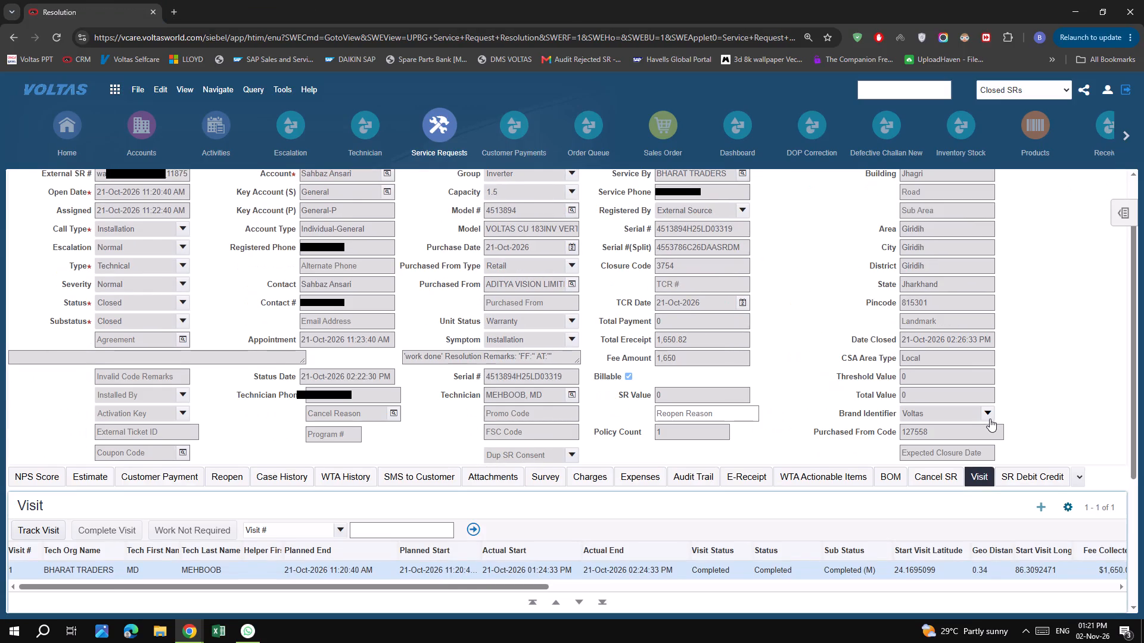
pyautogui.click(475, 479)
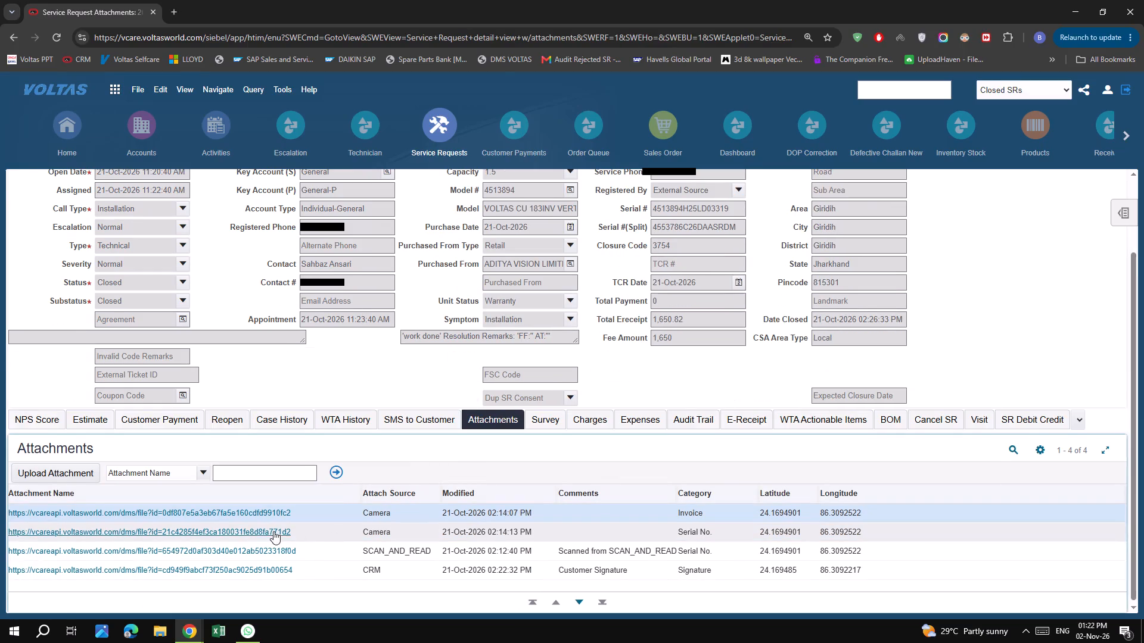
pyautogui.click(273, 531)
pyautogui.click(593, 346)
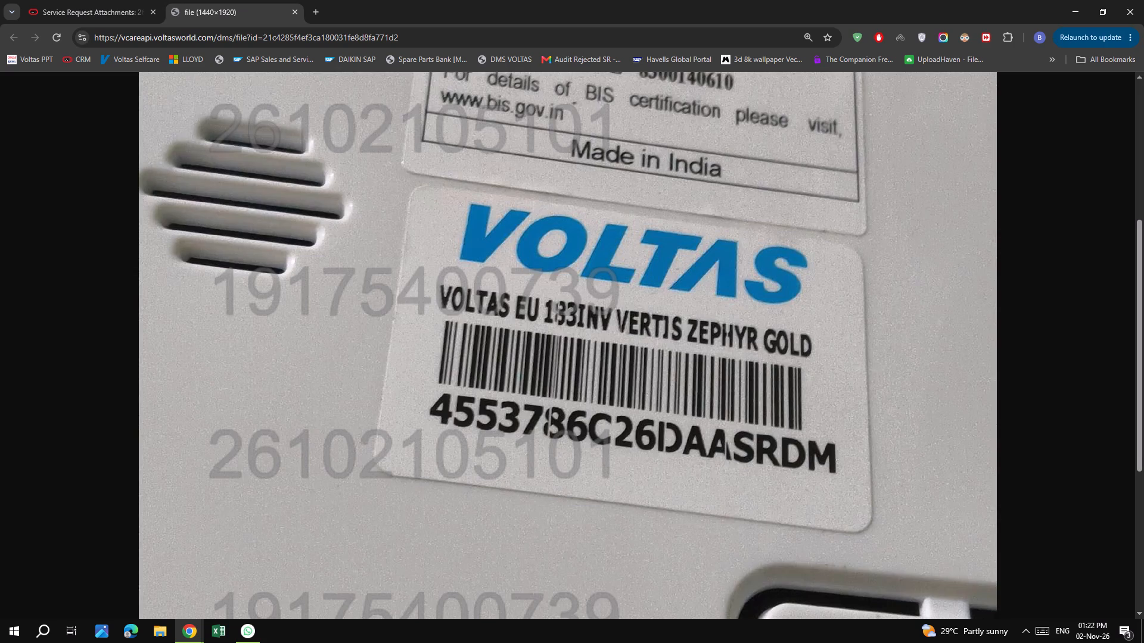
pyautogui.scroll(5, 593, 346)
pyautogui.click(593, 346)
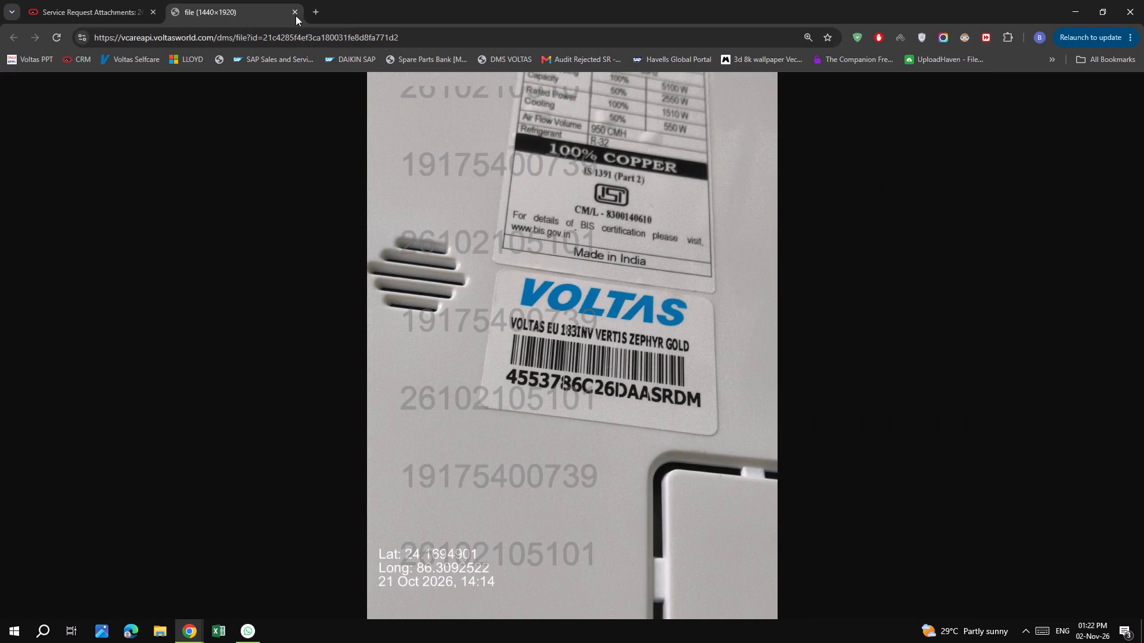
pyautogui.click(291, 13)
pyautogui.scroll(6, 622, 319)
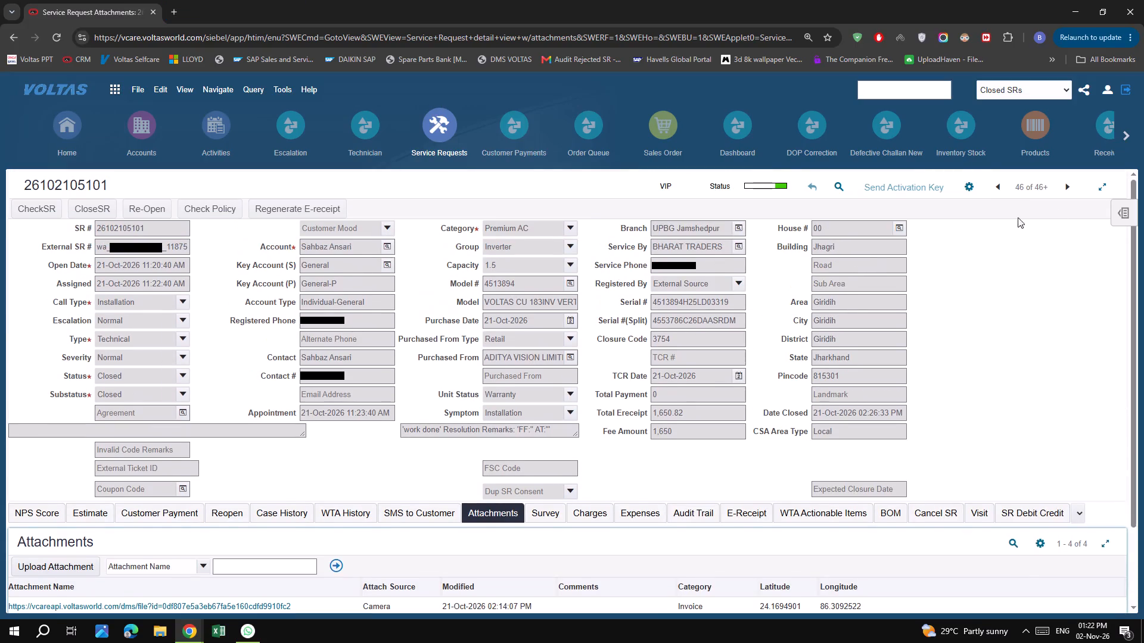
pyautogui.click(1071, 187)
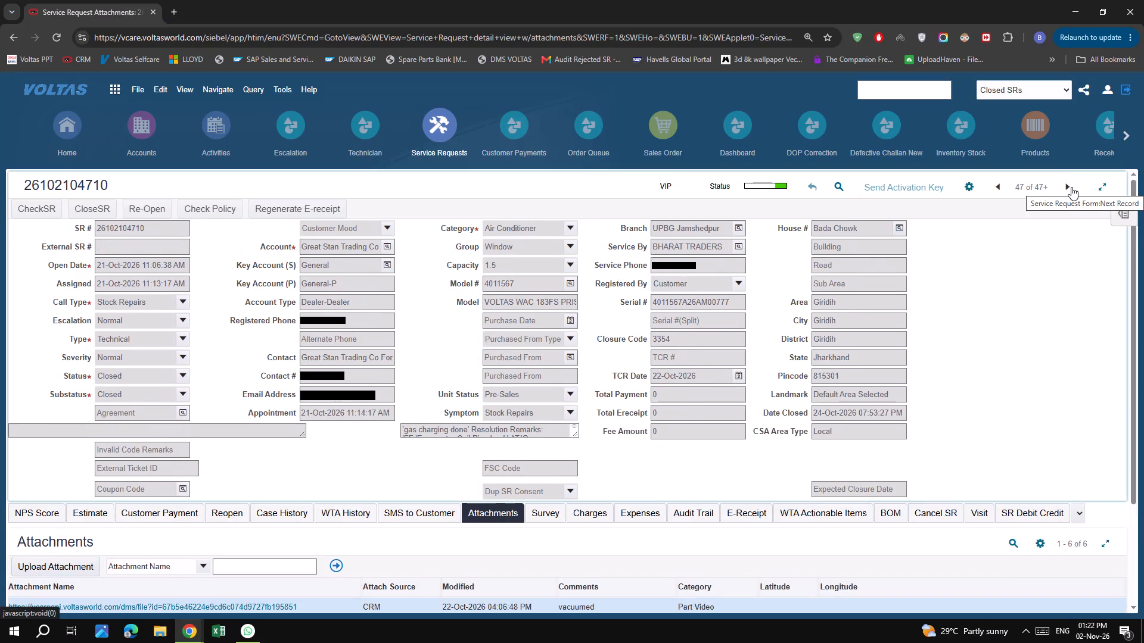
pyautogui.click(1071, 187)
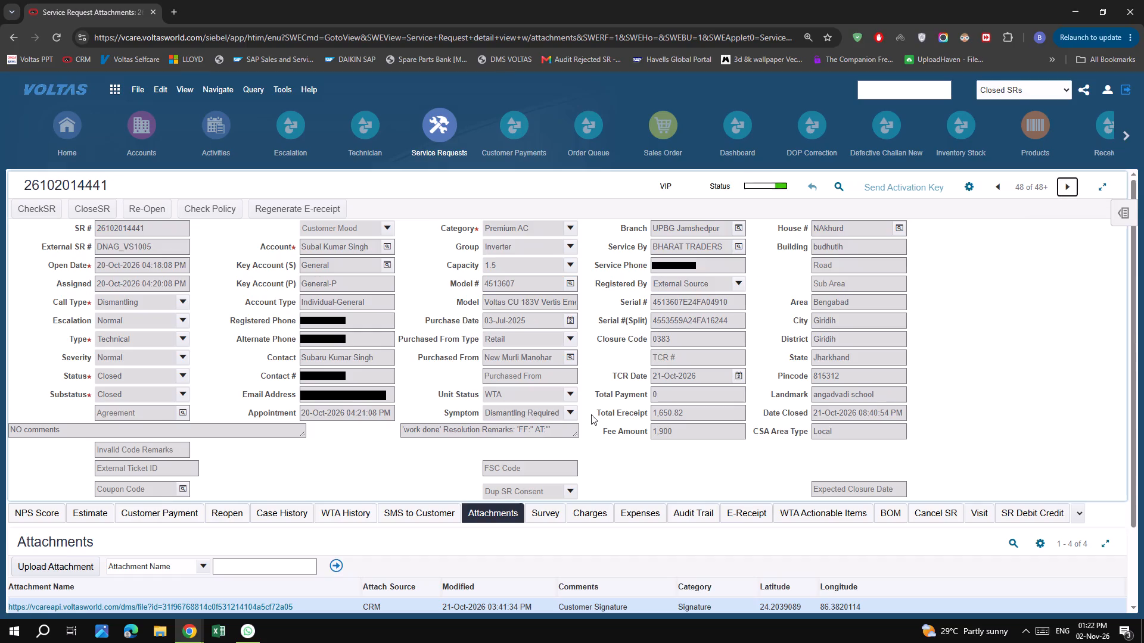
pyautogui.scroll(-4, 728, 357)
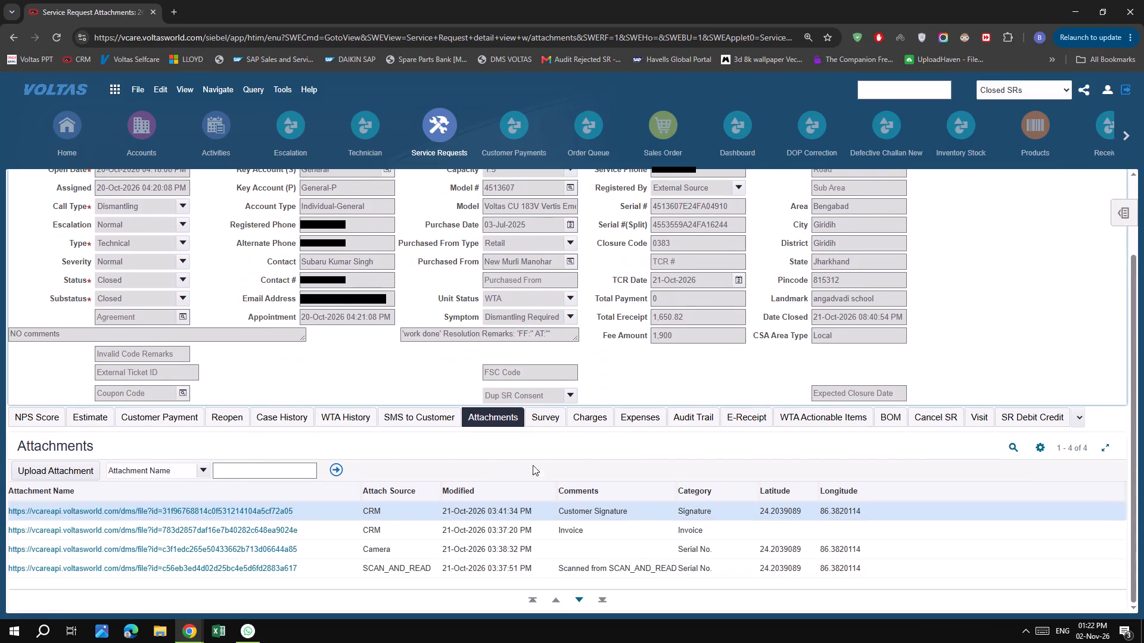
pyautogui.click(279, 564)
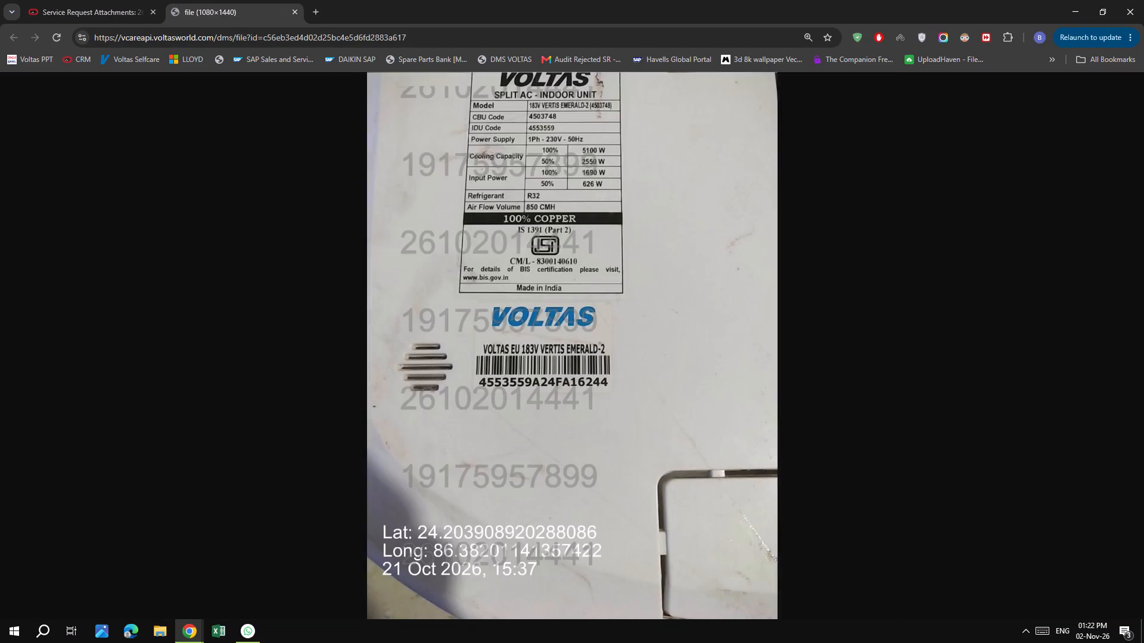
pyautogui.click(535, 362)
pyautogui.click(535, 362)
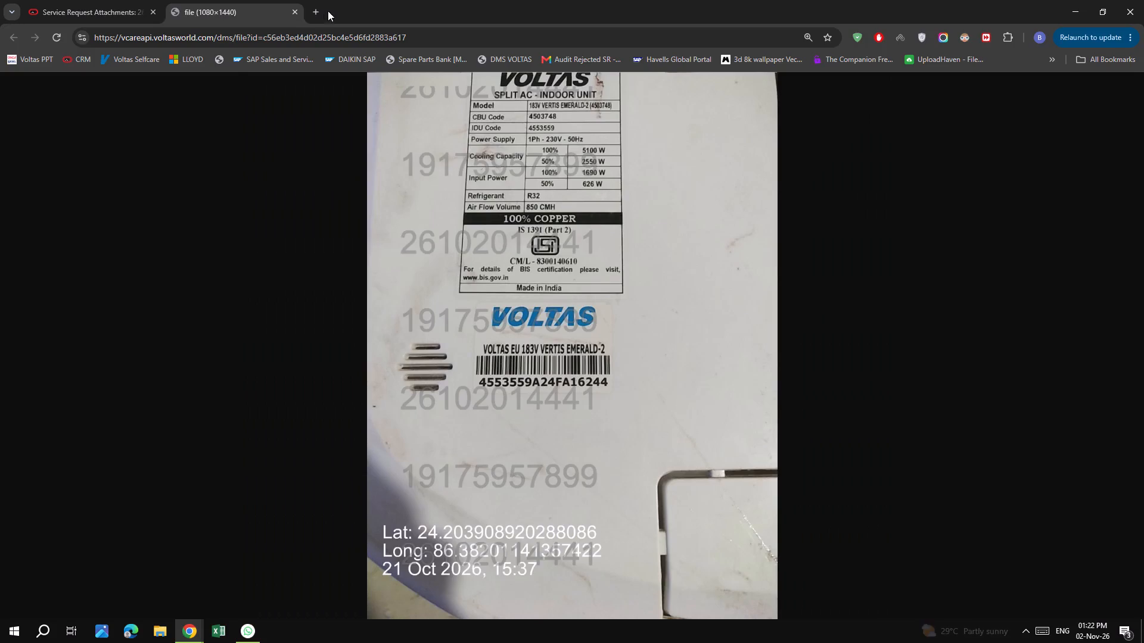
pyautogui.click(296, 13)
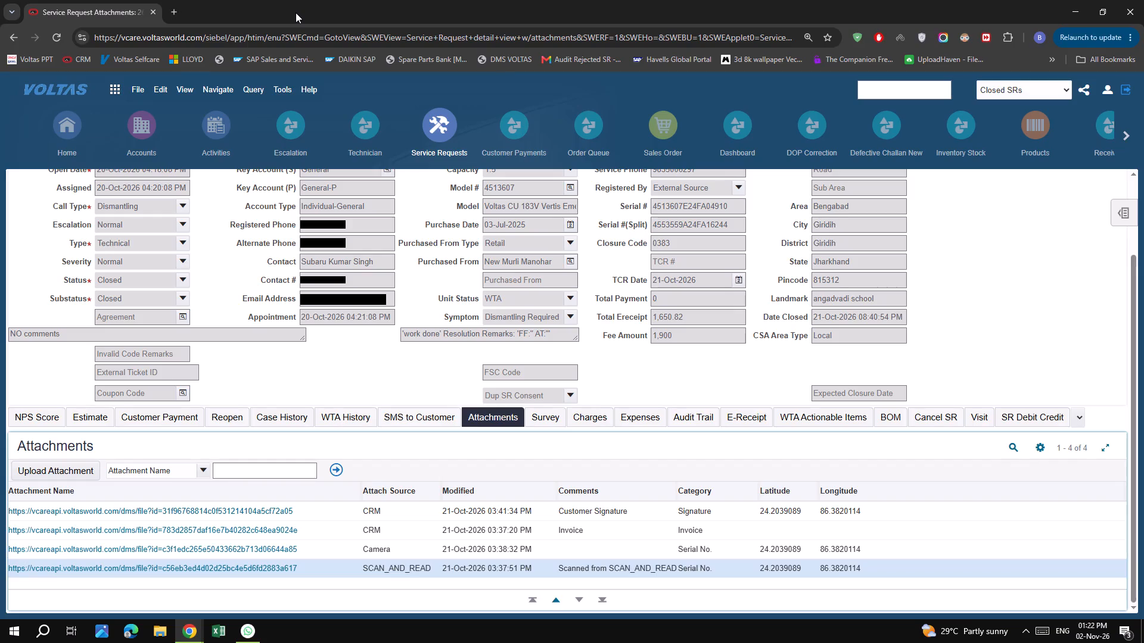
pyautogui.scroll(8, 976, 312)
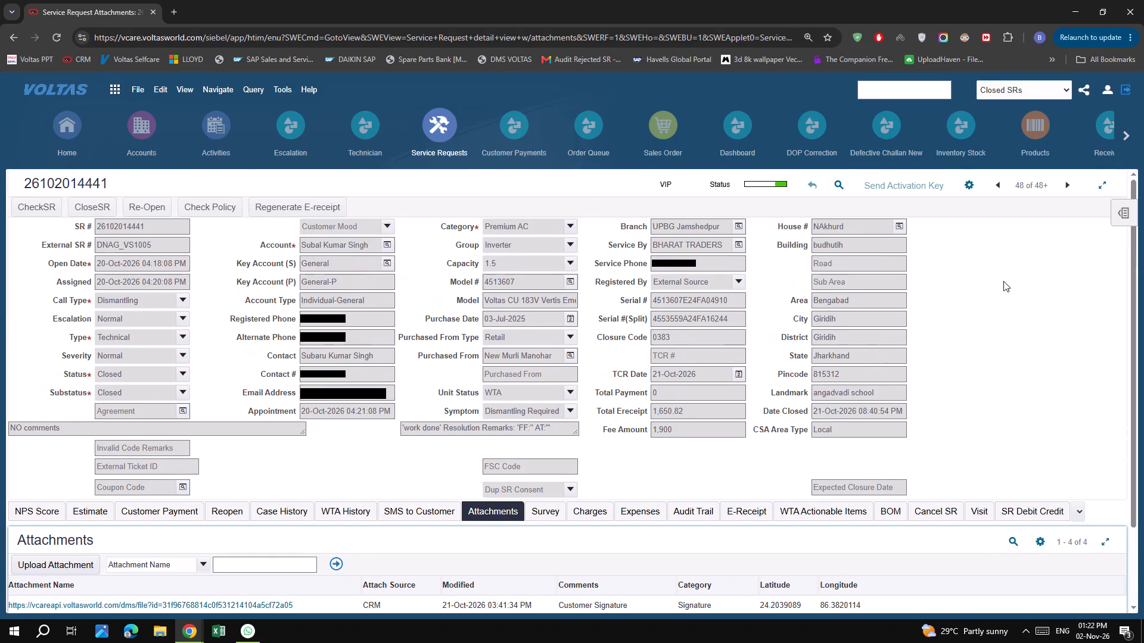
pyautogui.click(1067, 189)
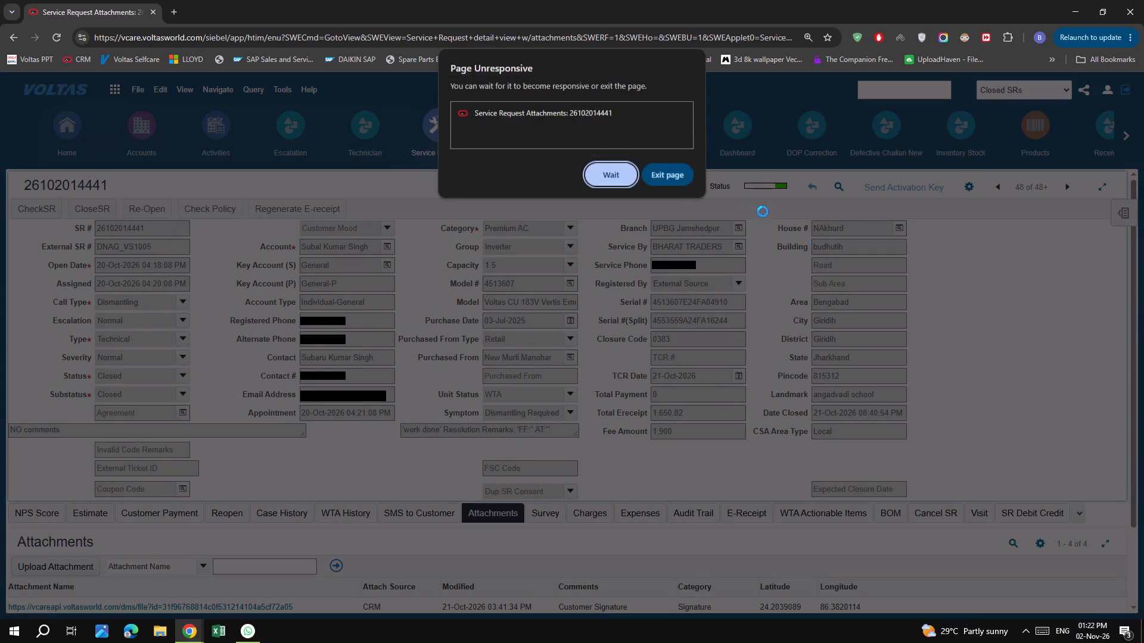
pyautogui.click(613, 168)
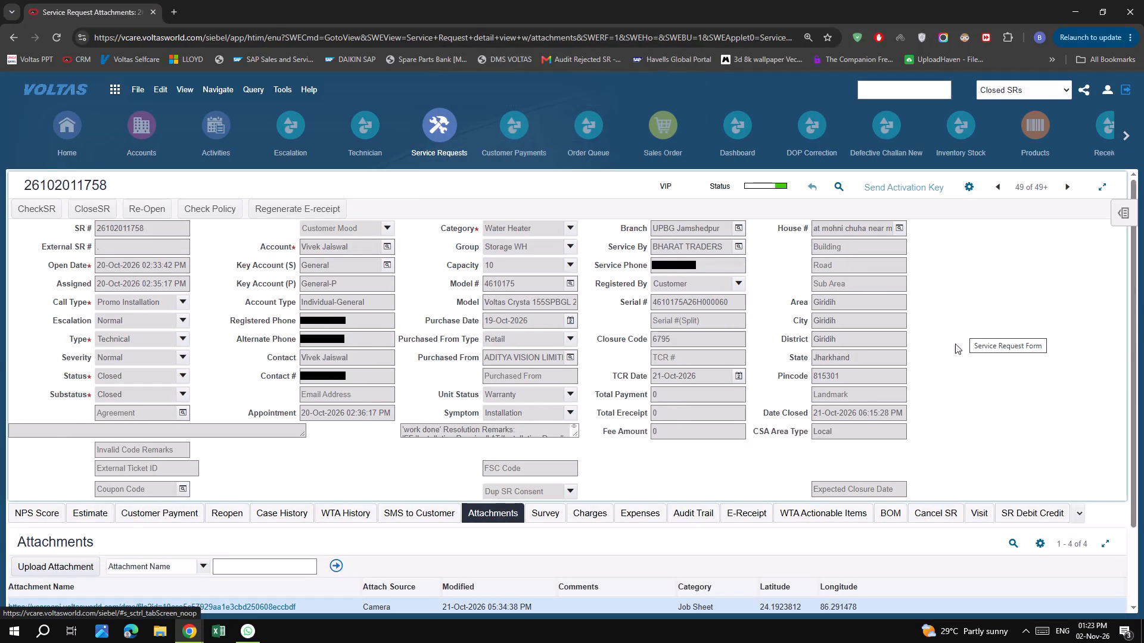
pyautogui.click(1068, 184)
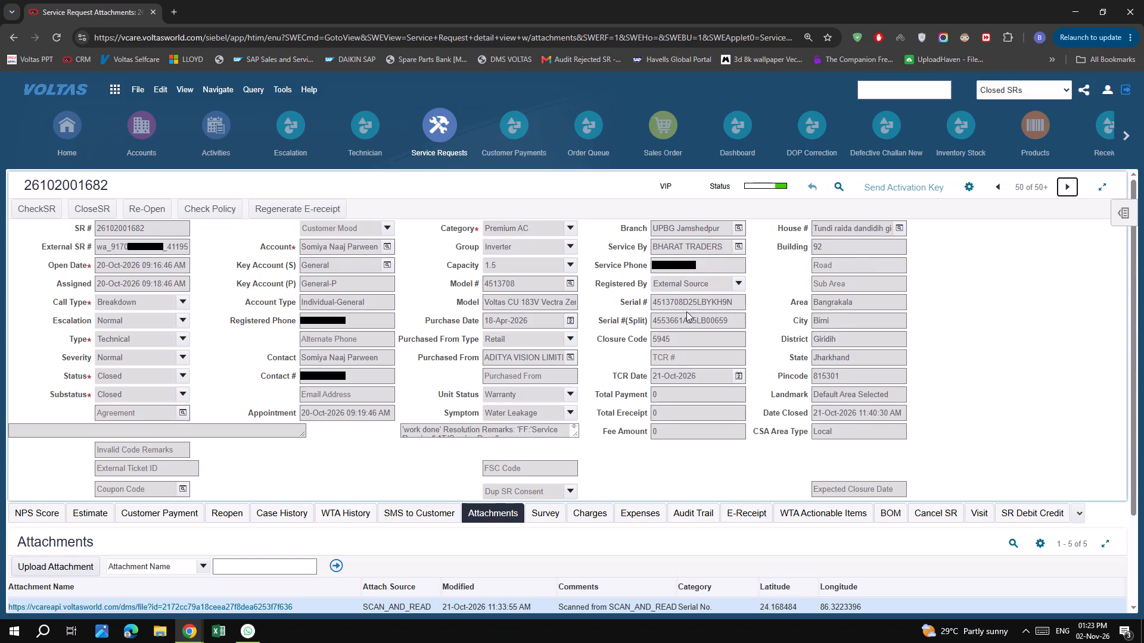
pyautogui.scroll(-6, 994, 255)
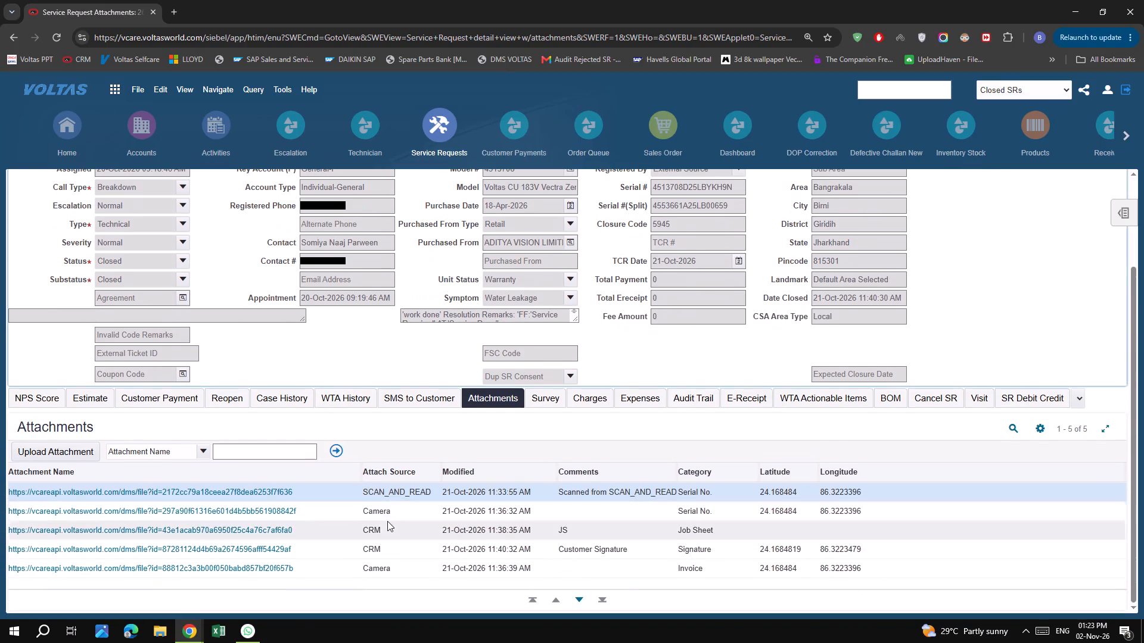
pyautogui.click(275, 490)
pyautogui.click(565, 212)
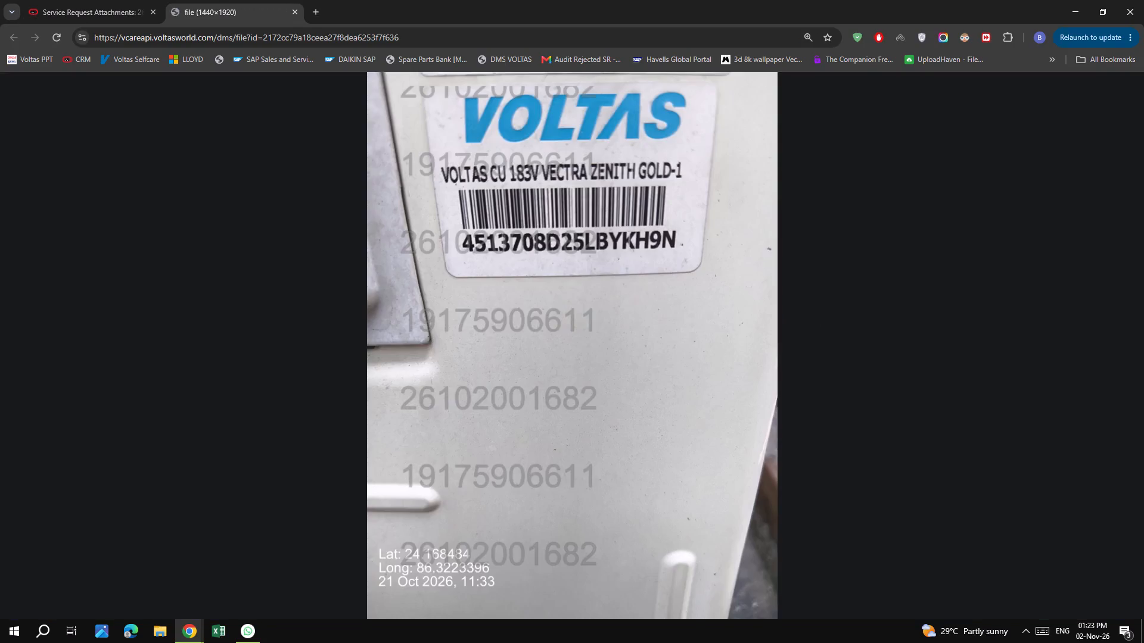
pyautogui.scroll(6, 567, 214)
pyautogui.click(567, 214)
pyautogui.click(296, 13)
pyautogui.scroll(5, 967, 320)
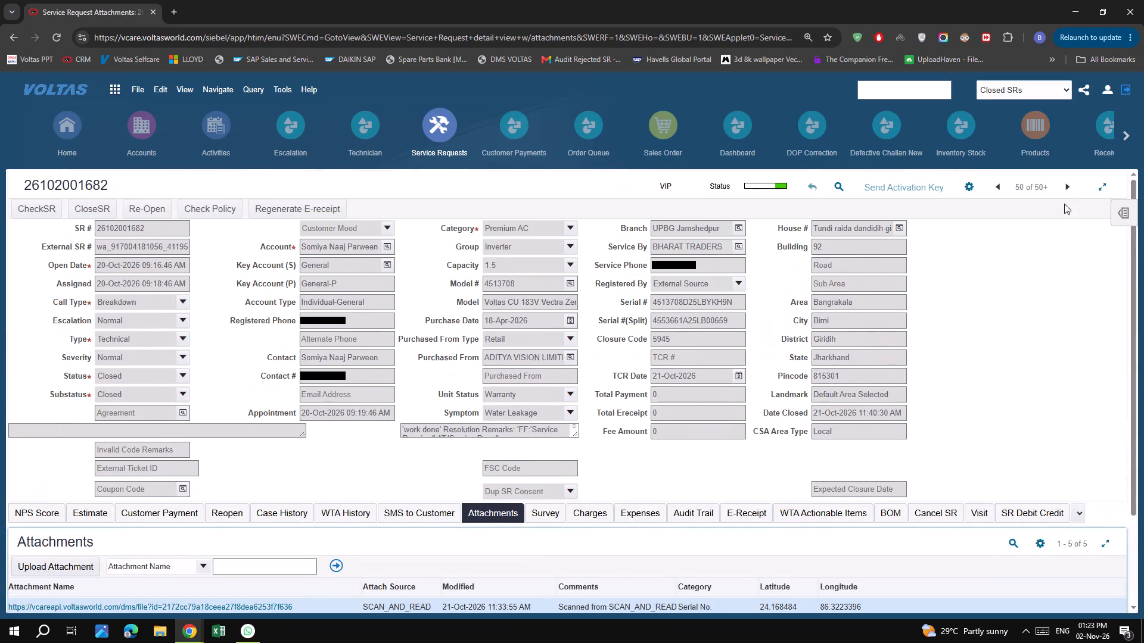
pyautogui.click(1068, 188)
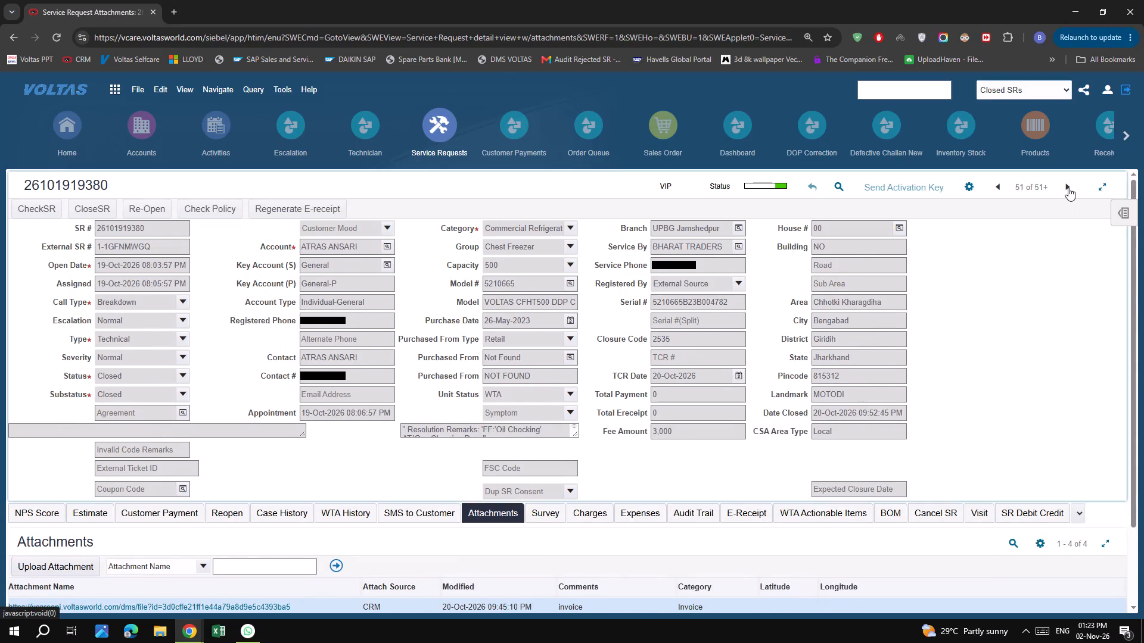
pyautogui.click(1068, 188)
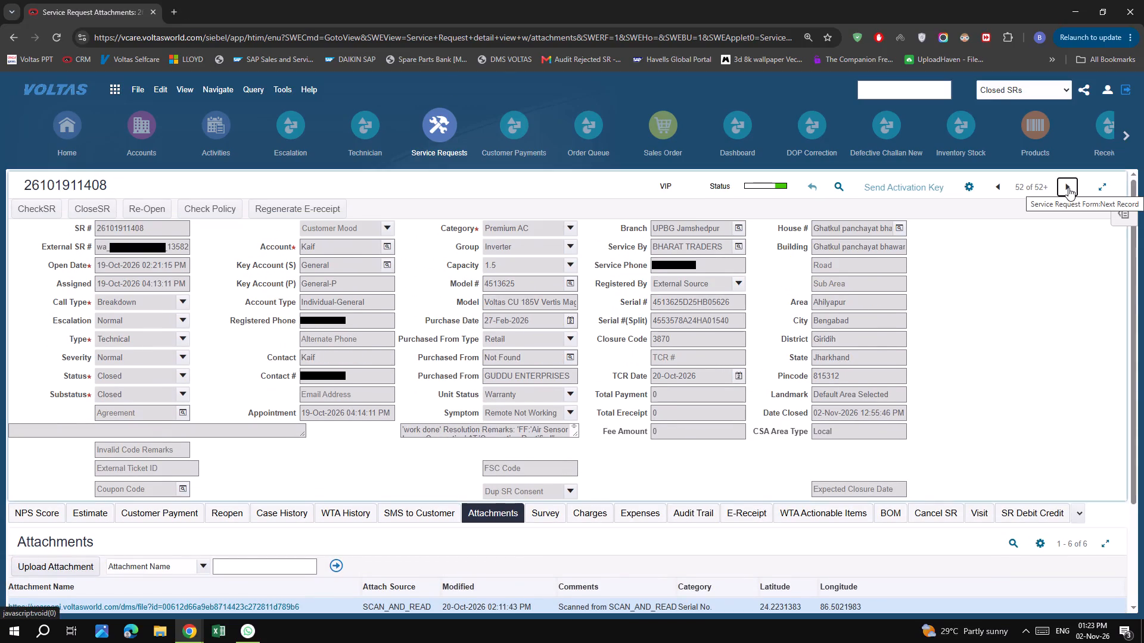
pyautogui.scroll(-6, 524, 404)
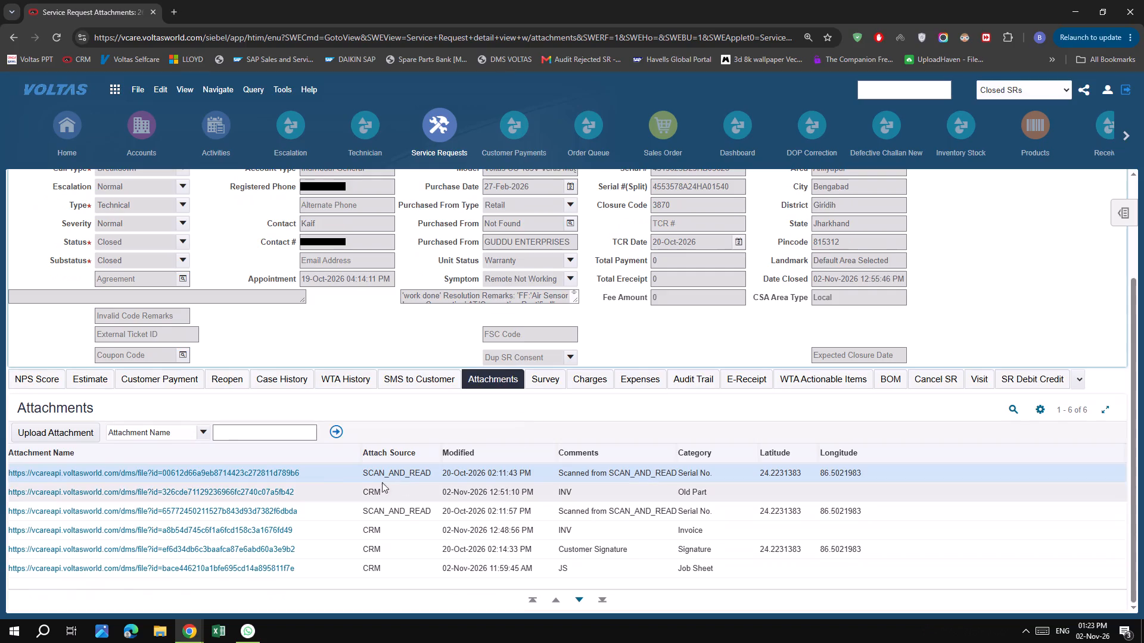
pyautogui.click(253, 471)
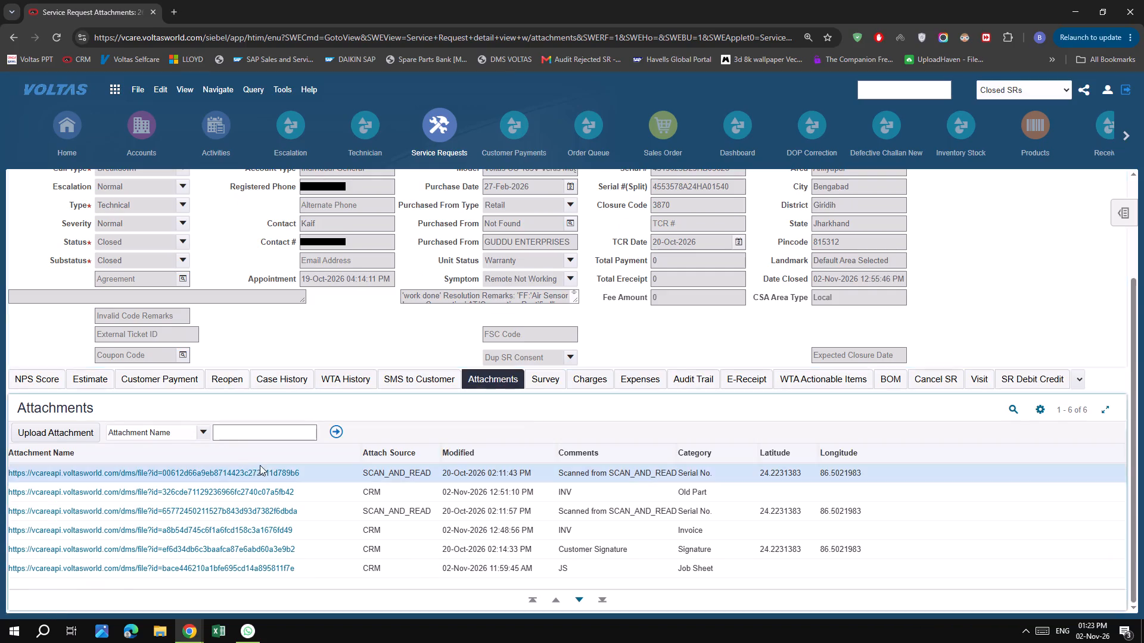
pyautogui.click(590, 381)
pyautogui.scroll(7, 590, 381)
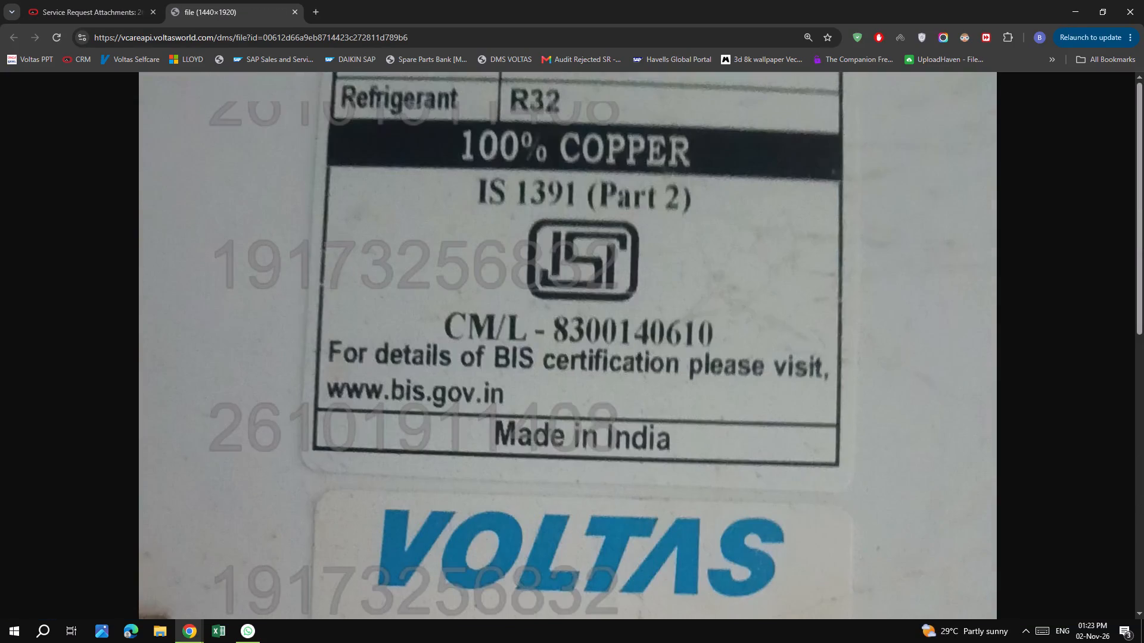
pyautogui.click(590, 381)
pyautogui.click(590, 381)
pyautogui.scroll(12, 591, 380)
pyautogui.click(591, 380)
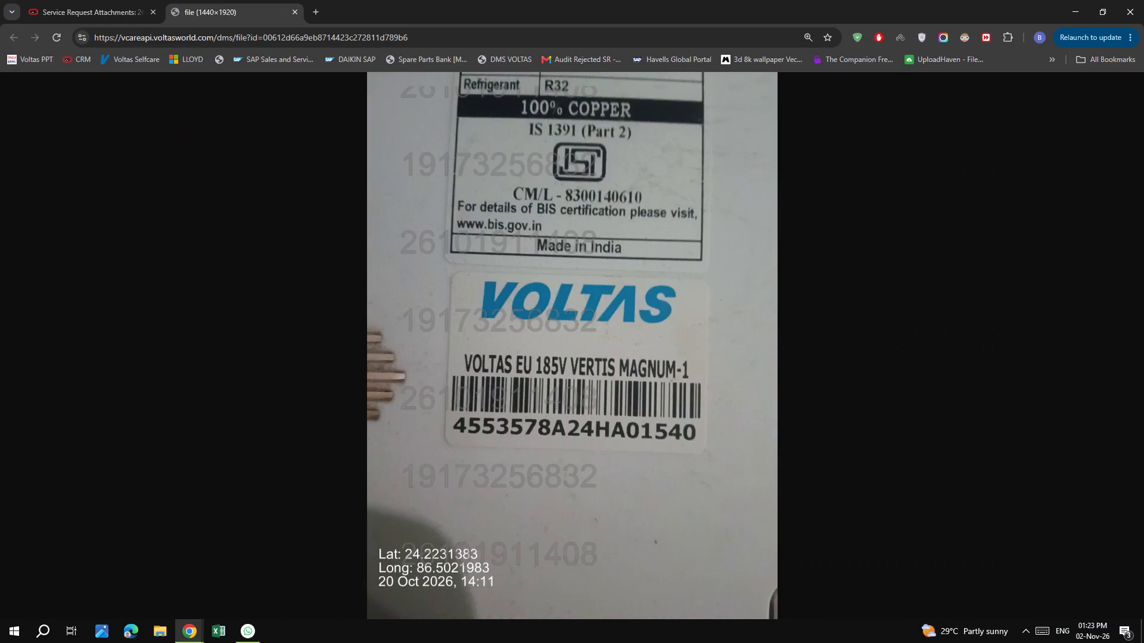
pyautogui.click(293, 8)
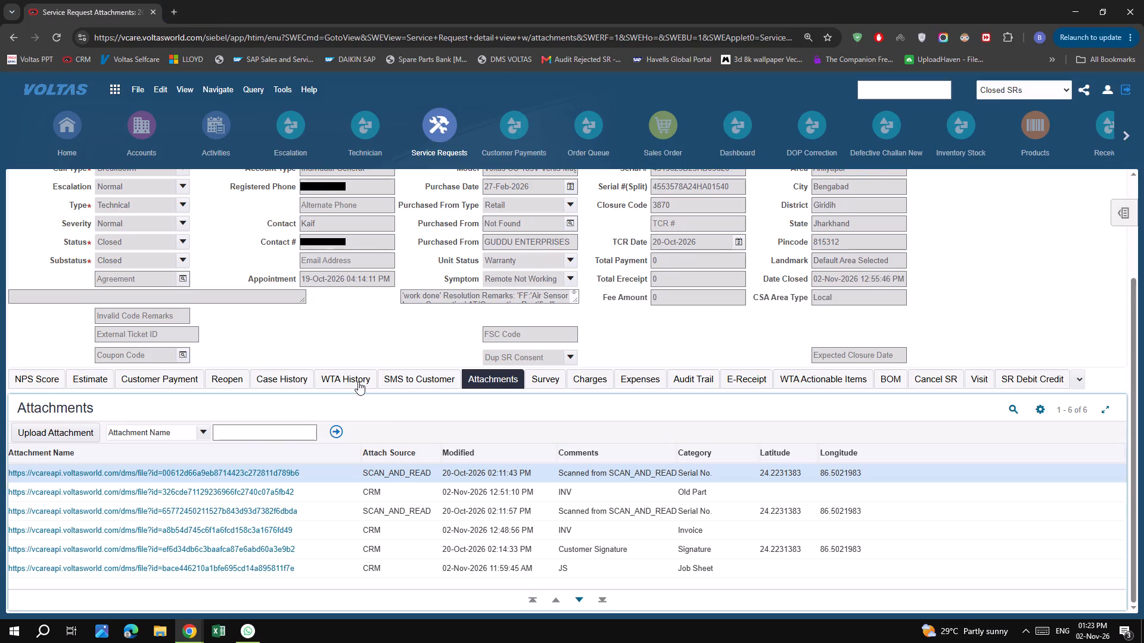
pyautogui.click(278, 510)
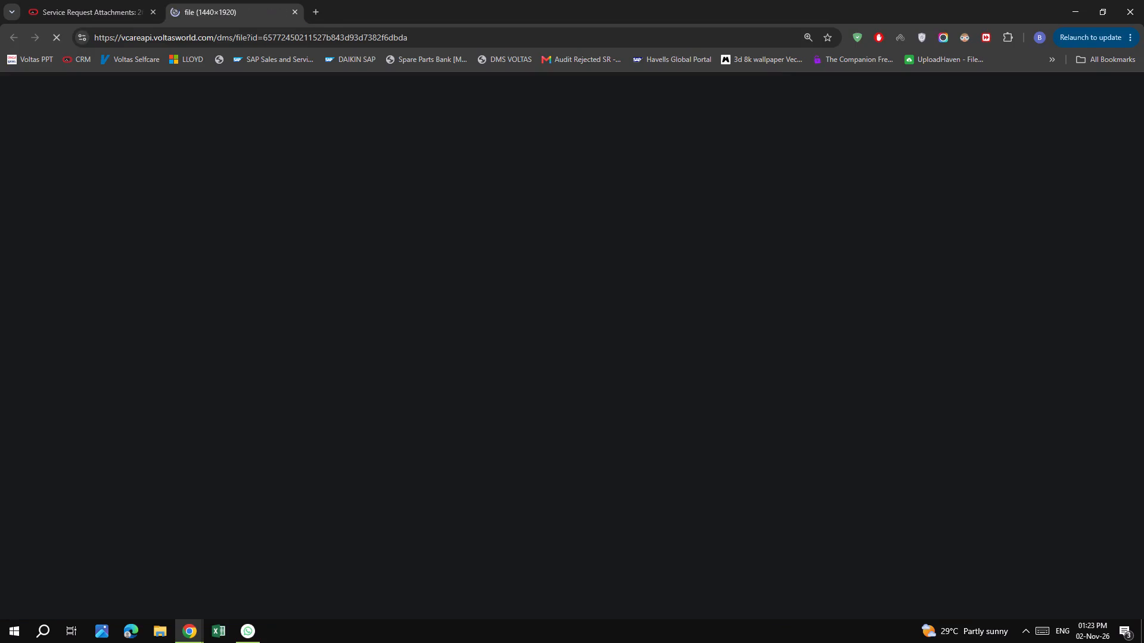
pyautogui.click(555, 380)
pyautogui.scroll(4, 554, 378)
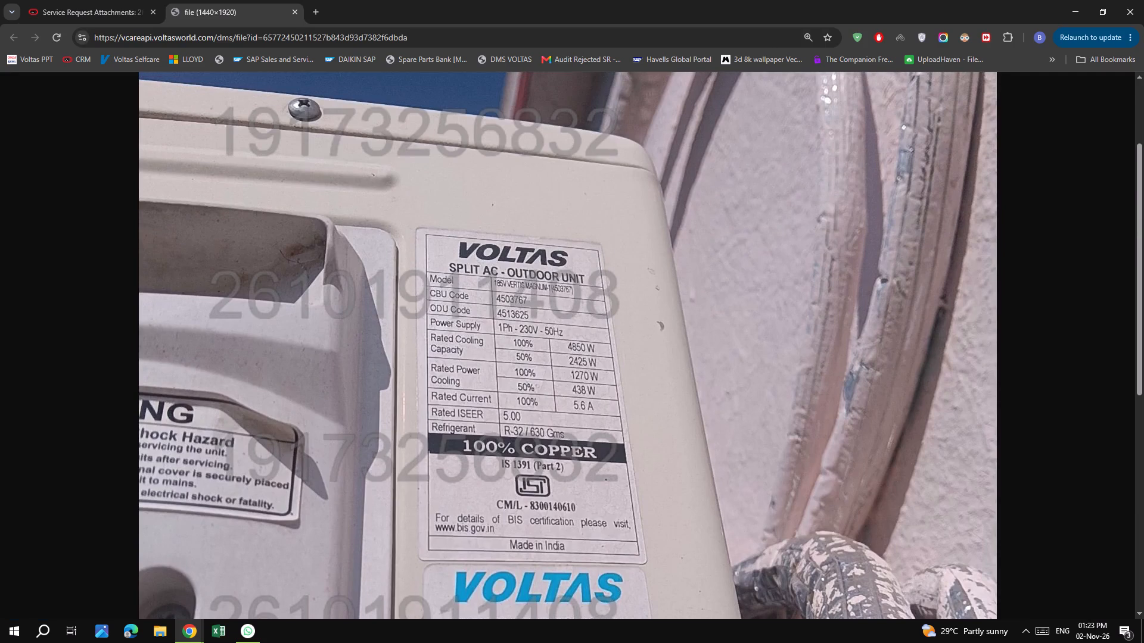
pyautogui.click(554, 378)
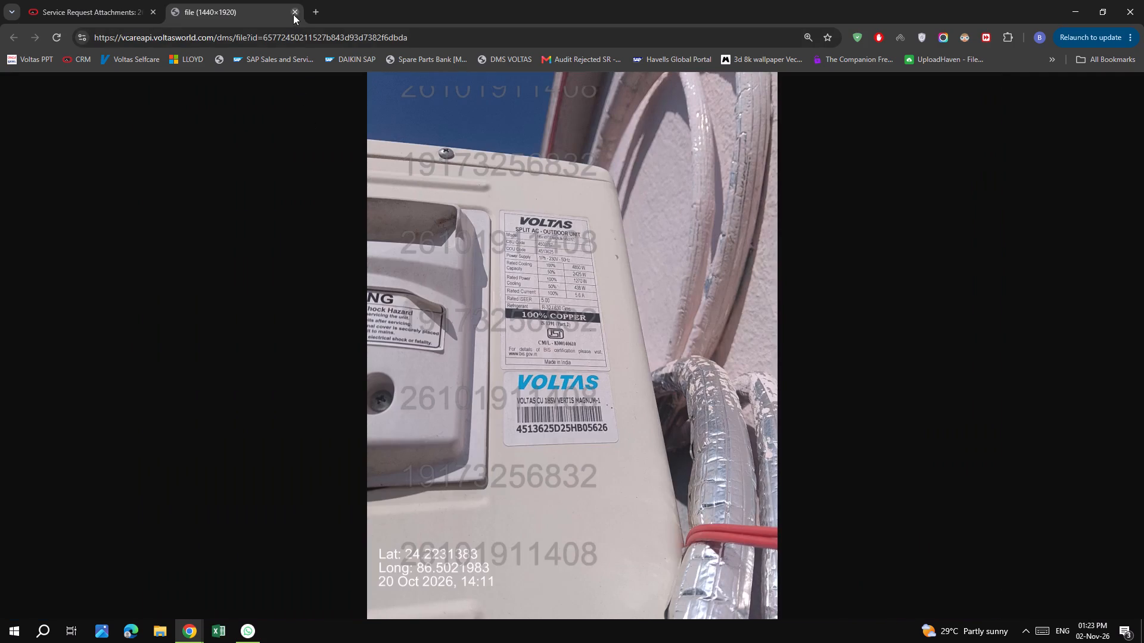
pyautogui.click(293, 13)
pyautogui.scroll(9, 971, 344)
pyautogui.click(1071, 185)
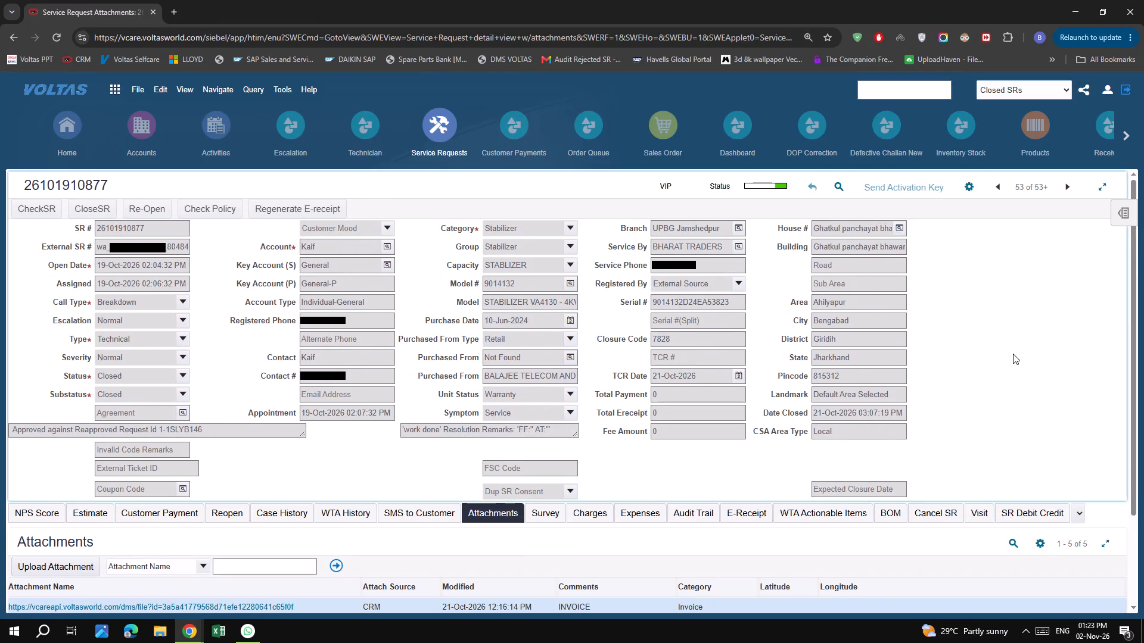
pyautogui.click(1068, 188)
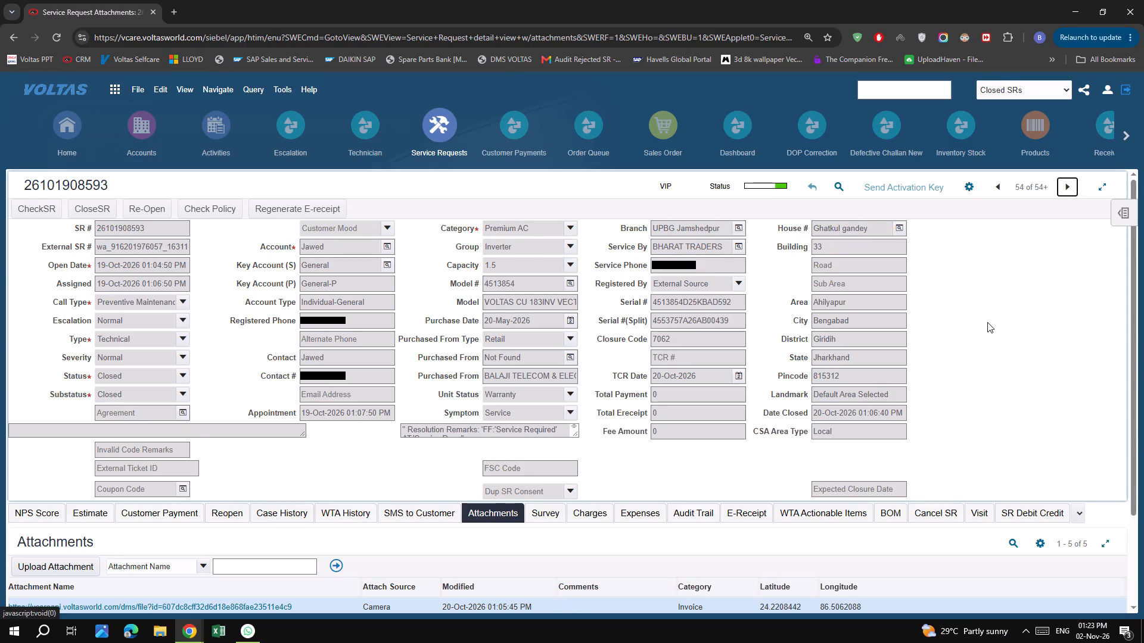
pyautogui.click(987, 322)
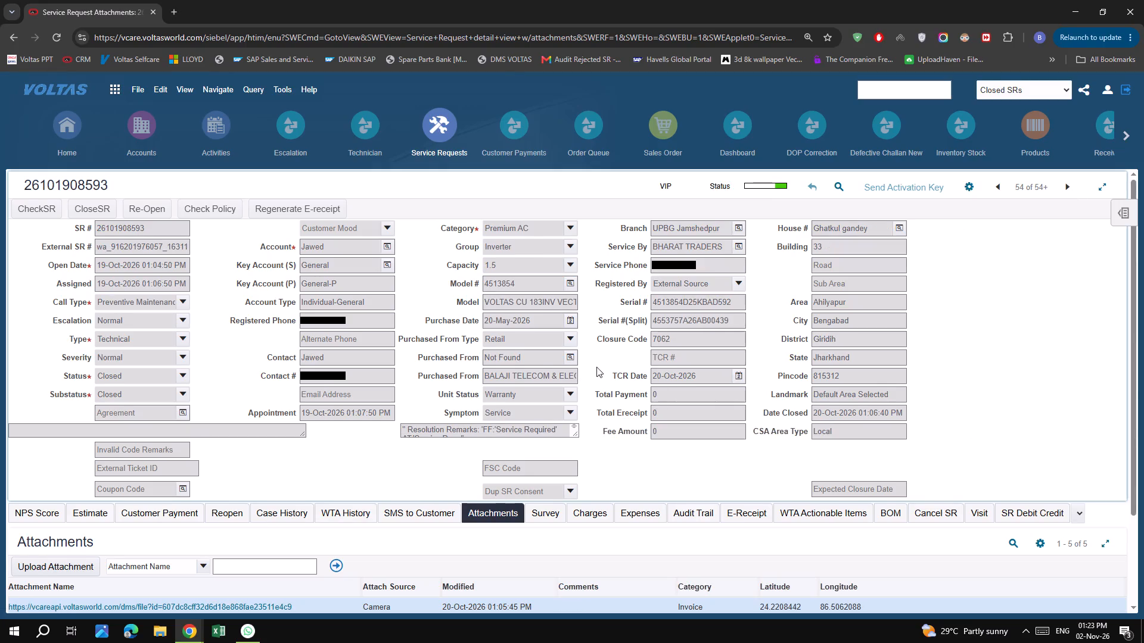
pyautogui.scroll(-7, 595, 366)
pyautogui.click(282, 527)
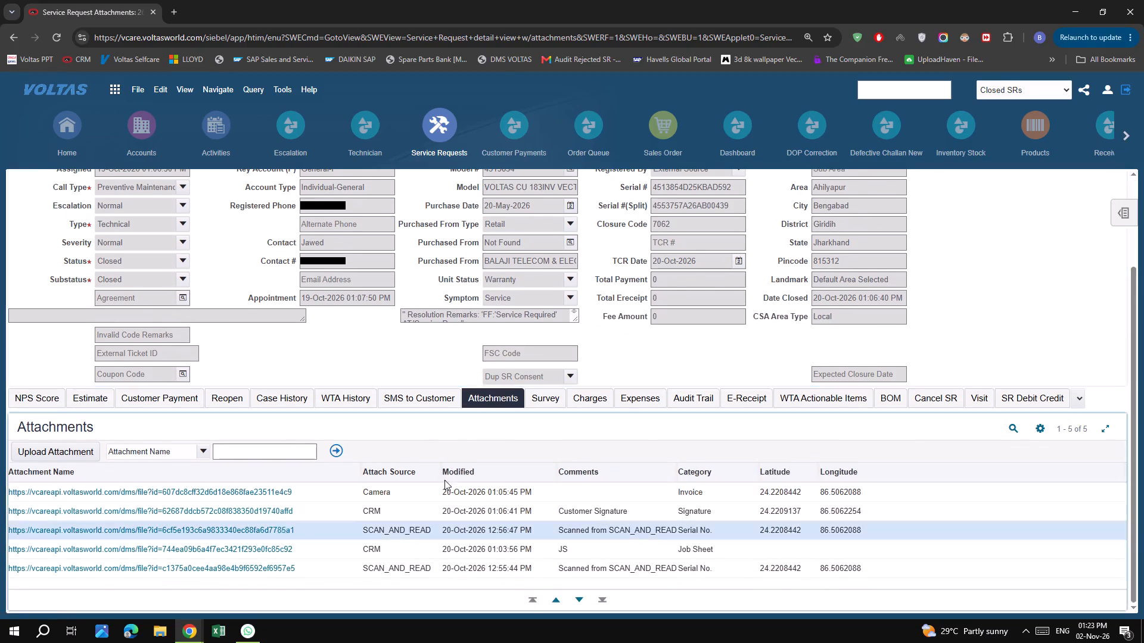
pyautogui.click(605, 332)
pyautogui.scroll(2, 639, 326)
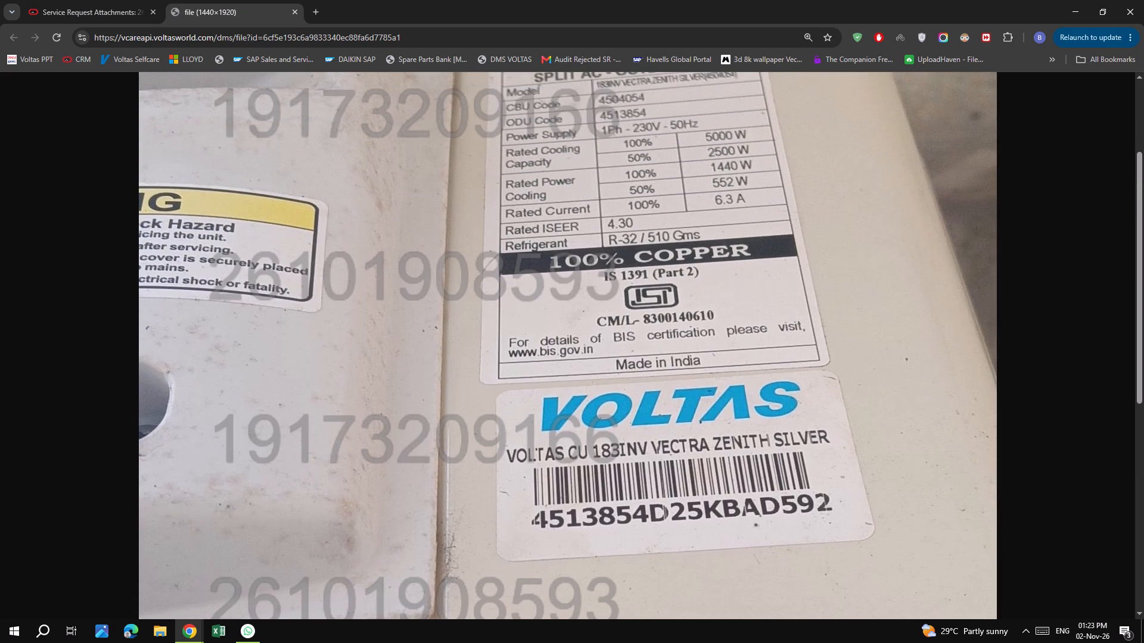
pyautogui.click(639, 326)
pyautogui.click(639, 326)
pyautogui.scroll(4, 639, 326)
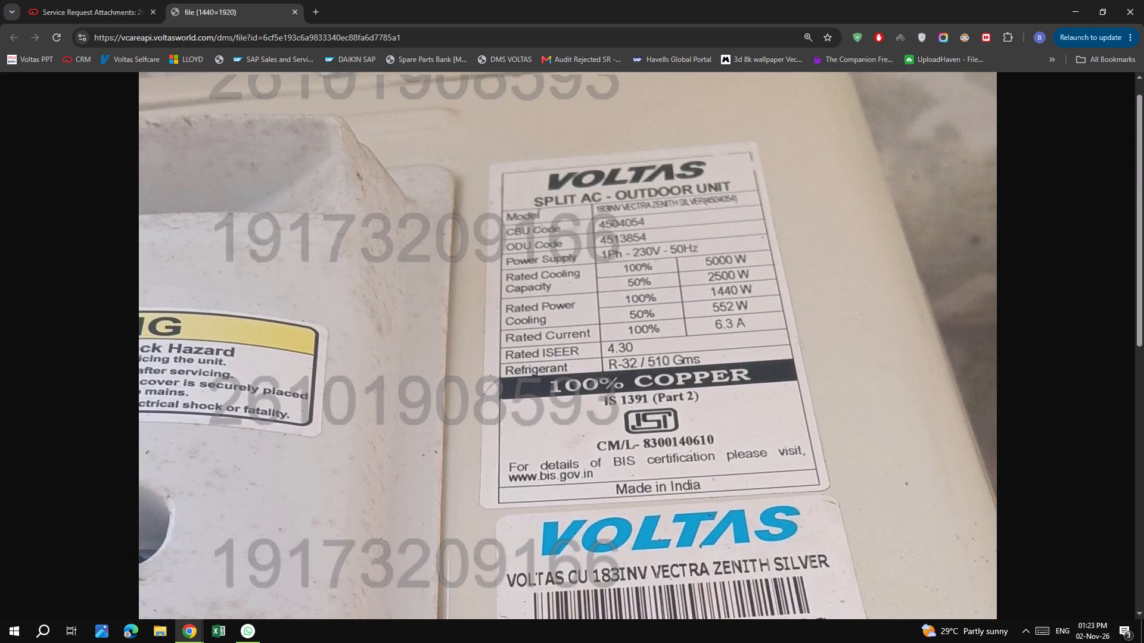
pyautogui.scroll(-5, 639, 326)
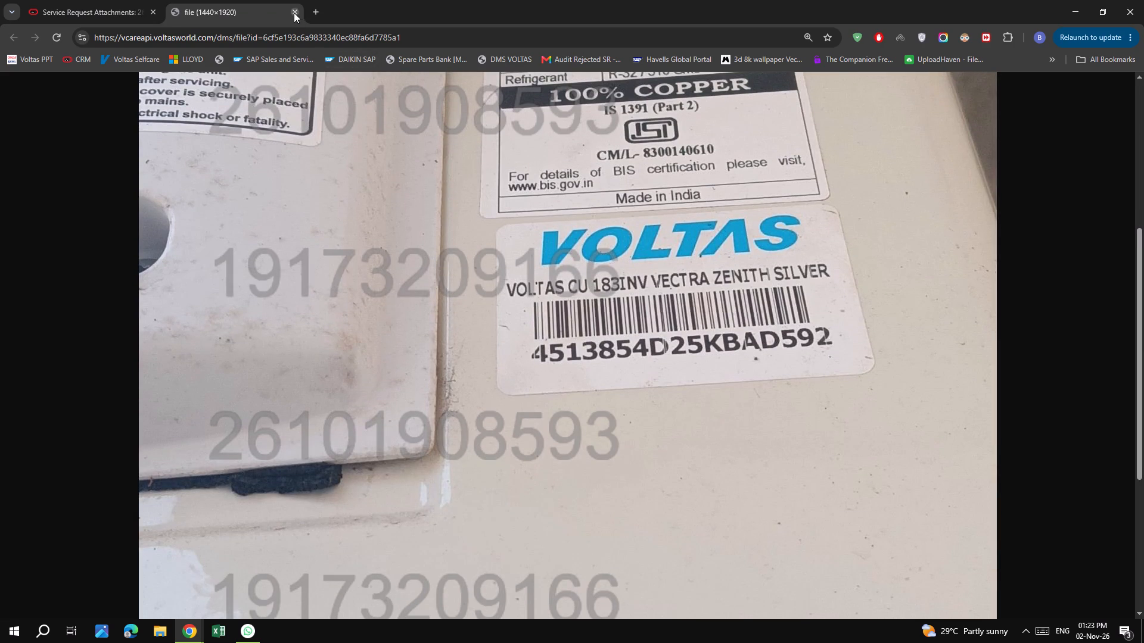
pyautogui.click(294, 13)
pyautogui.click(284, 563)
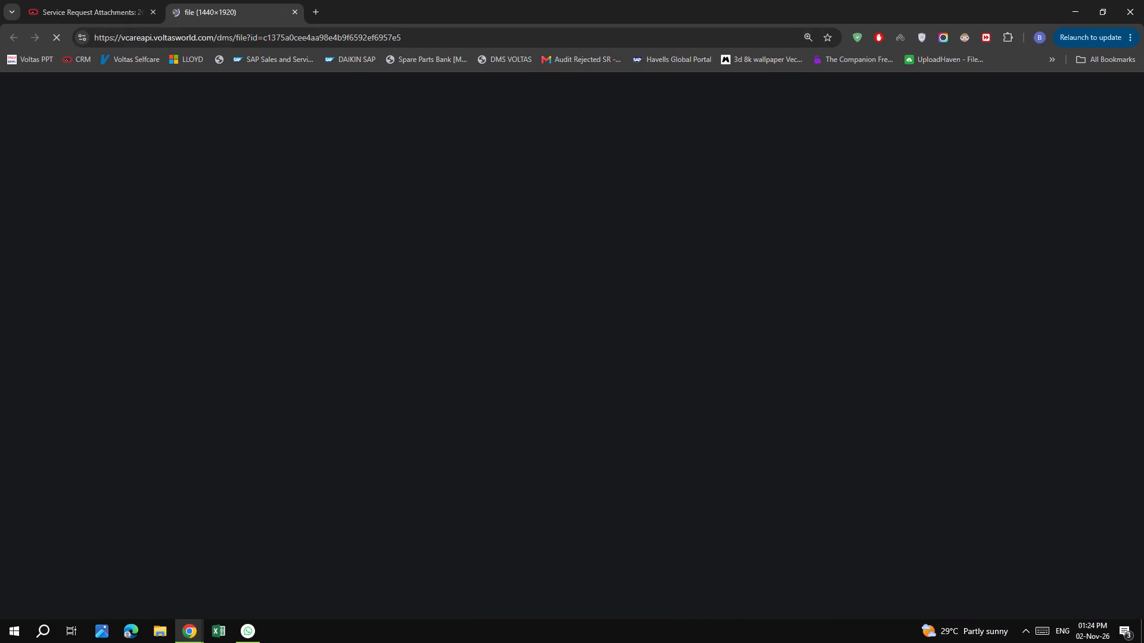
pyautogui.click(558, 334)
pyautogui.click(558, 334)
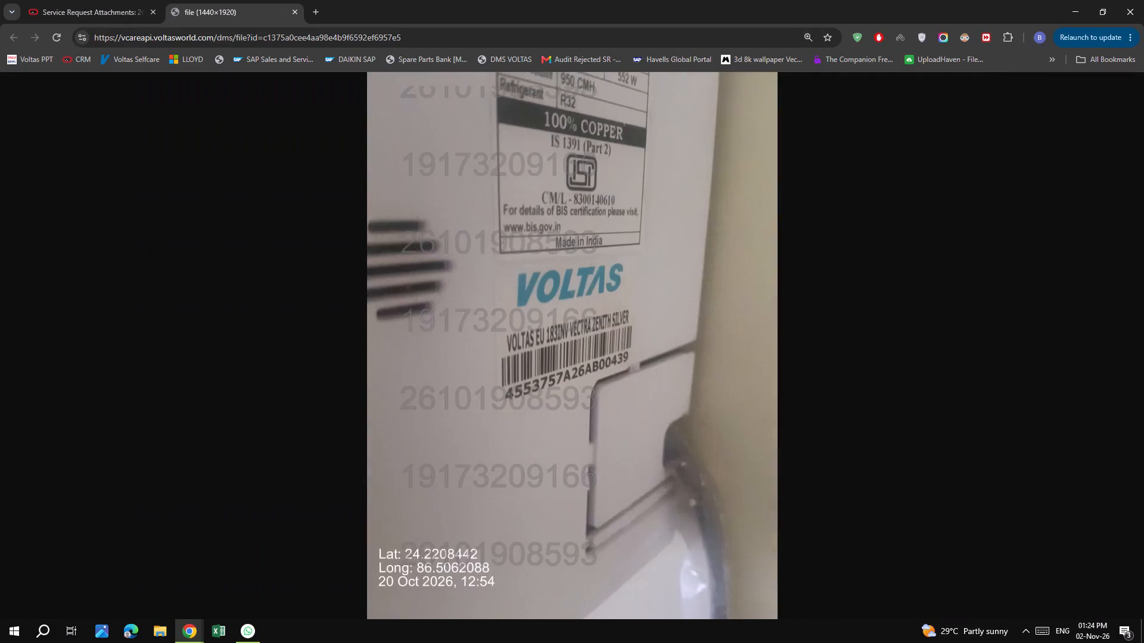
pyautogui.click(558, 334)
pyautogui.click(295, 13)
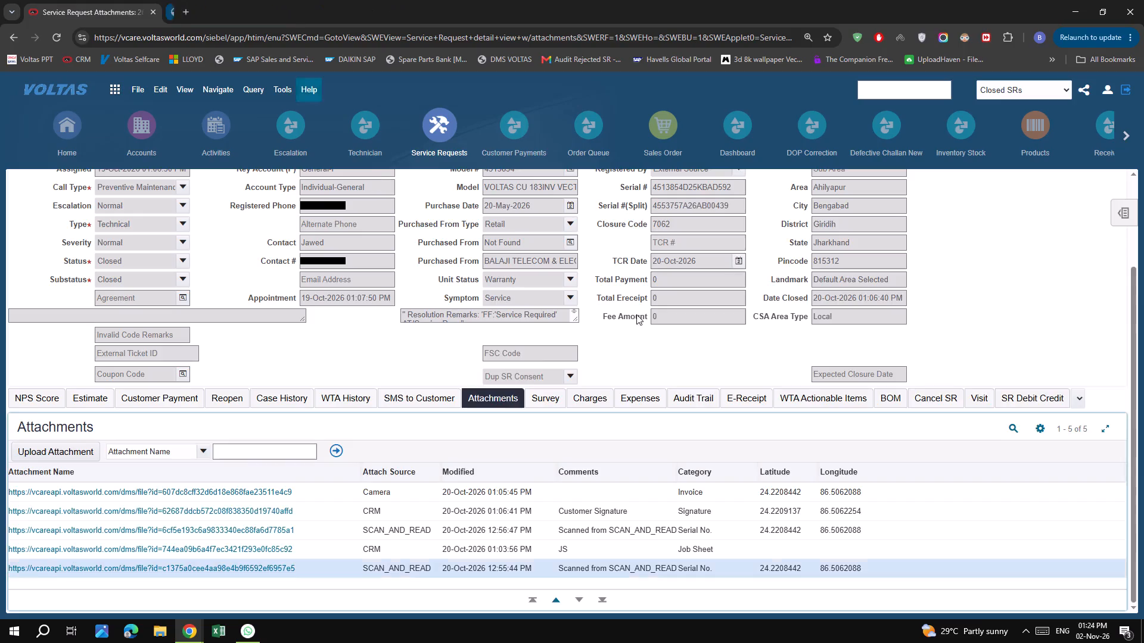
pyautogui.scroll(8, 876, 329)
pyautogui.click(1065, 188)
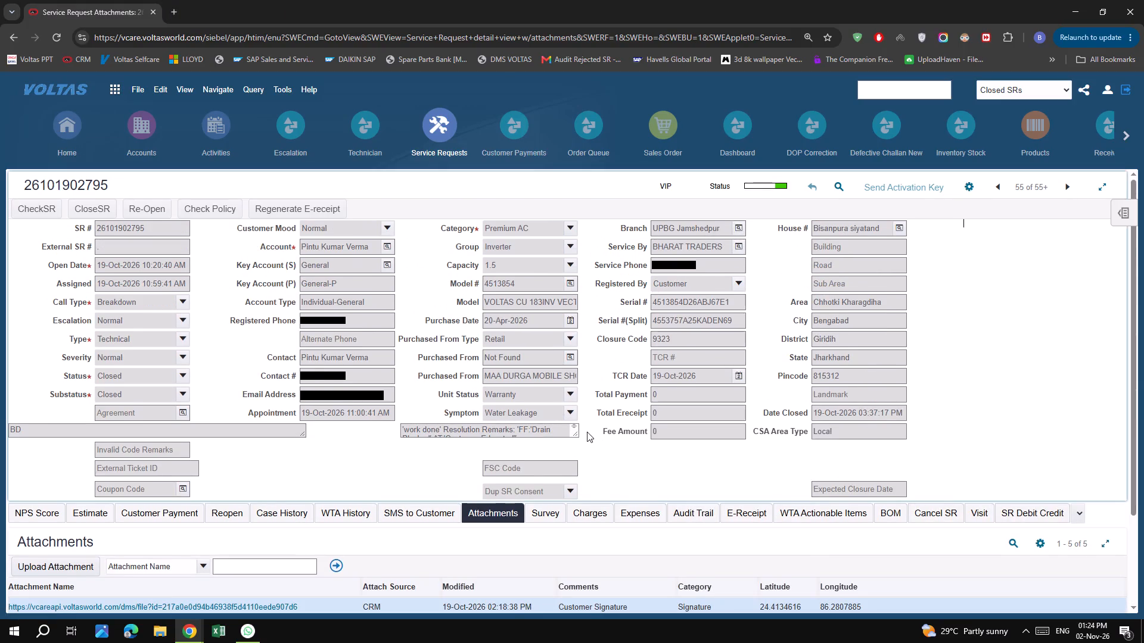
pyautogui.moveTo(576, 435); pyautogui.dragTo(585, 439)
pyautogui.click(622, 457)
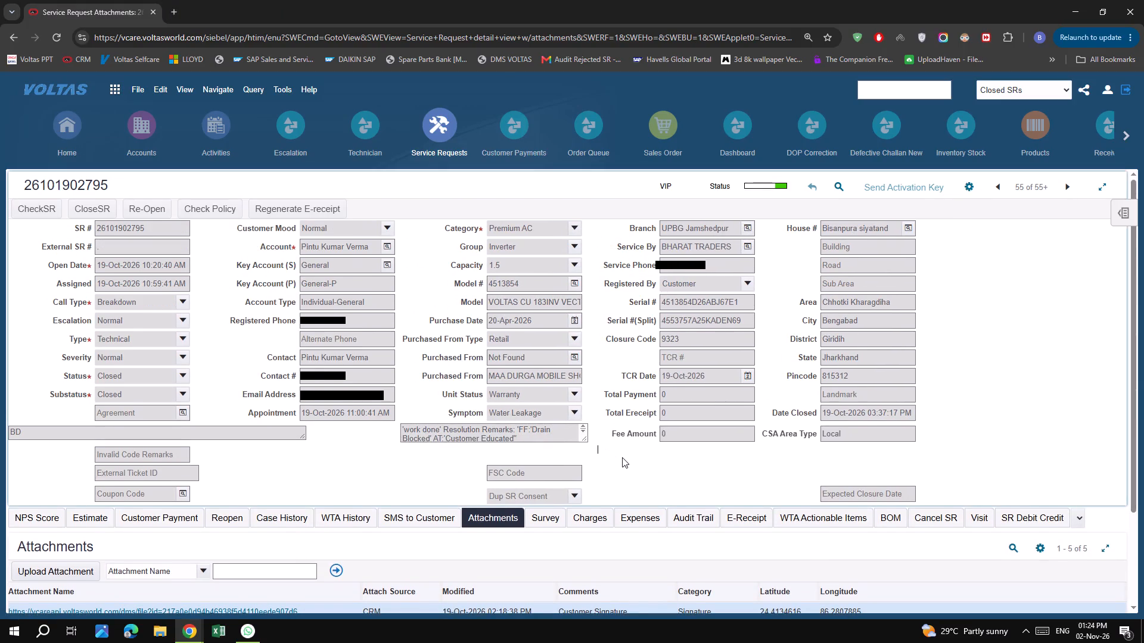
pyautogui.scroll(-7, 623, 457)
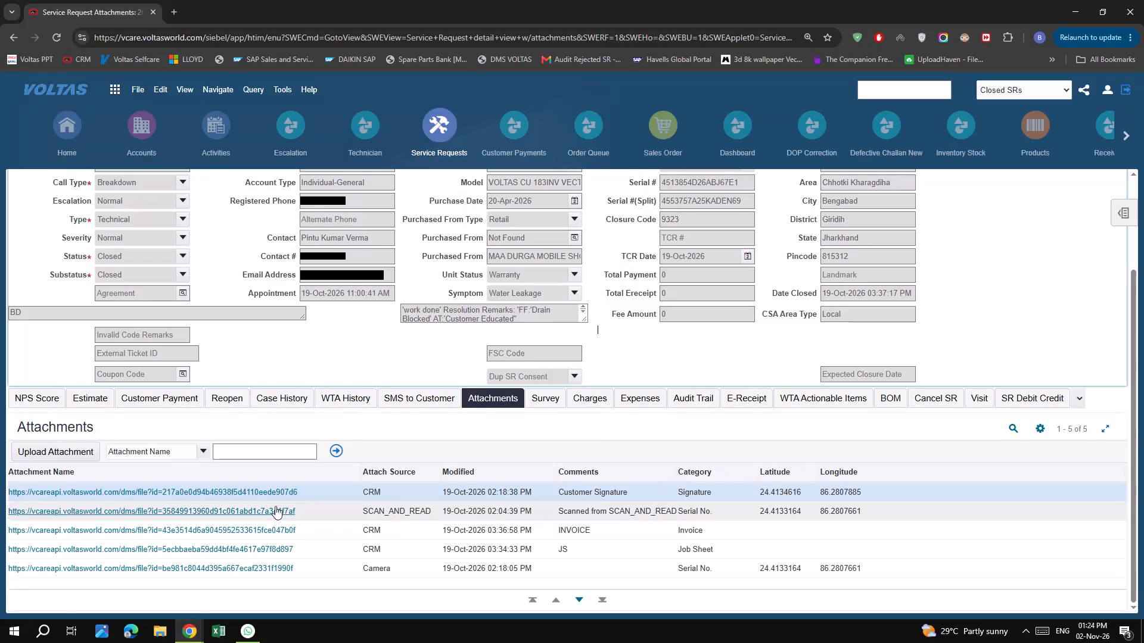
pyautogui.click(274, 506)
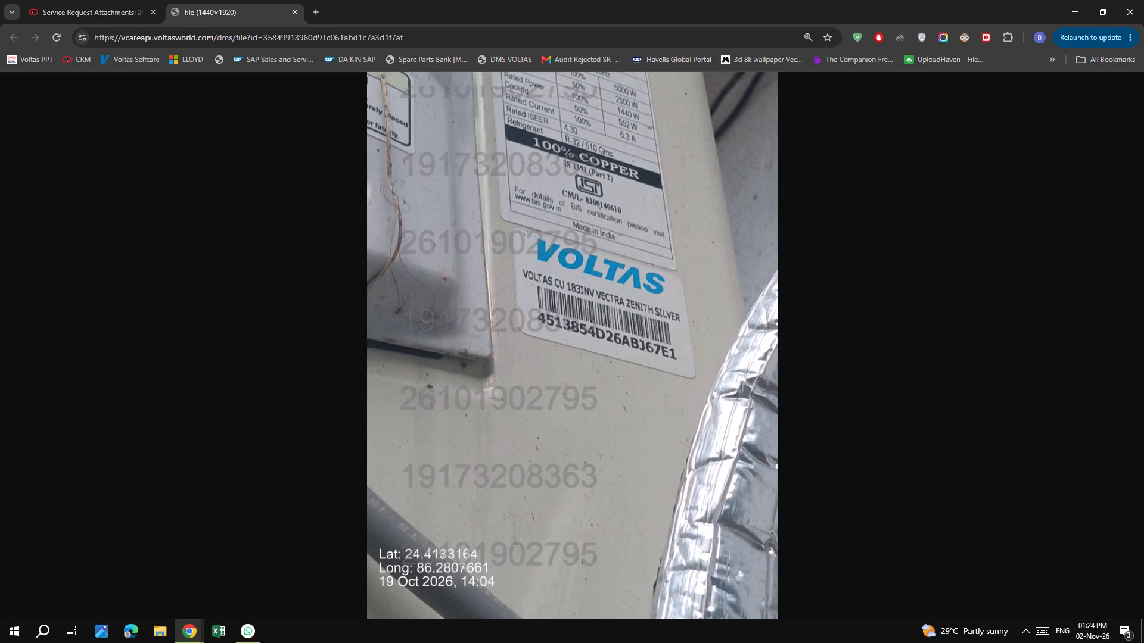
pyautogui.click(586, 280)
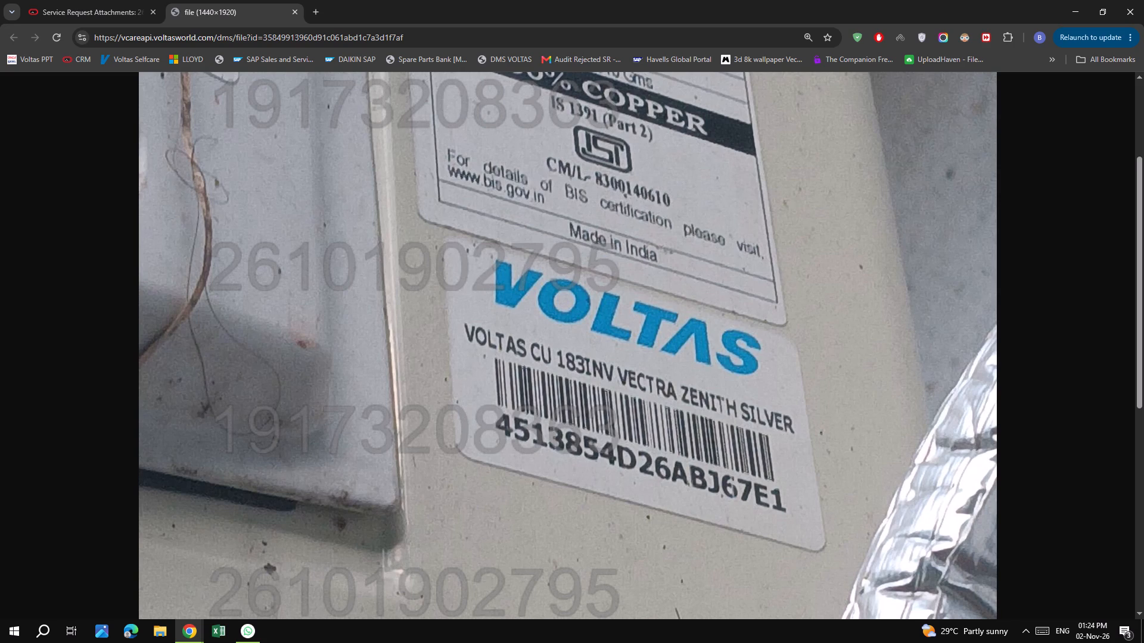
pyautogui.click(640, 345)
pyautogui.click(291, 11)
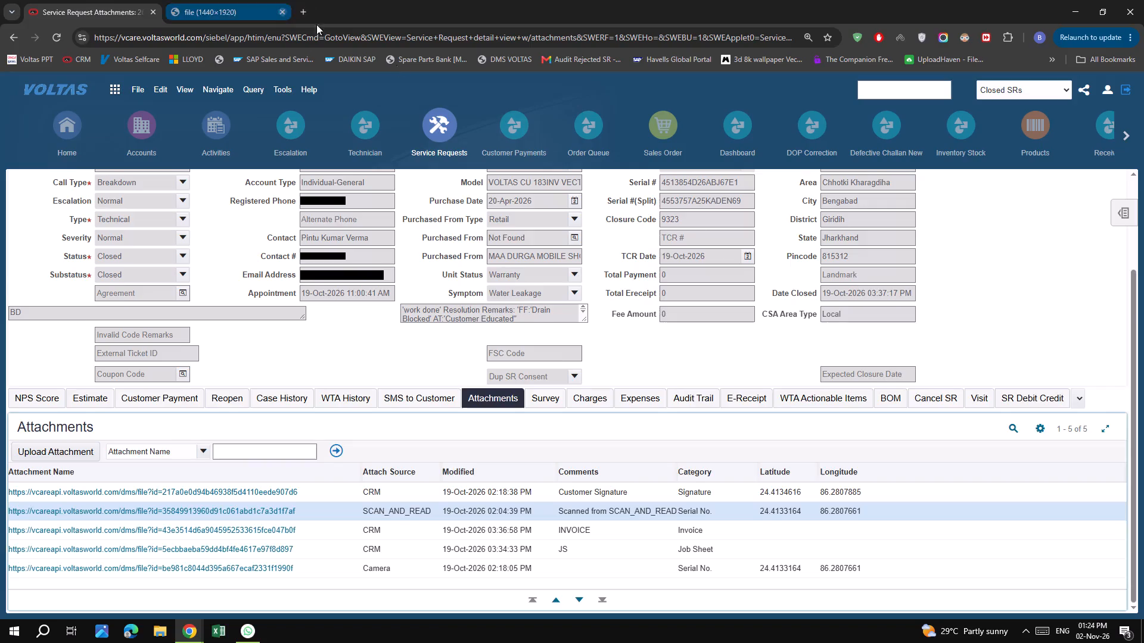
pyautogui.scroll(5, 770, 280)
pyautogui.click(1071, 188)
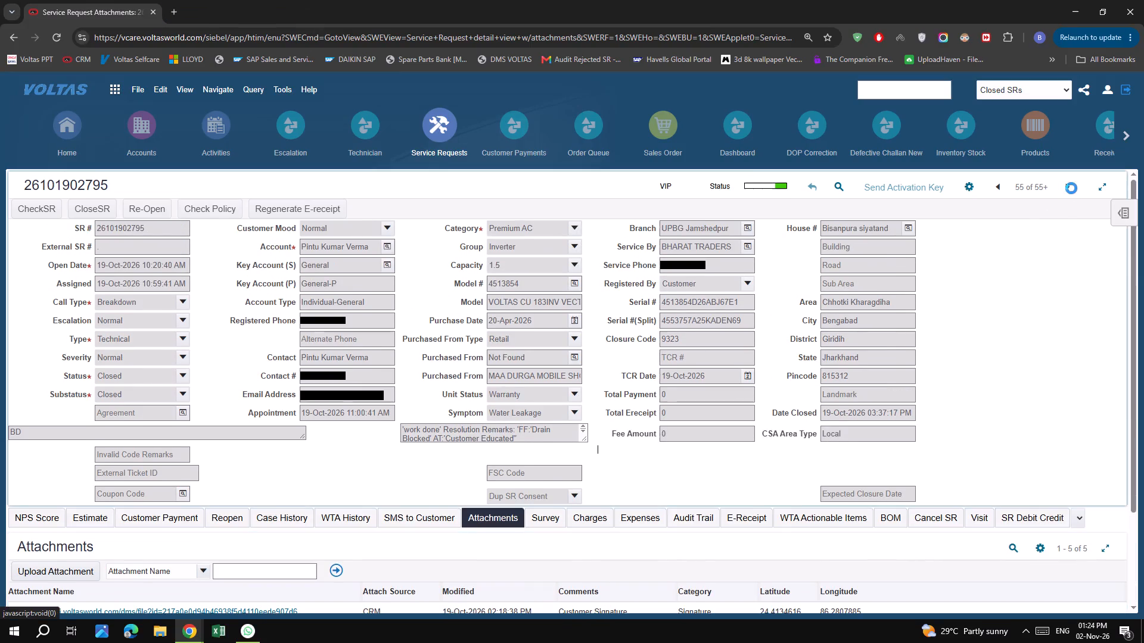
pyautogui.click(651, 458)
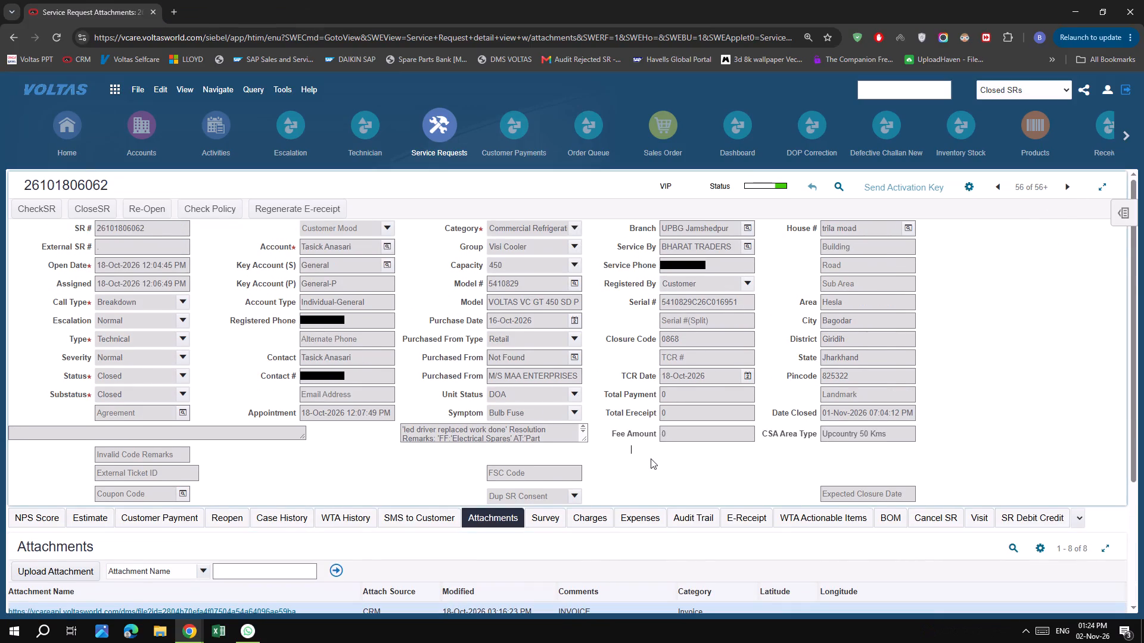
pyautogui.scroll(-5, 651, 458)
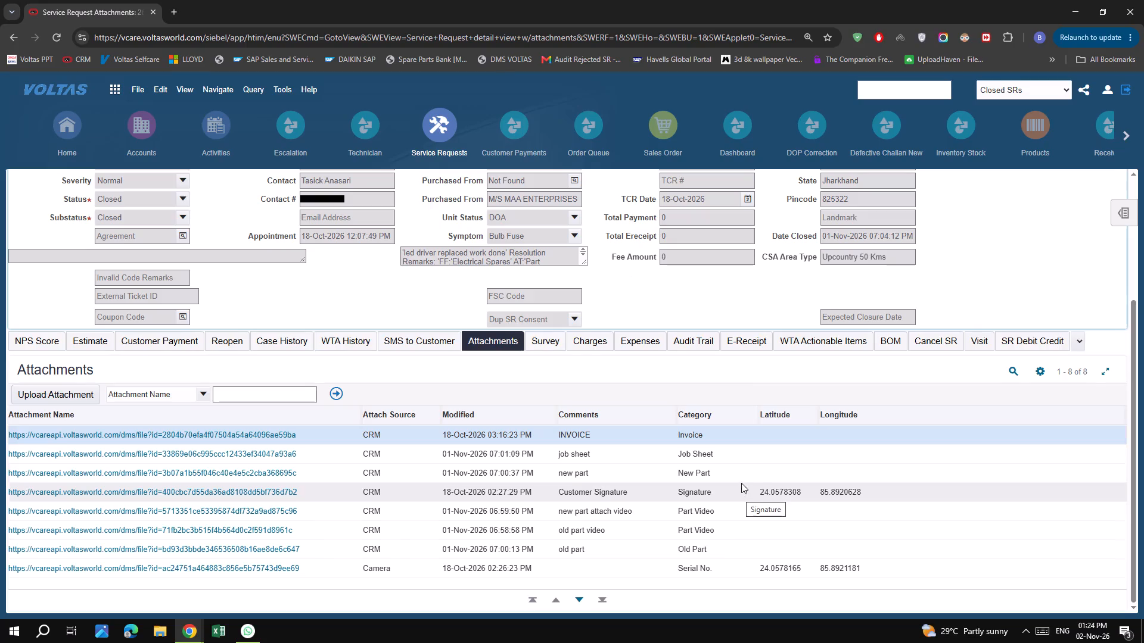
pyautogui.click(216, 570)
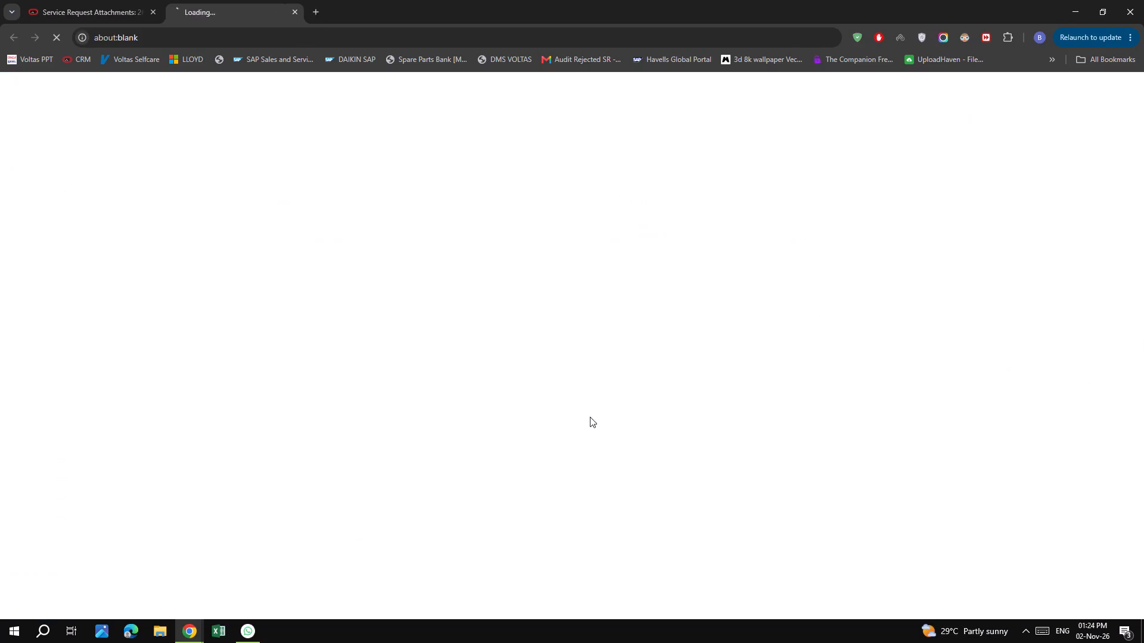
pyautogui.click(550, 329)
pyautogui.click(509, 256)
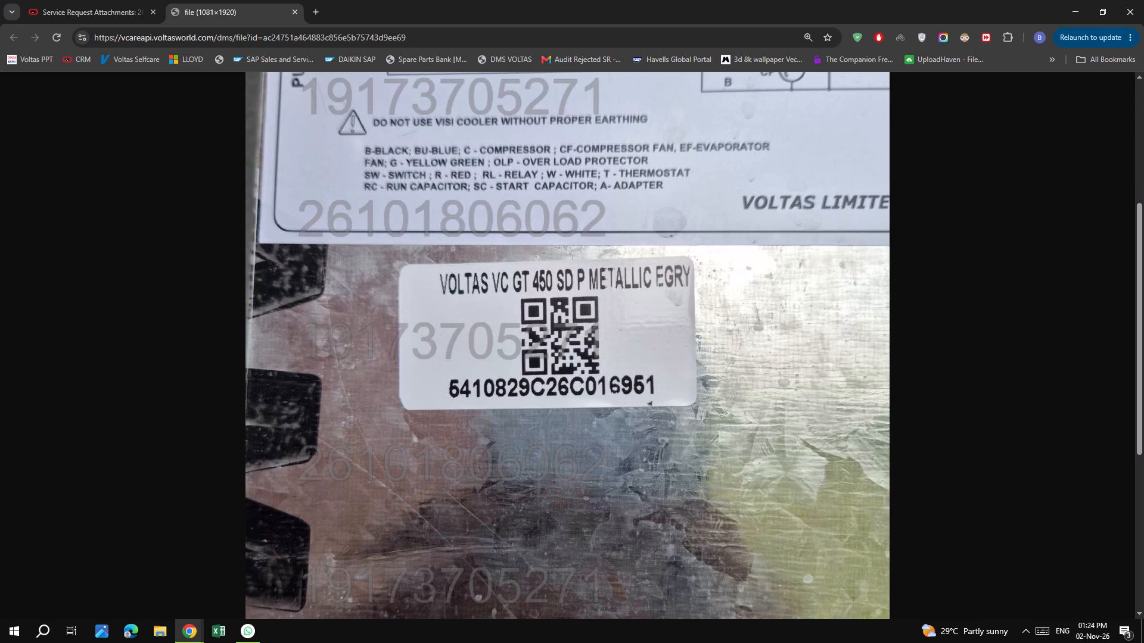
pyautogui.click(293, 8)
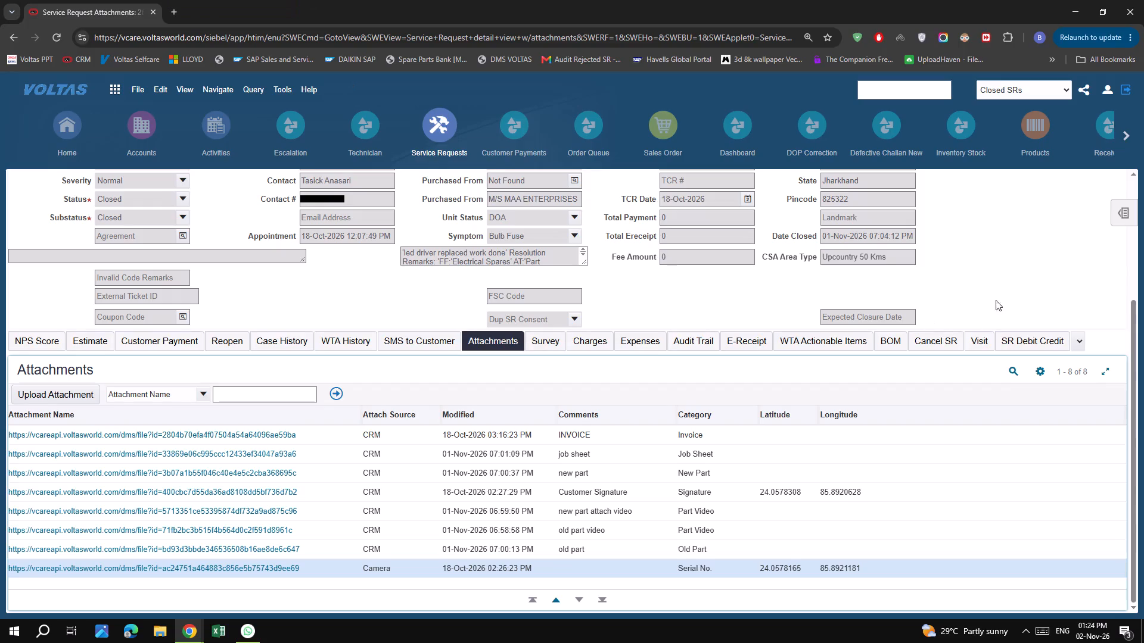
pyautogui.scroll(6, 996, 285)
pyautogui.click(1067, 186)
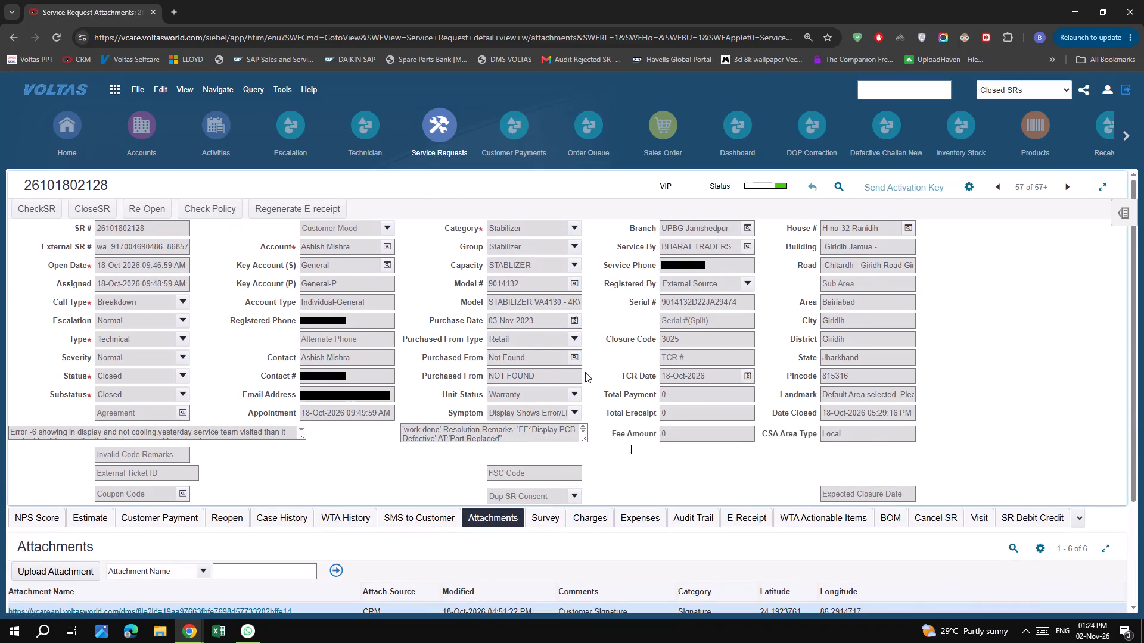
pyautogui.click(991, 393)
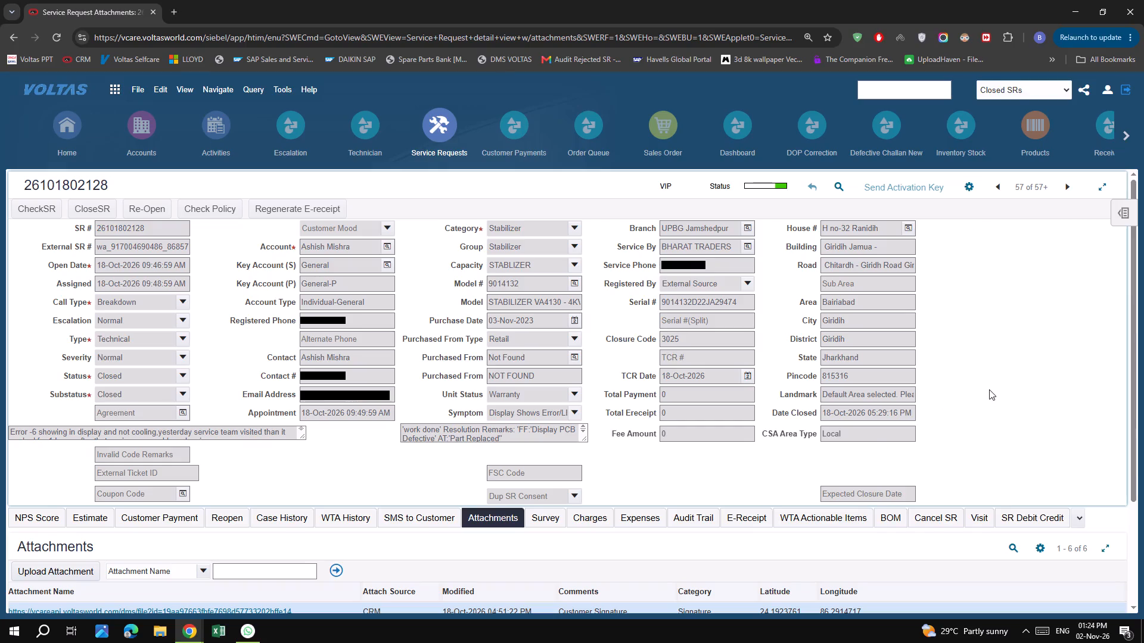
pyautogui.click(1064, 186)
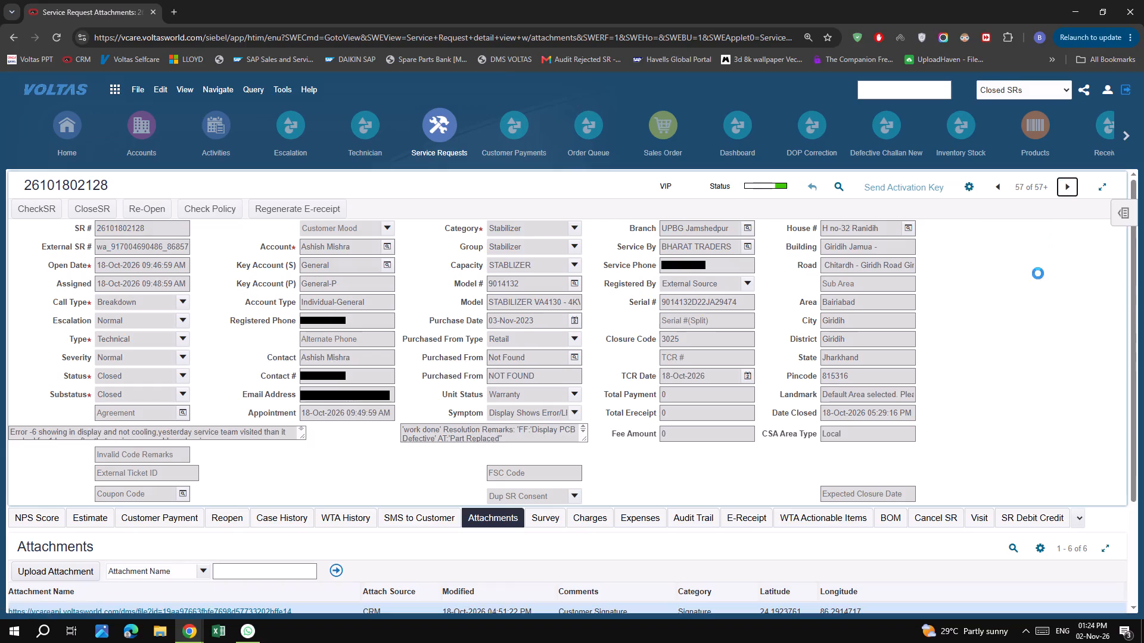
pyautogui.click(1018, 336)
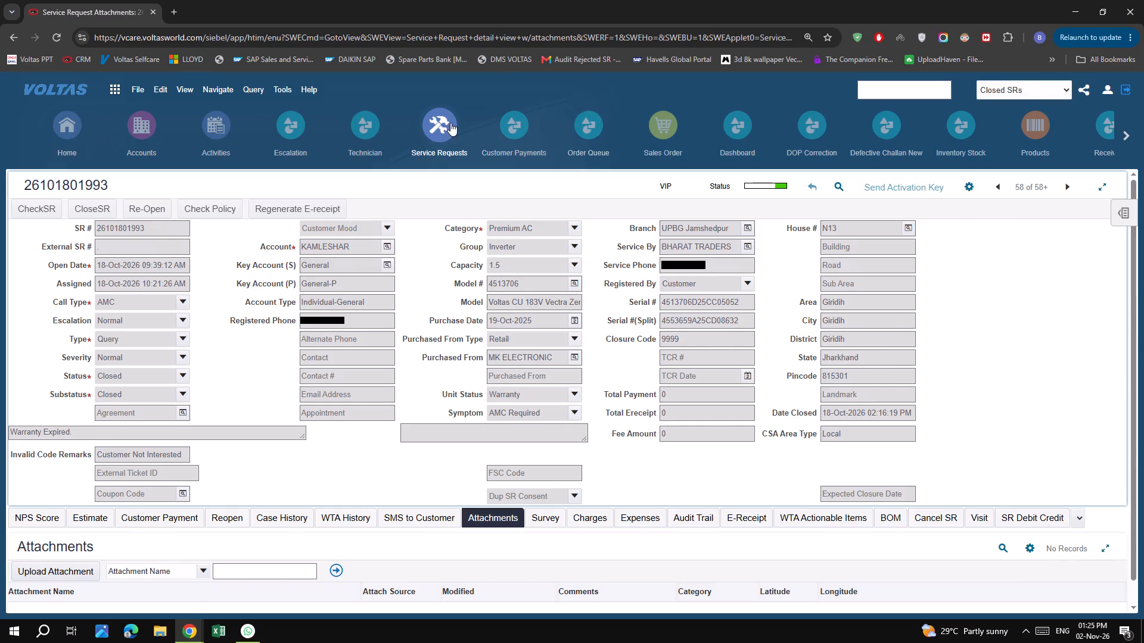
pyautogui.click(1019, 85)
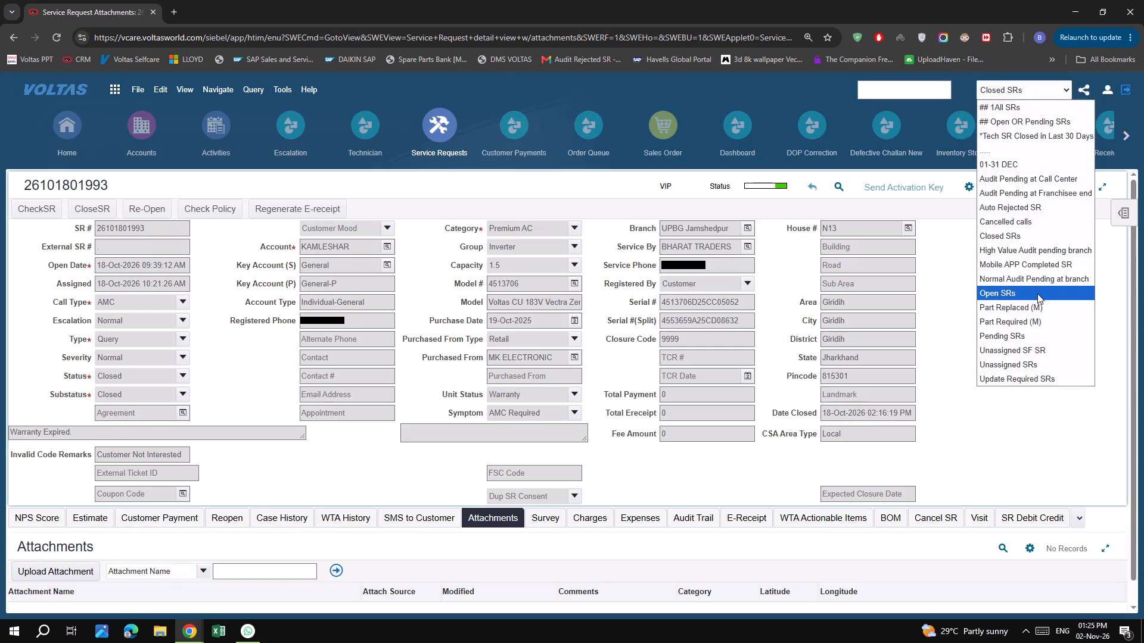
pyautogui.click(1038, 294)
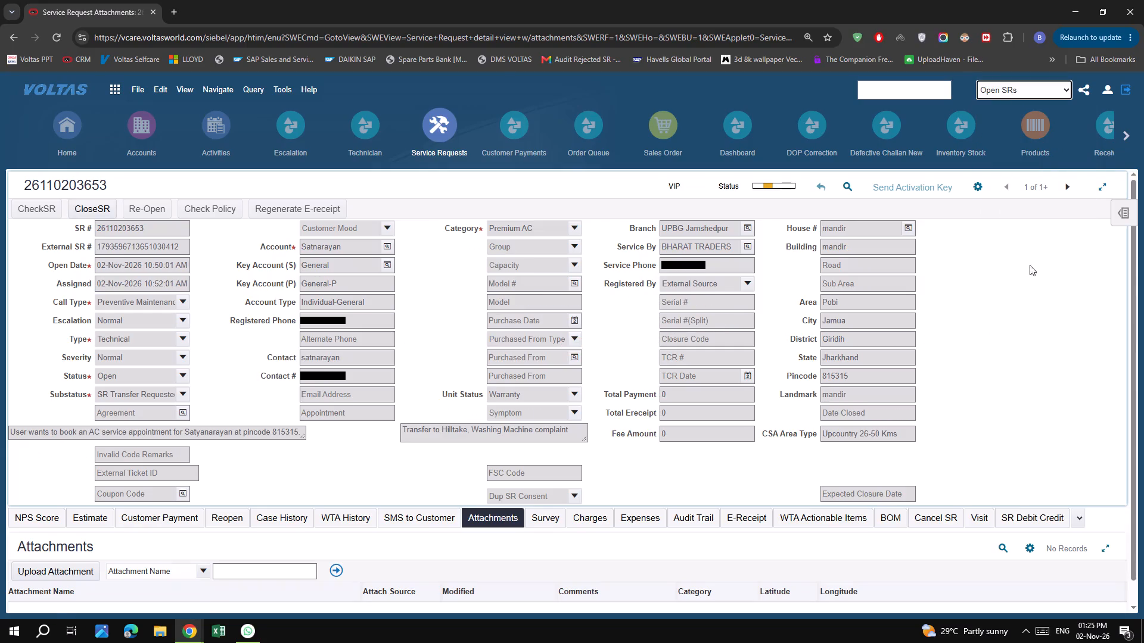
pyautogui.click(1064, 194)
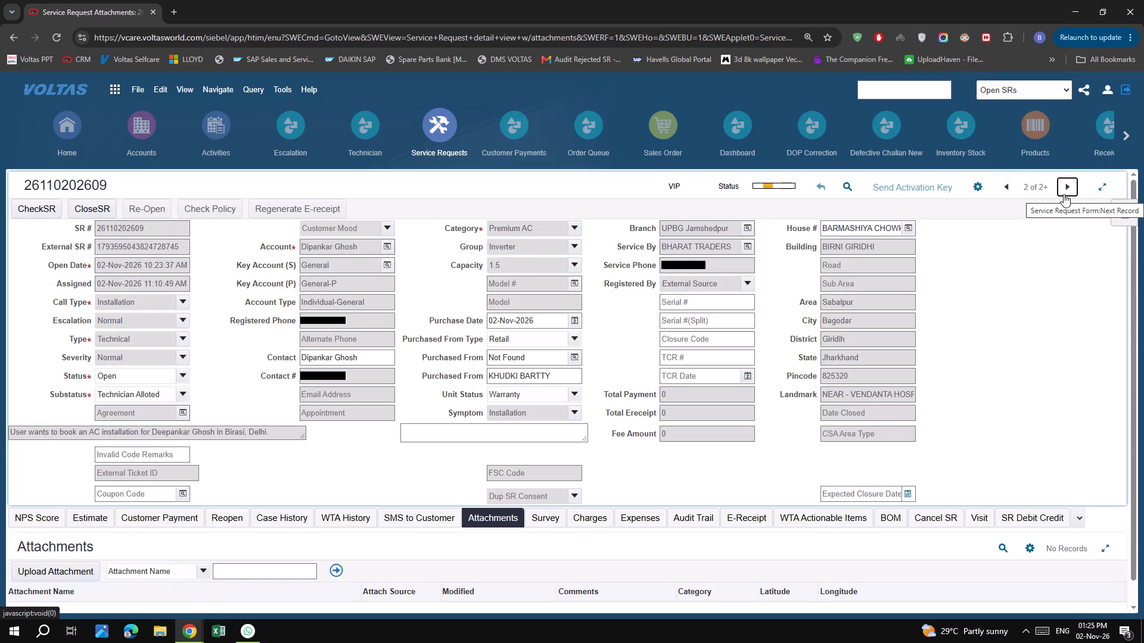
pyautogui.click(1064, 194)
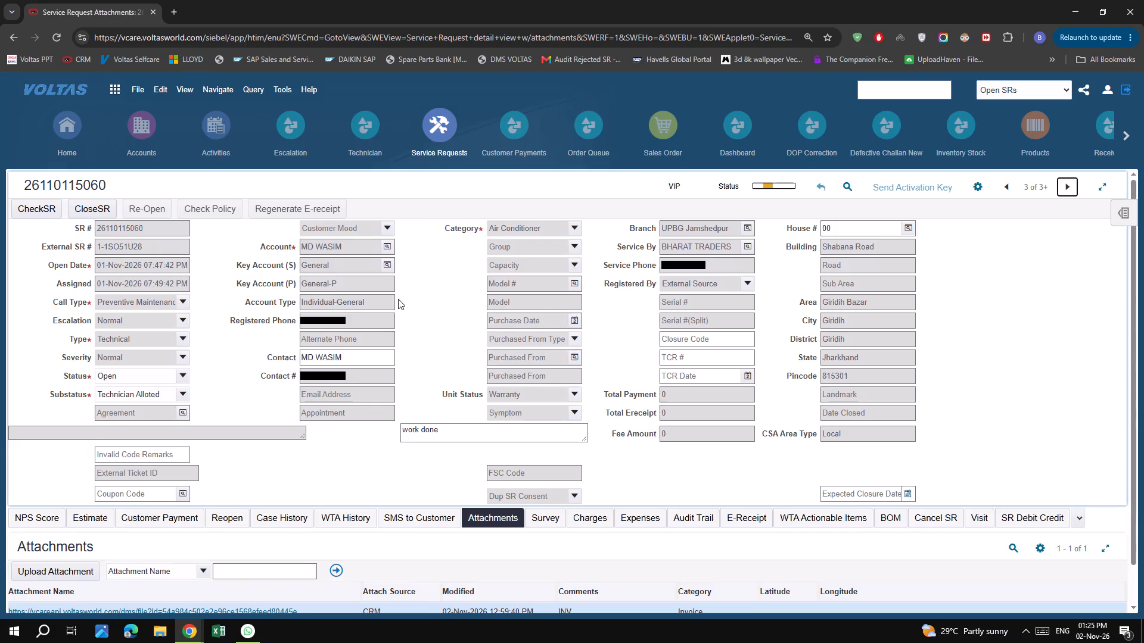
pyautogui.scroll(-4, 445, 530)
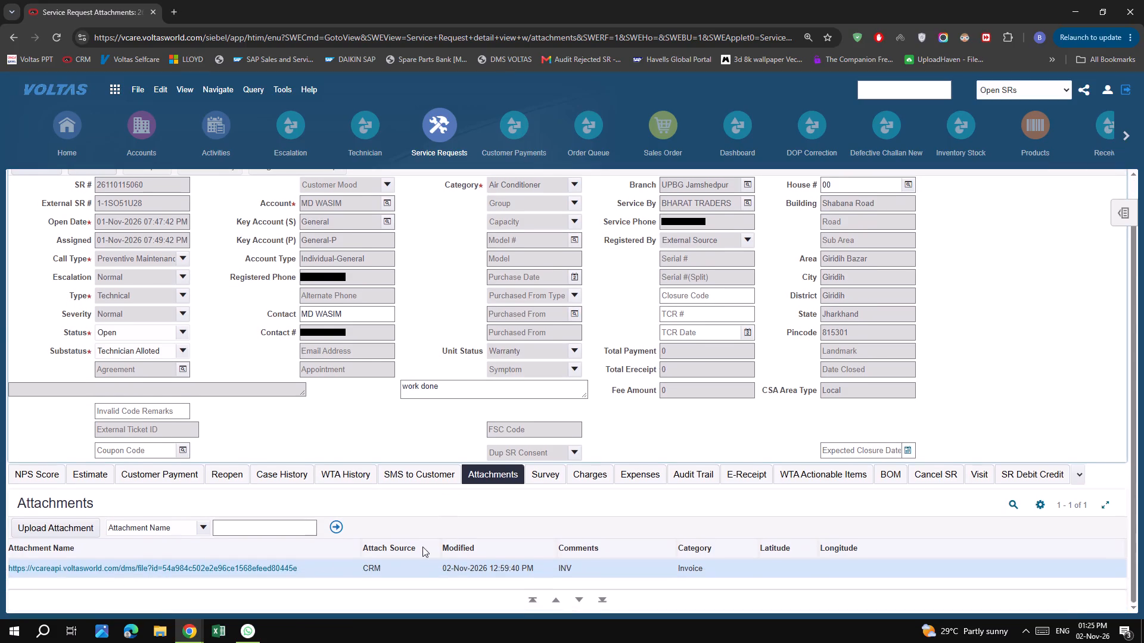
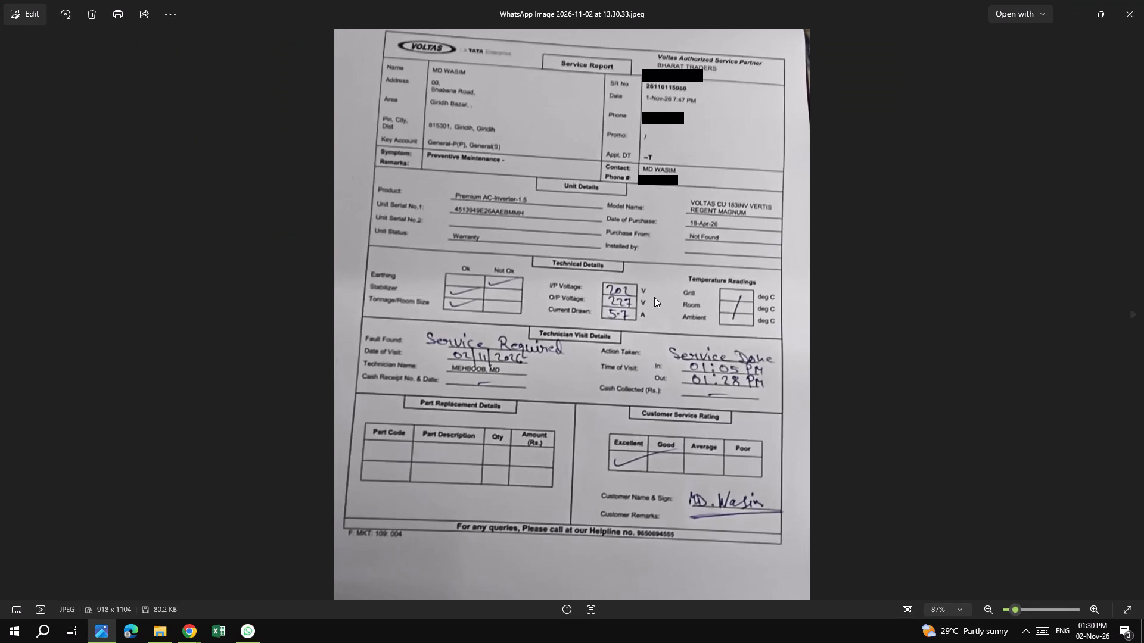
# Examine the SR number, customer details and unit details on the photographed Voltas service report for the preventive maintenance visit.
pyautogui.scroll(6, 664, 139)
pyautogui.moveTo(664, 147); pyautogui.dragTo(665, 264)
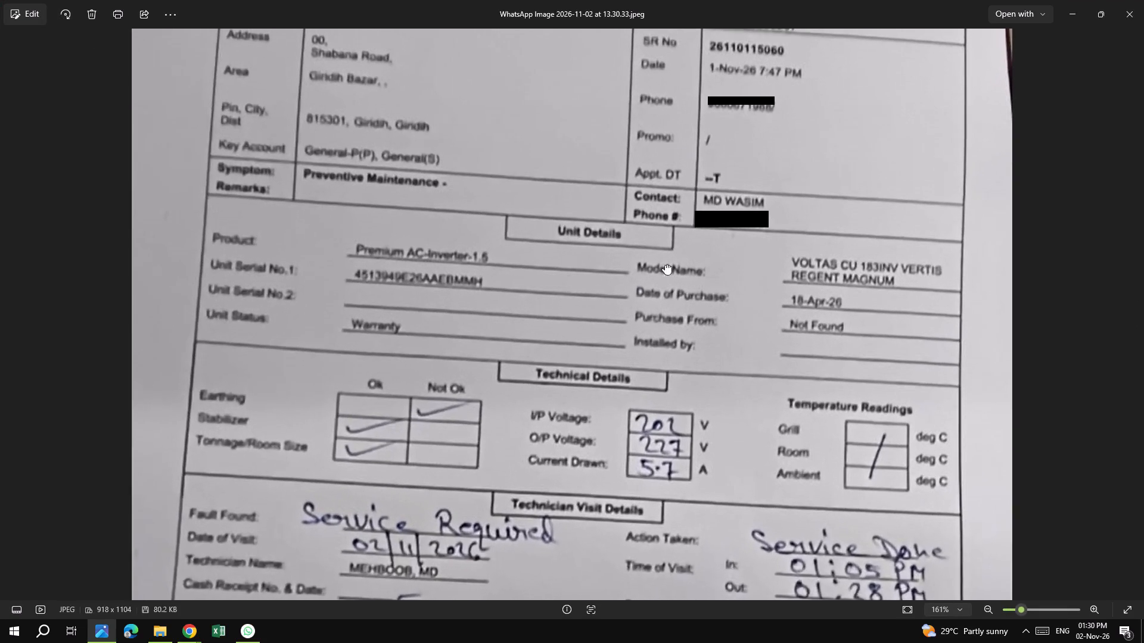
pyautogui.moveTo(665, 264); pyautogui.dragTo(665, 282)
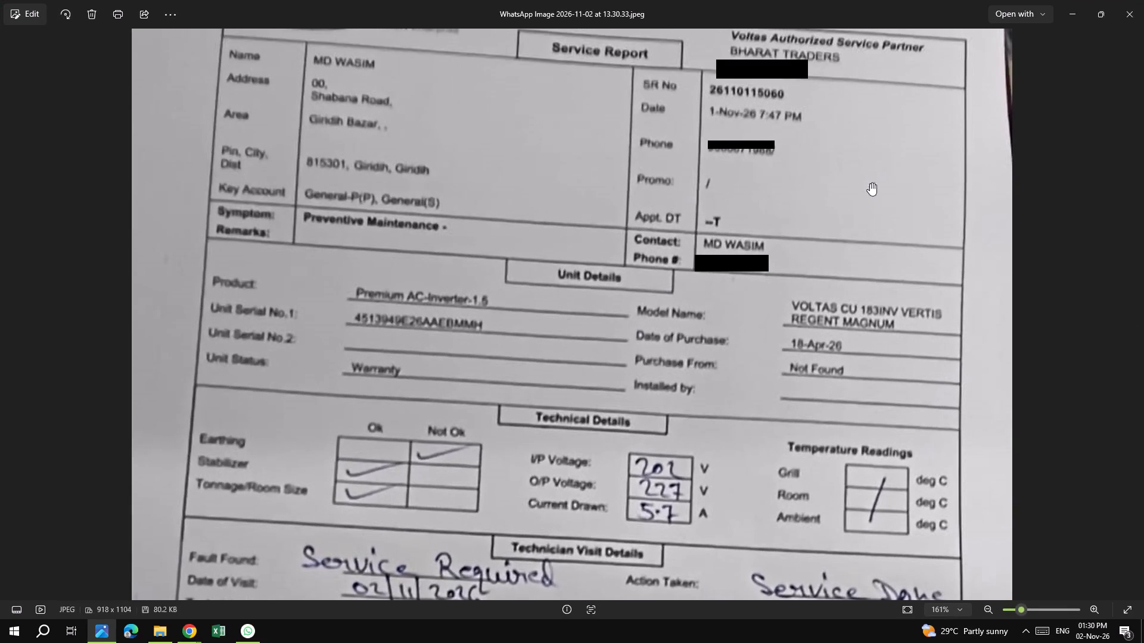
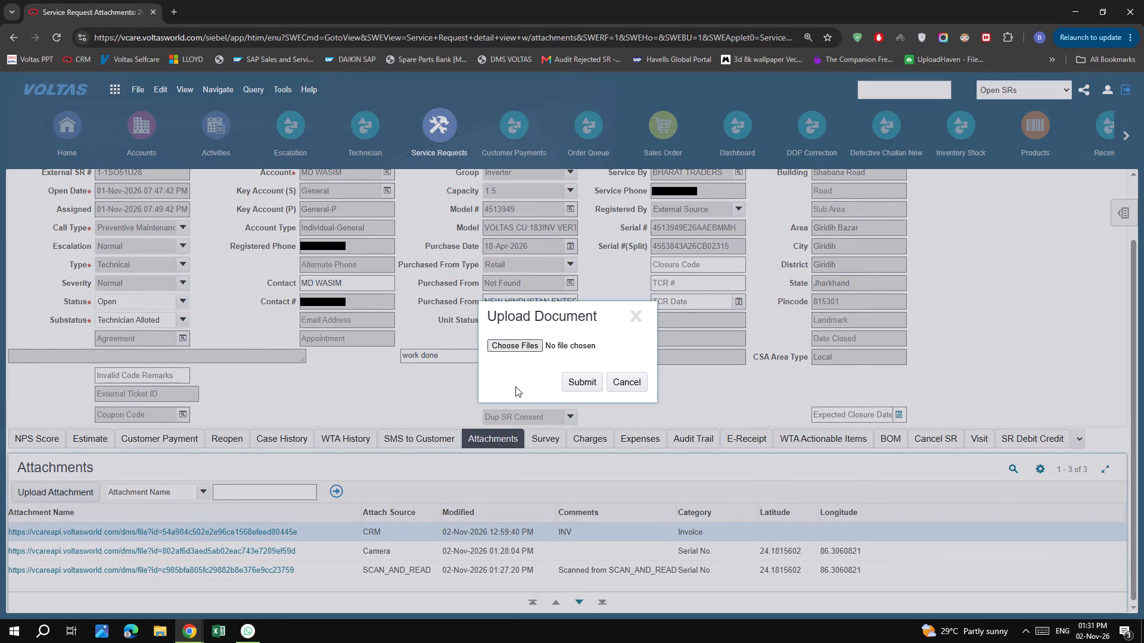
# Upload the image "WhatsApp Image 2026-11-02 at 13.30.33" to the service request's attachments with the comment JS.
pyautogui.click(129, 86)
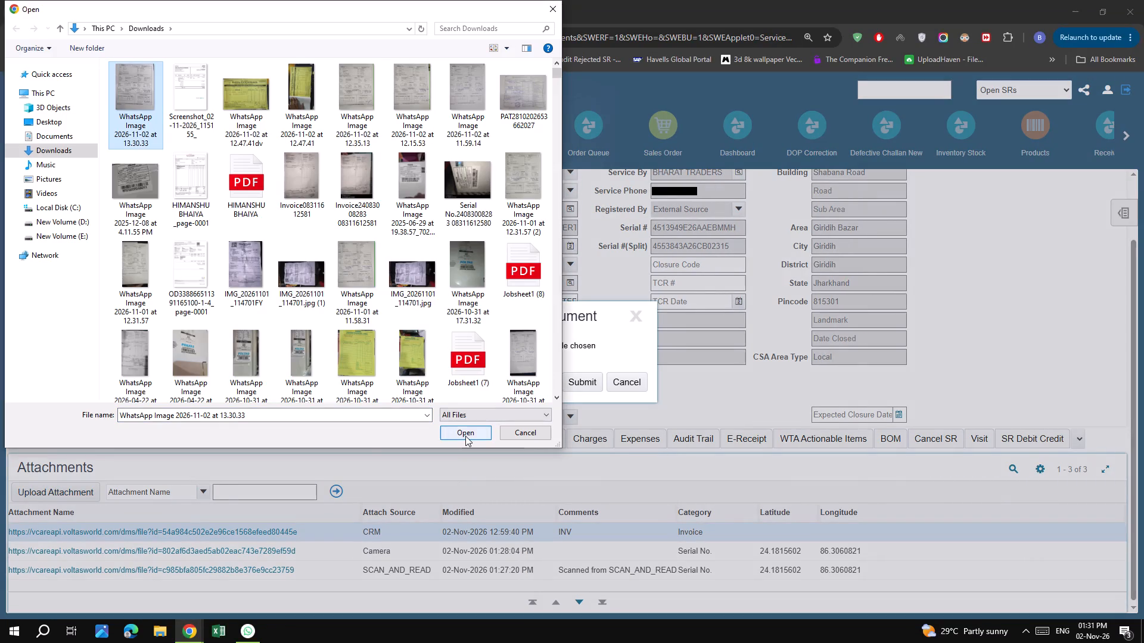
pyautogui.click(465, 436)
pyautogui.click(534, 355)
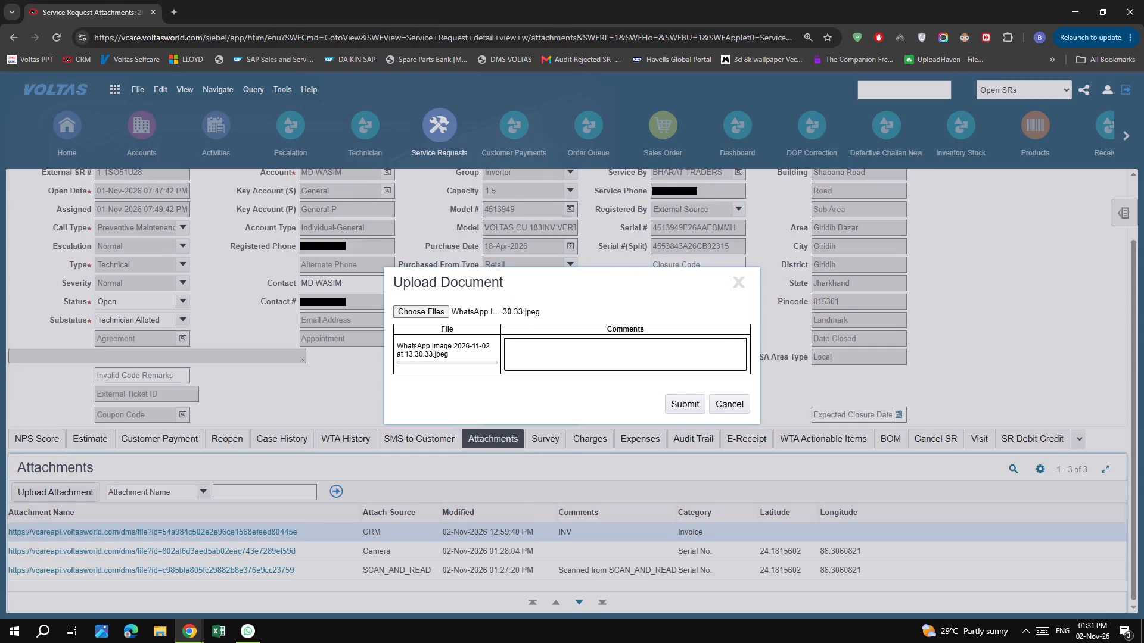
pyautogui.press('j')
pyautogui.press('s')
pyautogui.click(691, 400)
pyautogui.press('space')
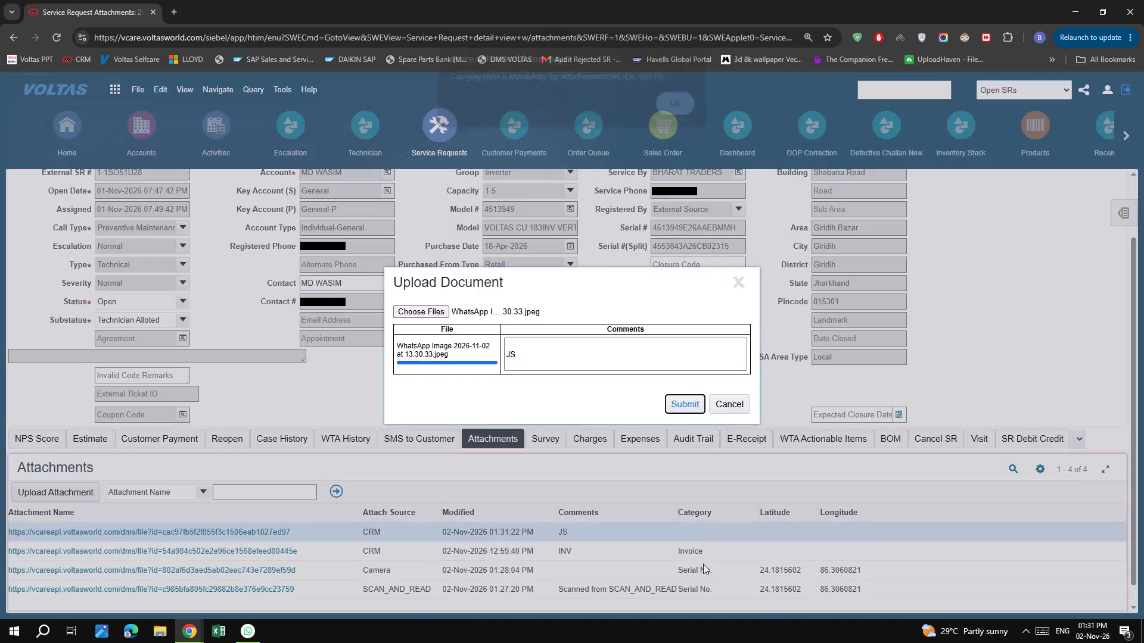
# Set the new JS attachment's category to Job Sheet and refresh the attachments list.
pyautogui.click(706, 535)
pyautogui.write('JOB')
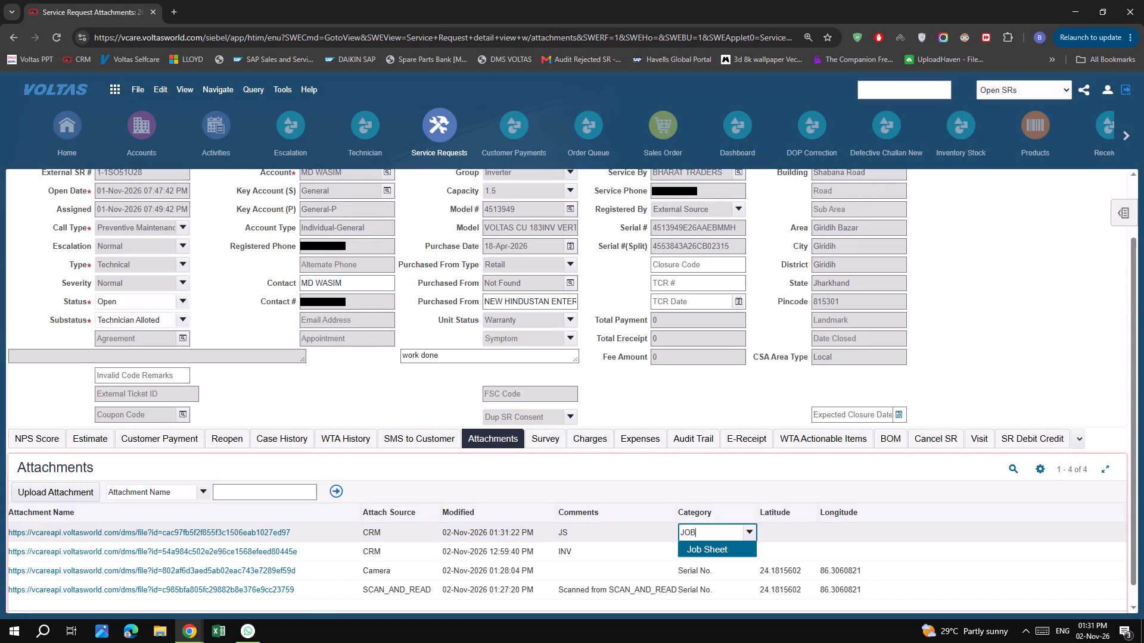
pyautogui.click(708, 544)
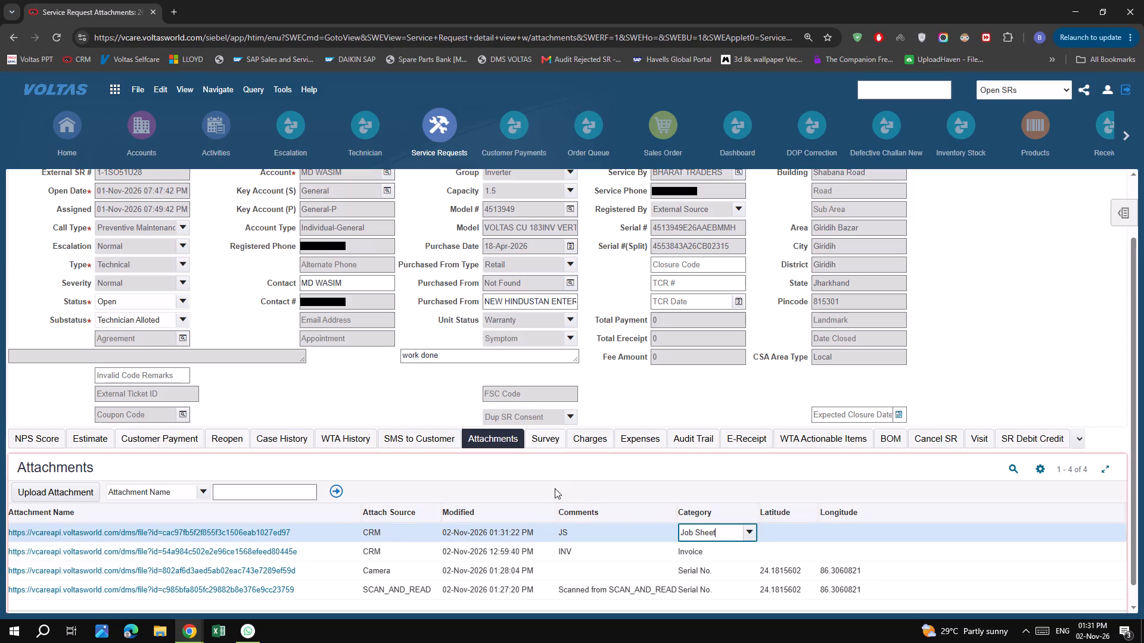
pyautogui.click(335, 494)
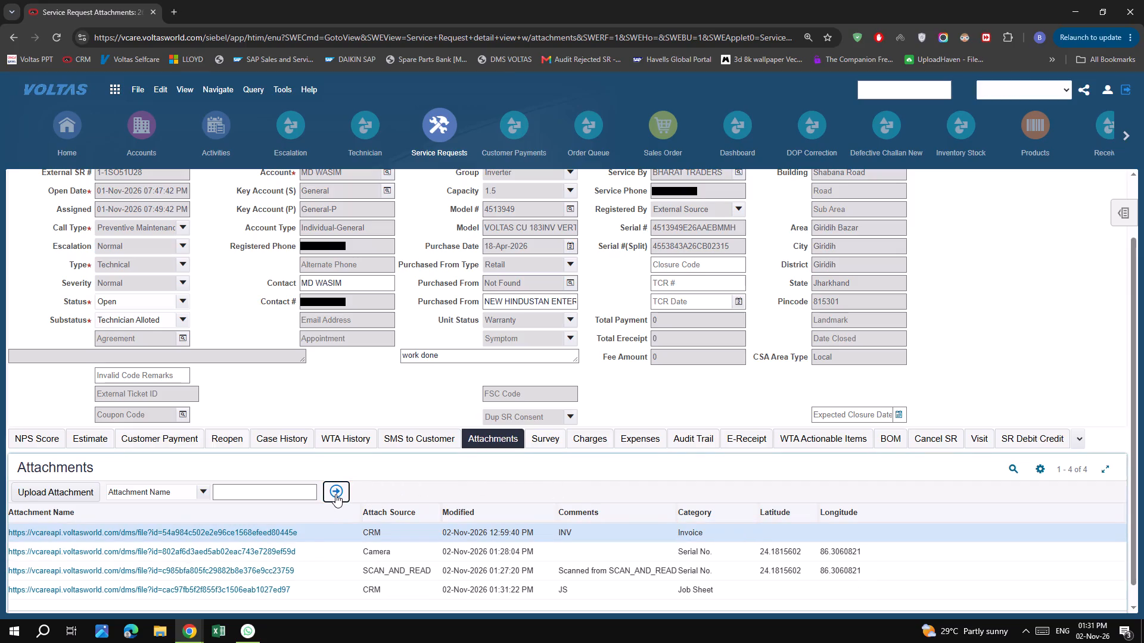
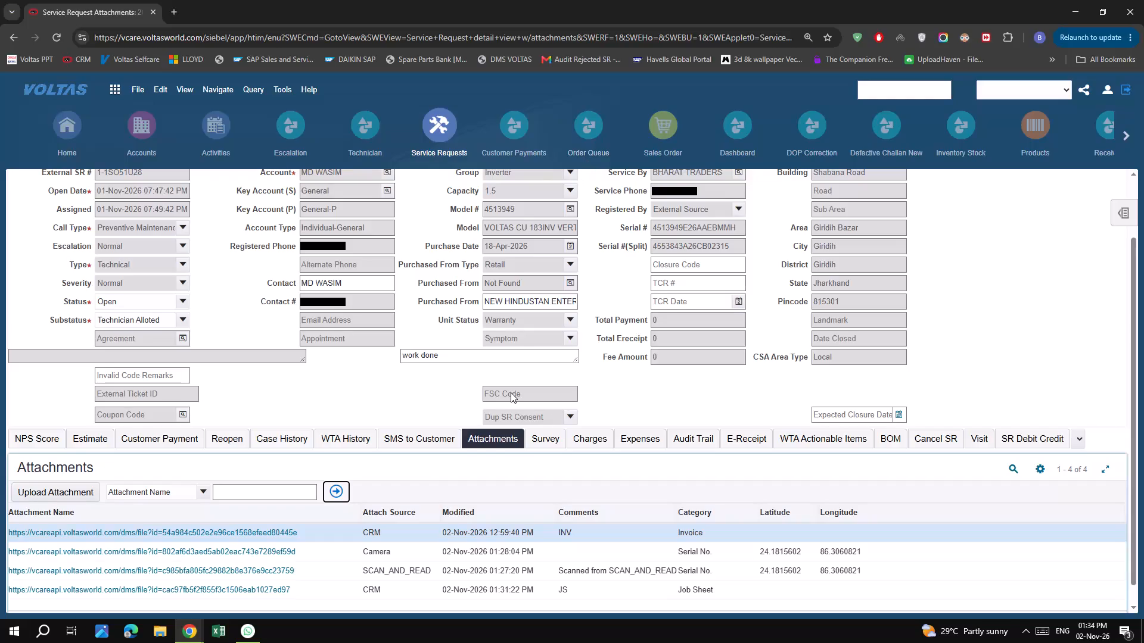
# Reload the service request page with its Attachments view.
pyautogui.scroll(7, 511, 392)
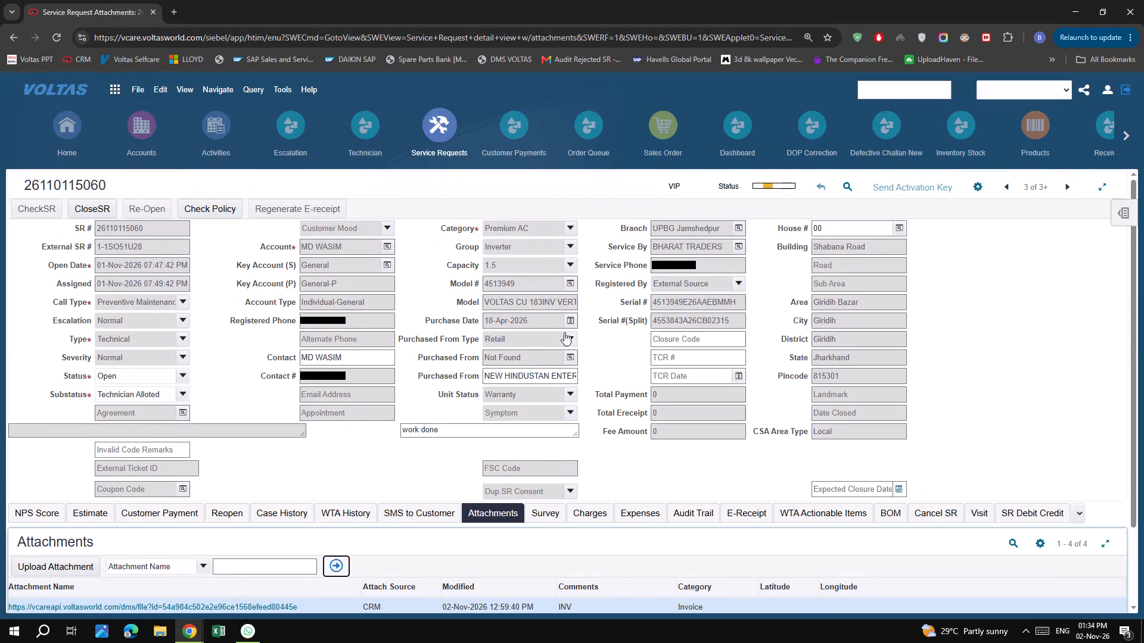
pyautogui.click(638, 354)
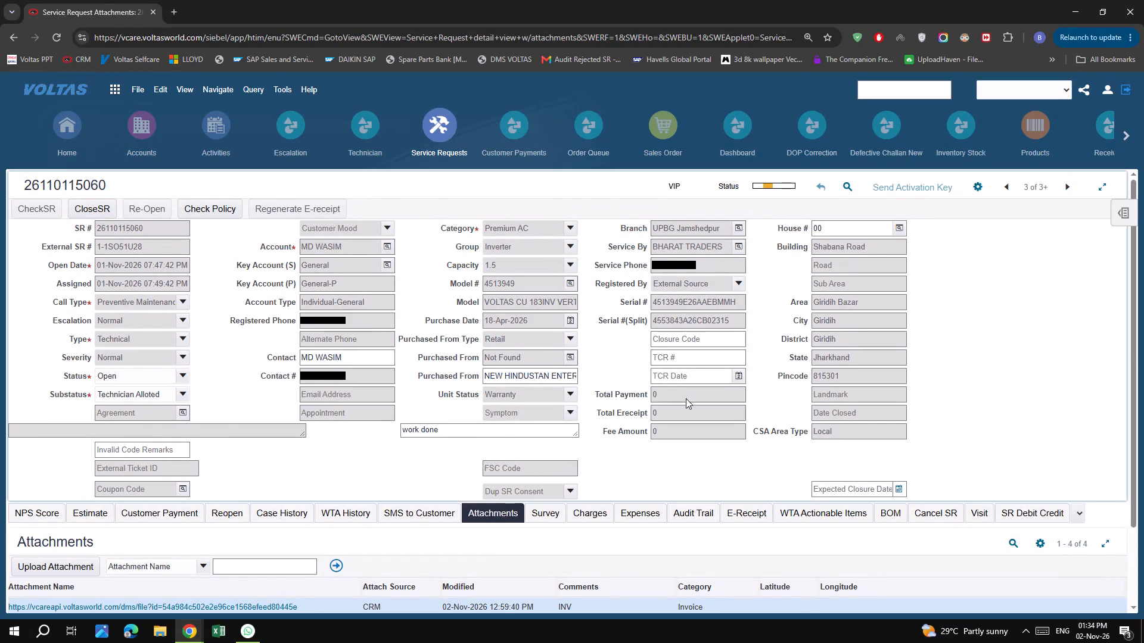
pyautogui.click(55, 38)
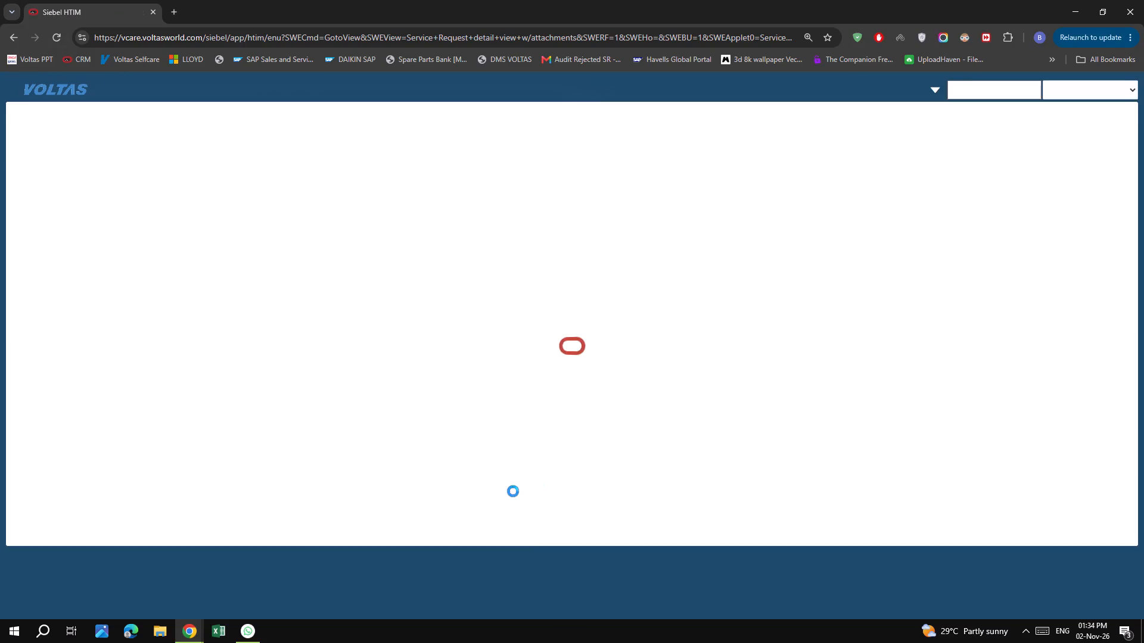
# Open the JS job sheet attachment, examine the scanned service report's unit, technical and visit details, and return to the service request.
pyautogui.scroll(6, 688, 390)
pyautogui.scroll(-7, 710, 395)
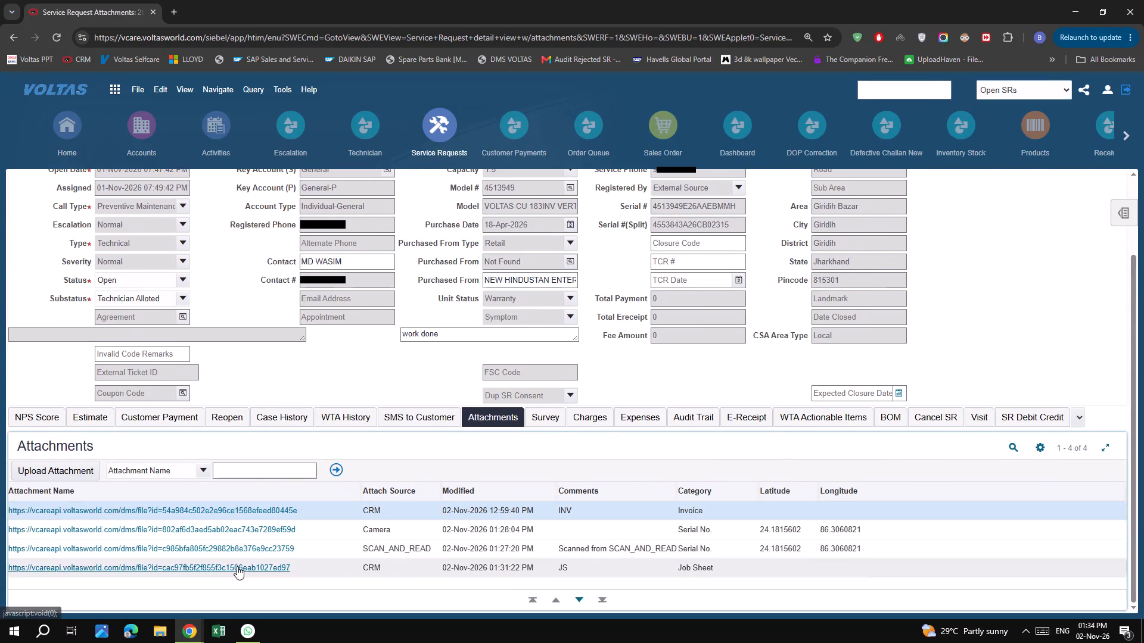
pyautogui.click(237, 566)
pyautogui.click(595, 351)
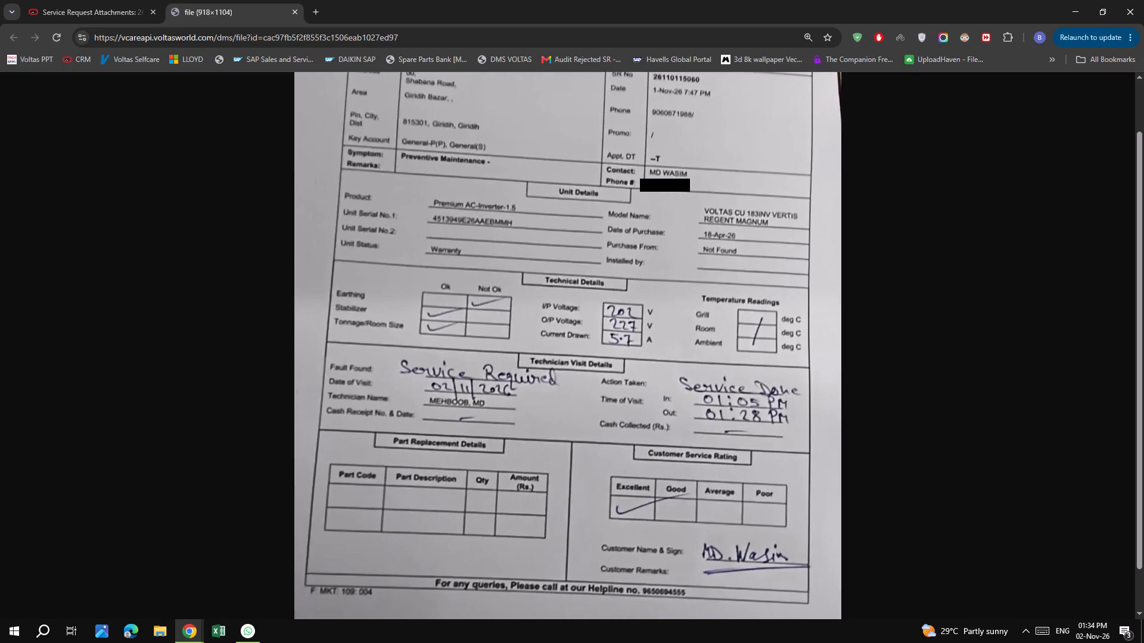
pyautogui.click(595, 351)
pyautogui.click(570, 167)
pyautogui.scroll(3, 570, 166)
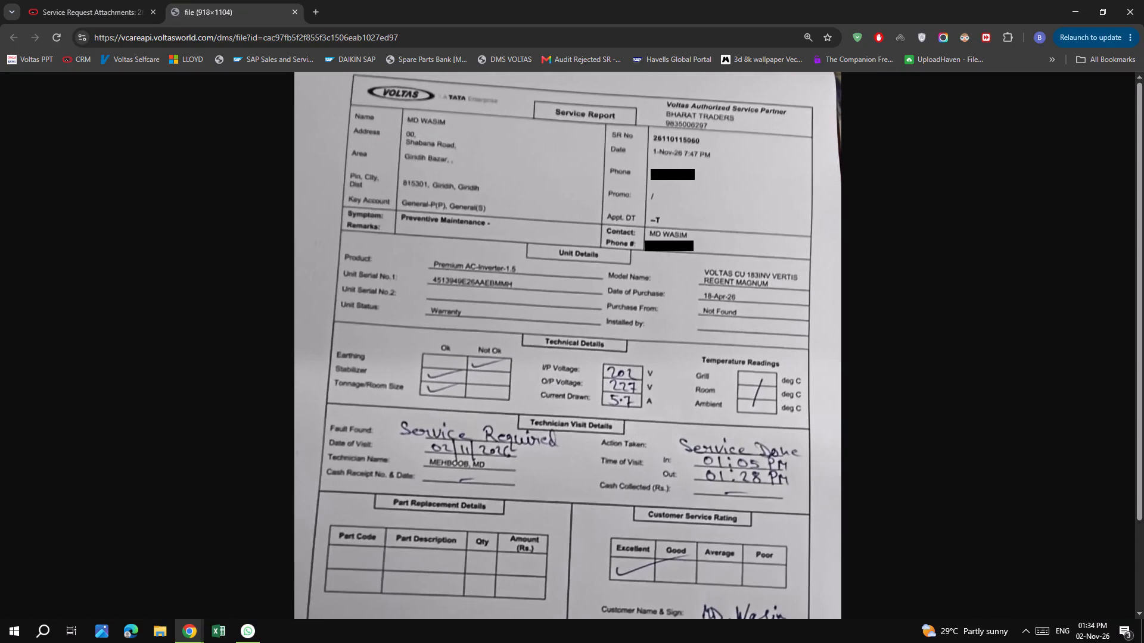
pyautogui.click(474, 301)
pyautogui.click(296, 11)
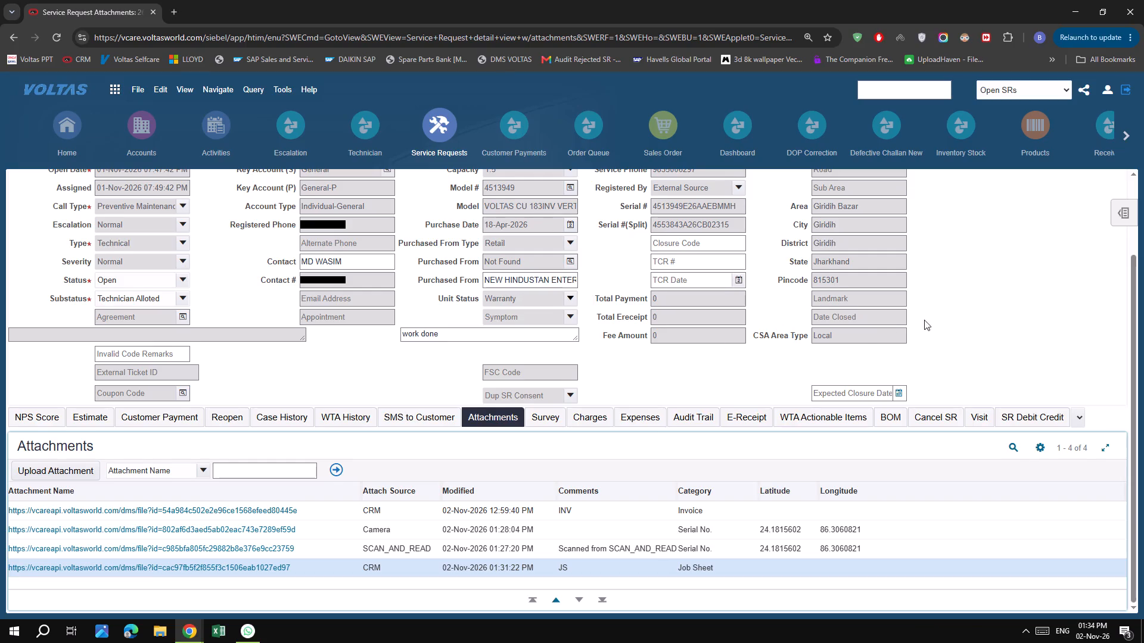
pyautogui.scroll(6, 969, 316)
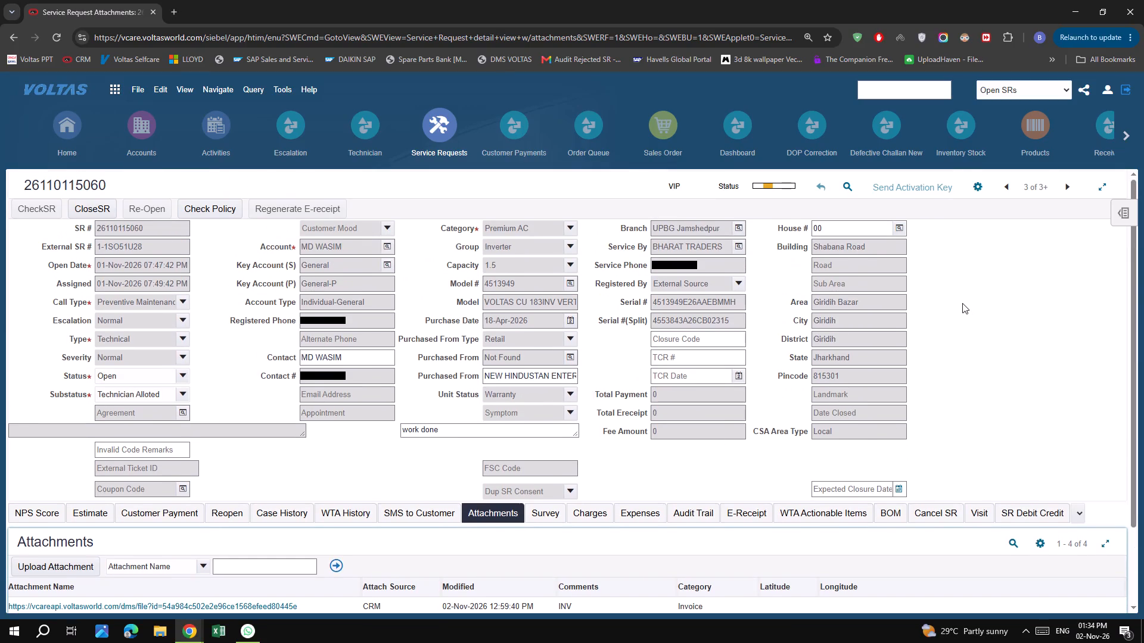
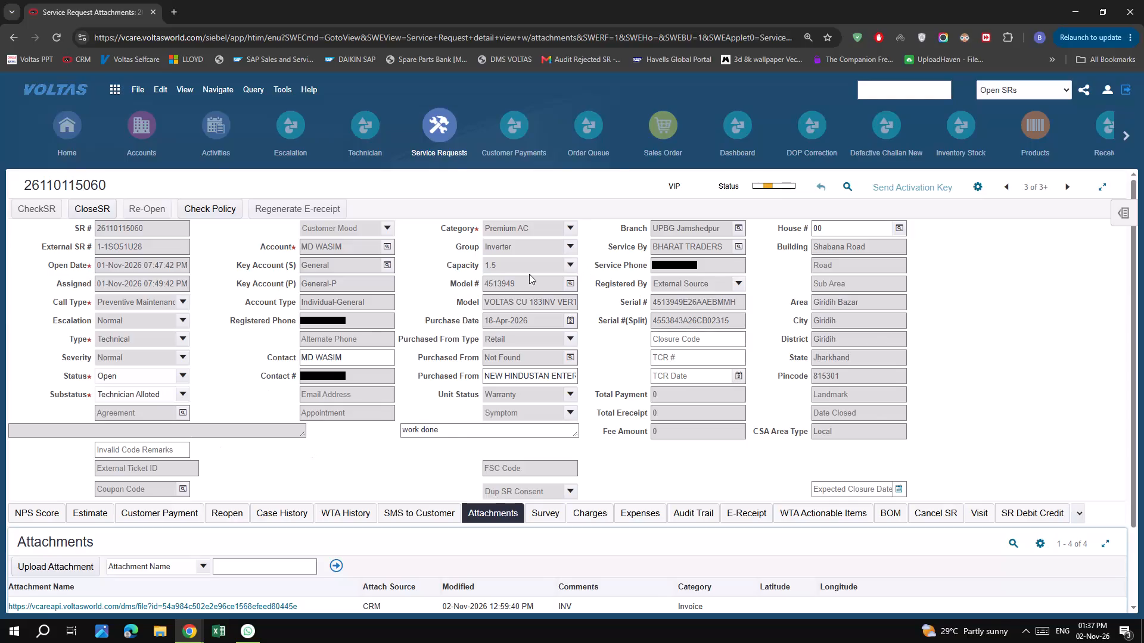
pyautogui.click(48, 37)
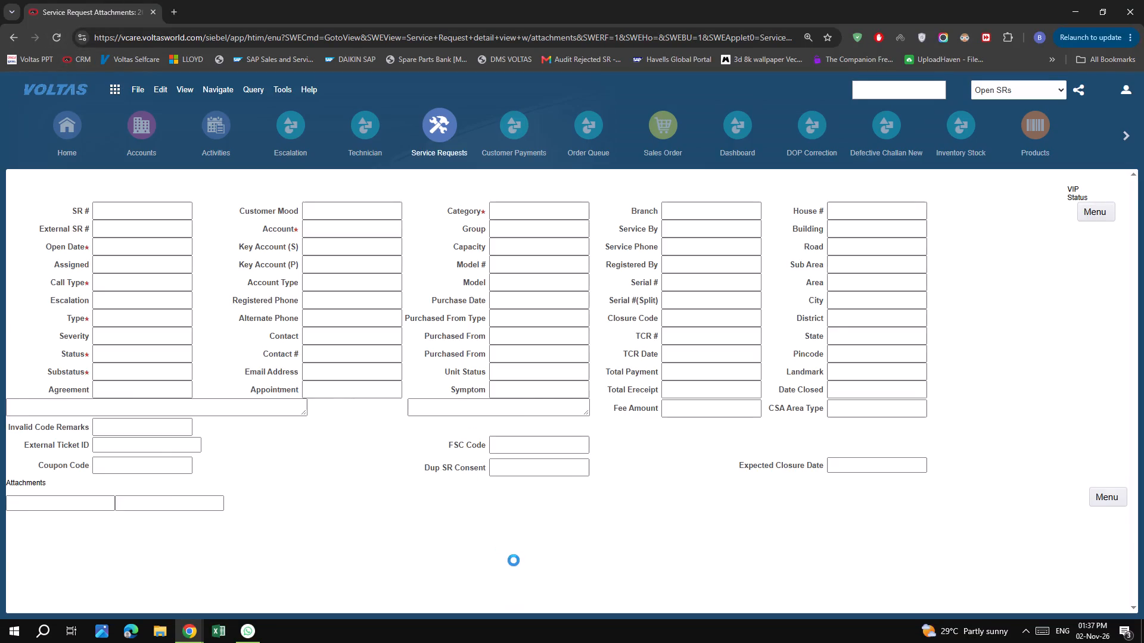
pyautogui.scroll(6, 648, 455)
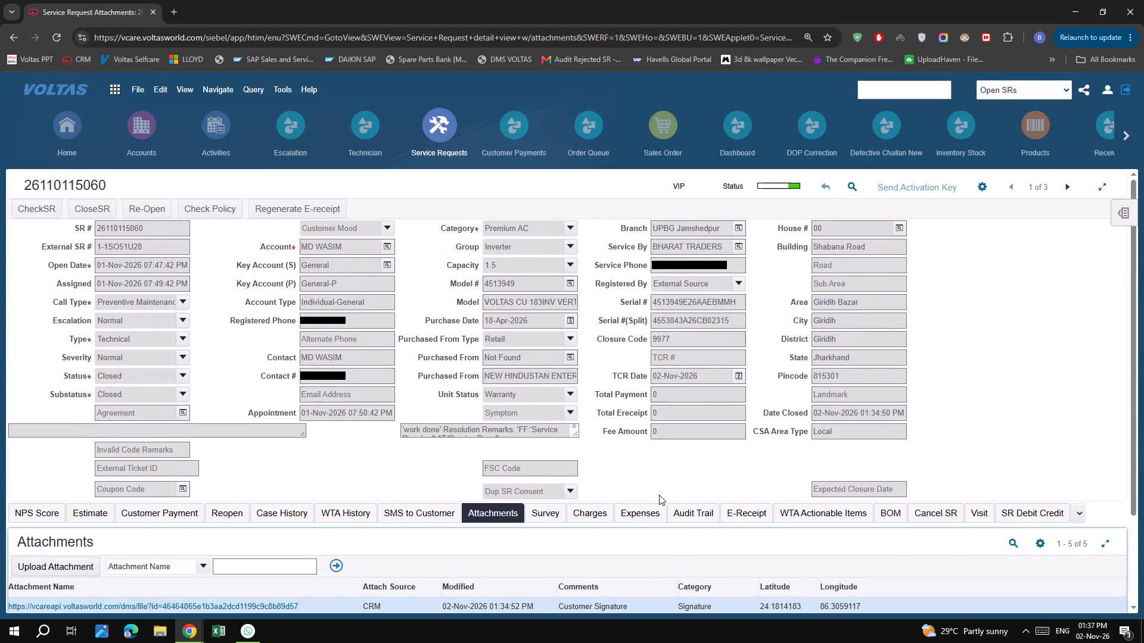
pyautogui.moveTo(575, 436); pyautogui.dragTo(604, 444)
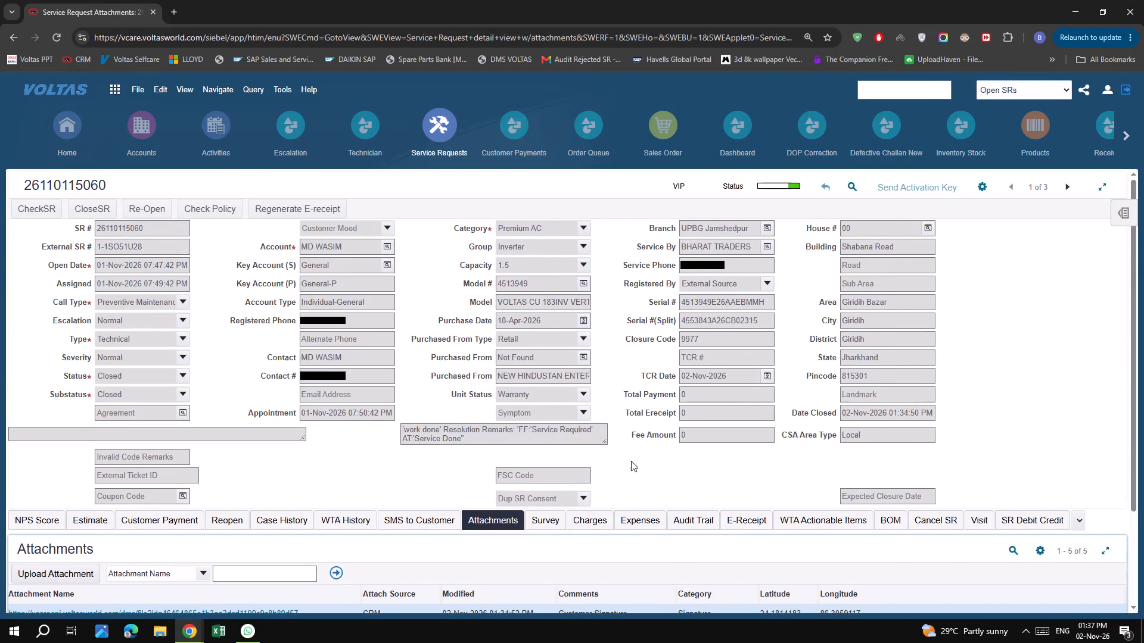
pyautogui.click(660, 483)
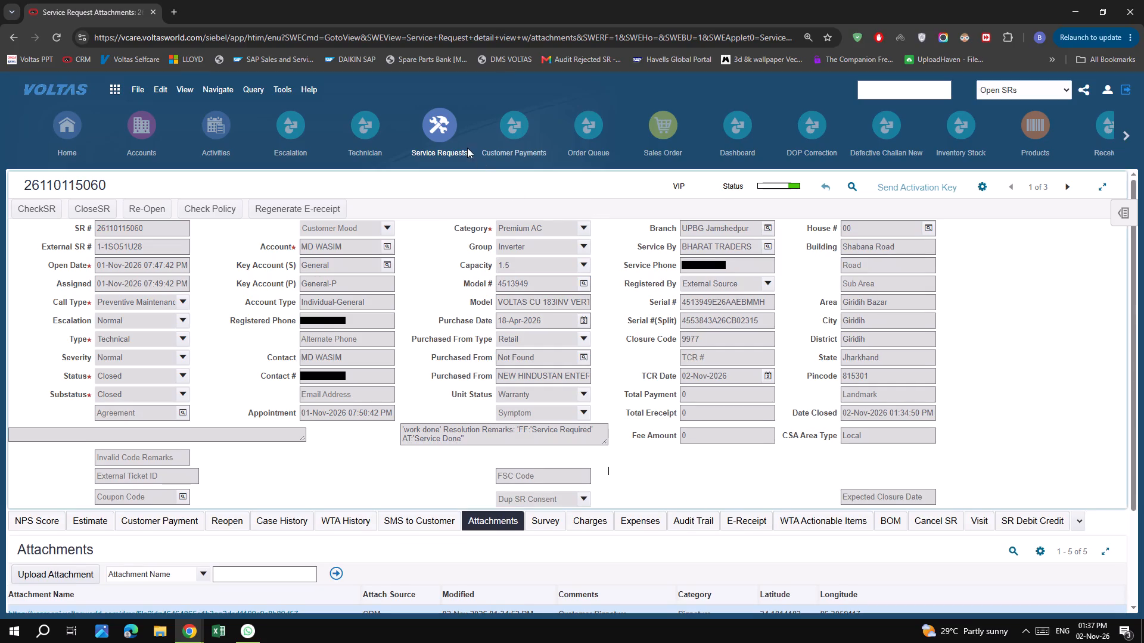
# Go to the service requests list and apply the Open SRs saved query.
pyautogui.click(443, 131)
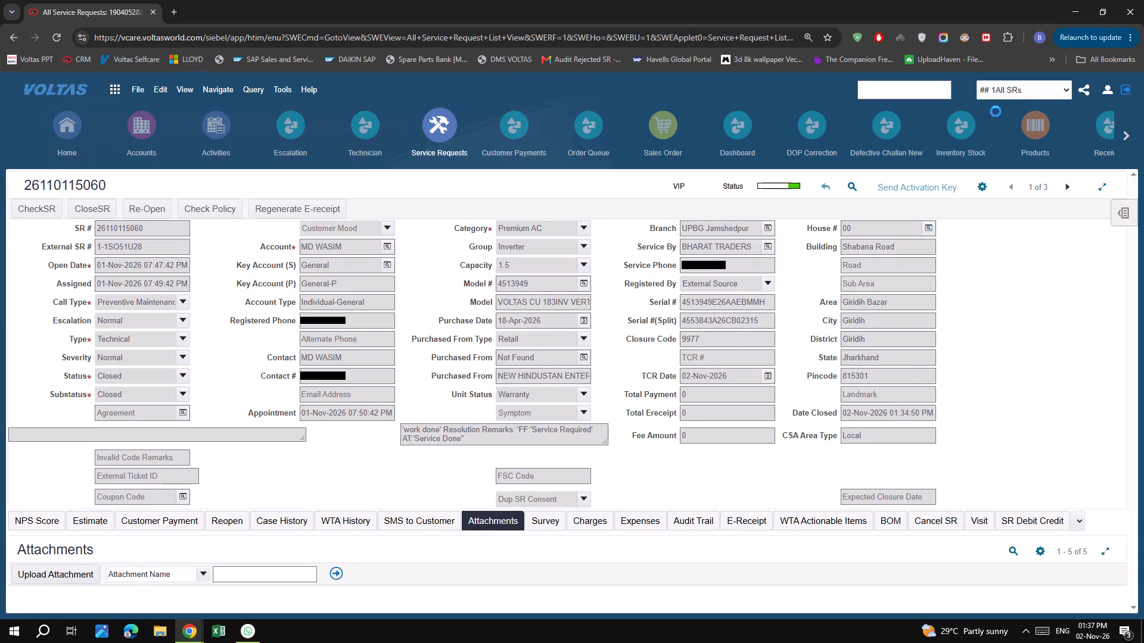
pyautogui.click(1007, 93)
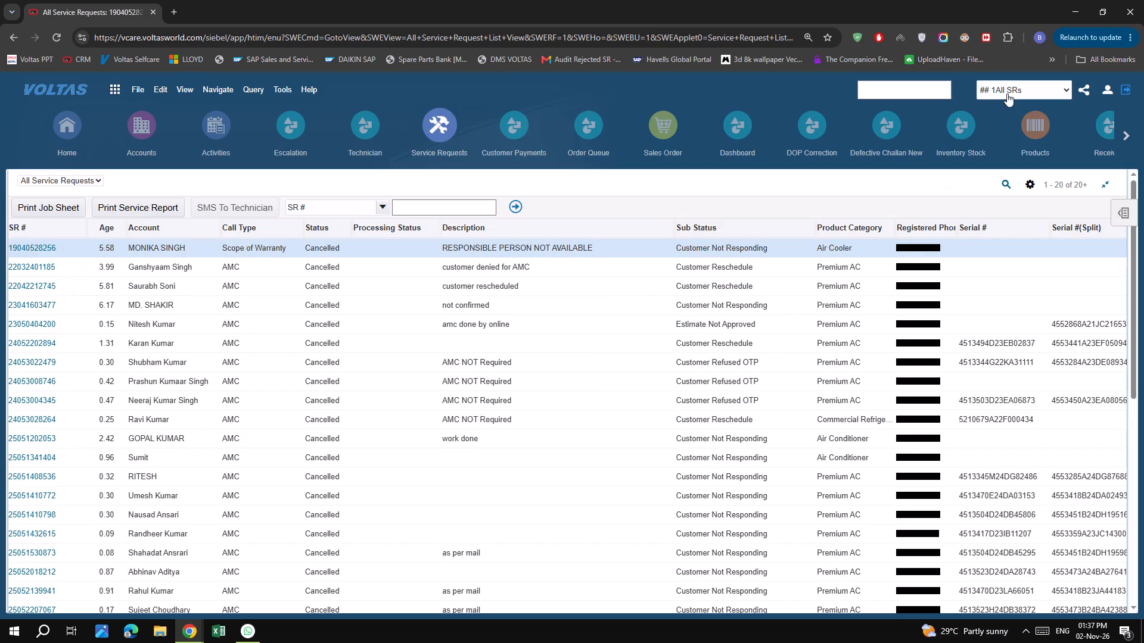
pyautogui.click(1037, 294)
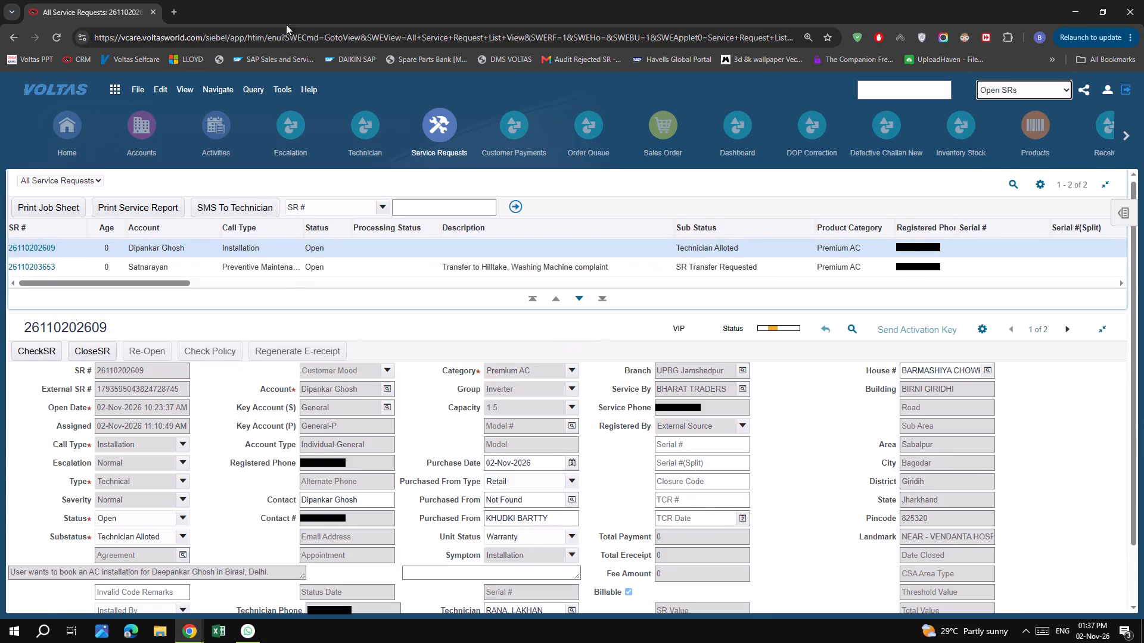
pyautogui.click(173, 13)
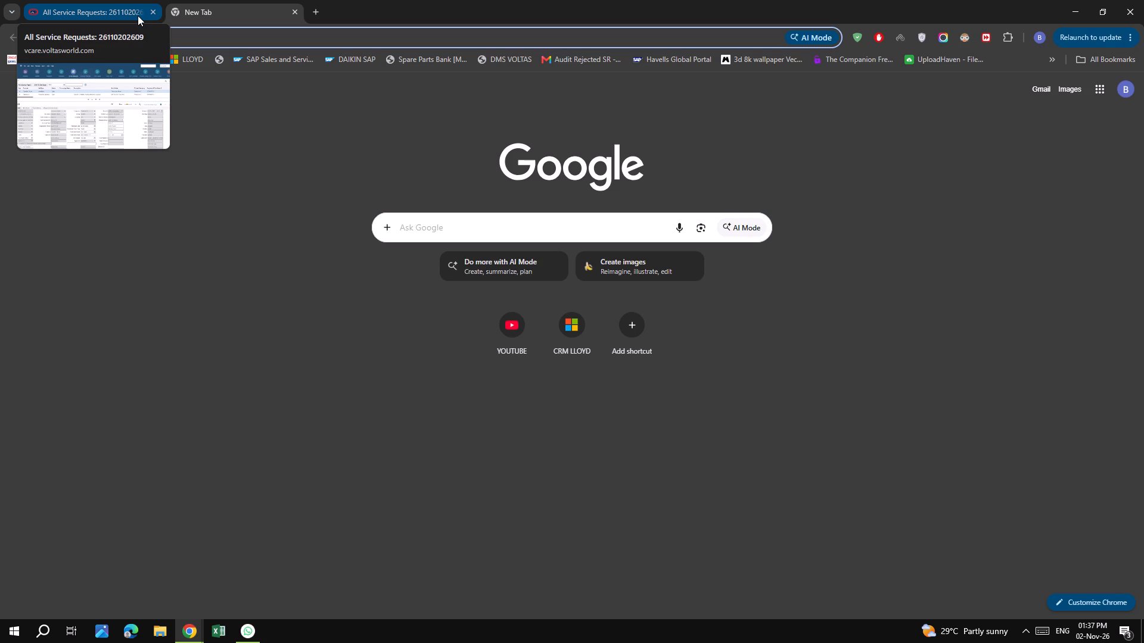
pyautogui.click(110, 14)
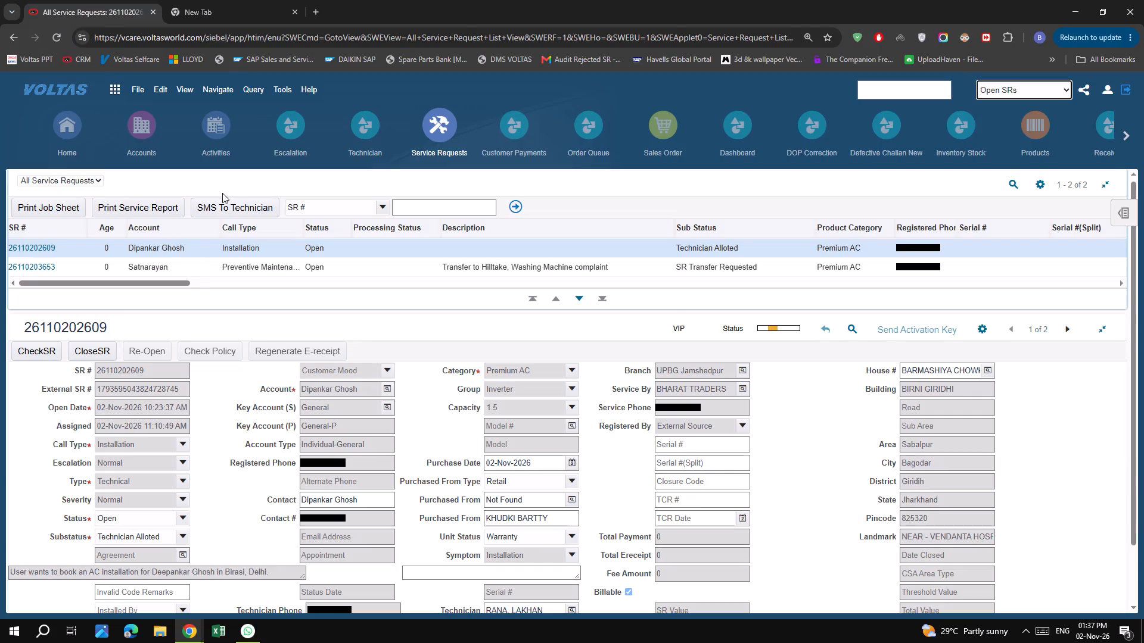
pyautogui.click(50, 251)
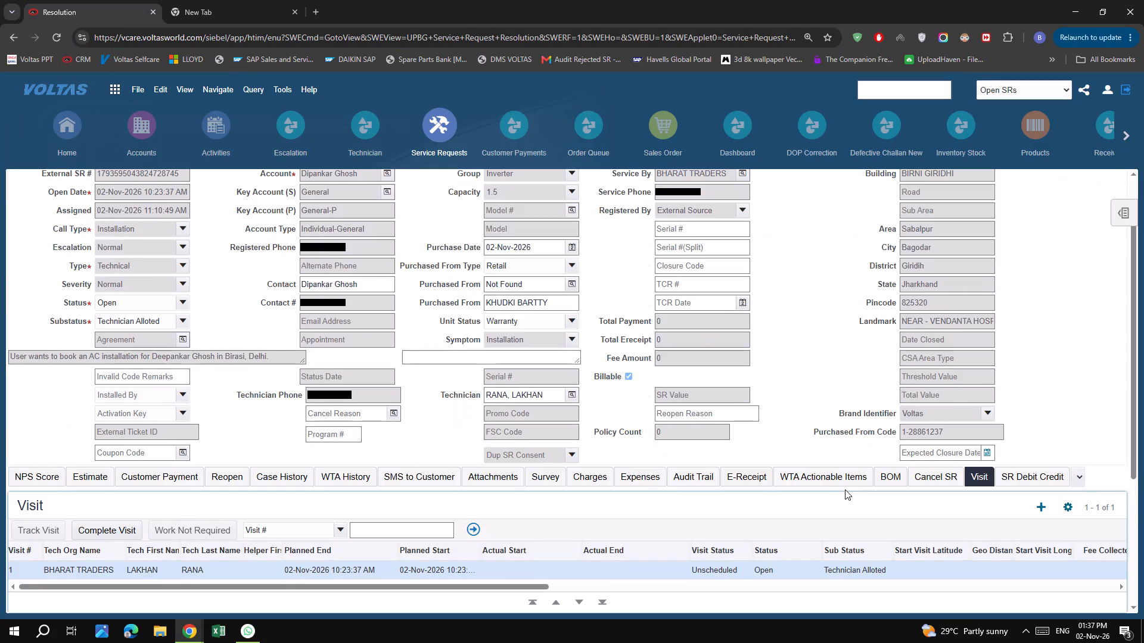
pyautogui.scroll(7, 849, 372)
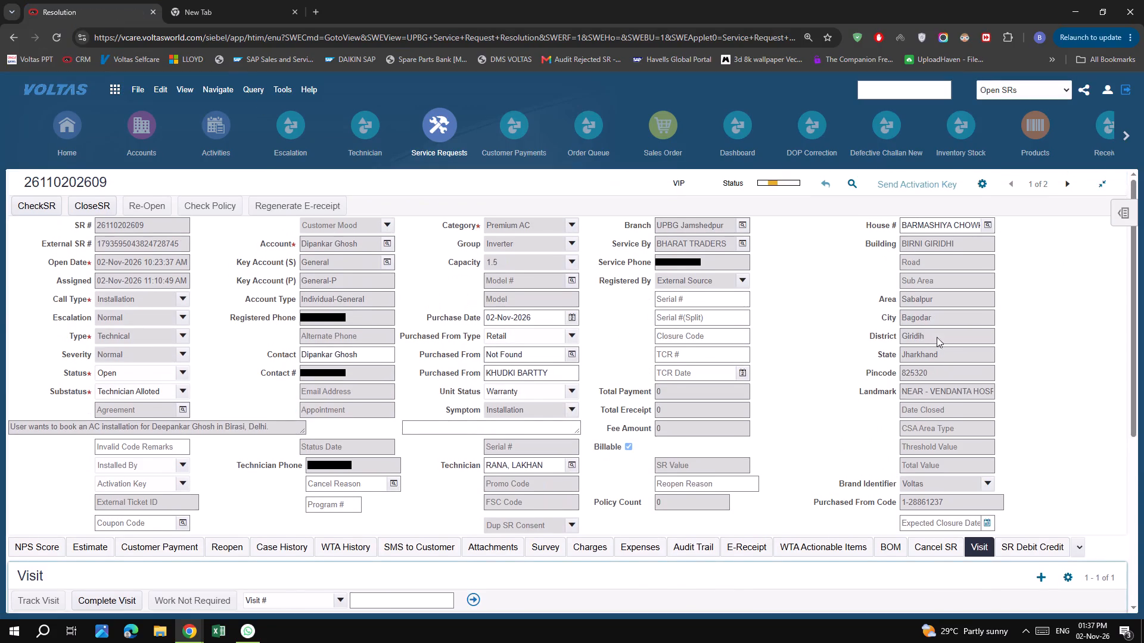
pyautogui.moveTo(936, 330); pyautogui.dragTo(836, 337)
pyautogui.click(820, 357)
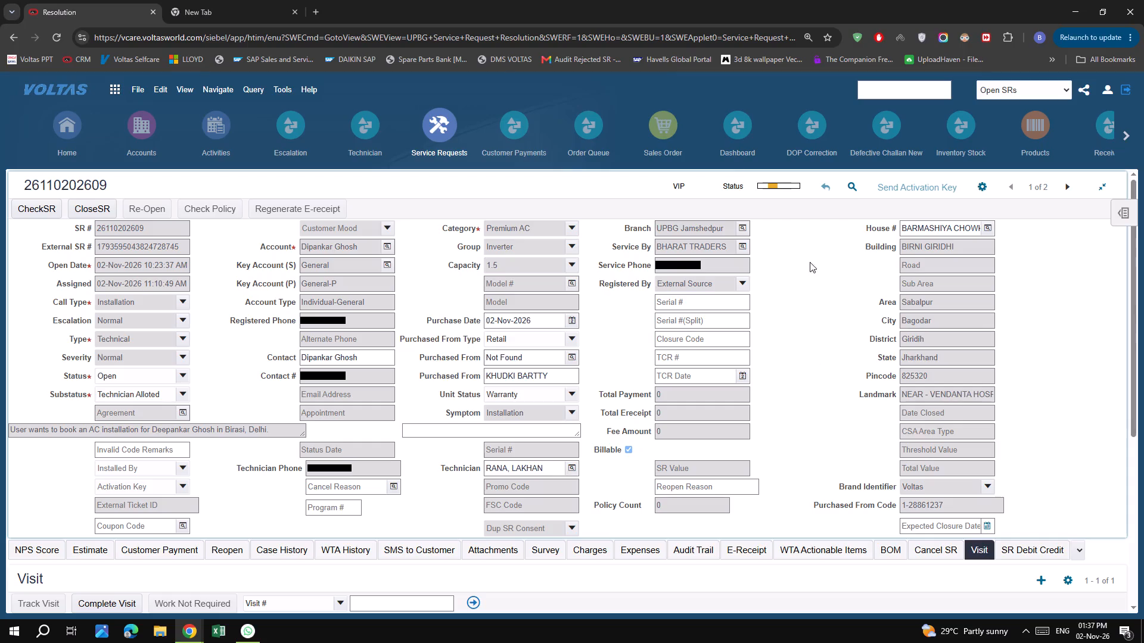
pyautogui.click(599, 92)
# Load the bookmarked SAP Sales and Service site in the blank browser tab.
pyautogui.click(220, 13)
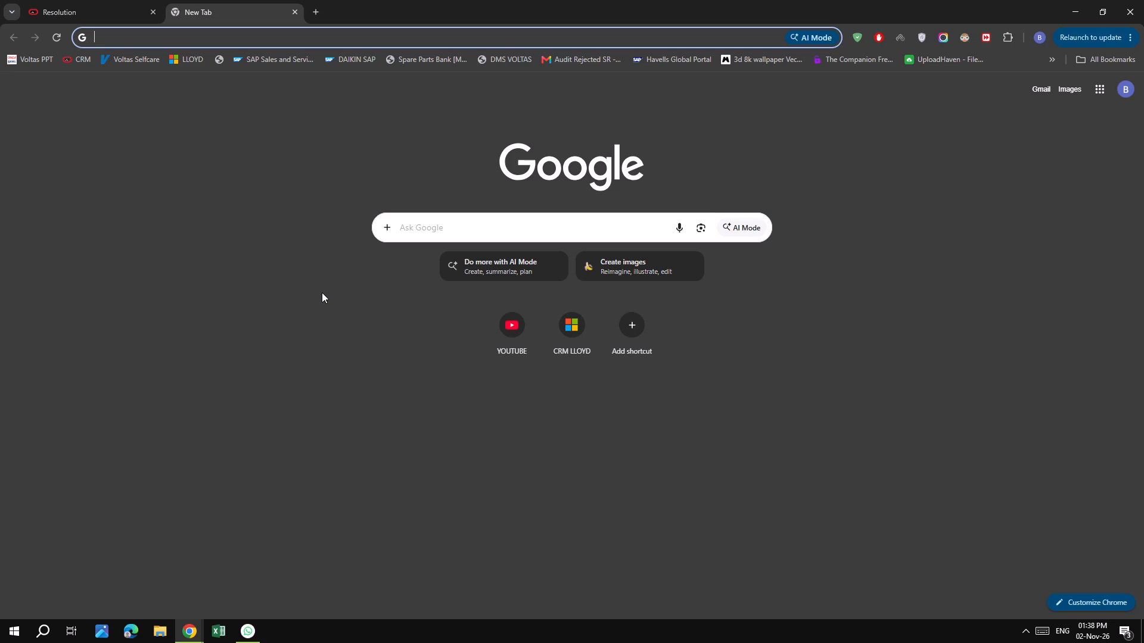
pyautogui.click(279, 59)
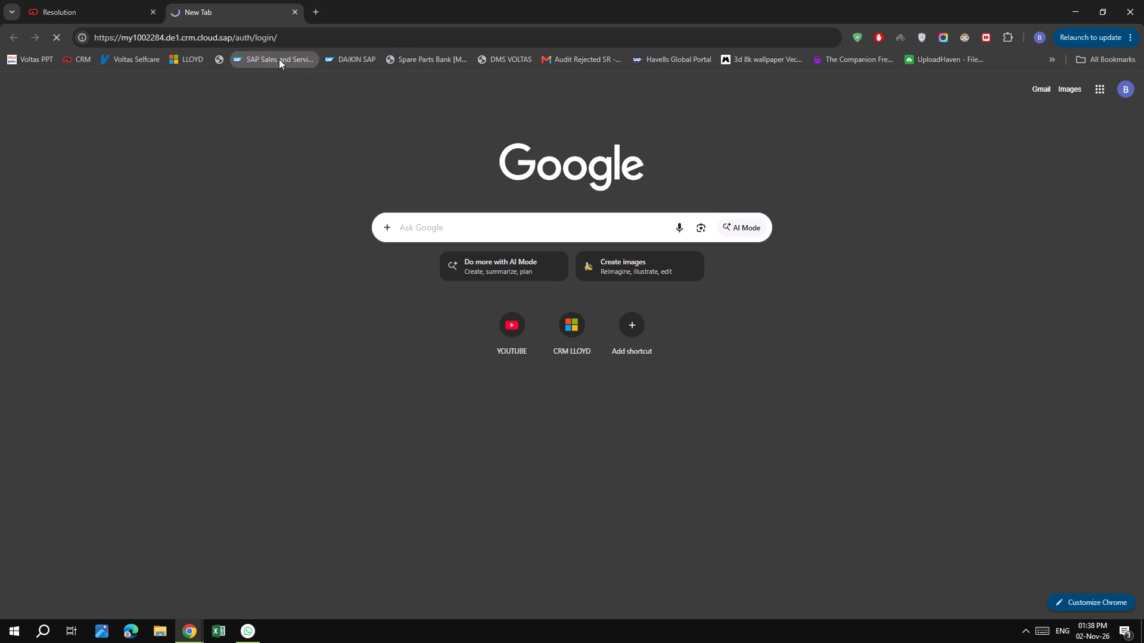